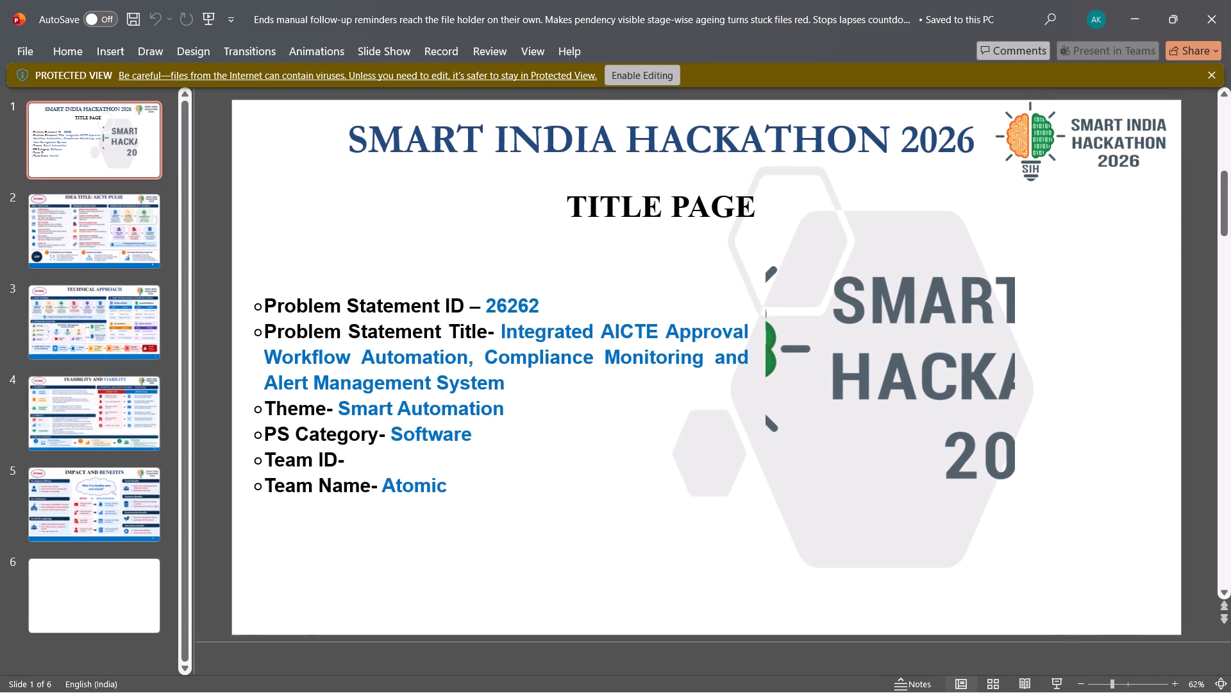
Look through all six slides of the Smart India Hackathon 2026 presentation, from the title page to Research and References.
key(Down)
key(Down)
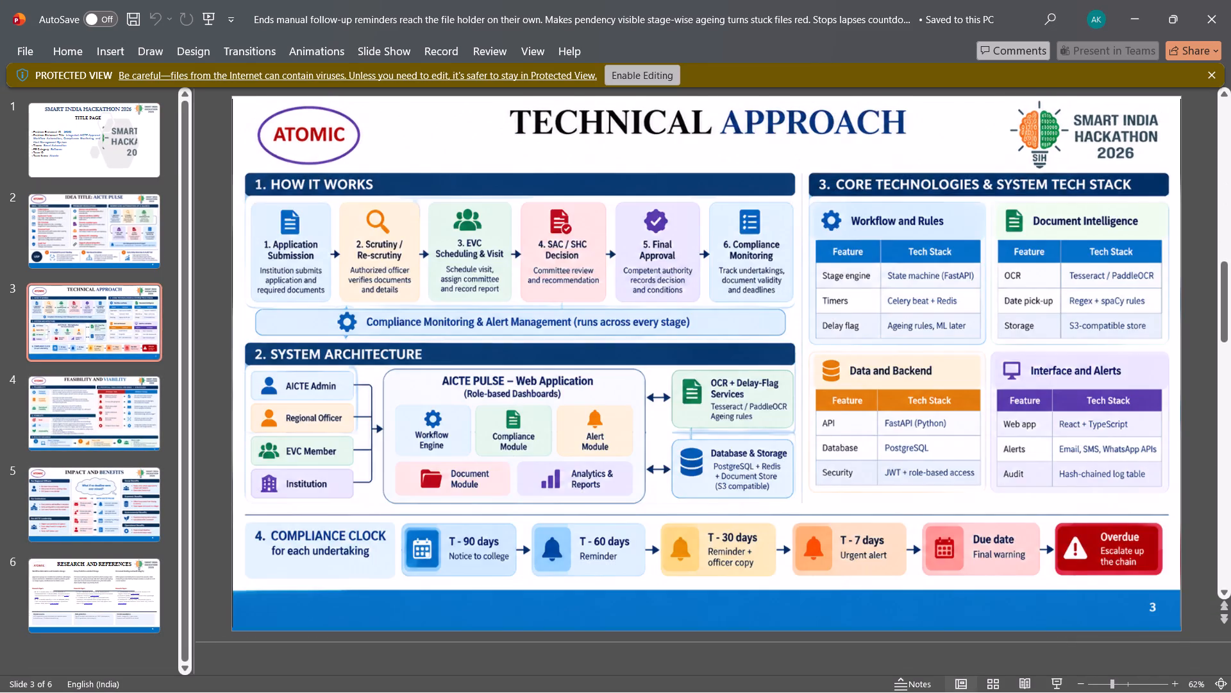
key(Down)
key(Down)
key(Down)
key(Down)
key(Down)
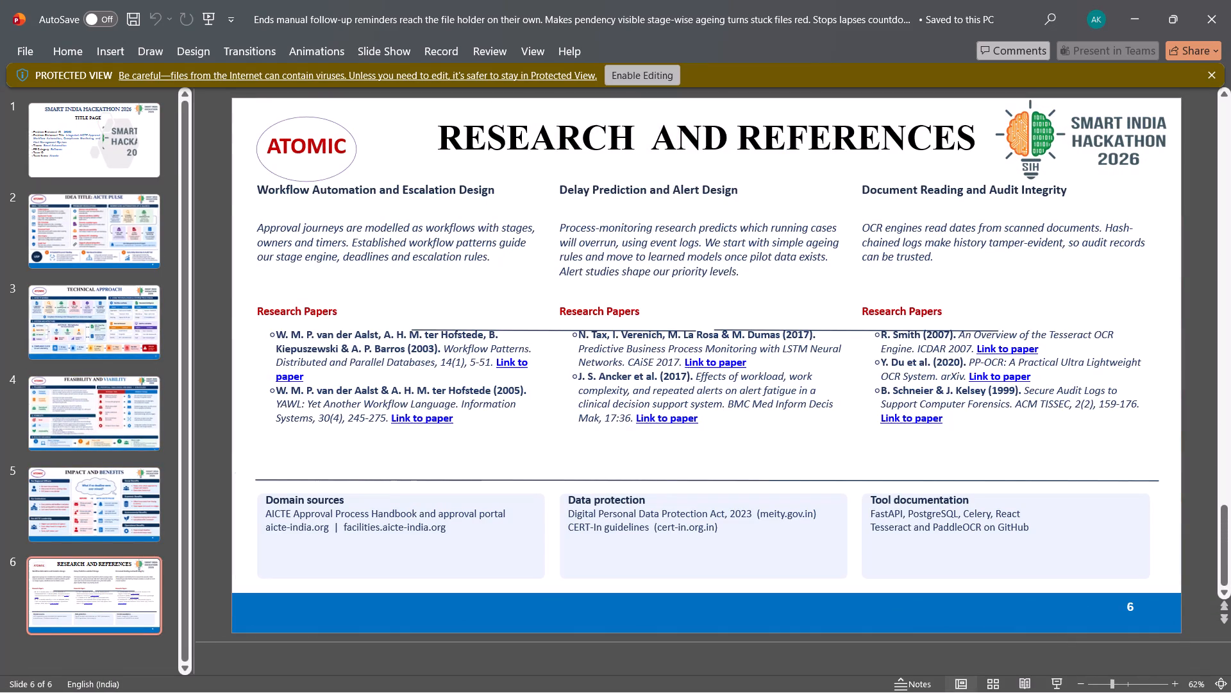
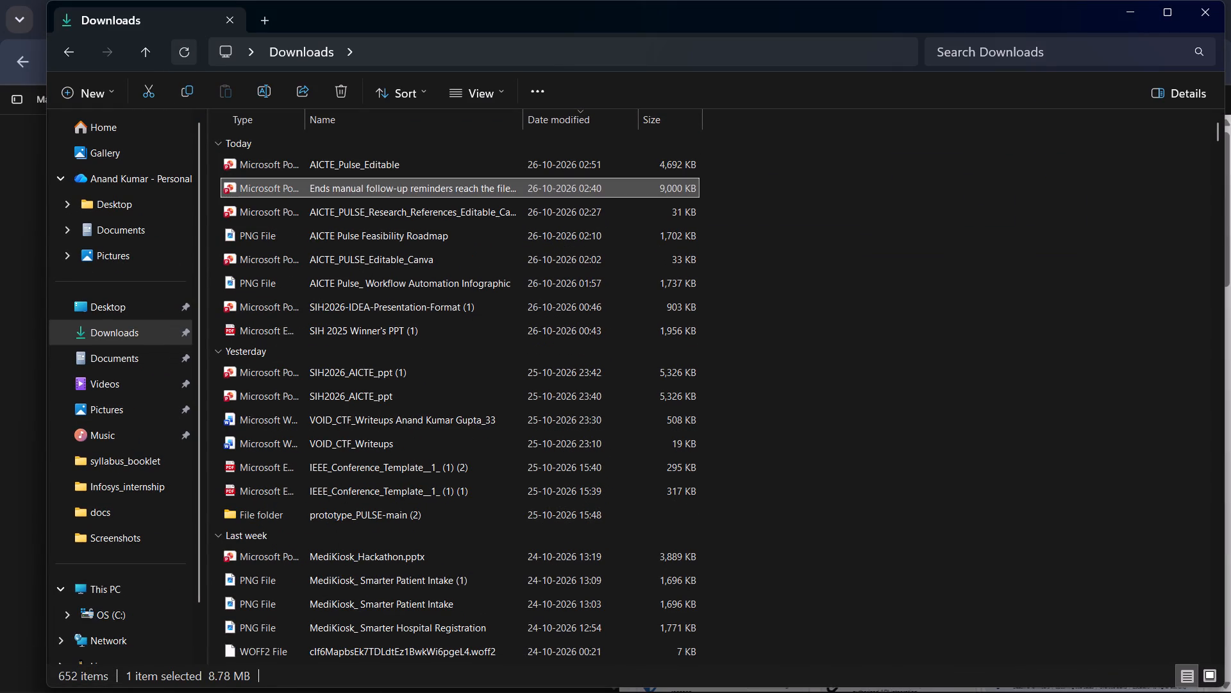
Switch to the Chrome window with Canva and create a new 1920 × 1080 px presentation.
click(610, 678)
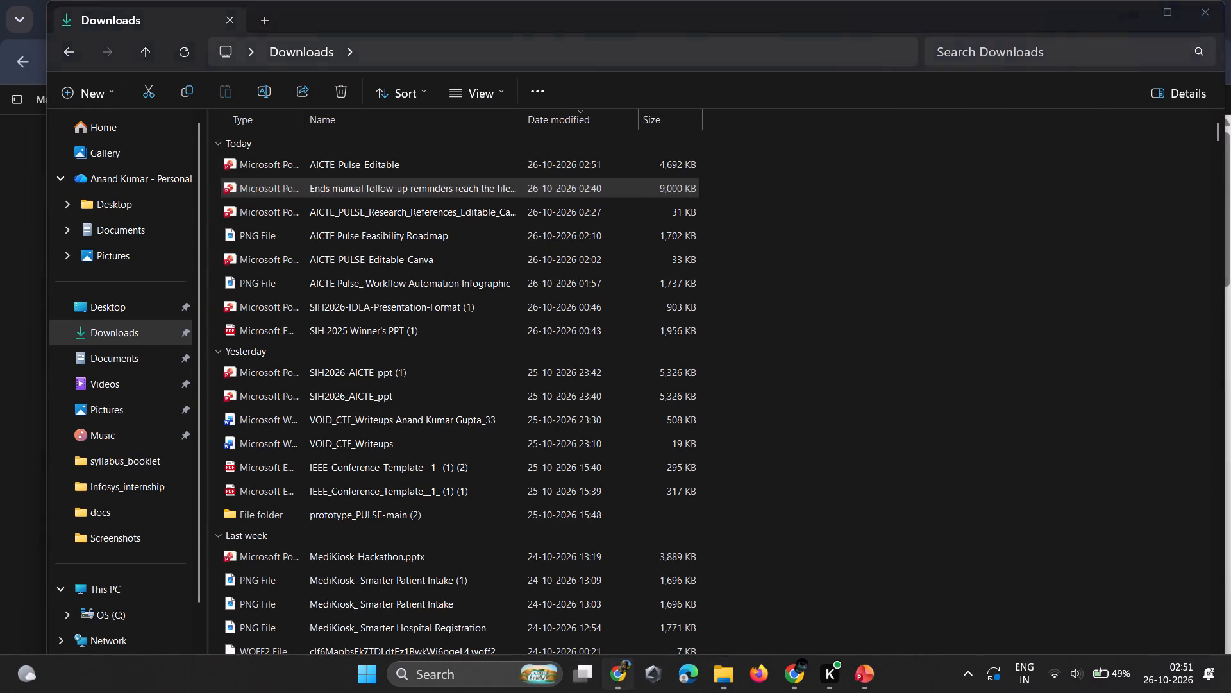
click(108, 0)
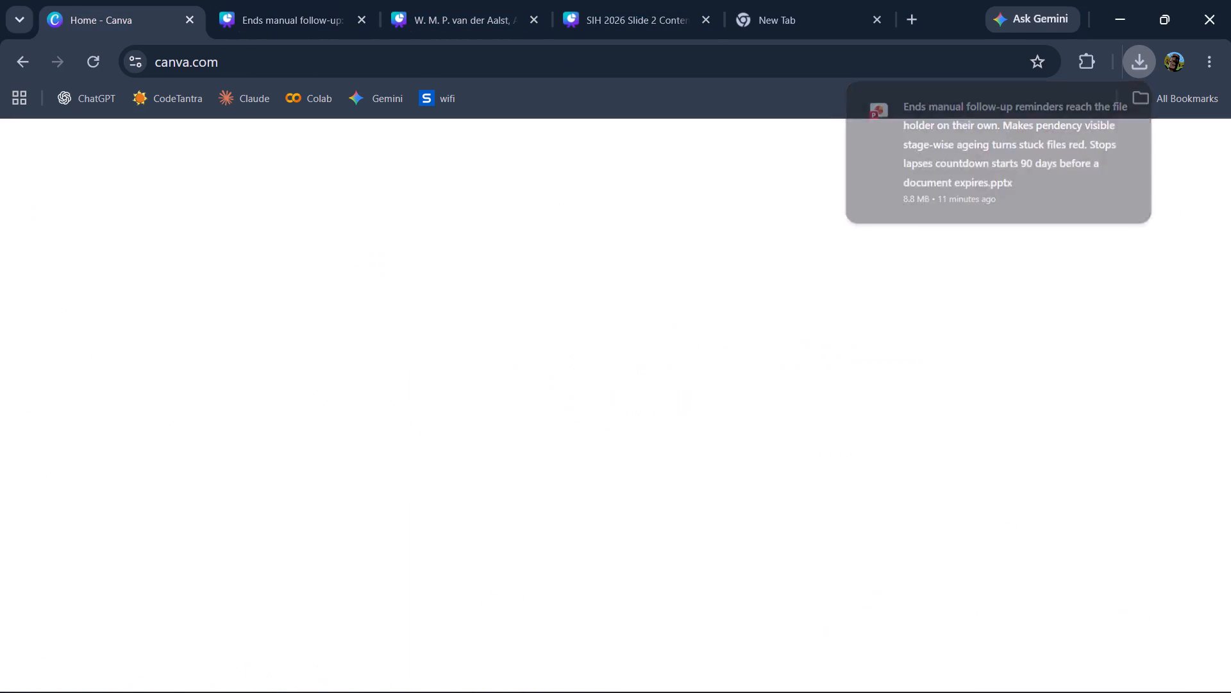
click(448, 350)
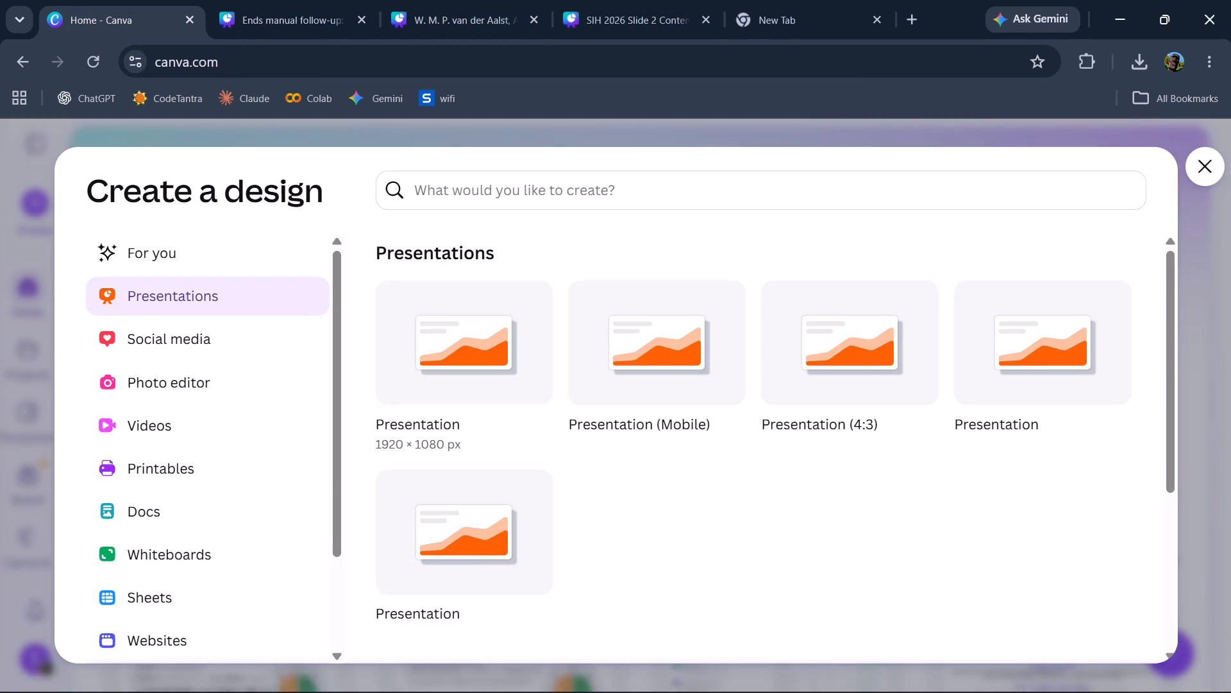
Upload the AICTE_Pulse_Editable file from the Downloads folder into the new Canva design.
click(724, 674)
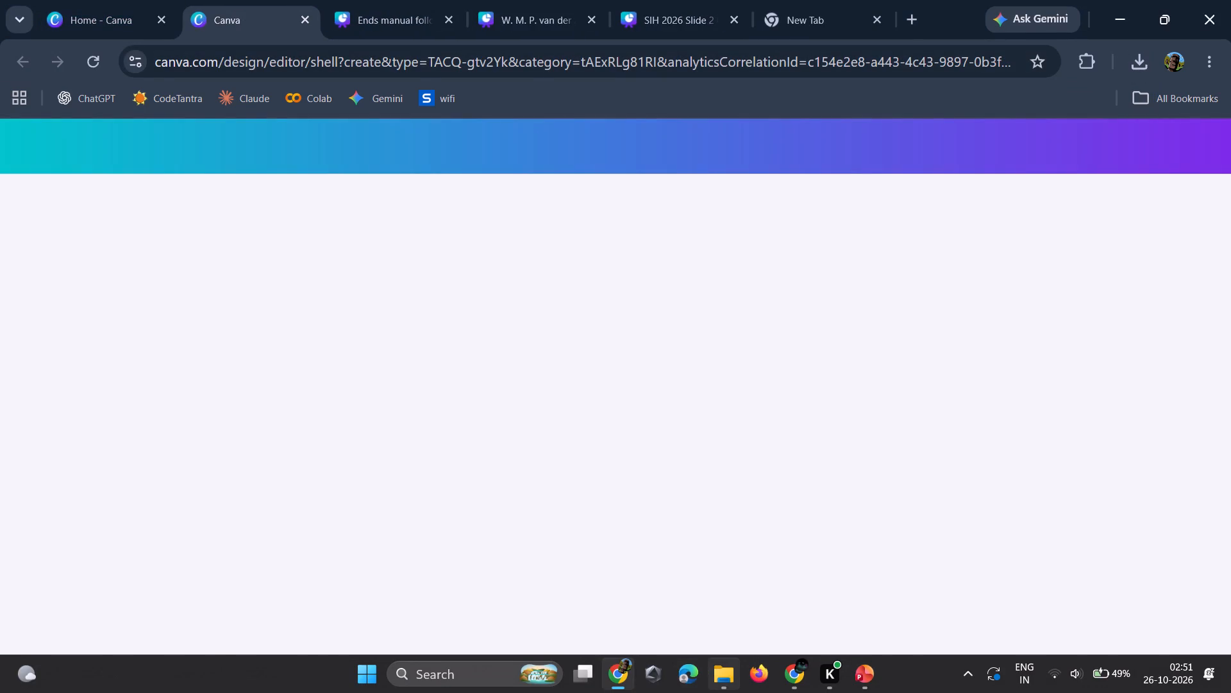
drag(679, 162, 700, 159)
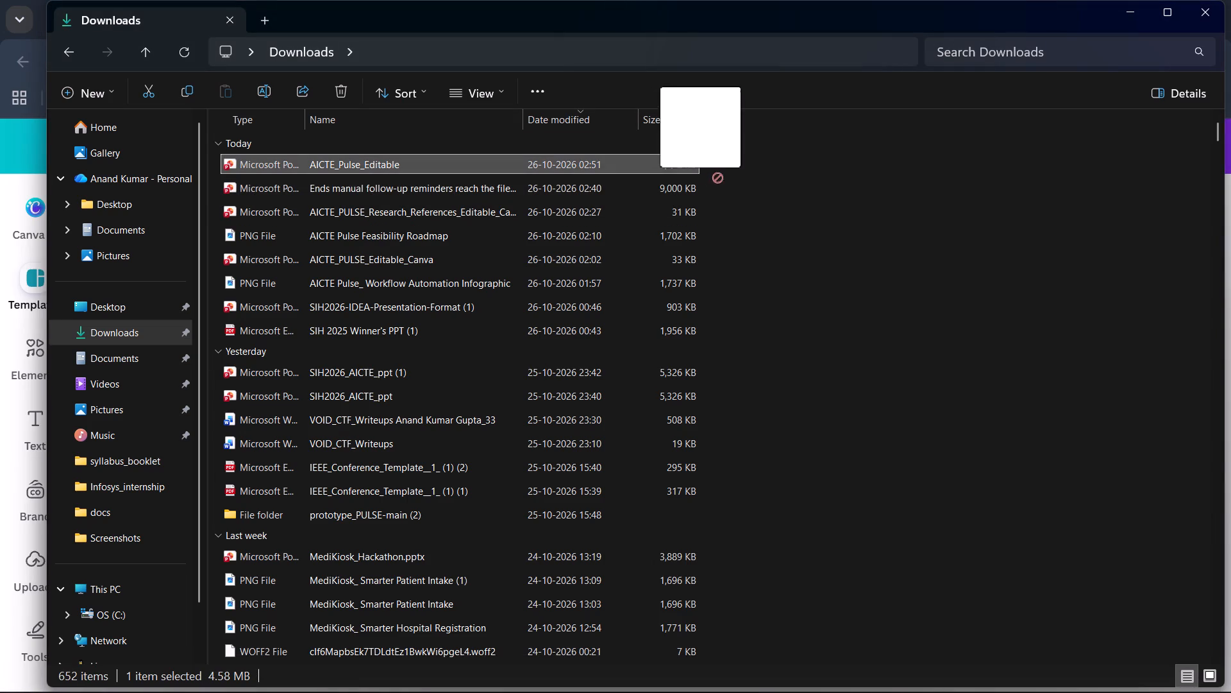
drag(700, 159, 625, 685)
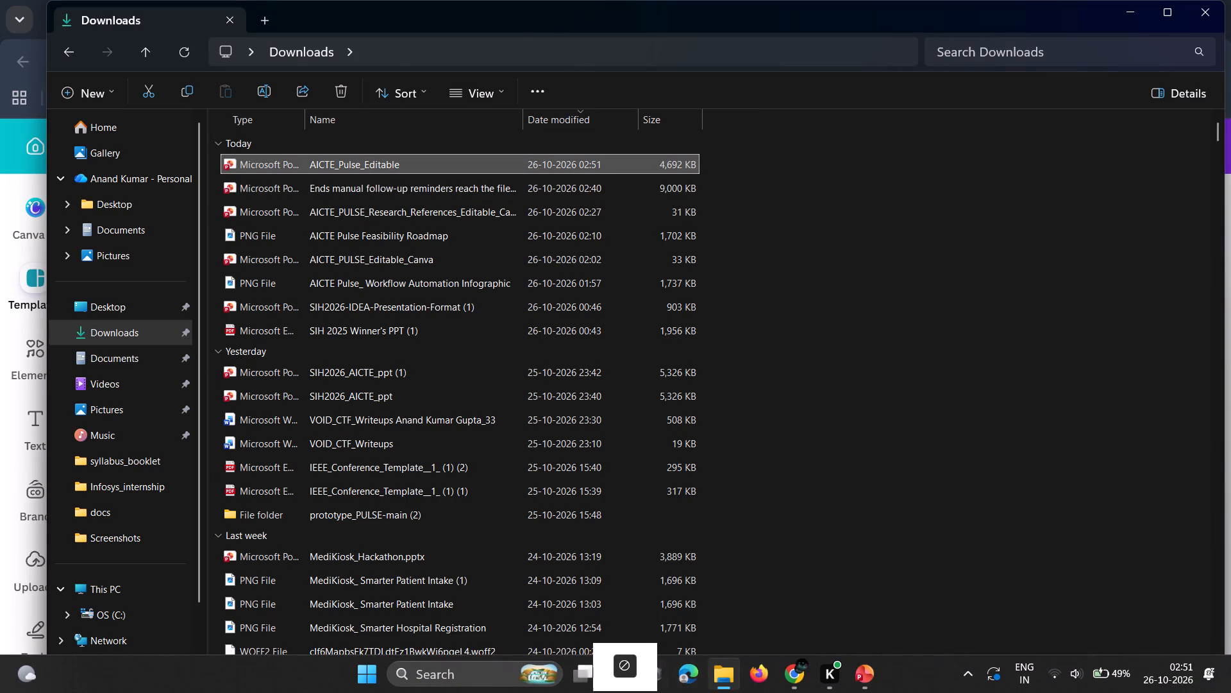
drag(625, 685, 601, 370)
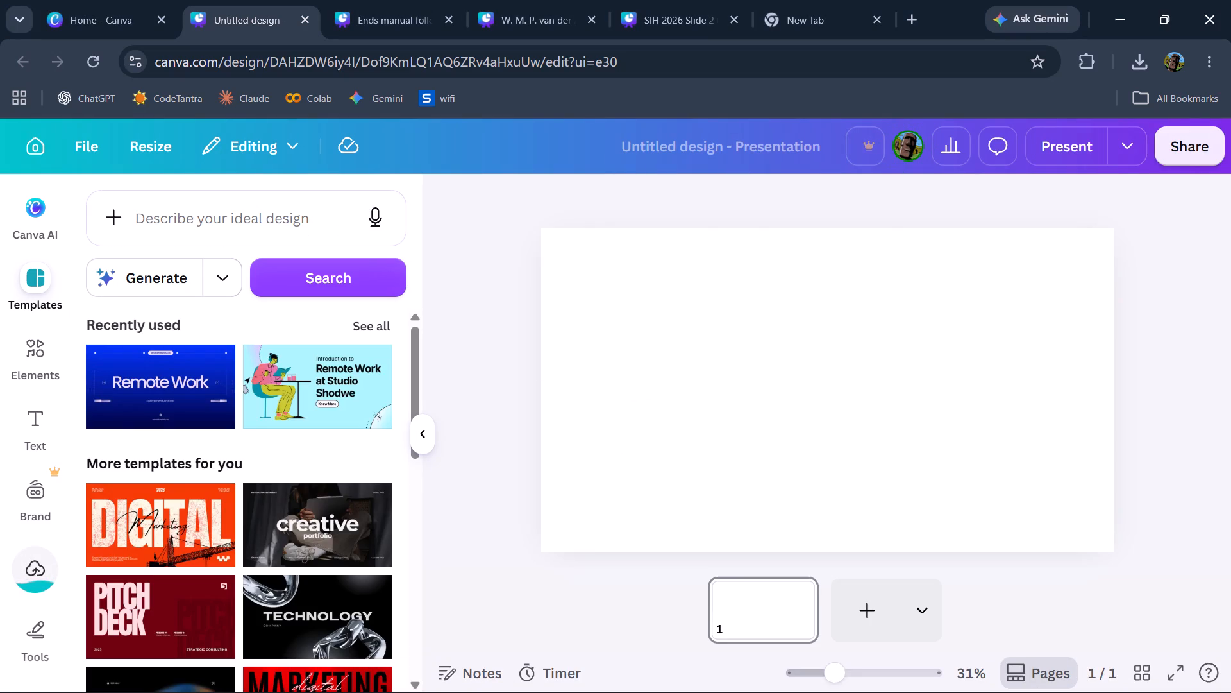
Apply all 6 pages of the uploaded AICTE_Pulse_Editable.pptx to the blank Canva design.
click(24, 577)
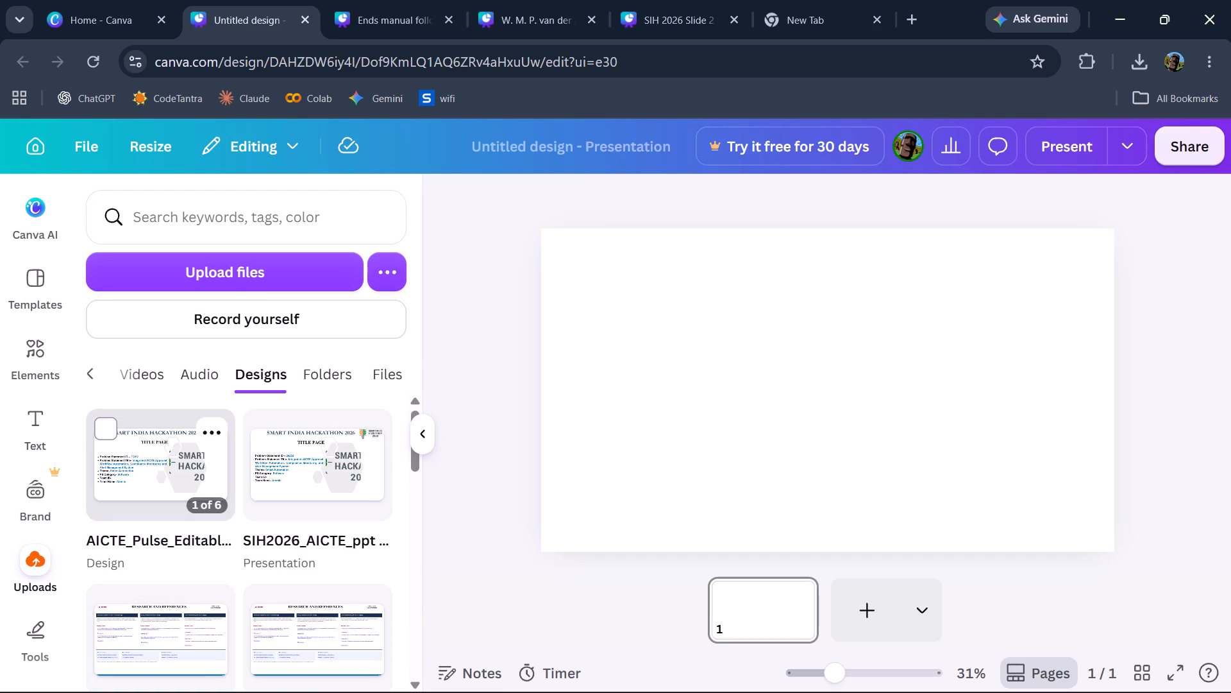
click(125, 467)
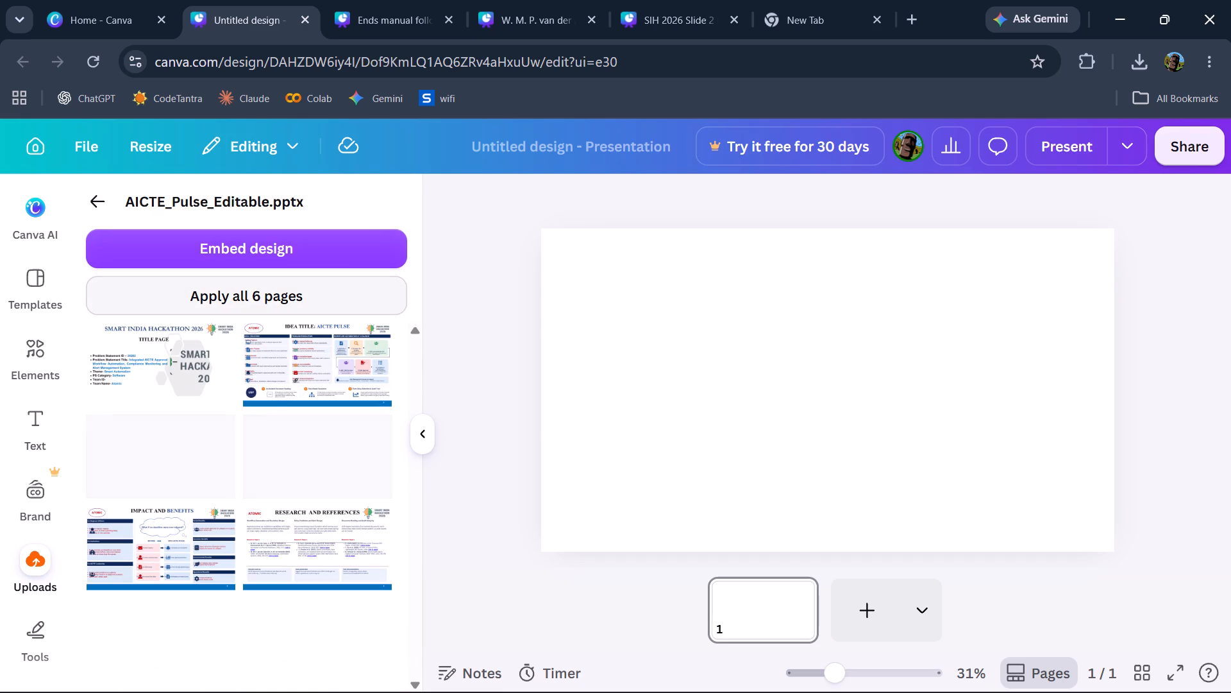
click(264, 309)
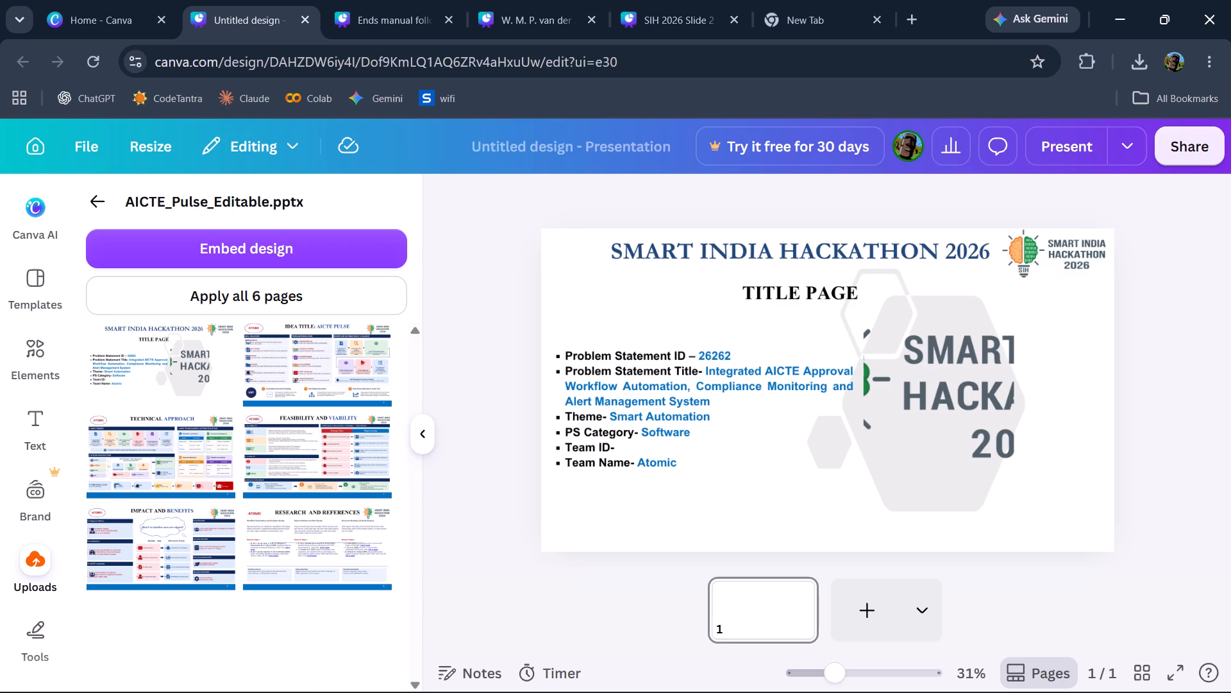
click(215, 299)
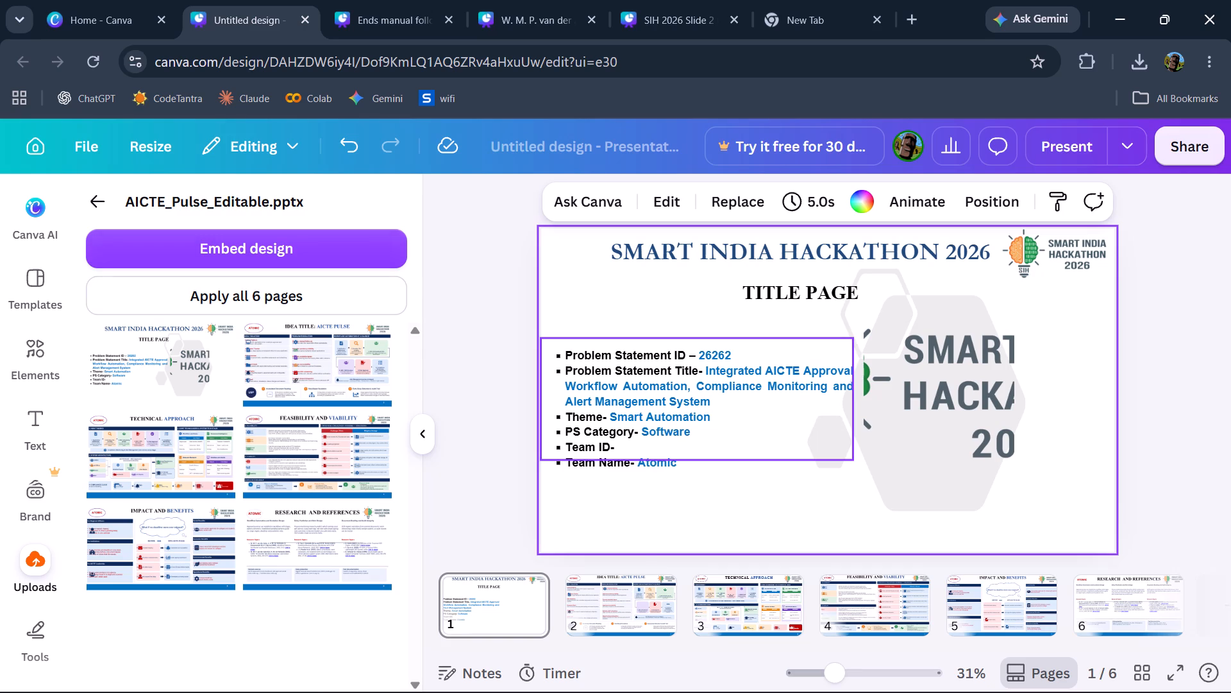
Examine pages 1 to 4 of the imported design, including page 2 in full-screen presentation mode.
click(617, 596)
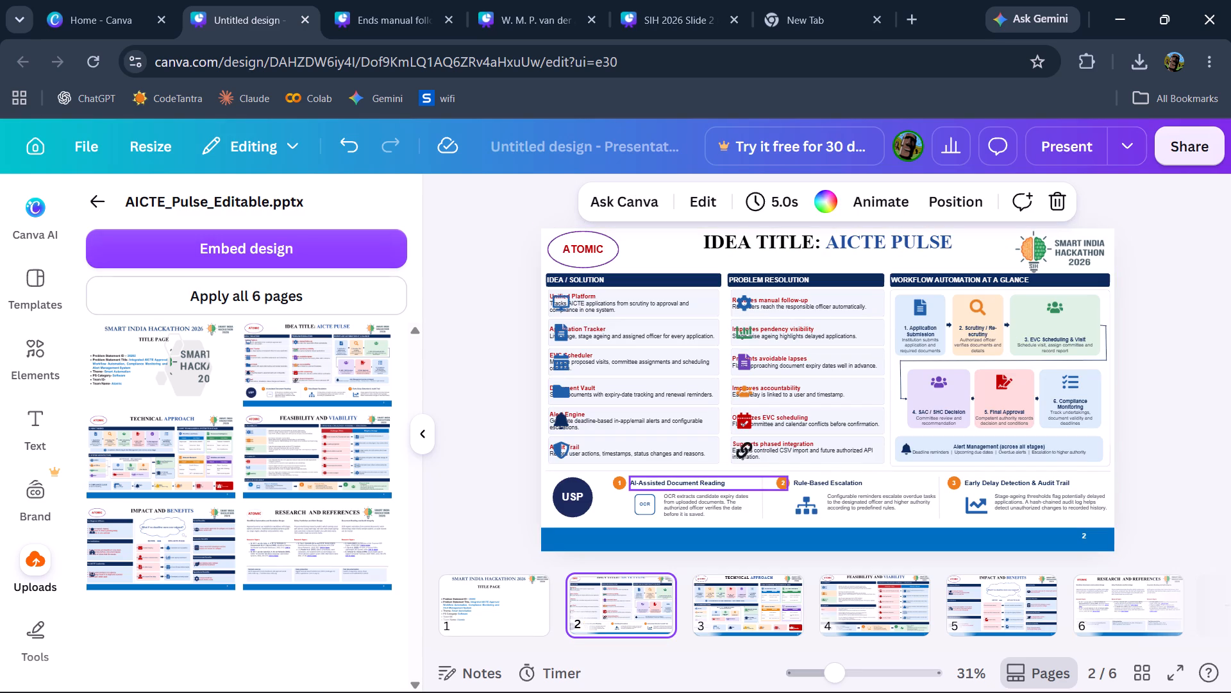
click(724, 608)
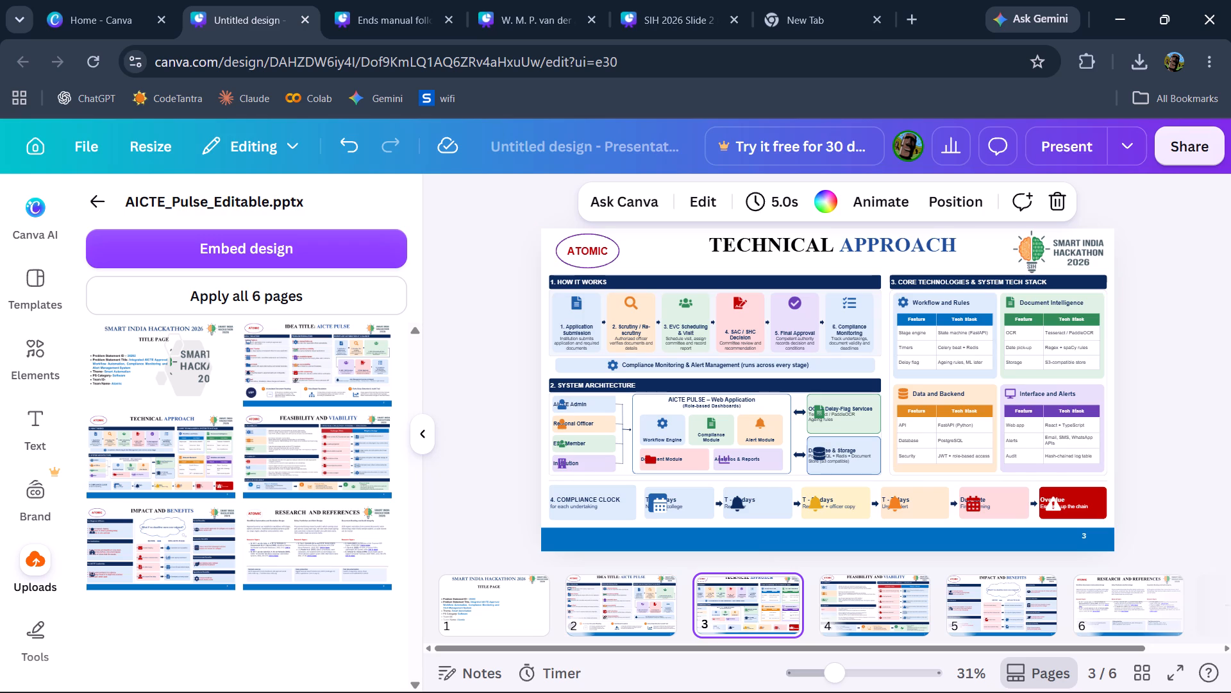
click(864, 622)
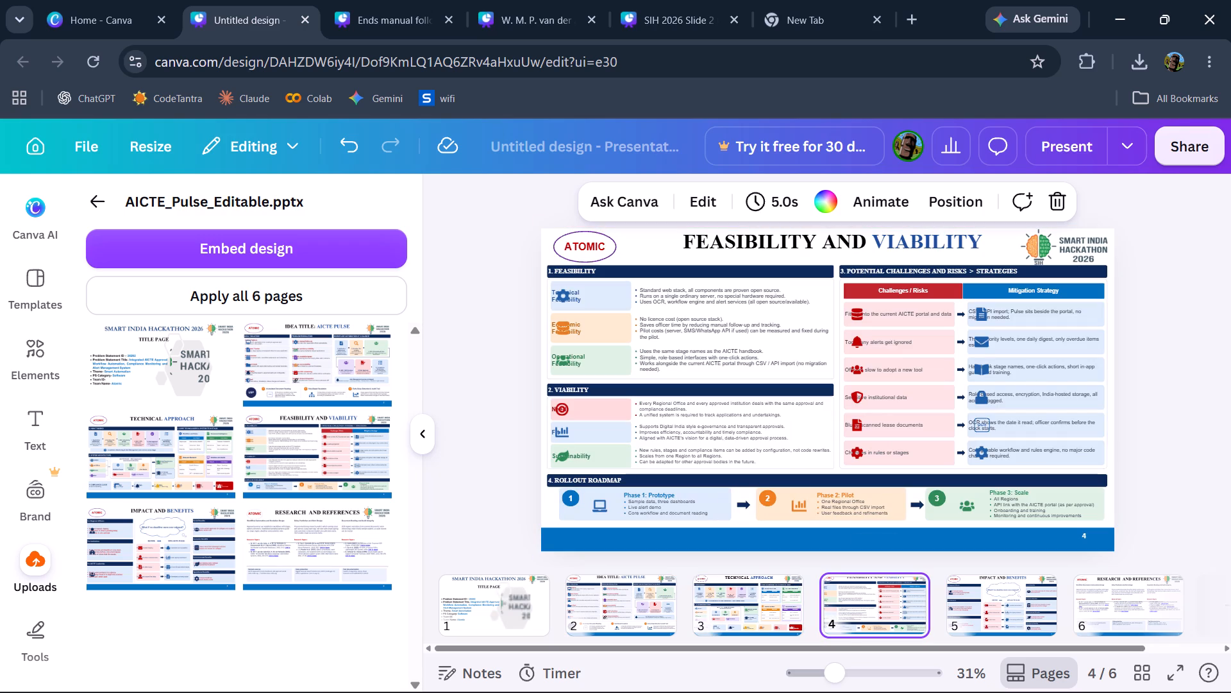
click(496, 610)
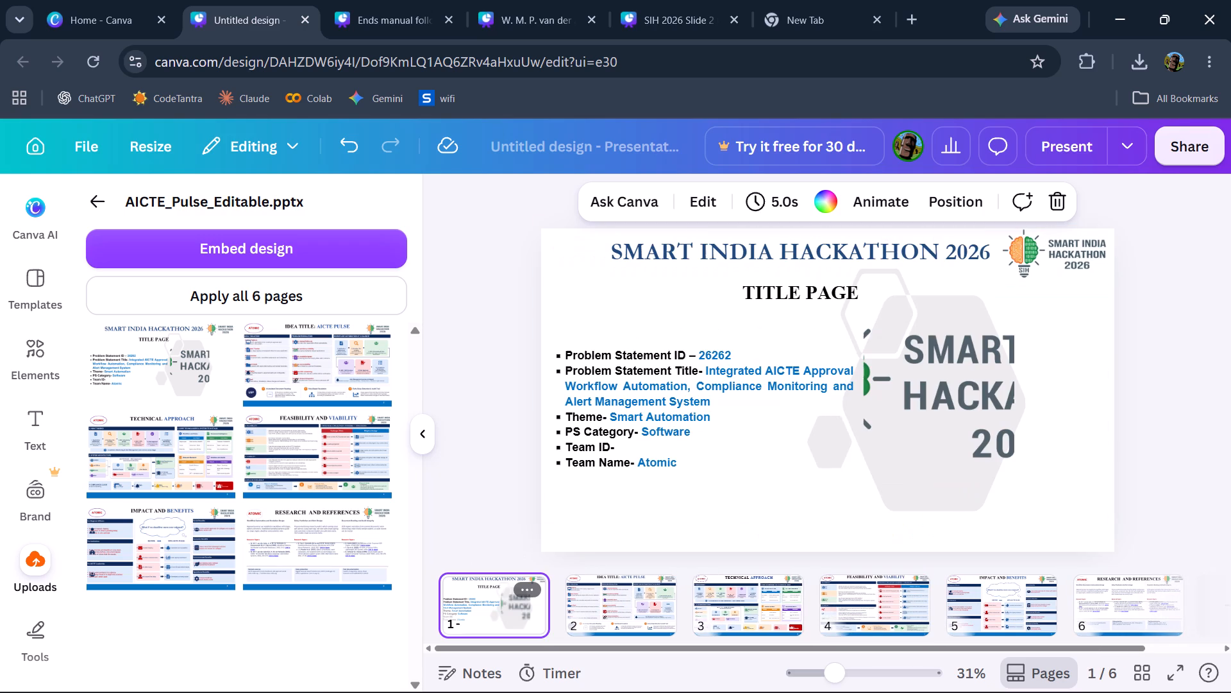
click(645, 623)
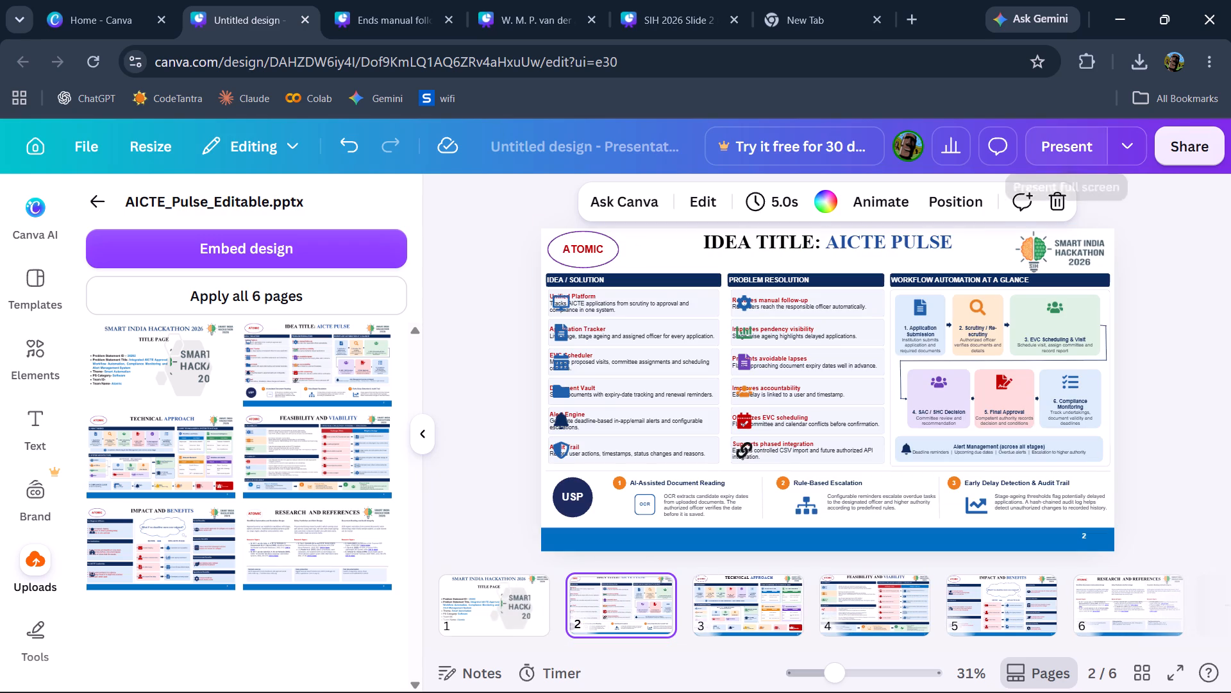
click(1050, 154)
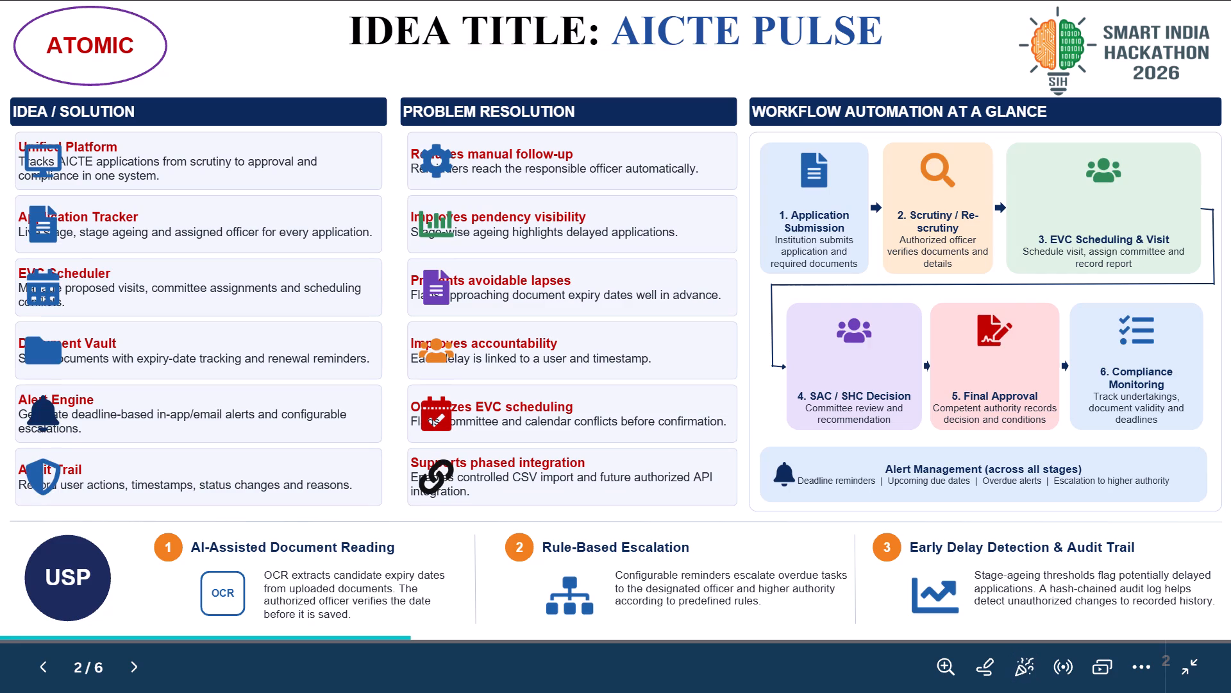
key(Escape)
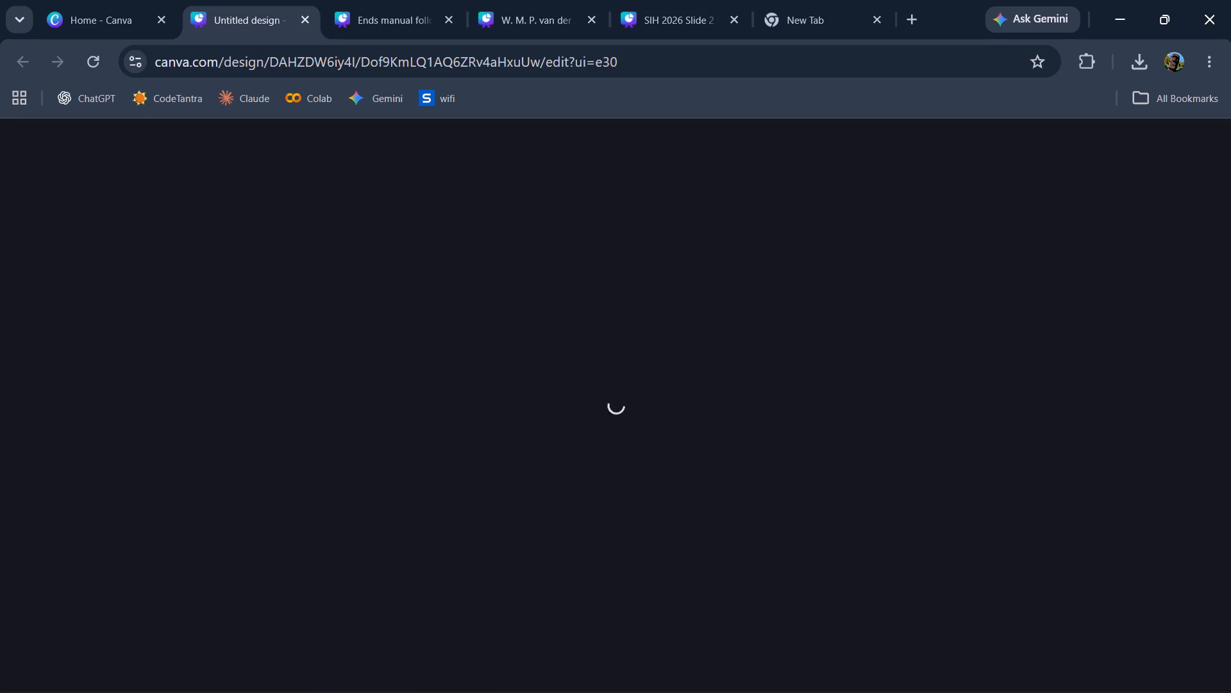
On page 2, delete the overlapping icons and their backing shapes from the Unified Platform, Application Tracker and EVC Scheduler rows.
click(558, 310)
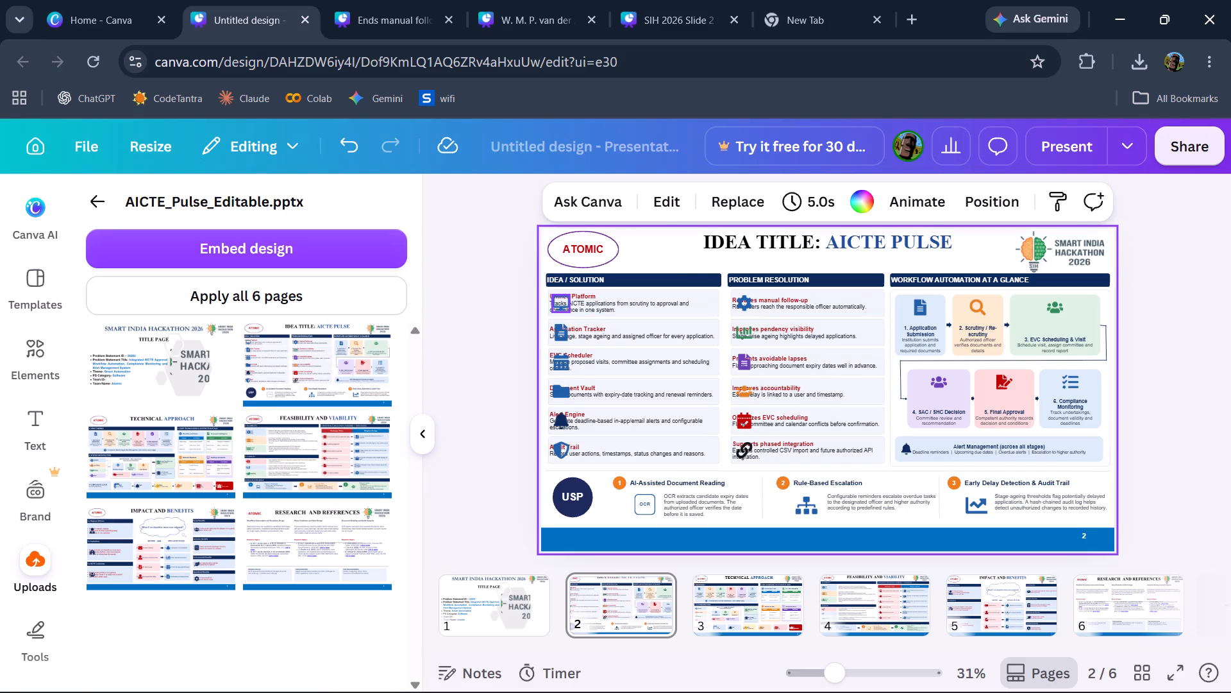
key(Delete)
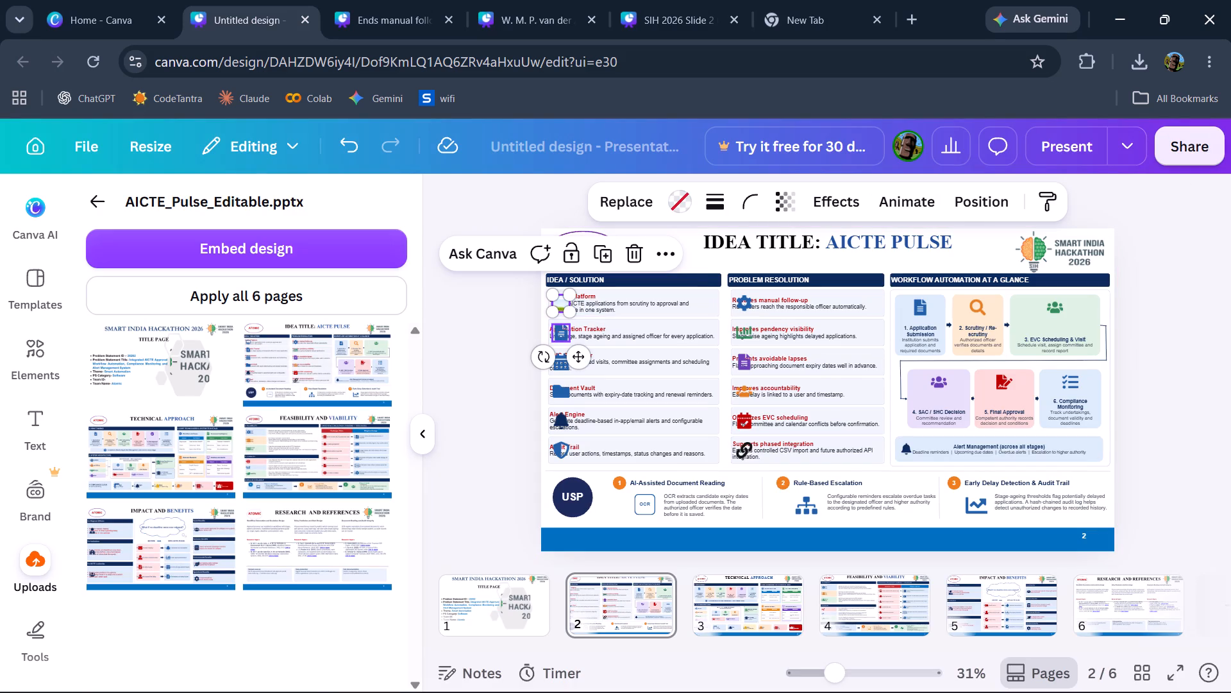
key(Delete)
click(562, 334)
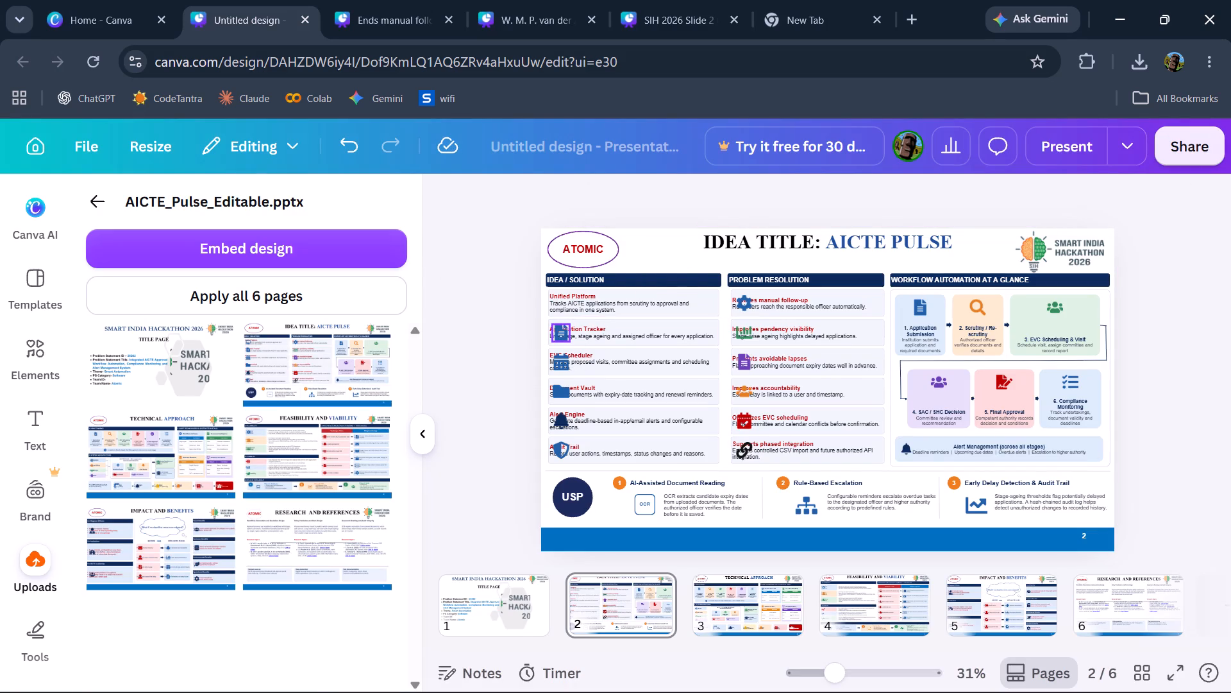
click(562, 334)
key(Delete)
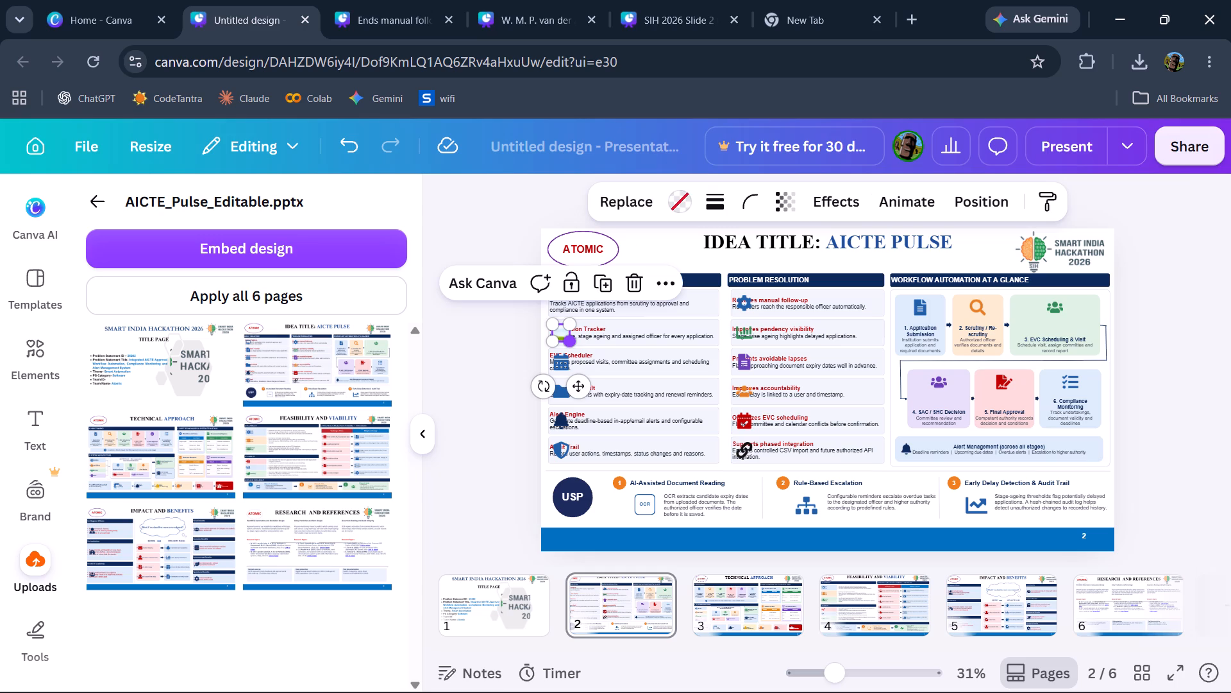
key(Delete)
click(555, 357)
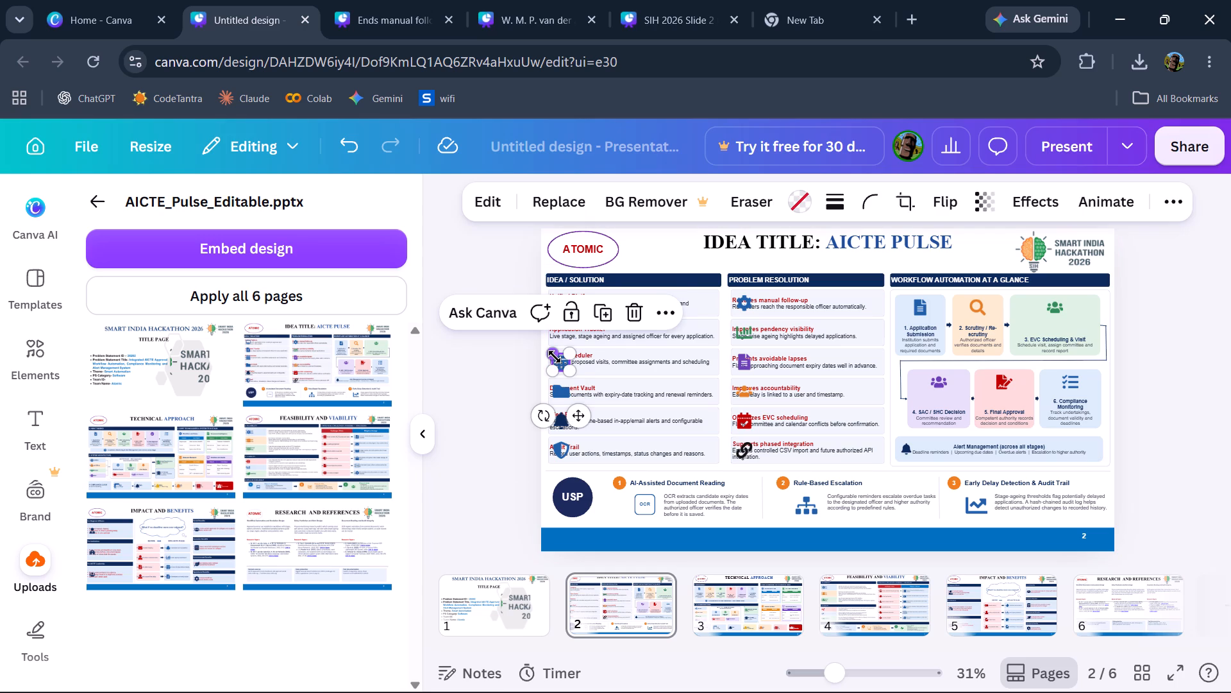
click(555, 357)
key(Delete)
click(555, 357)
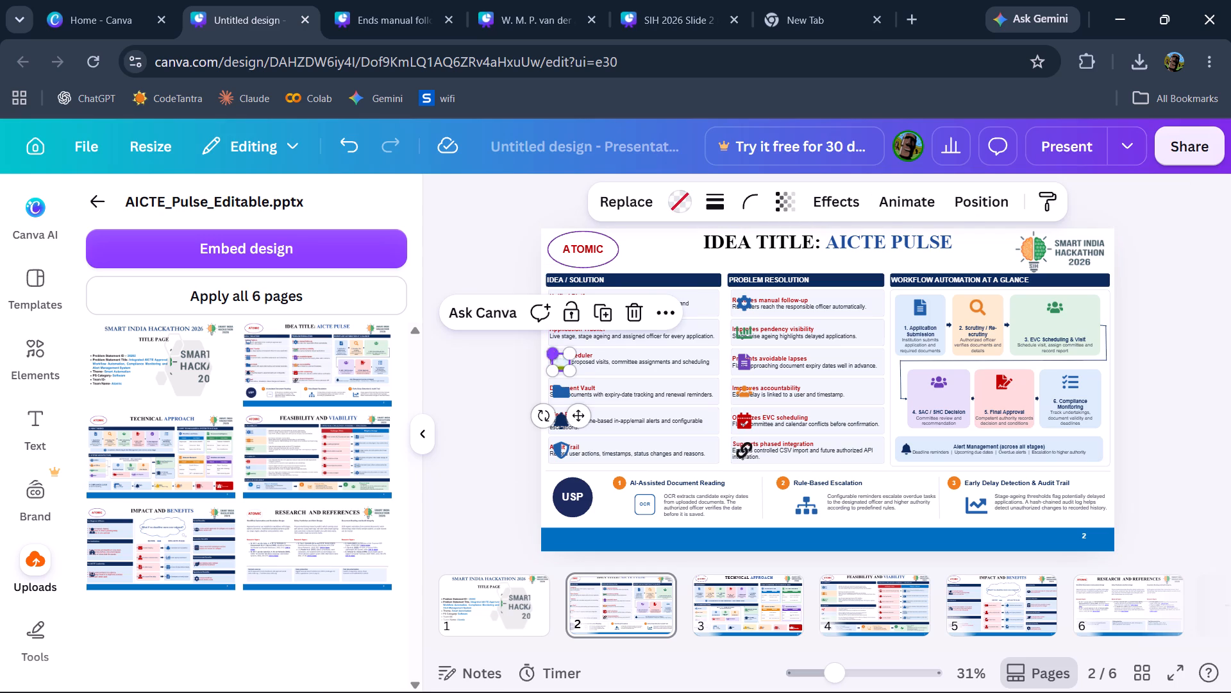
key(Delete)
Delete the overlapping icons and their backing shapes from the Document Vault, Alert Engine and Audit Trail rows of Idea / Solution.
click(557, 386)
key(Delete)
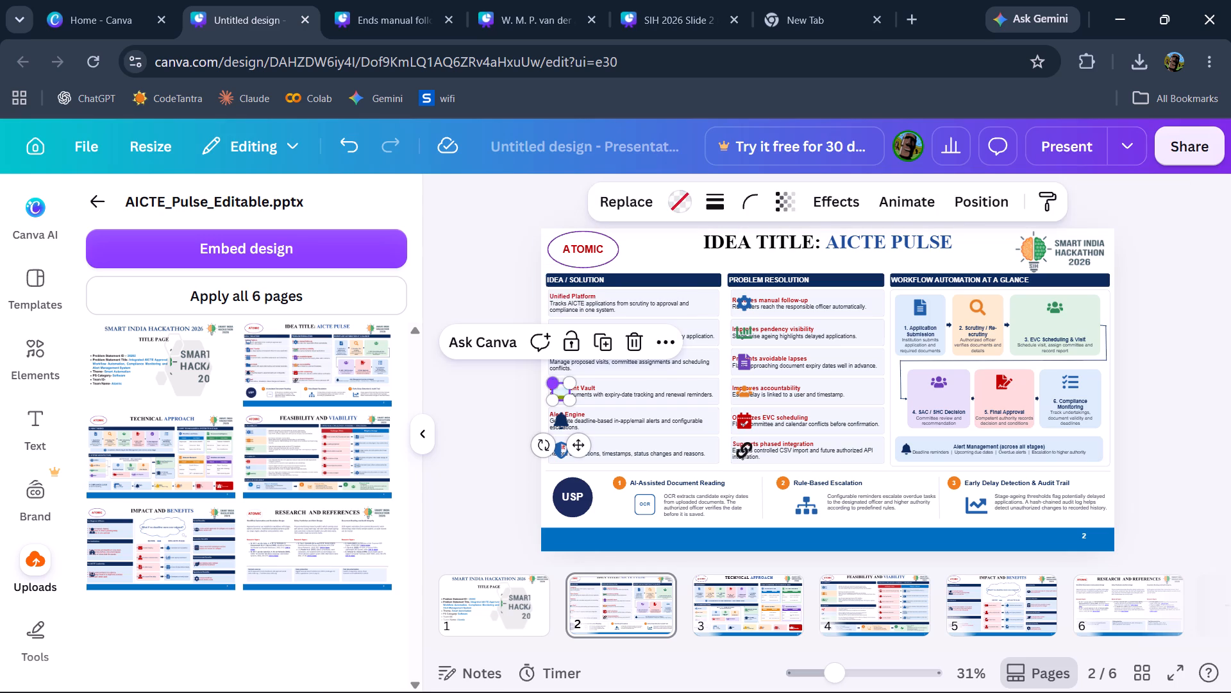
key(Delete)
click(562, 419)
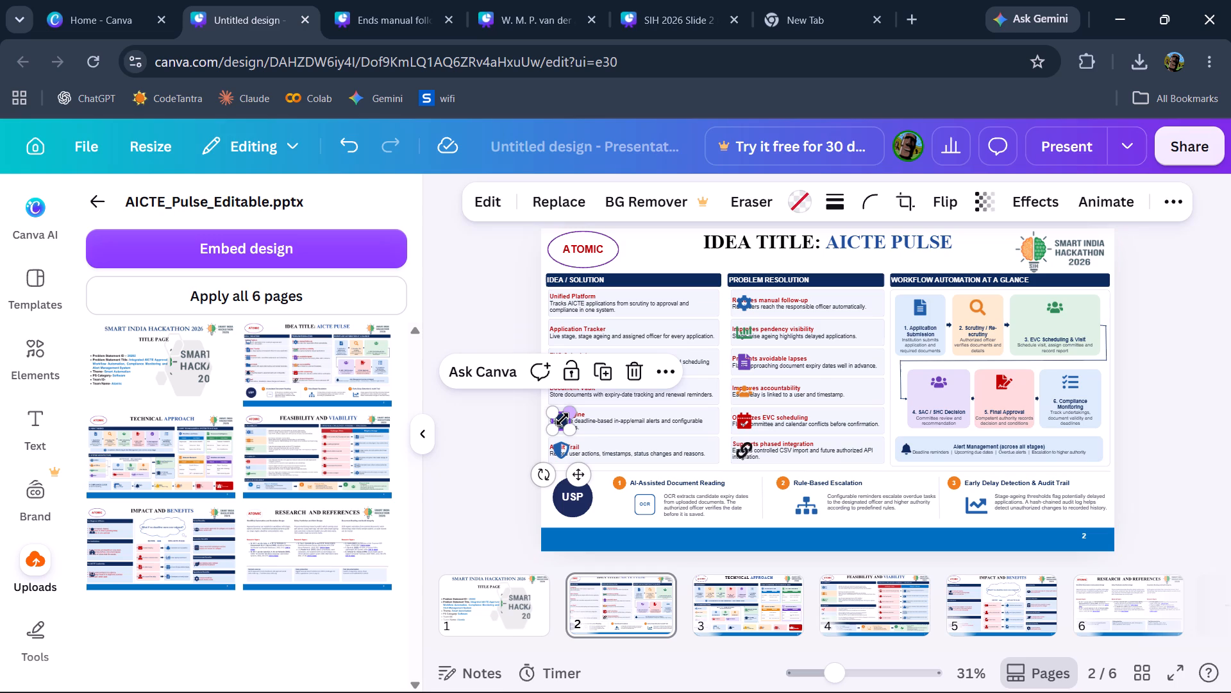
key(Delete)
key(Delete)
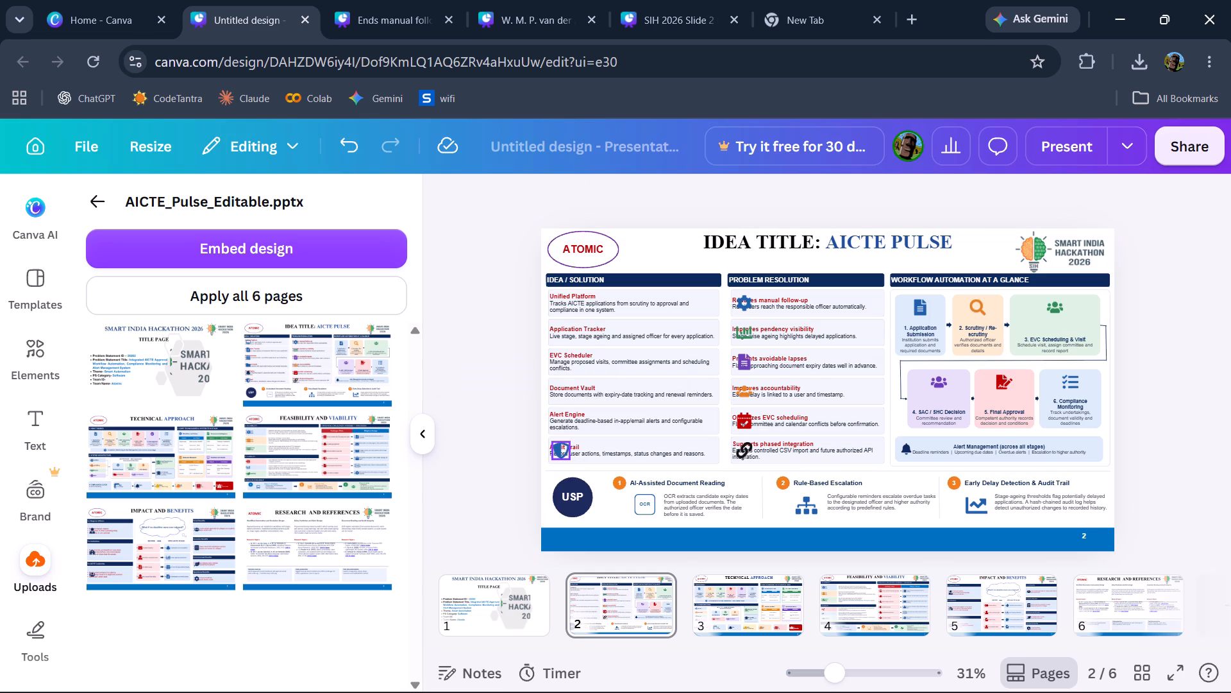
click(561, 443)
key(Delete)
key(Delete)
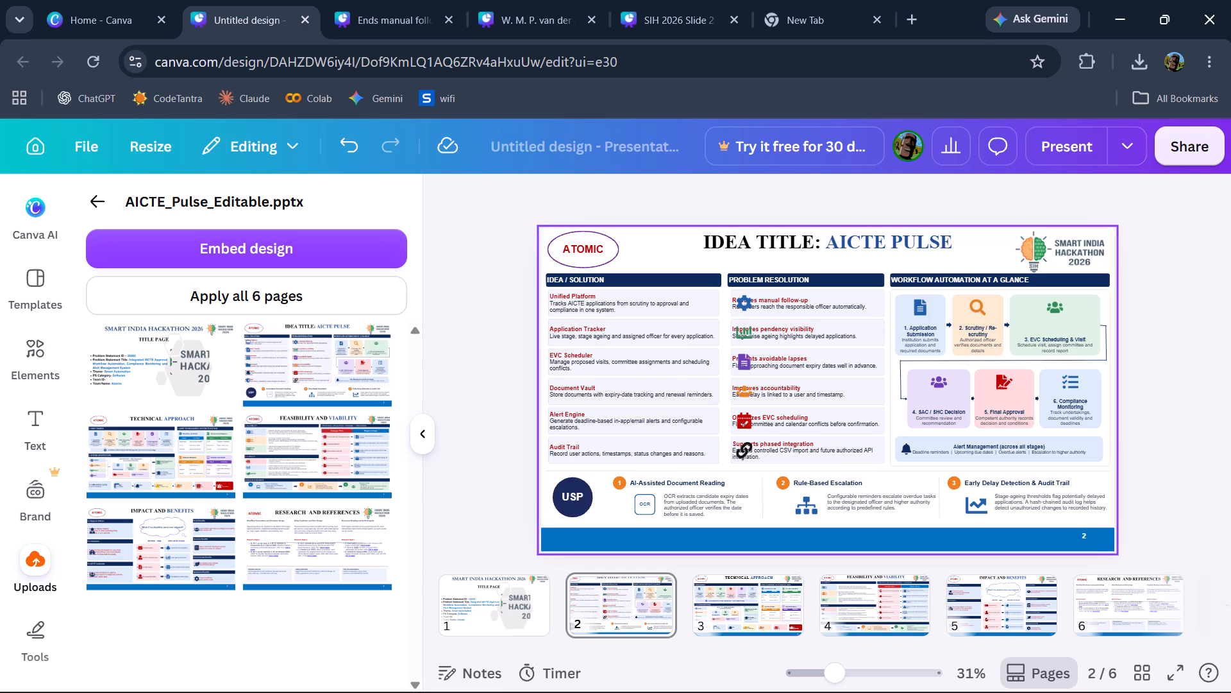
In the Problem Resolution column, delete the icons and backing shapes covering the manual follow-up, pendency visibility and avoidable lapses rows.
click(745, 302)
key(Delete)
key(Delete)
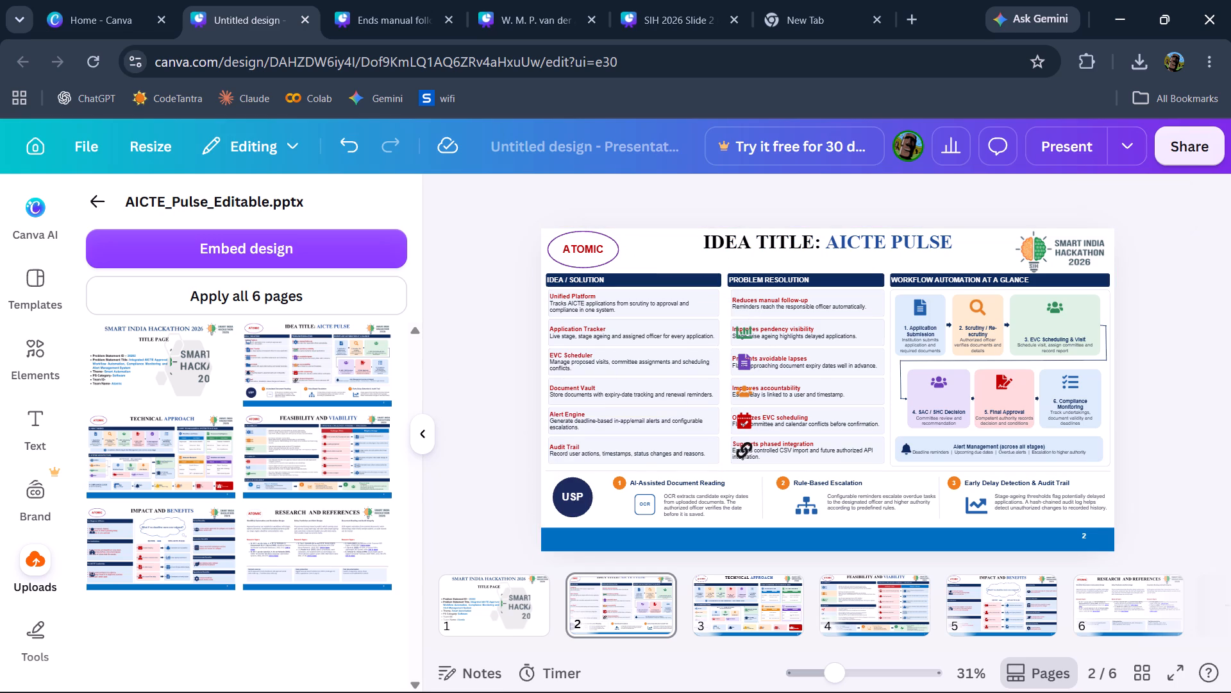
click(745, 330)
key(Delete)
key(Delete)
click(744, 362)
key(Delete)
key(Delete)
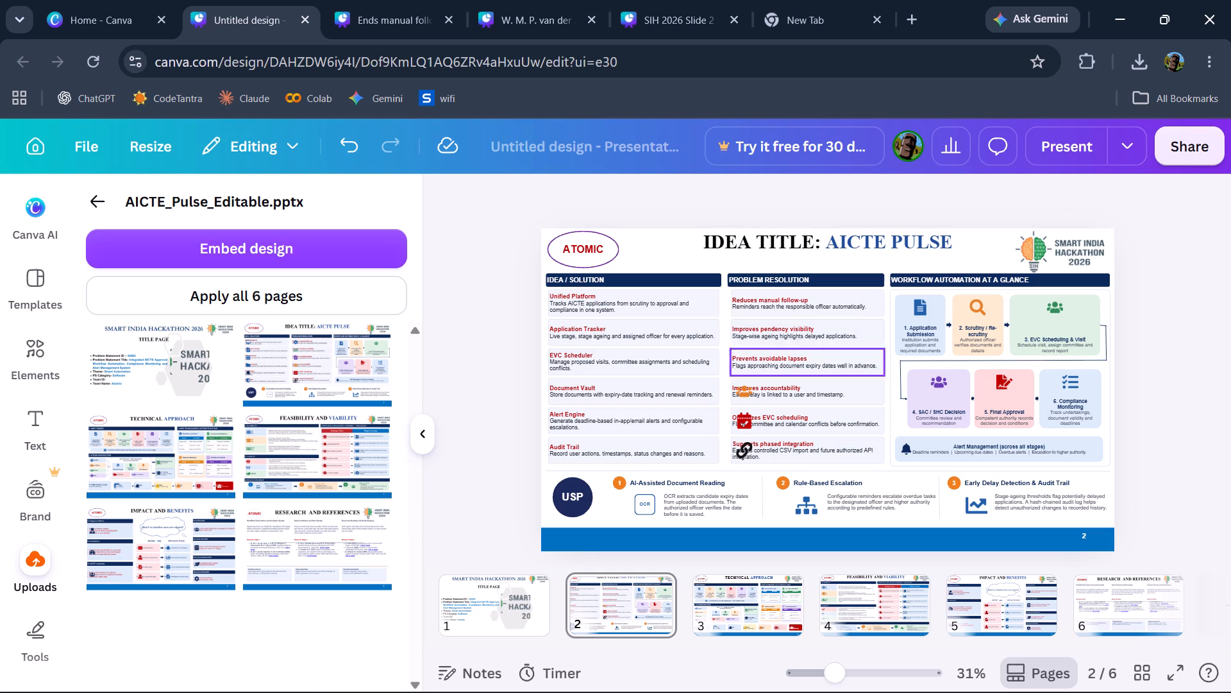
Delete the icons and backing shapes covering the accountability, EVC scheduling and phased integration rows of Problem Resolution.
click(746, 392)
key(Delete)
key(Delete)
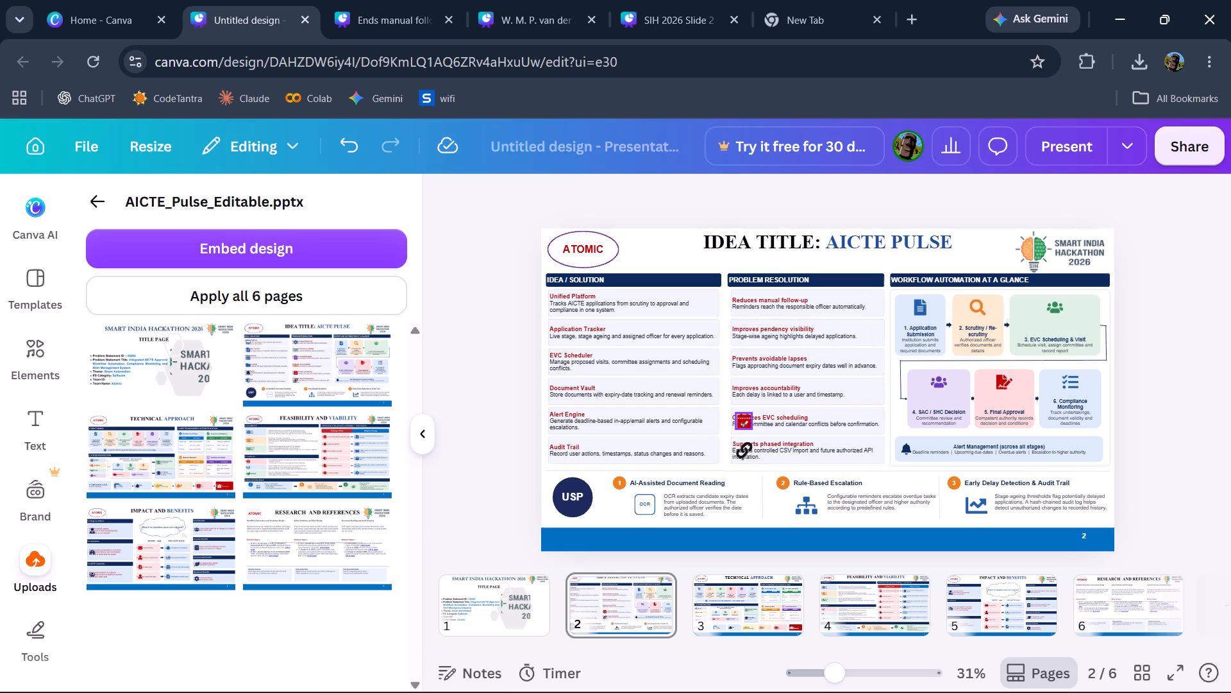
click(743, 427)
key(Delete)
key(Delete)
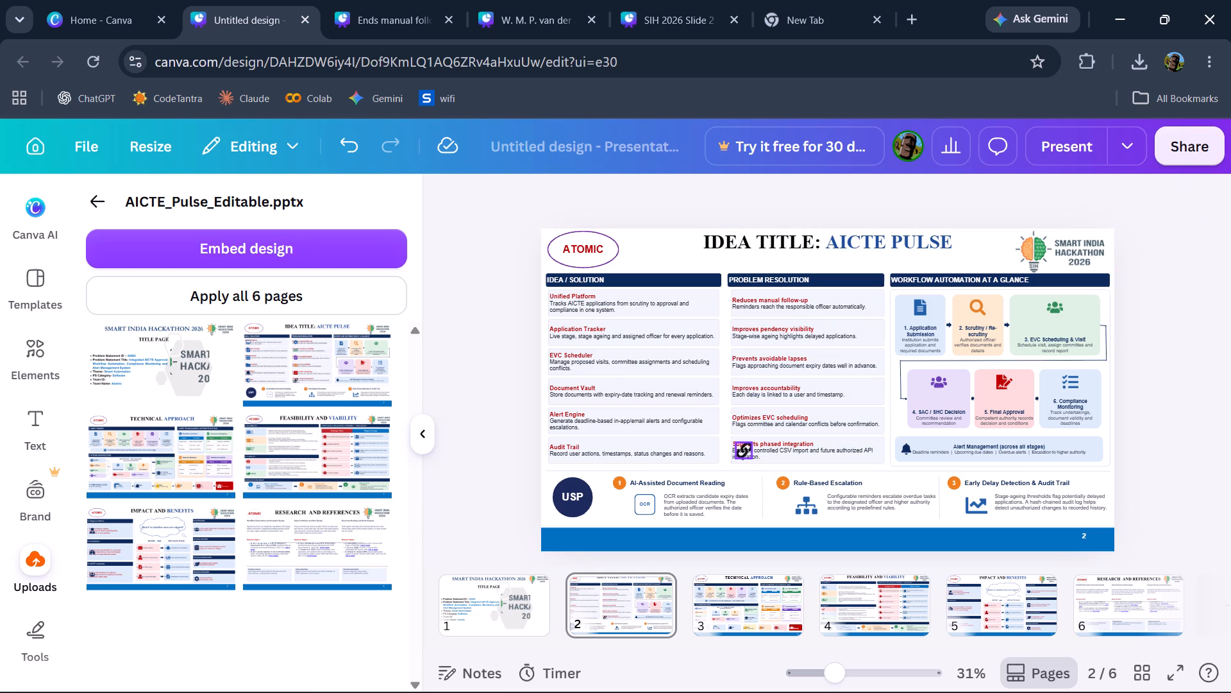
click(744, 450)
key(Delete)
key(Delete)
Check the cleaned-up page 2 in full-screen presentation mode, then return to the editor.
click(1051, 135)
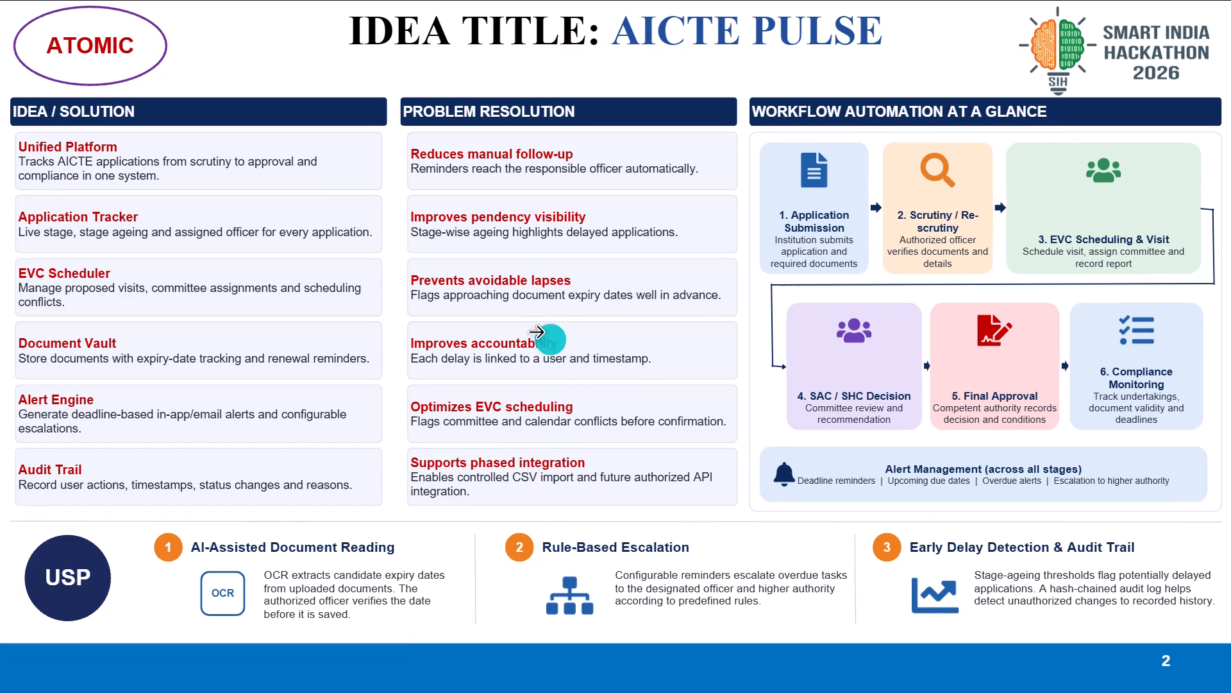
key(Escape)
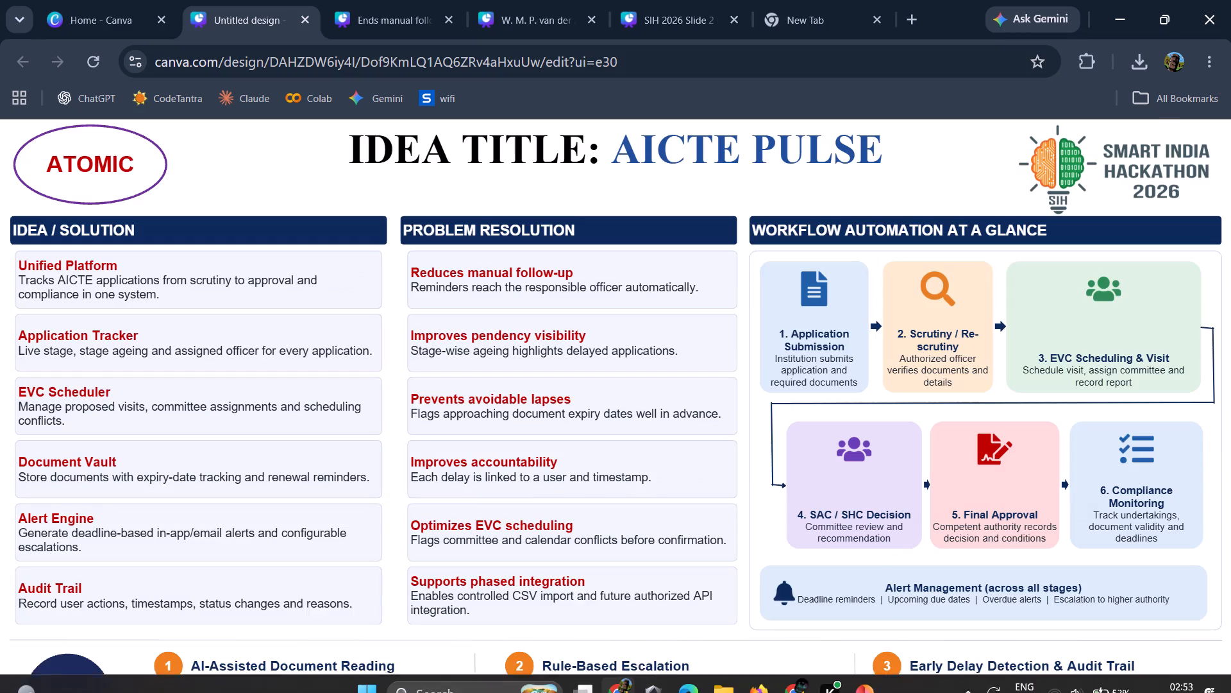
Compare page 2 of the new design with page 2 of the SIH 2026 Slide 2 Content design.
click(662, 17)
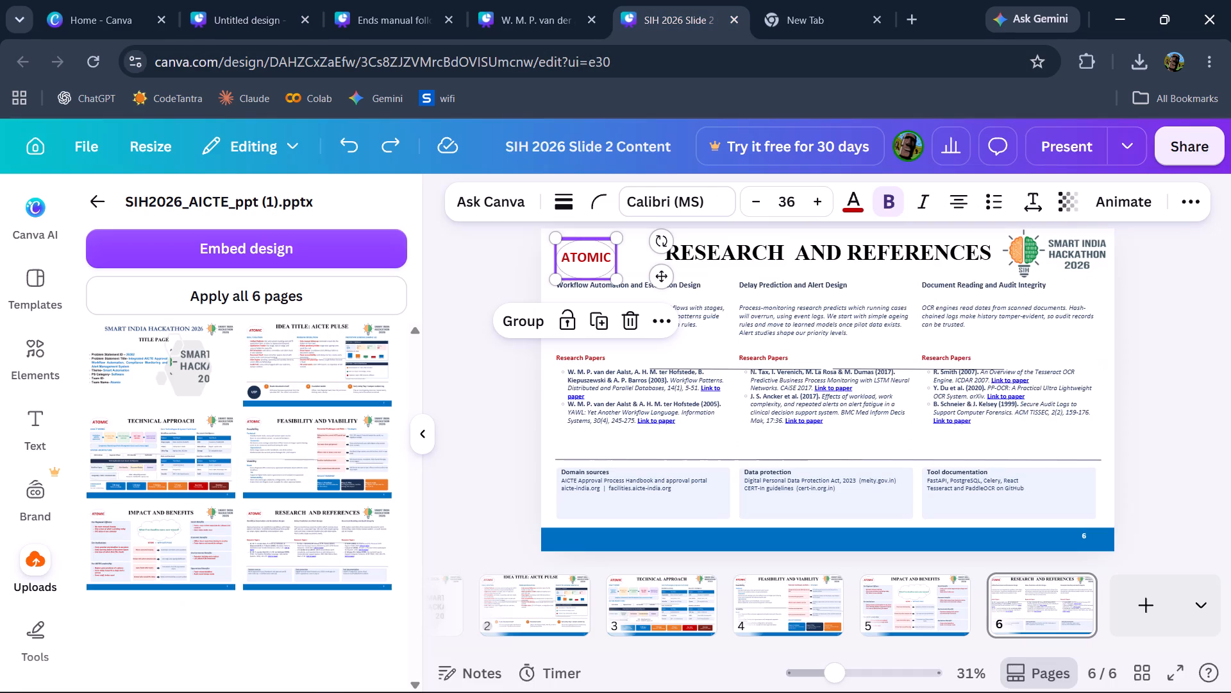
click(527, 601)
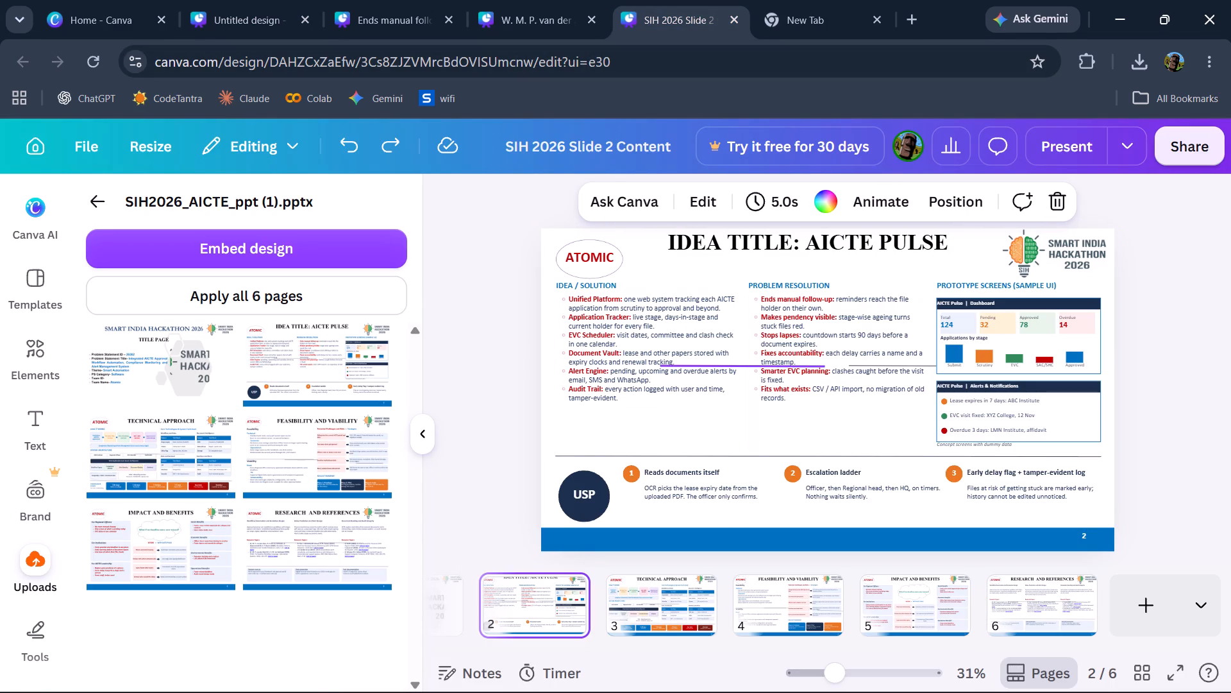
click(258, 8)
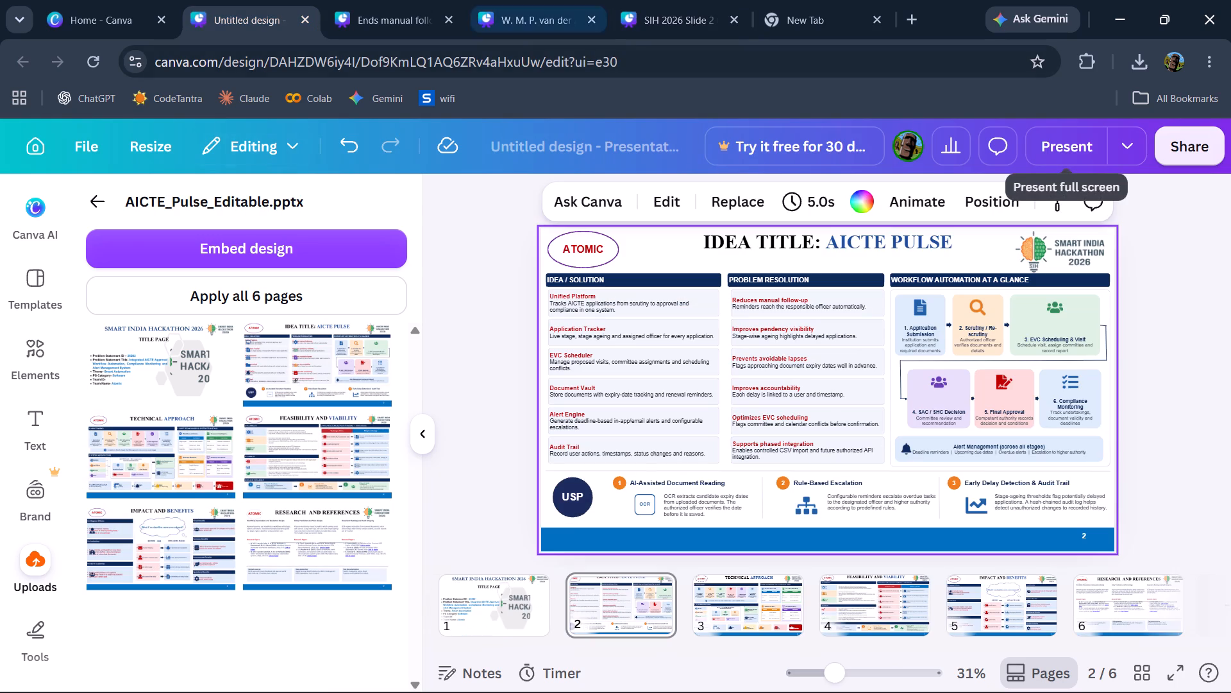
click(669, 1)
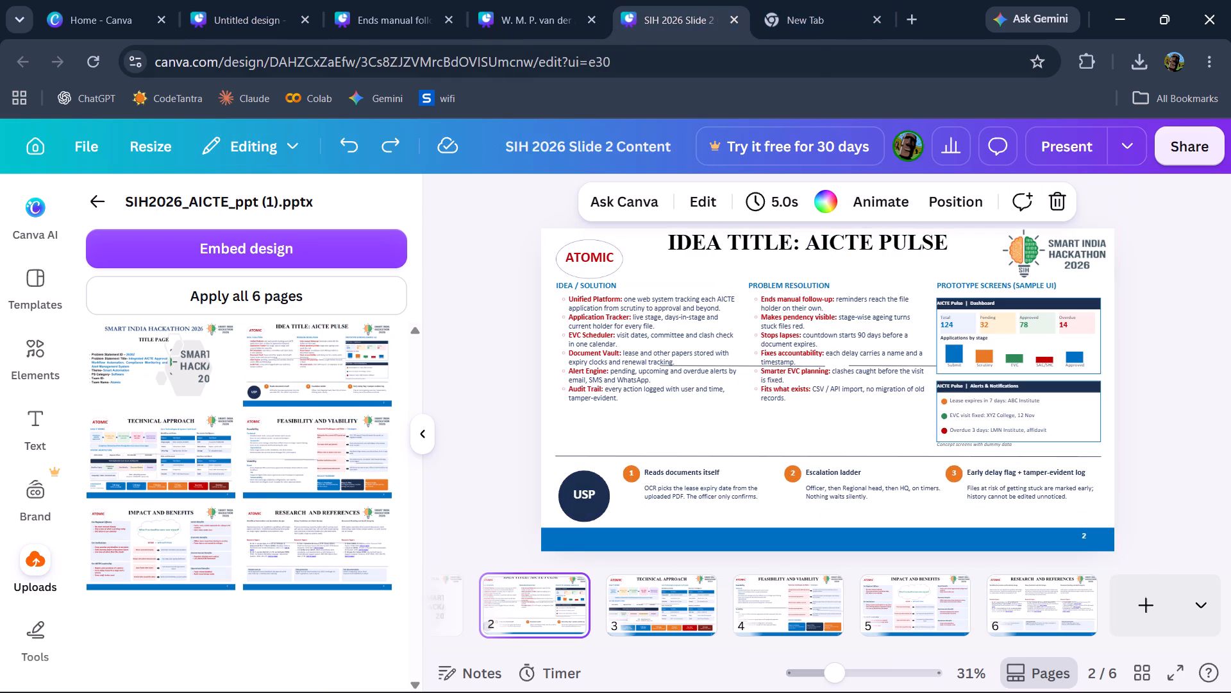
click(222, 0)
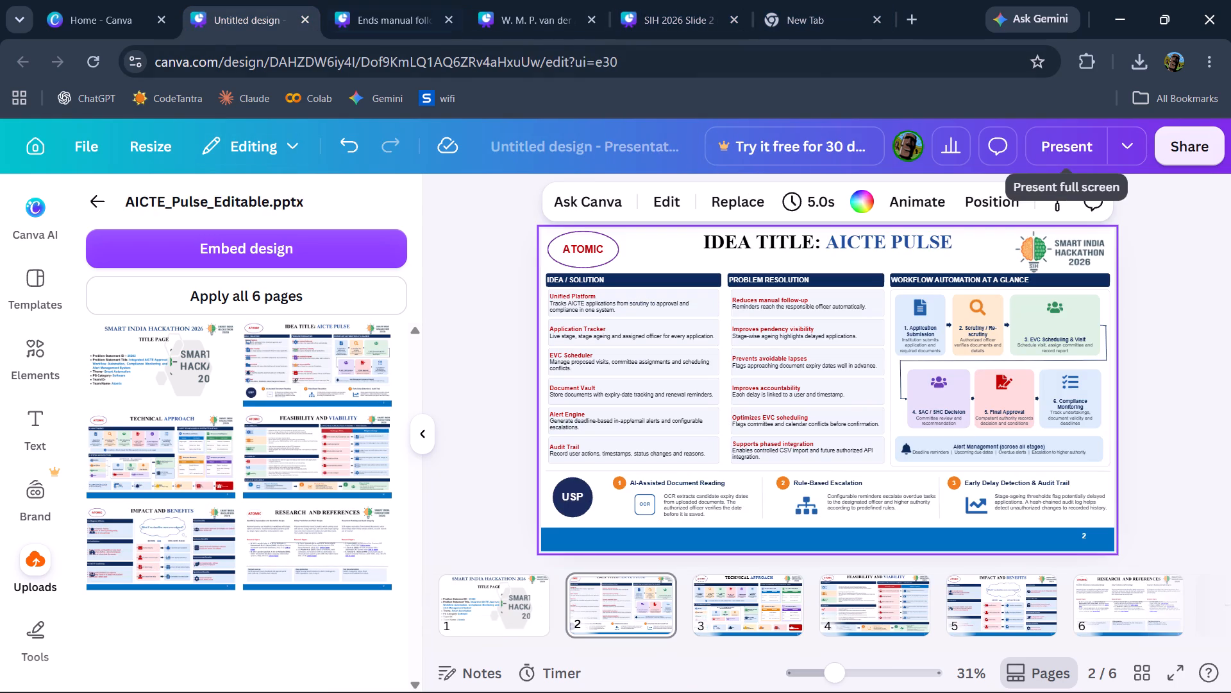
click(691, 7)
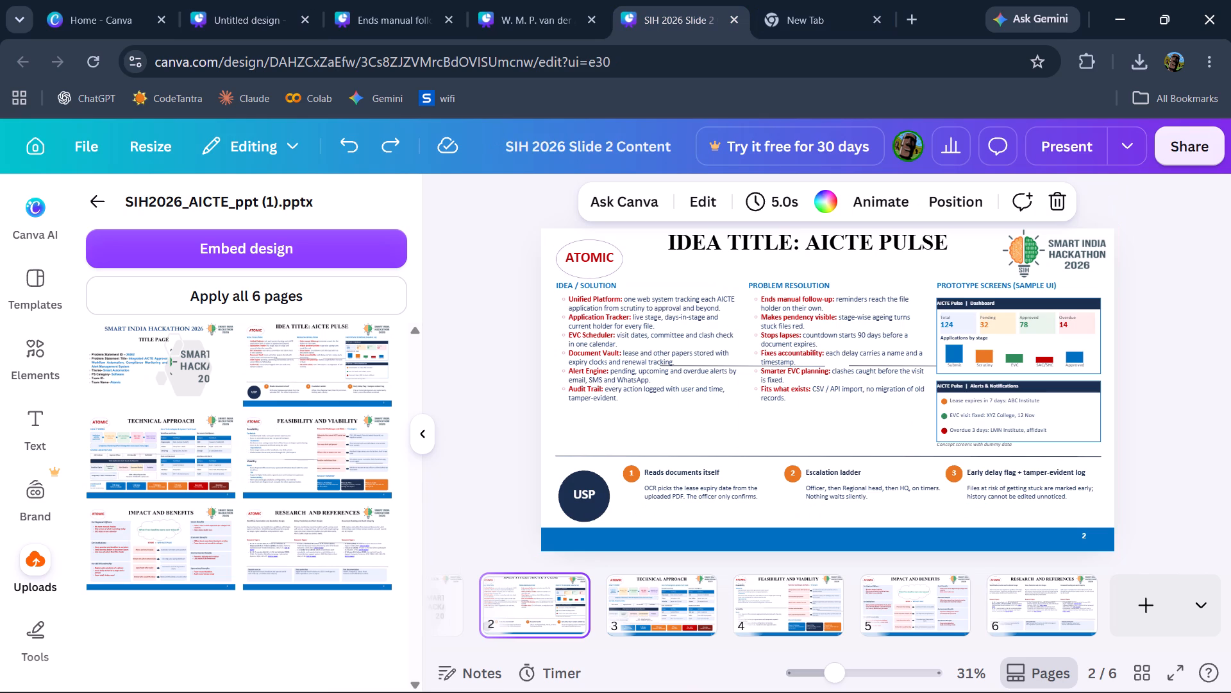
click(232, 0)
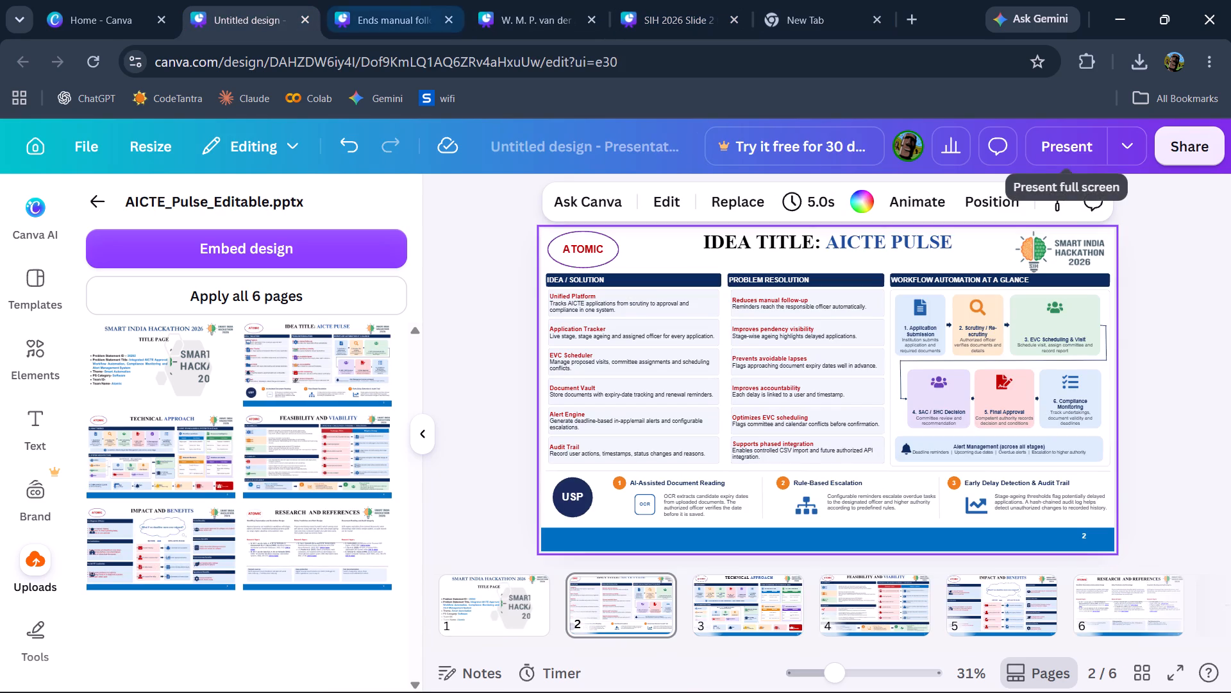
click(661, 0)
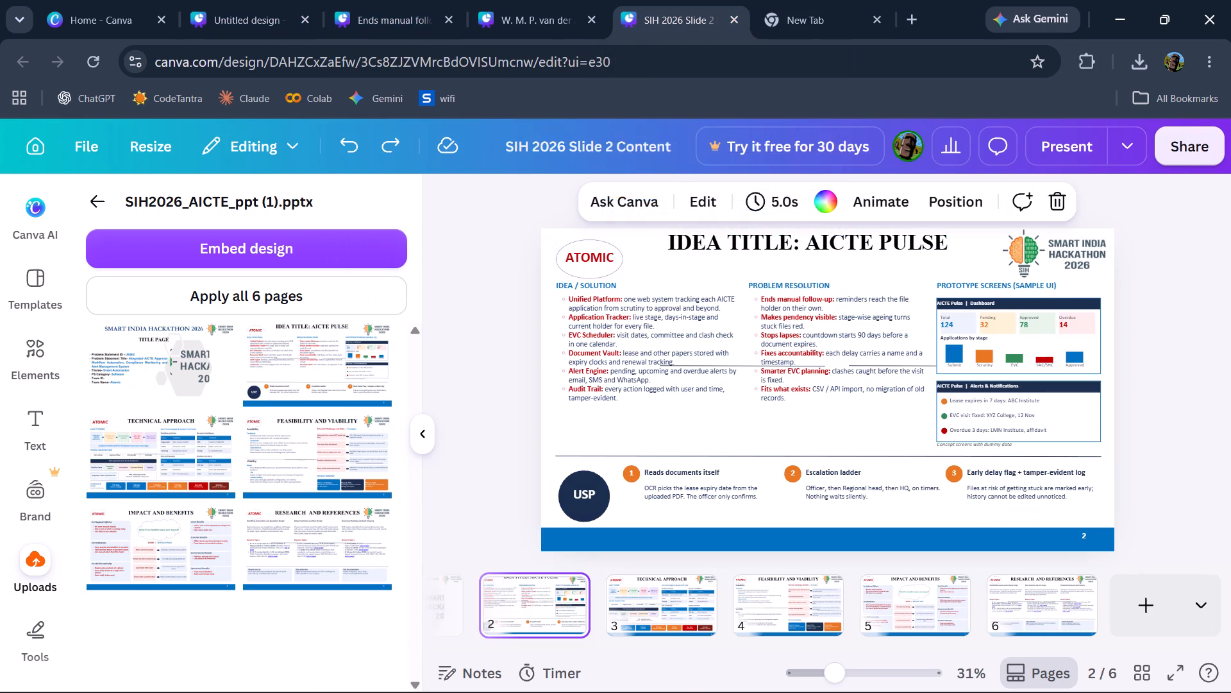
click(263, 3)
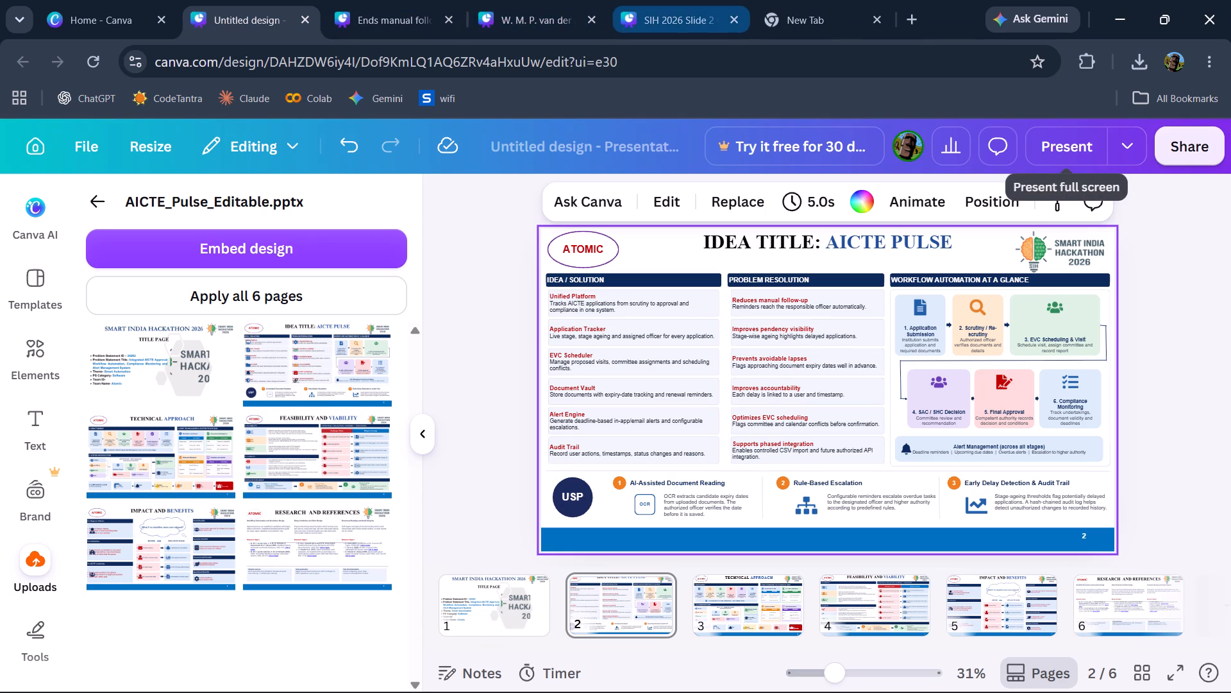
click(643, 9)
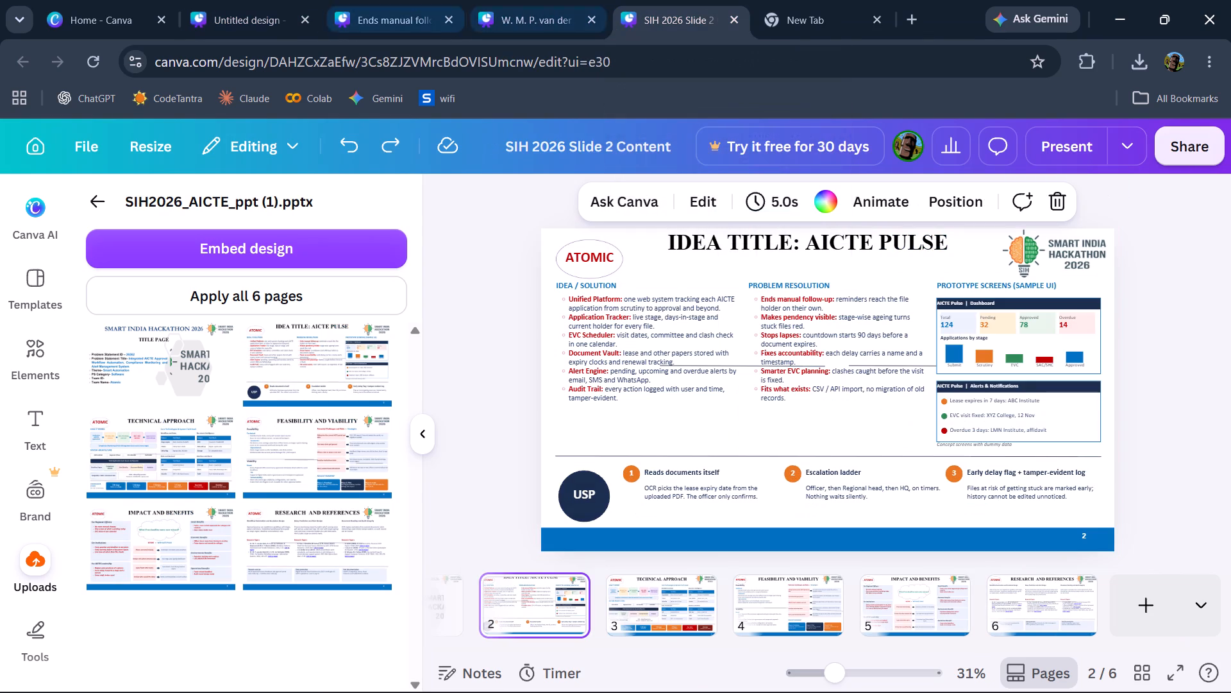
click(280, 4)
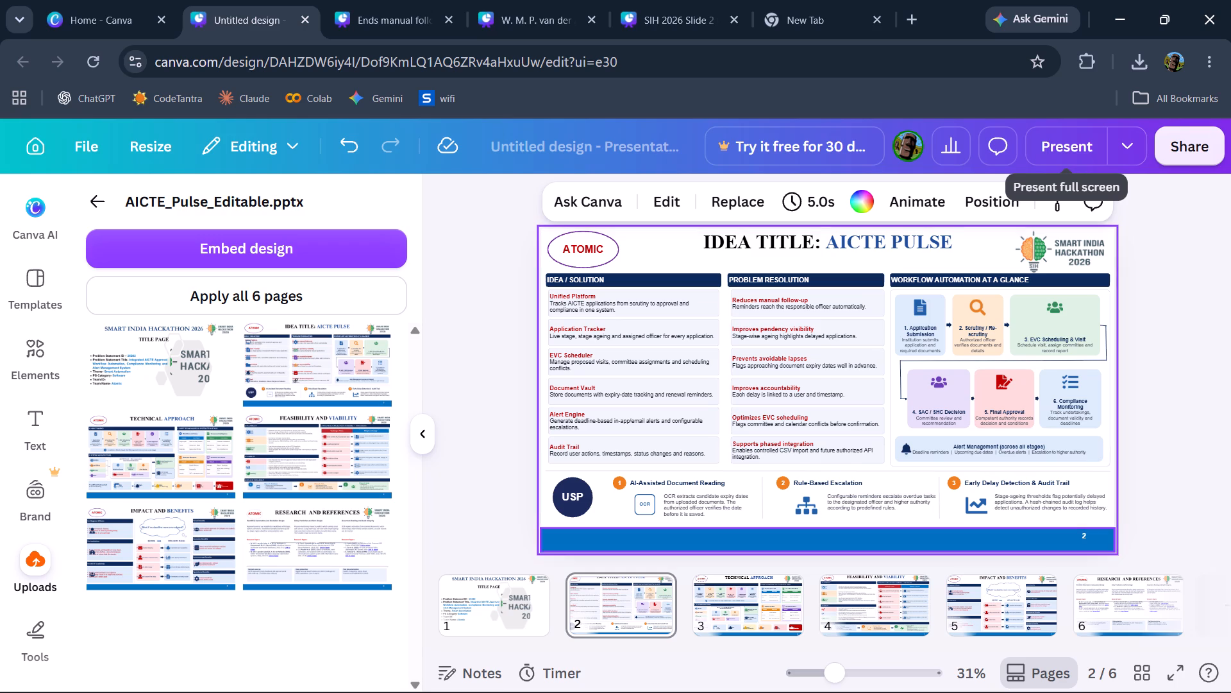
View page 3, Technical Approach, of the new design in full-screen presentation mode.
click(751, 609)
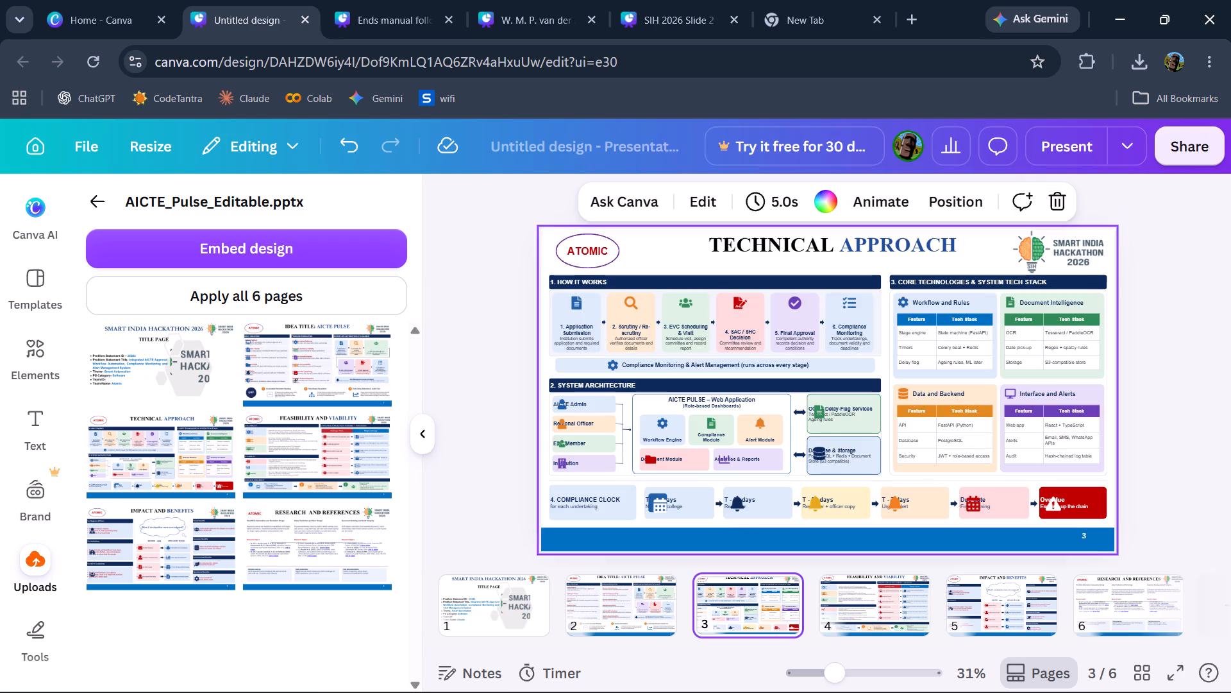
click(1037, 154)
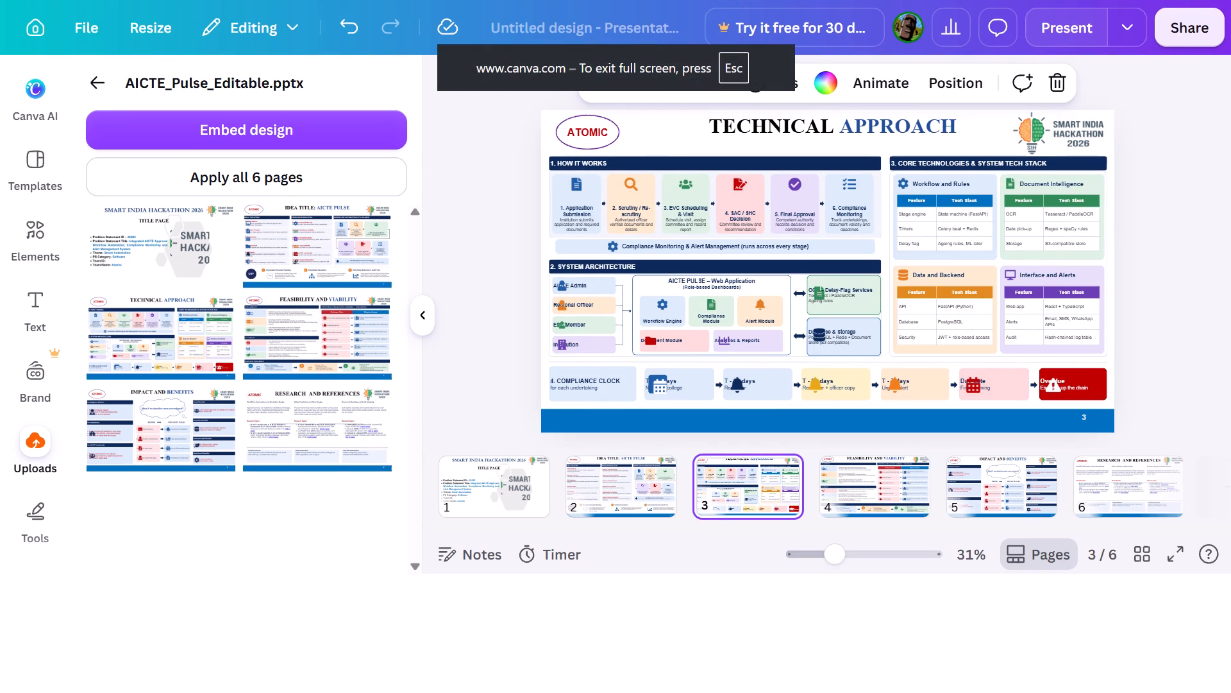
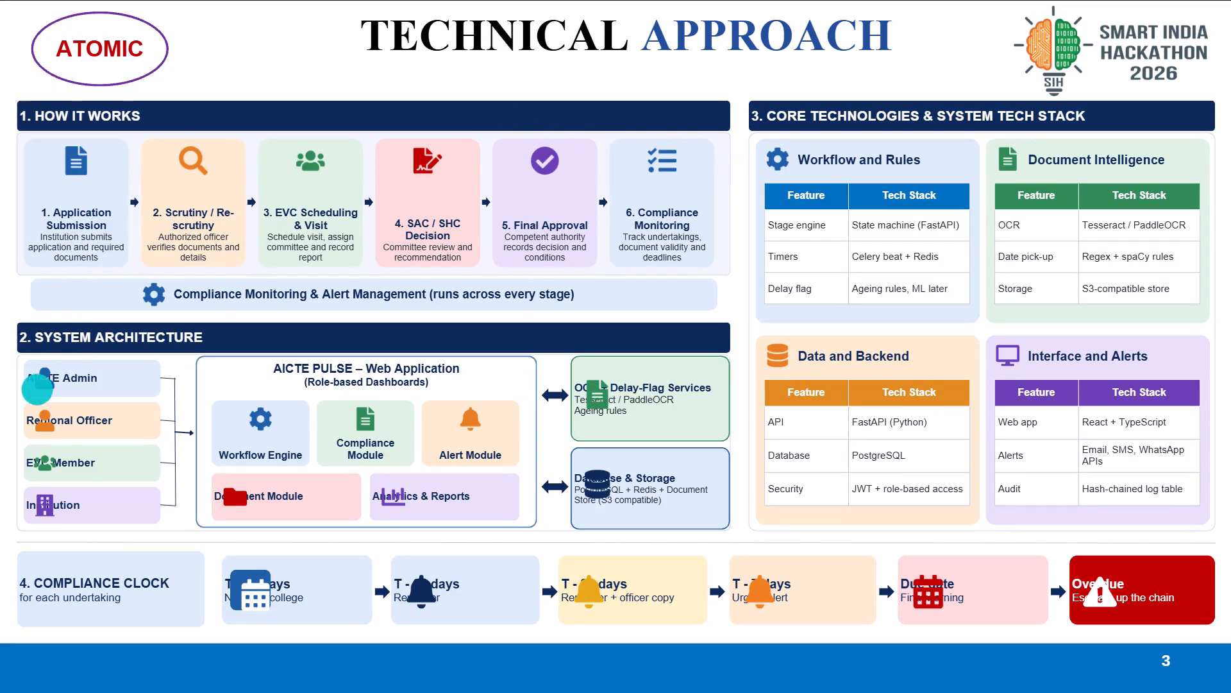
Leave the full-screen presentation and open page 3, Technical Approach, in the editor.
click(76, 380)
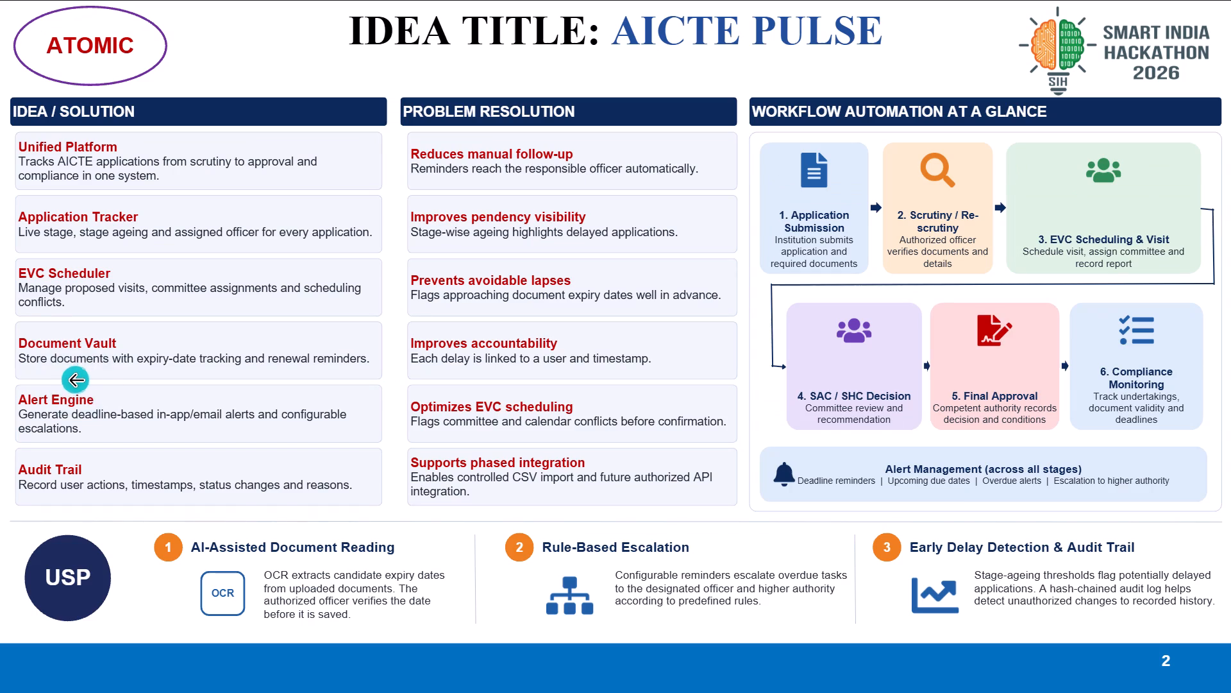
key(Escape)
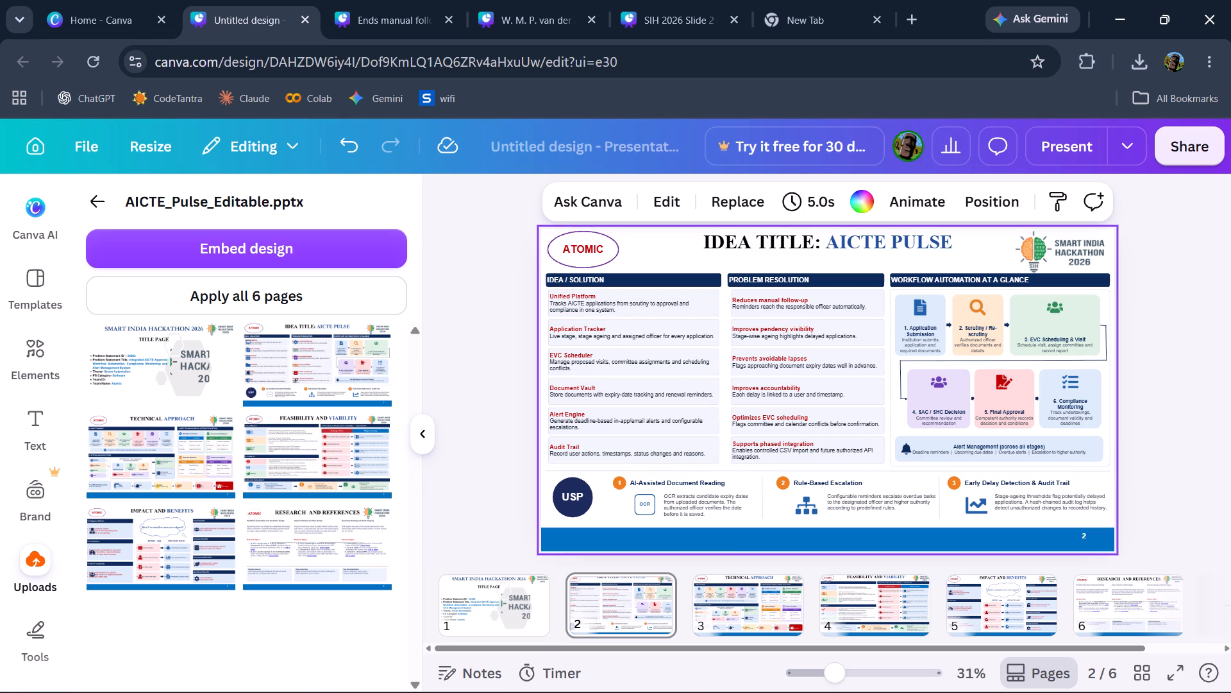
click(726, 613)
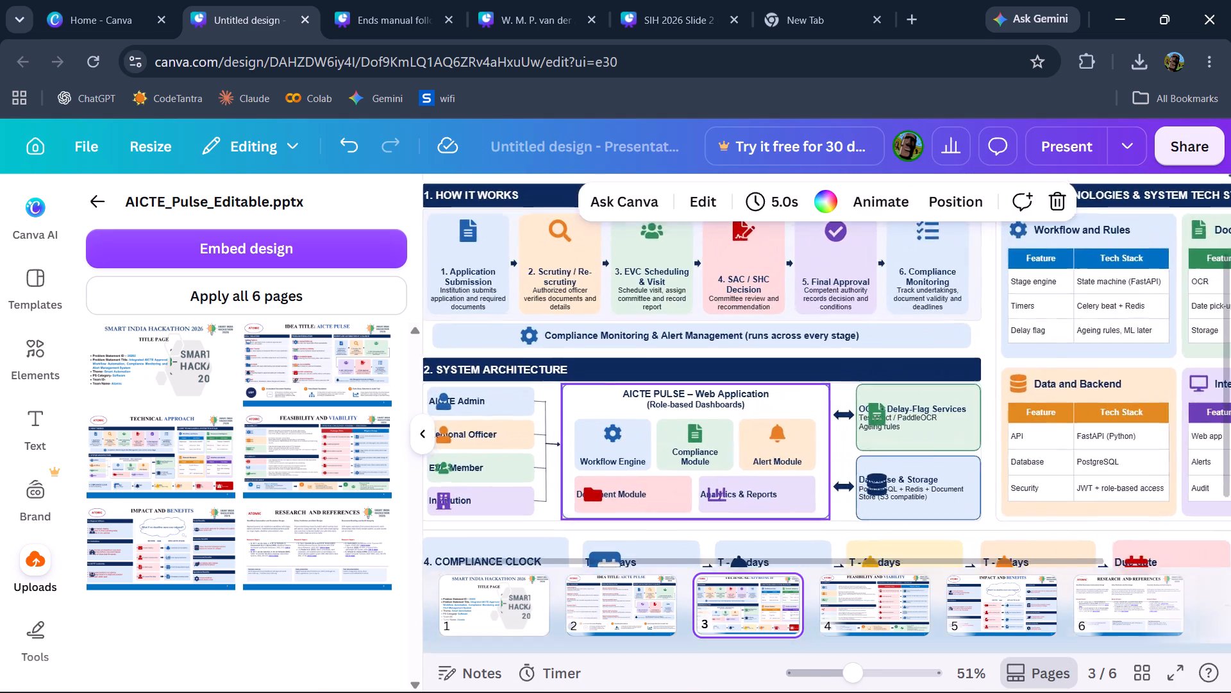
Indent the AICTE Admin label under System Architecture with leading spaces so its text clears the person icon.
scroll(596, 409, right, 2)
click(521, 397)
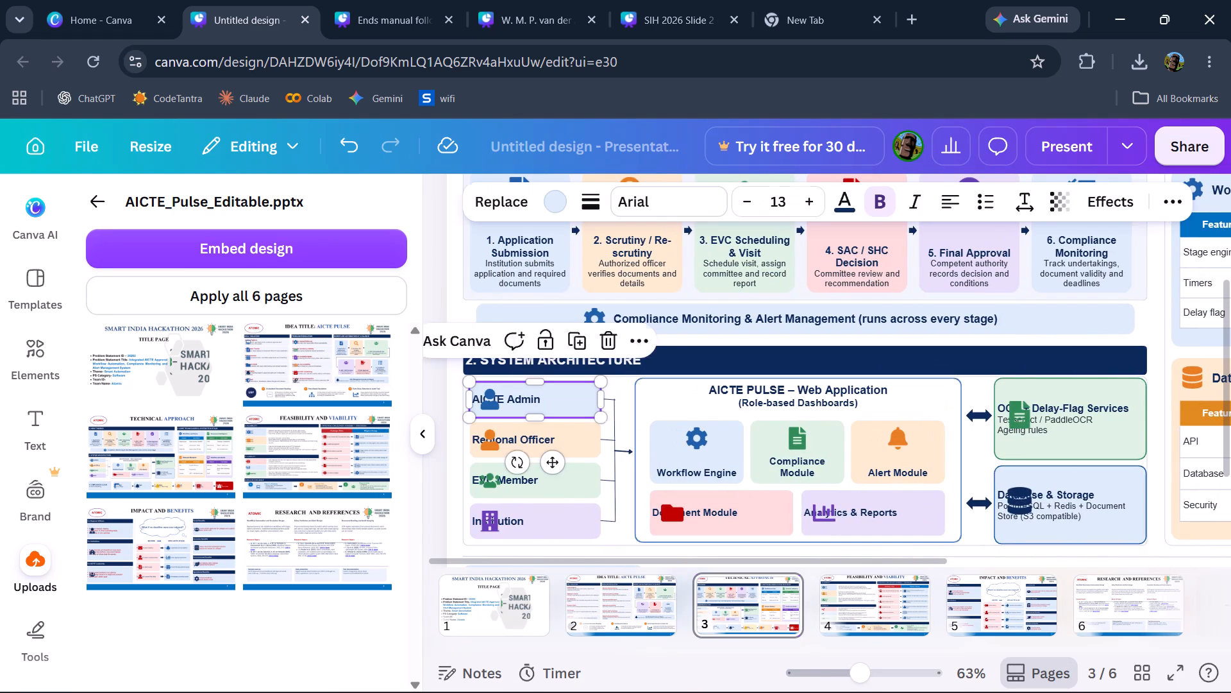
click(510, 397)
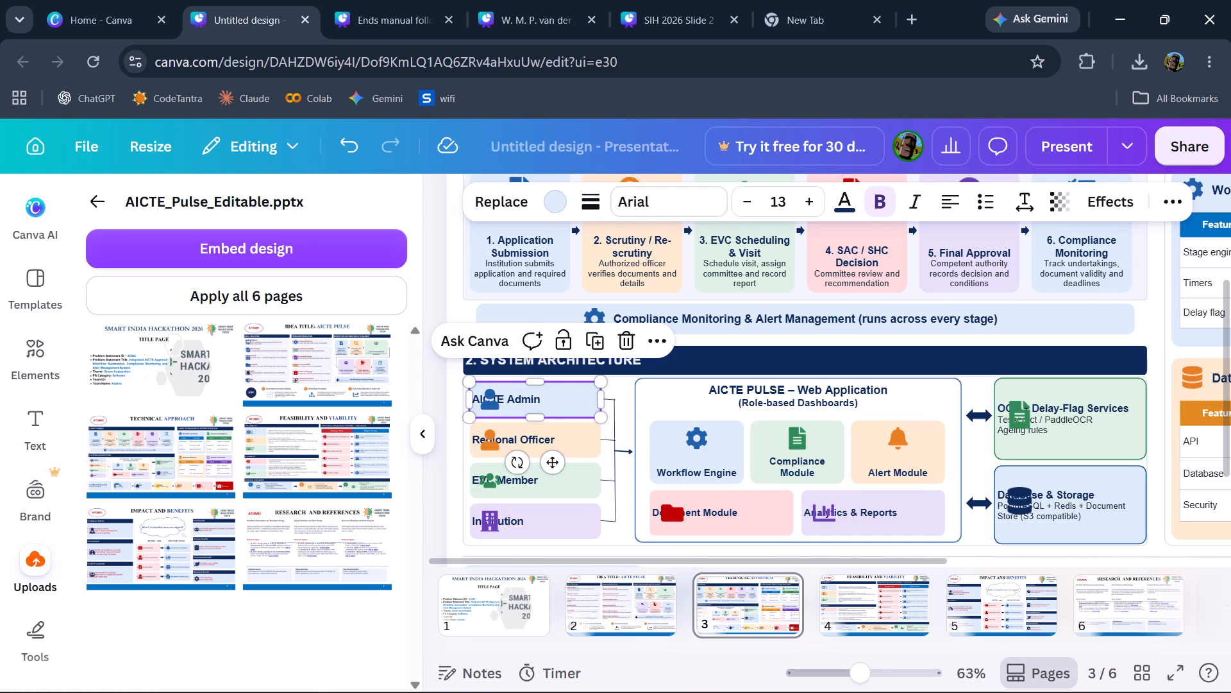
click(526, 397)
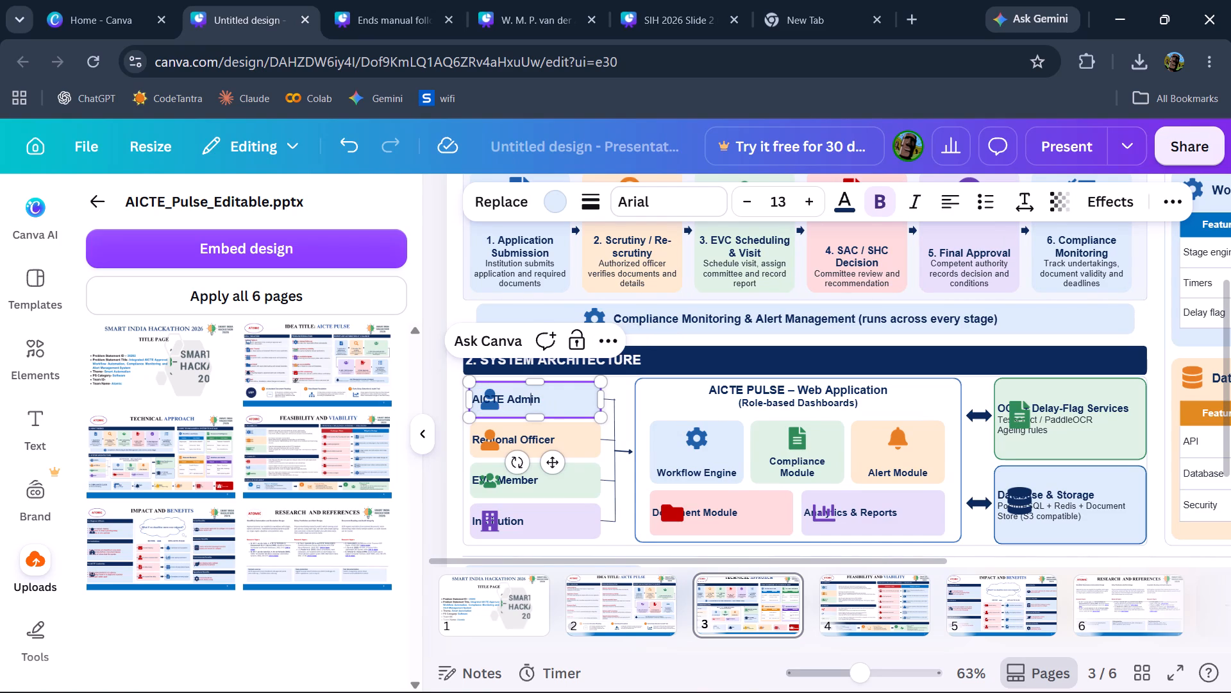
drag(541, 402, 471, 398)
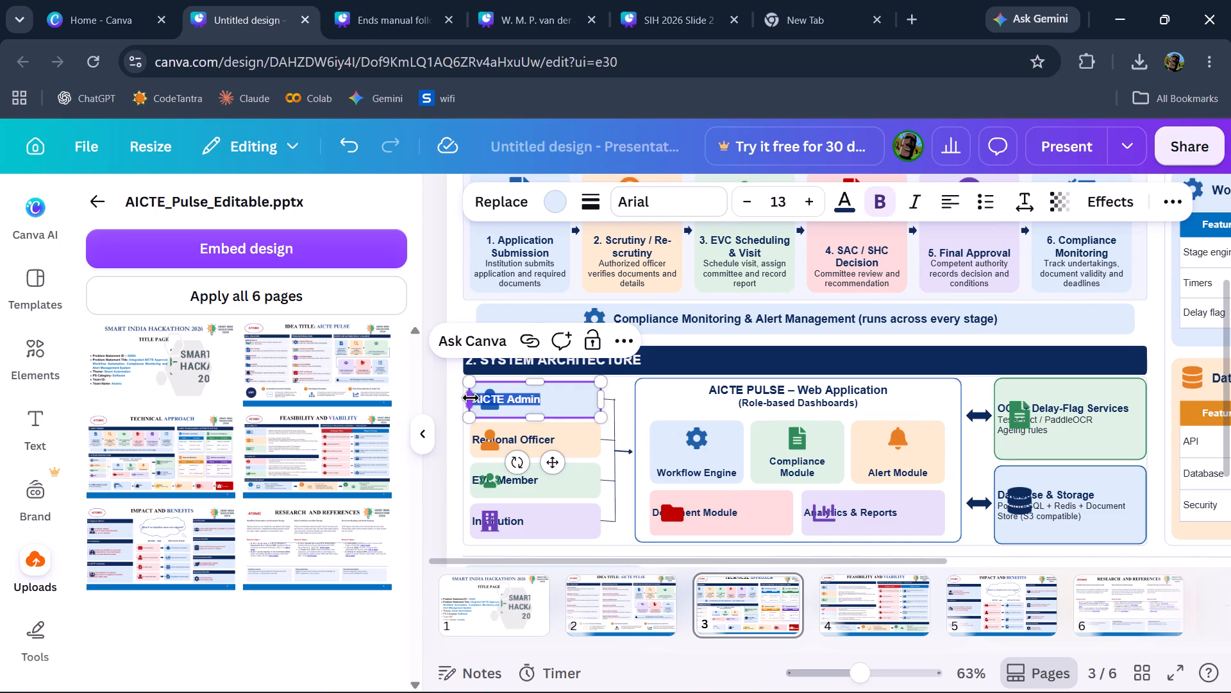
key(Right)
key(Right)
key(Right)
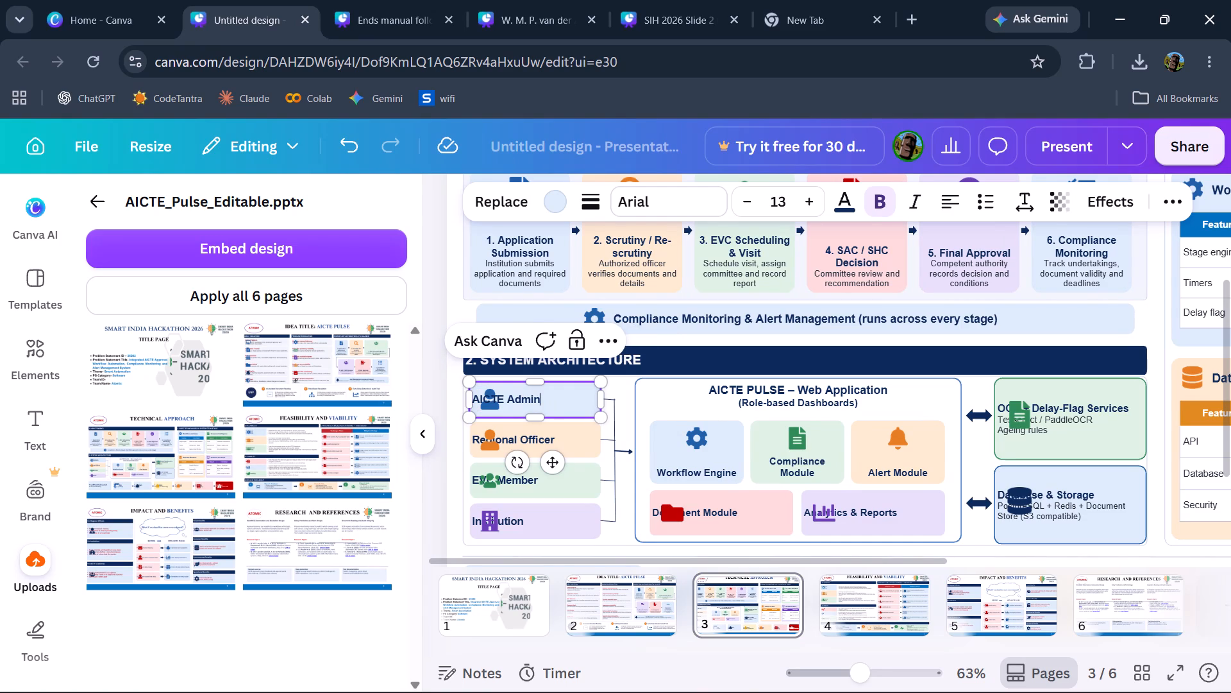
drag(553, 402, 474, 398)
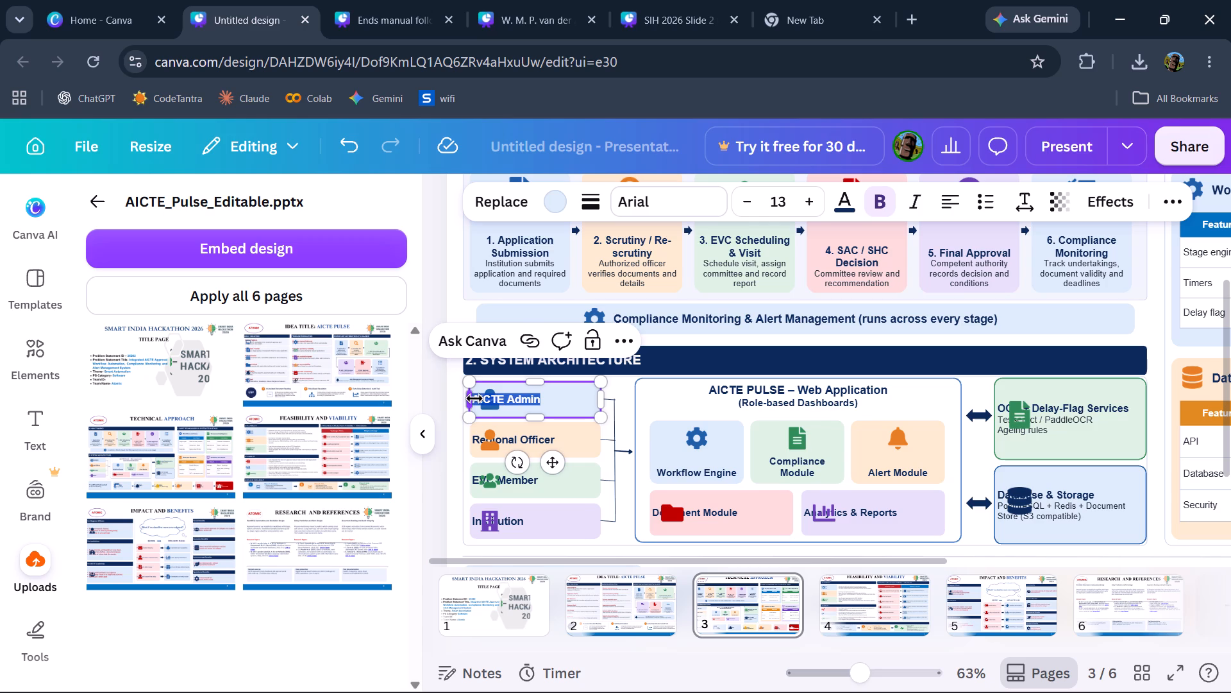
key(Right)
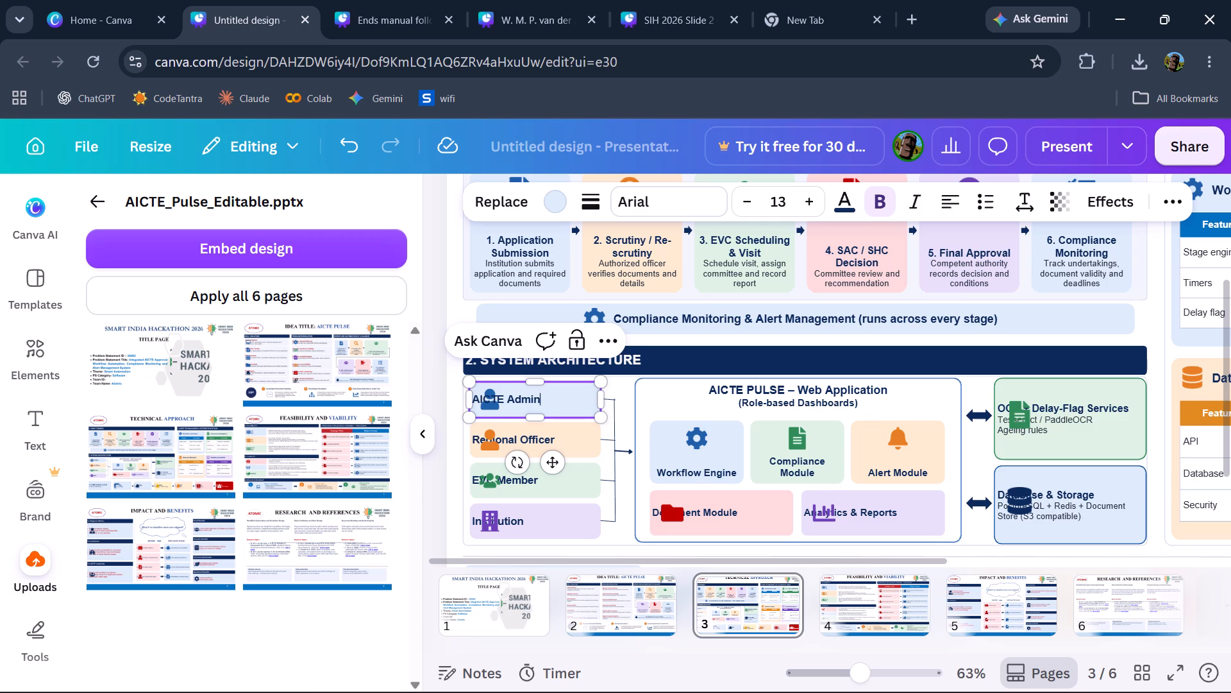
key(Left)
key(Left)
key(Left)
key(Left)
key(Left)
key(Left)
key(Left)
key(Left)
key(Left)
key(Left)
key(Left)
key(Left)
key(space)
key(space)
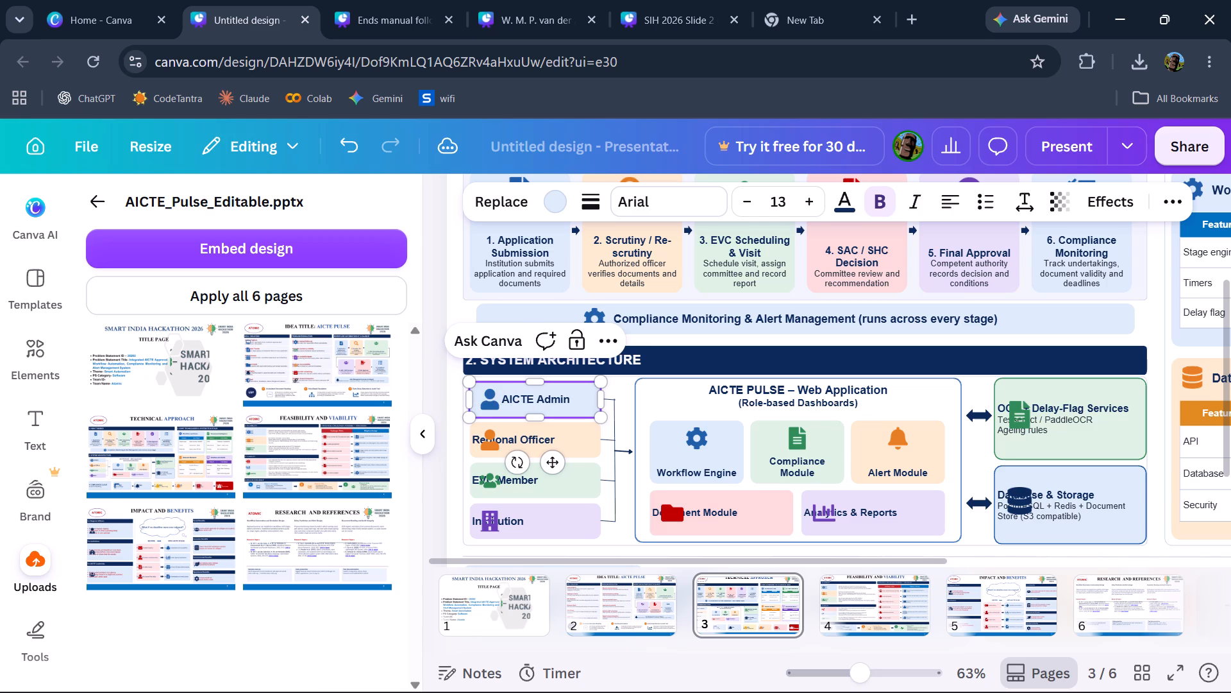
Indent the Regional Officer label with leading spaces so its text clears the orange person icon.
click(538, 440)
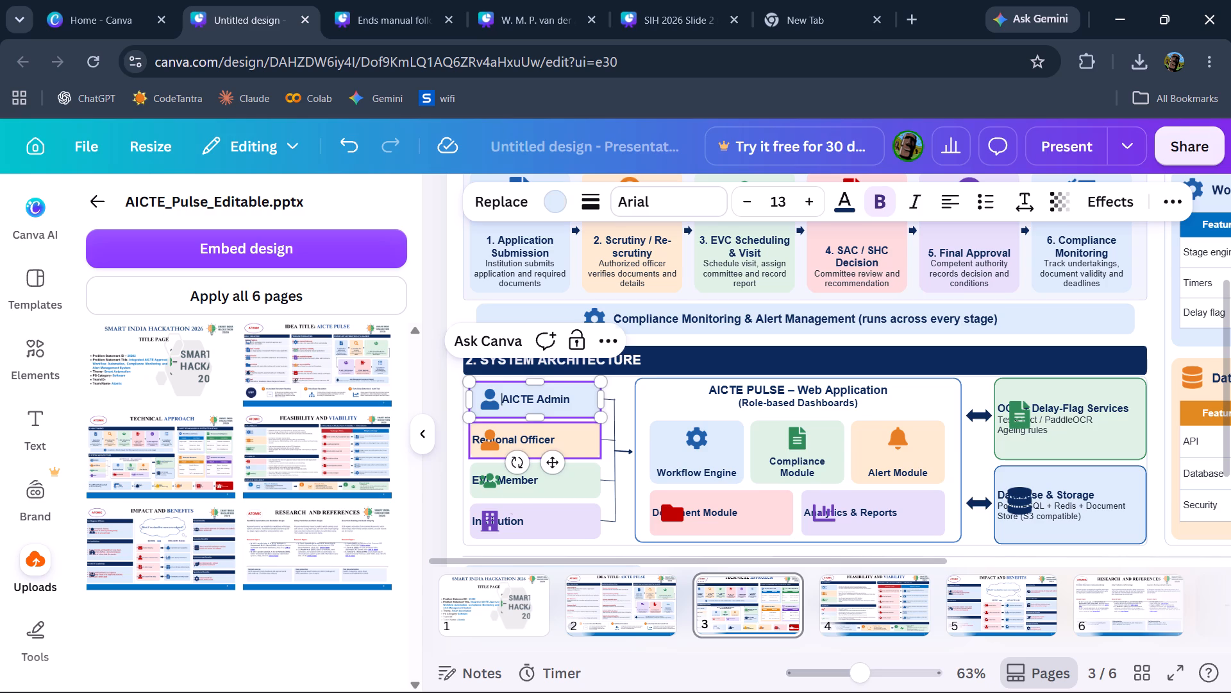
click(548, 440)
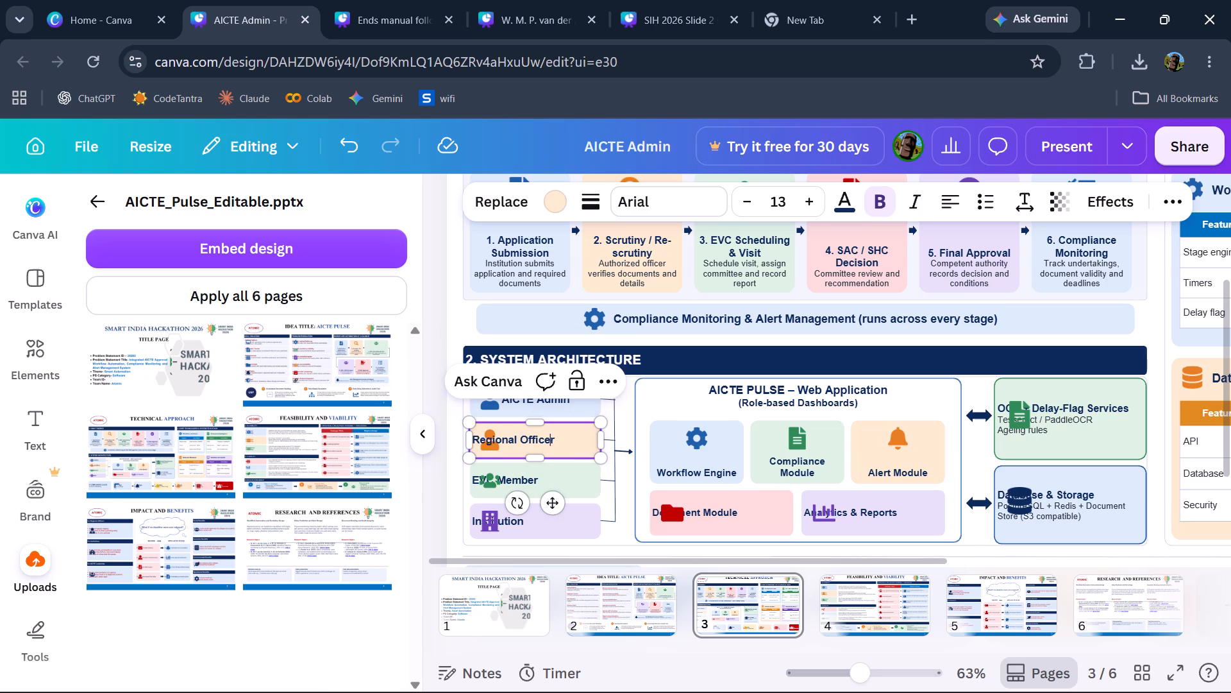
key(Left)
key(Left)
key(Left)
key(Left)
key(Left)
key(Left)
key(Left)
key(Left)
key(Left)
key(Left)
key(Left)
key(Left)
key(Left)
key(Left)
key(Left)
key(space)
key(space)
key(space)
key(space)
key(space)
key(space)
key(space)
key(space)
key(space)
key(space)
key(space)
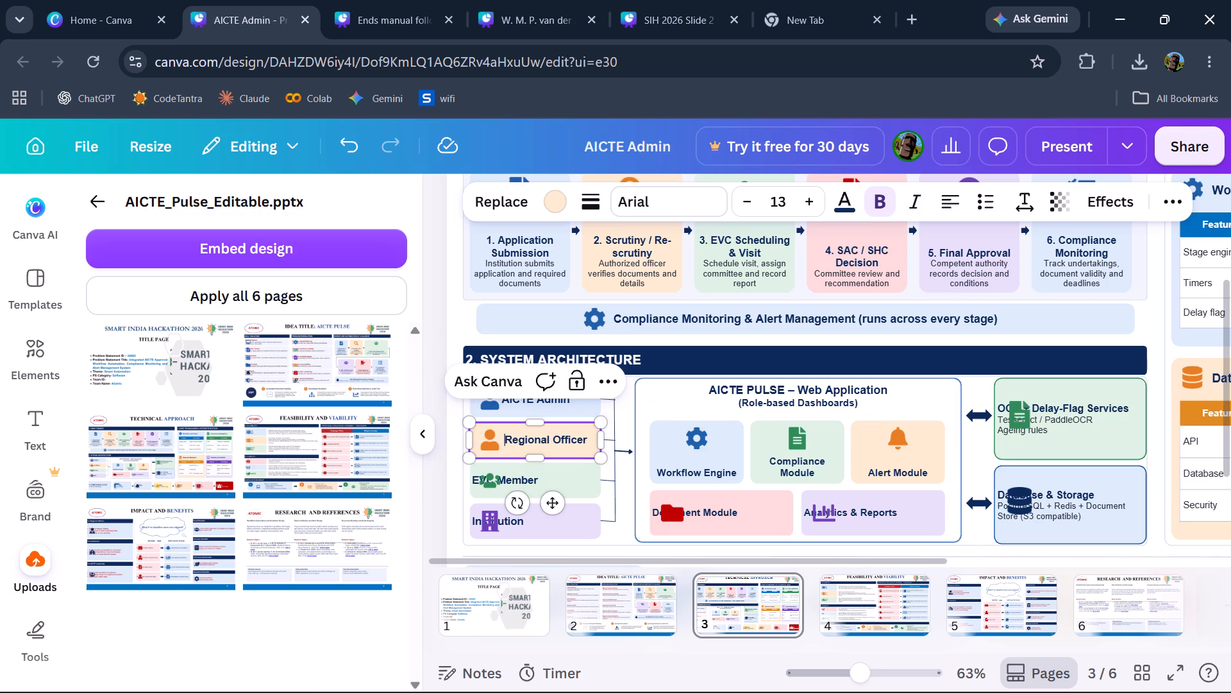
key(BackSpace)
Shrink the blue person icon in the AICTE Admin box to about 26 by 26.
click(489, 407)
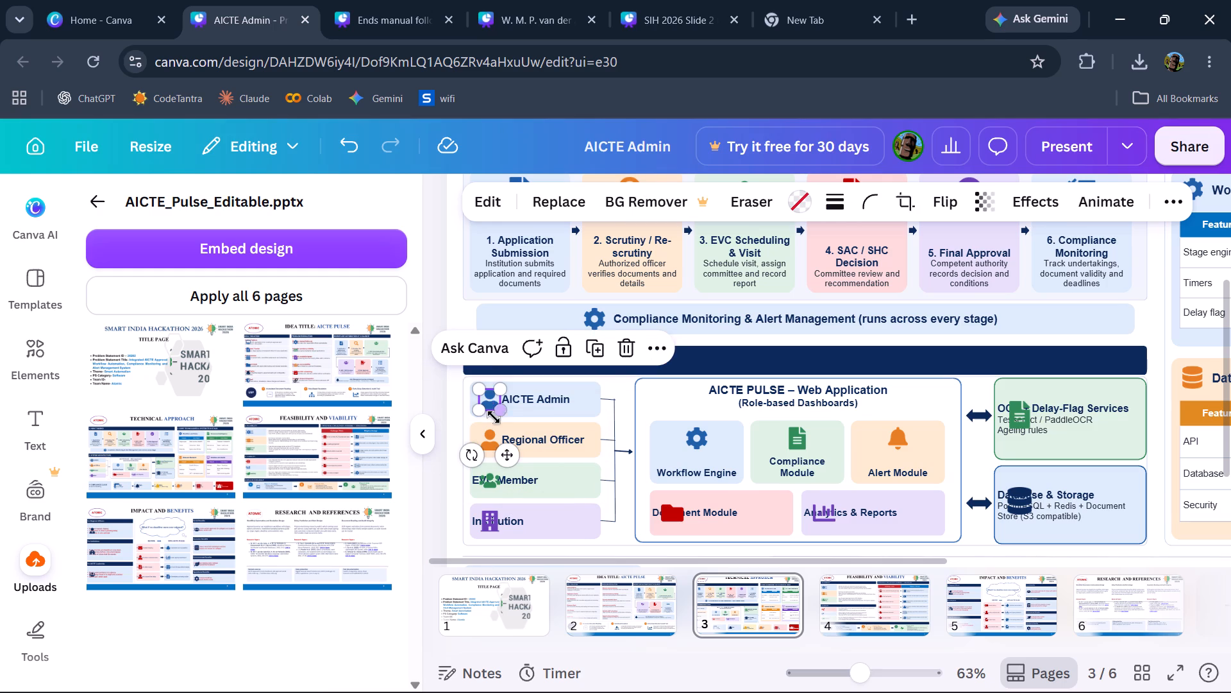
drag(500, 413, 495, 408)
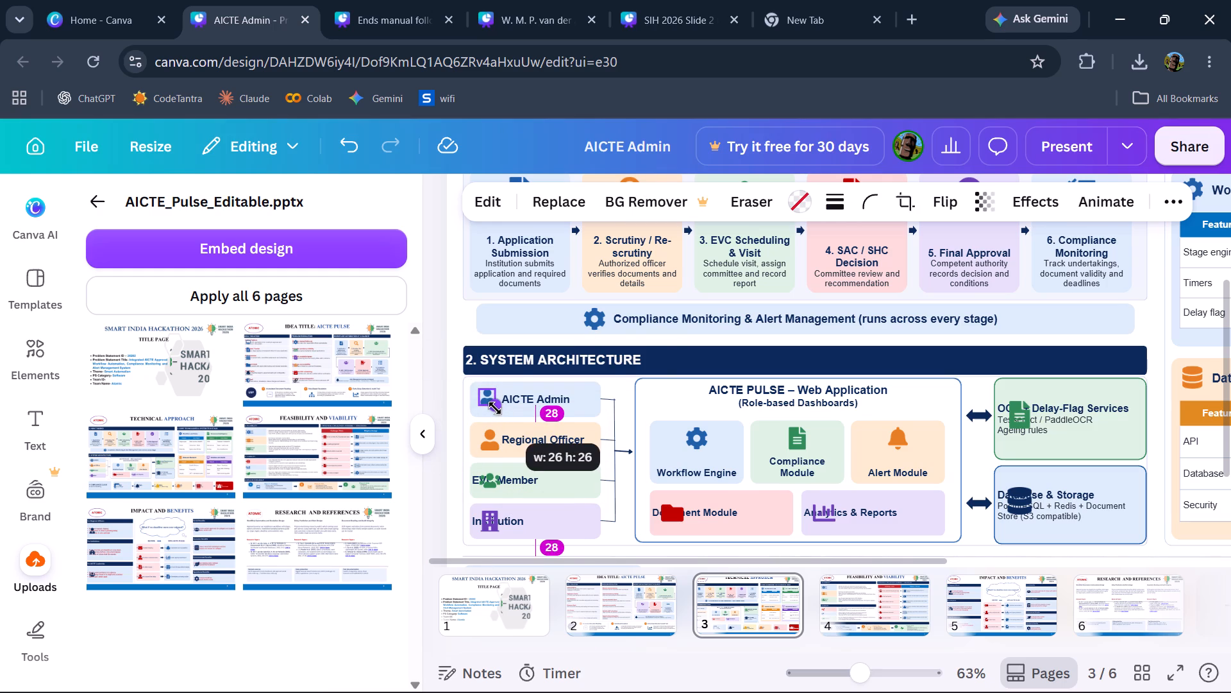
drag(495, 408, 494, 409)
click(431, 394)
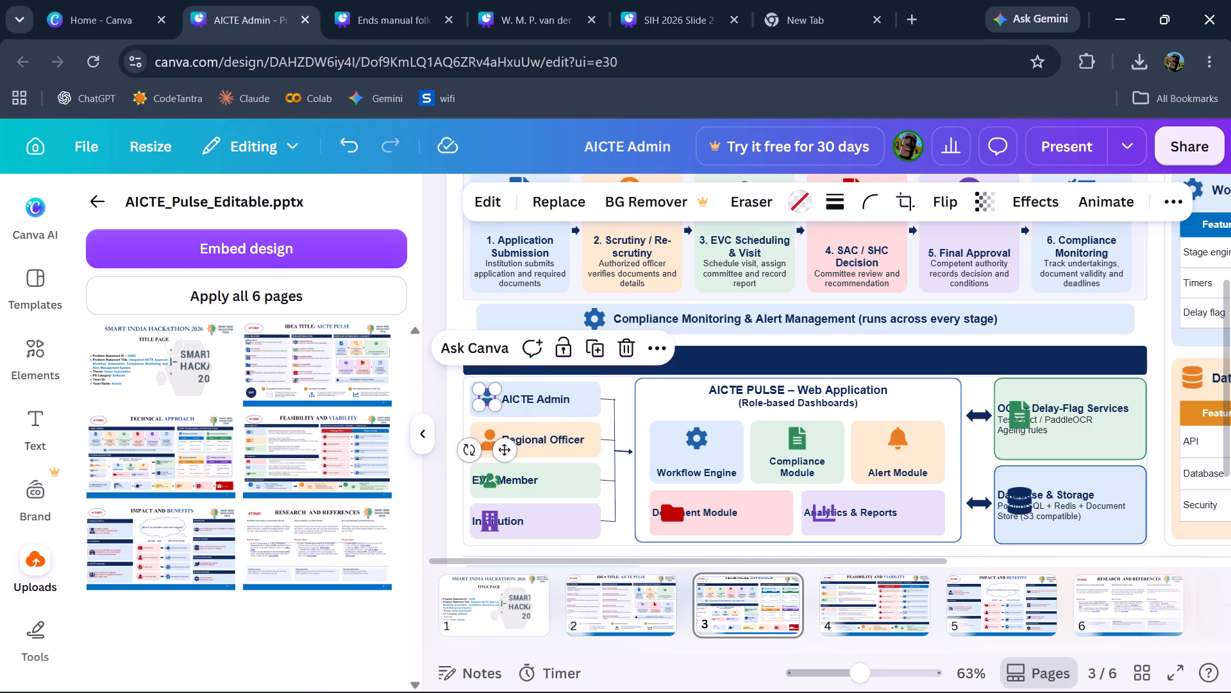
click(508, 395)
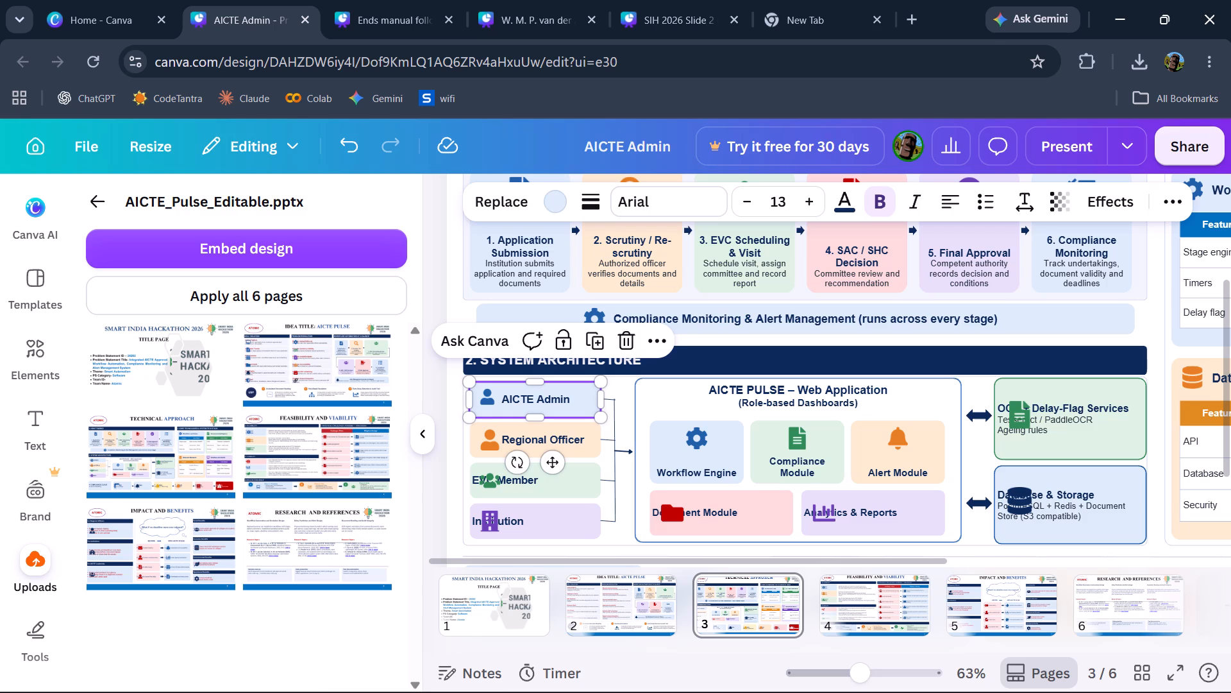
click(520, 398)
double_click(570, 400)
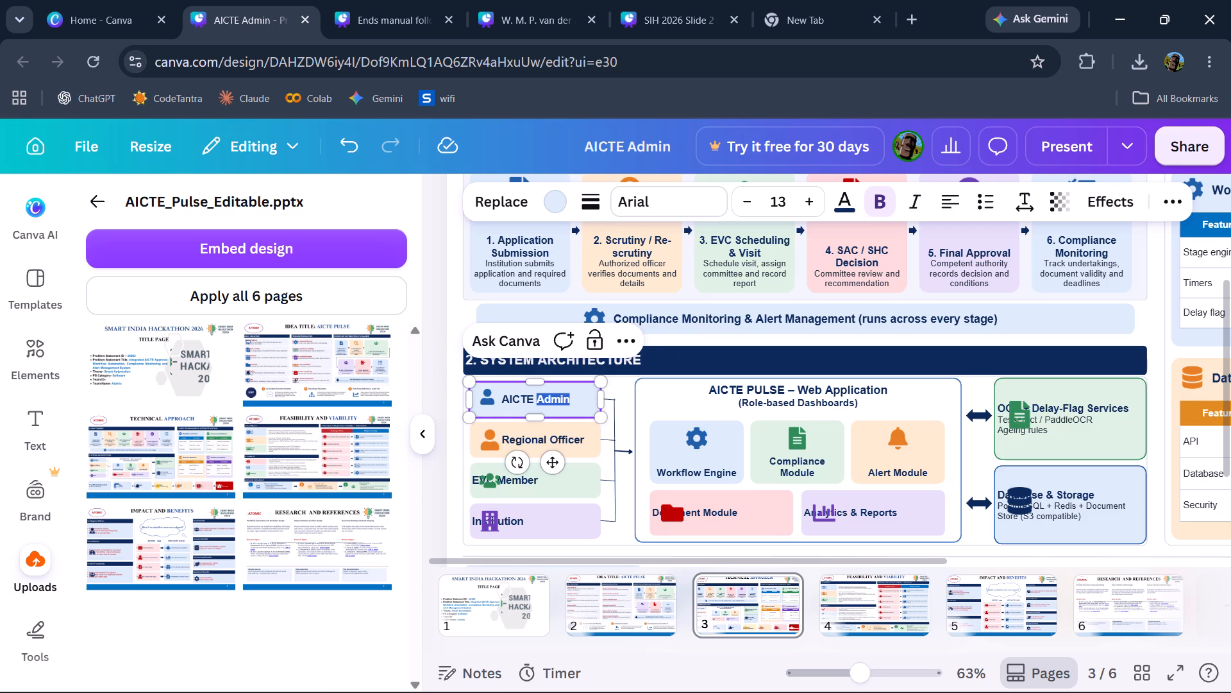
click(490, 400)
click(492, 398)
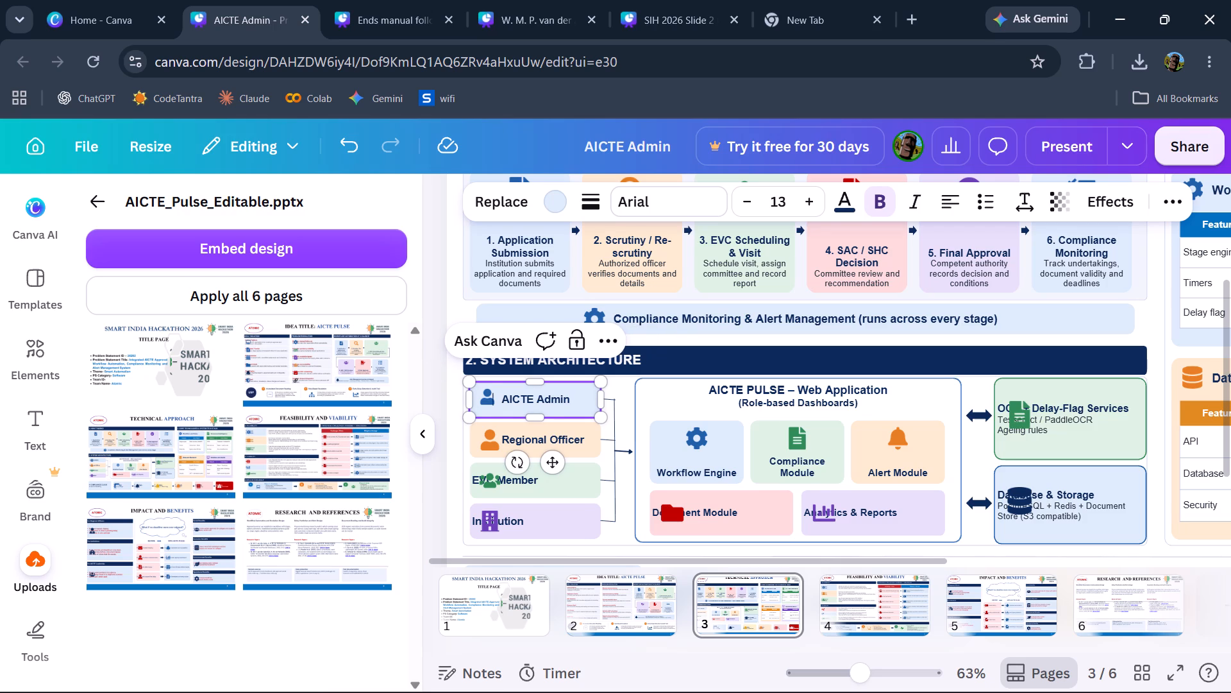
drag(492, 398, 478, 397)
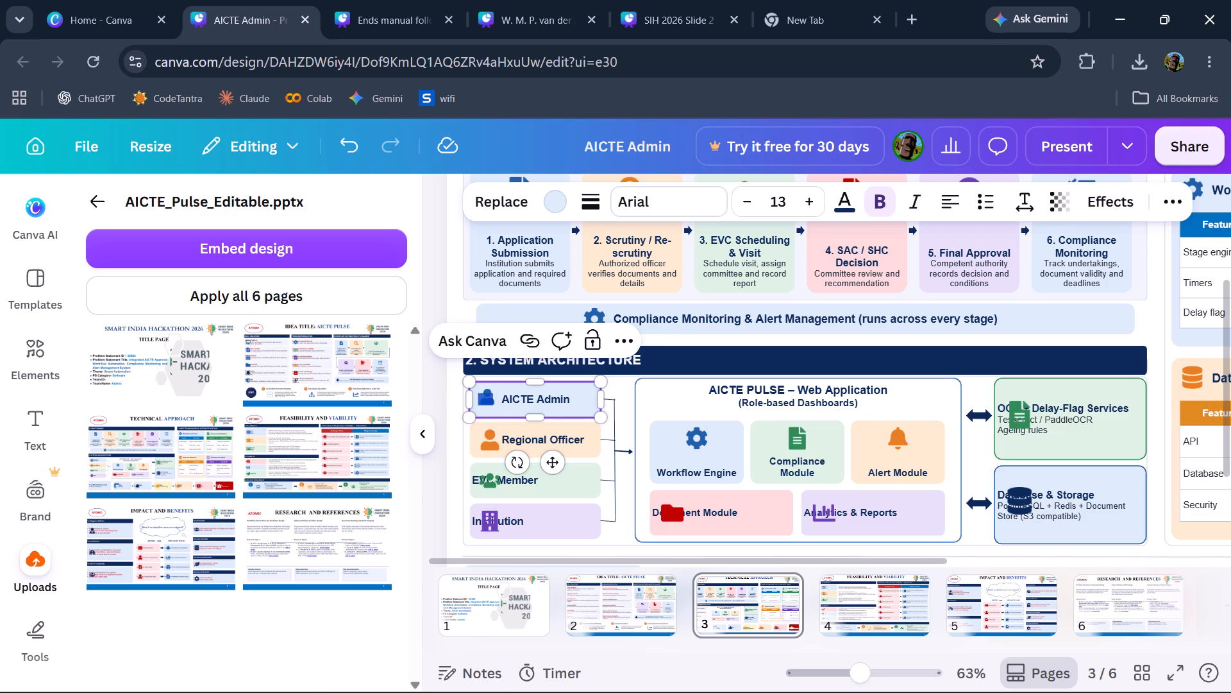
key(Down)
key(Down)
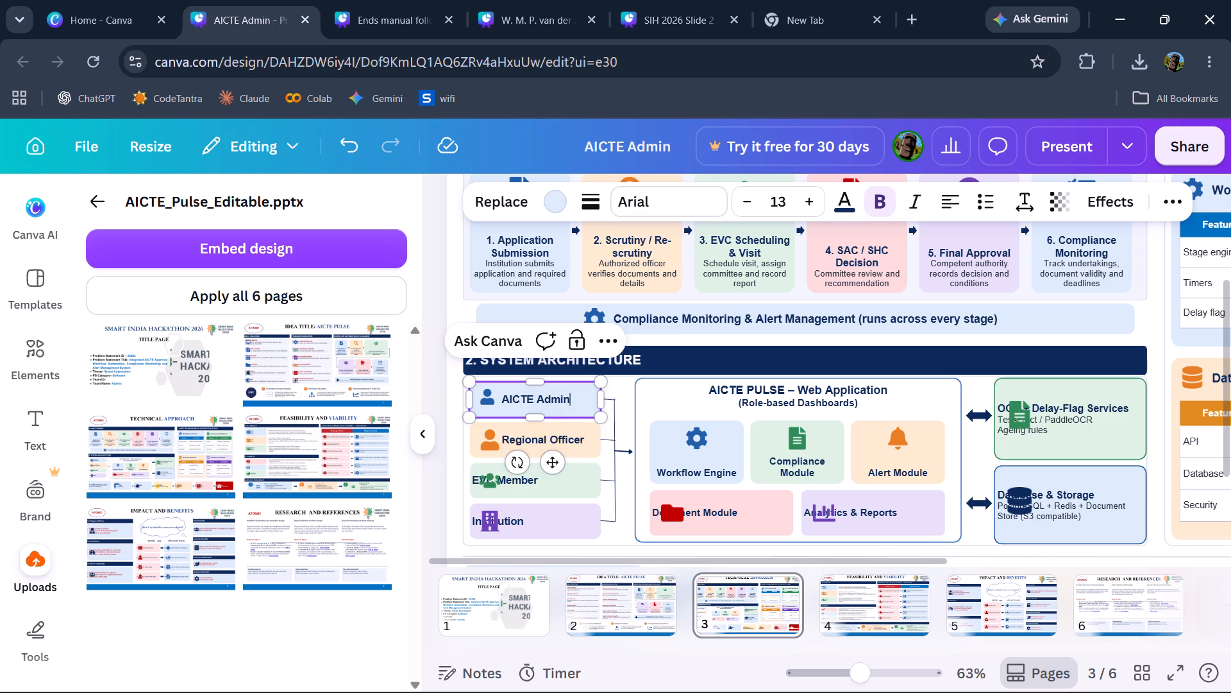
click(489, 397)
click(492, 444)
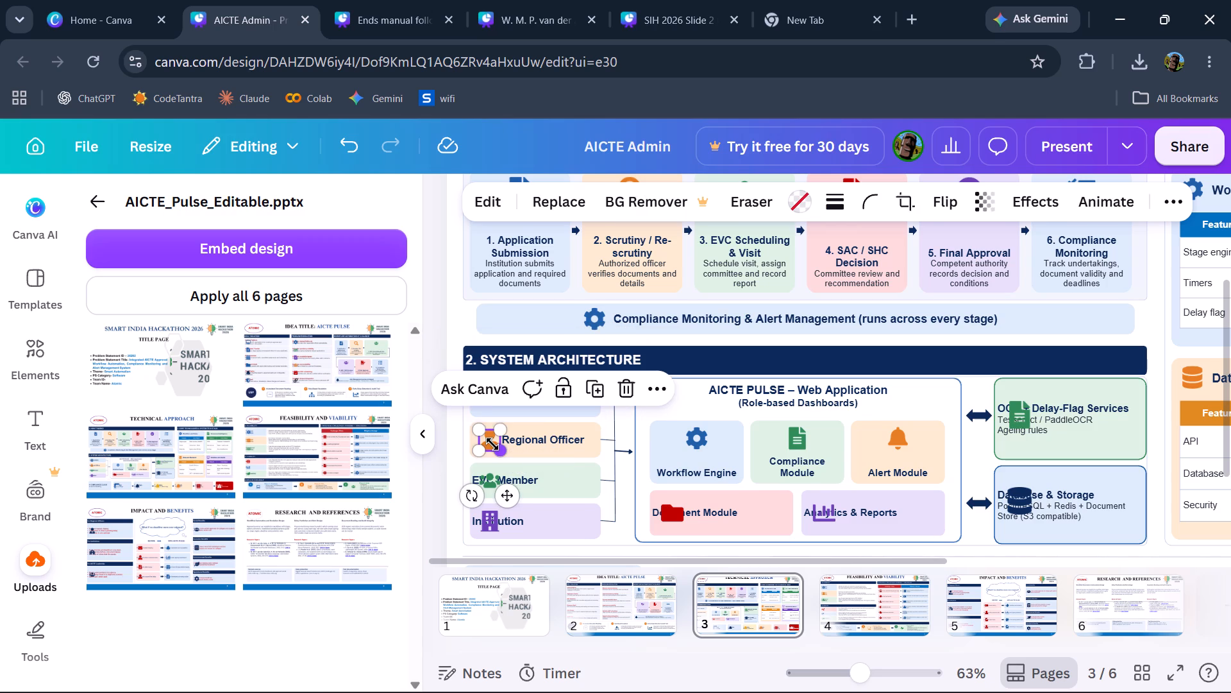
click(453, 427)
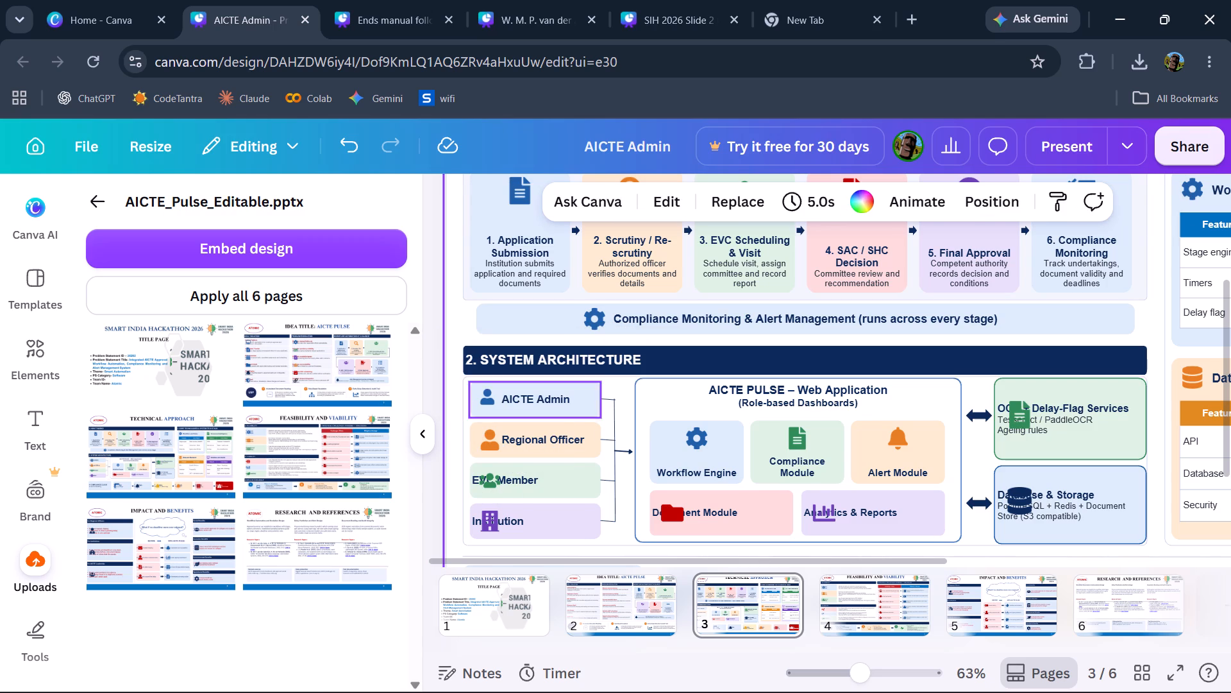
Shift the AICTE Admin person icon slightly toward its label and down within the box.
click(489, 400)
click(489, 400)
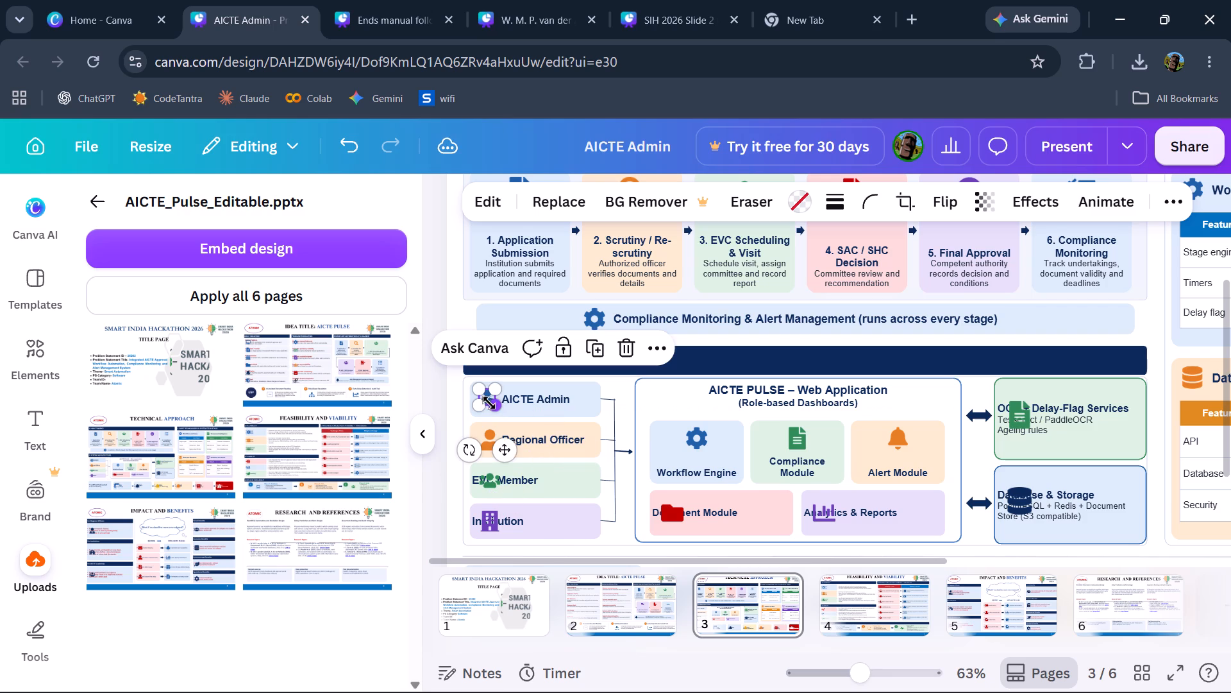
click(502, 454)
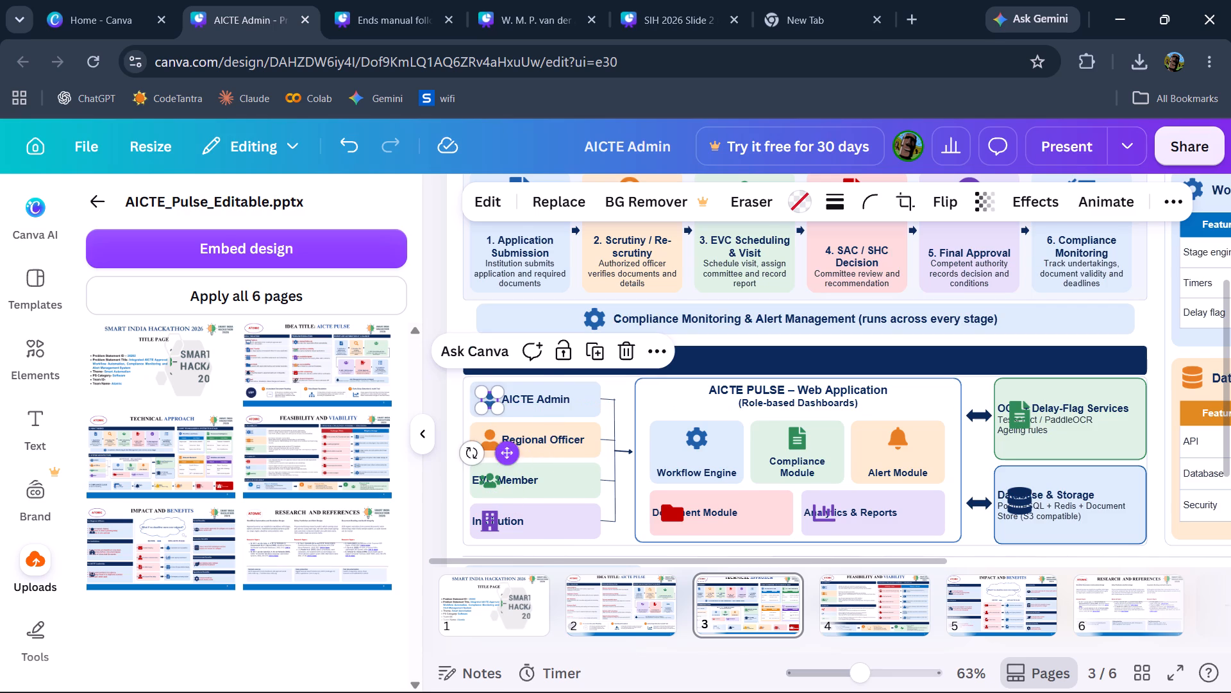
click(453, 414)
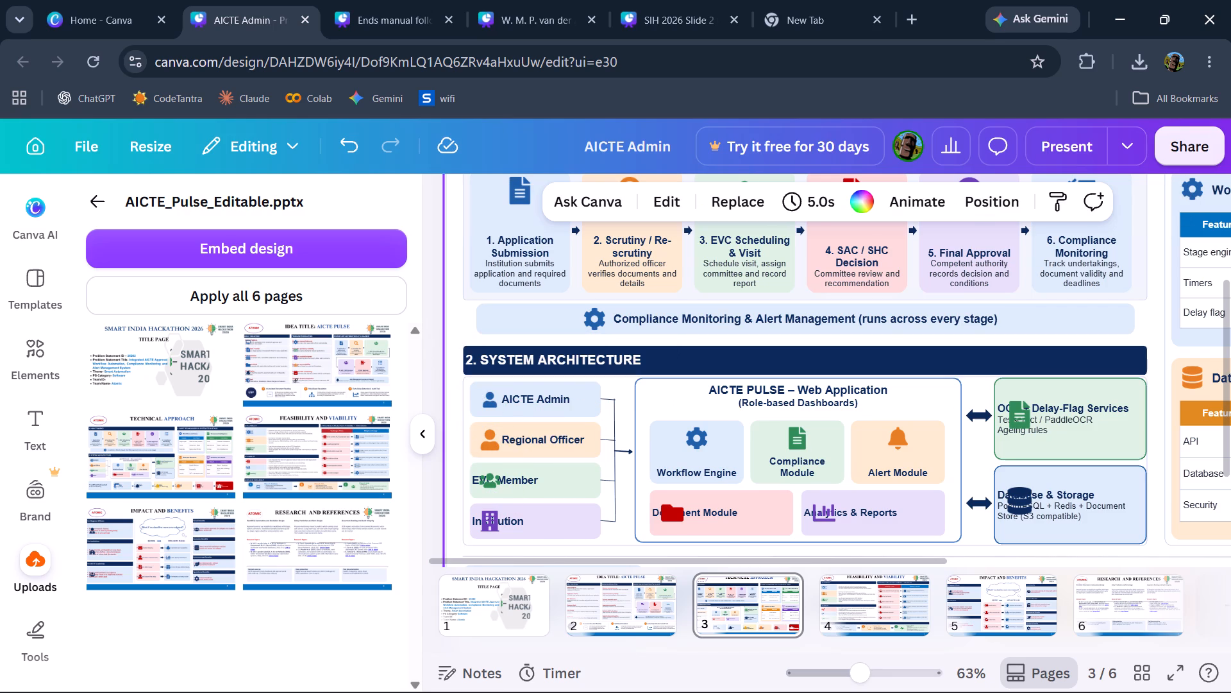
Shrink the orange Regional Officer person icon slightly and shift it to line up with the AICTE Admin icon.
click(496, 443)
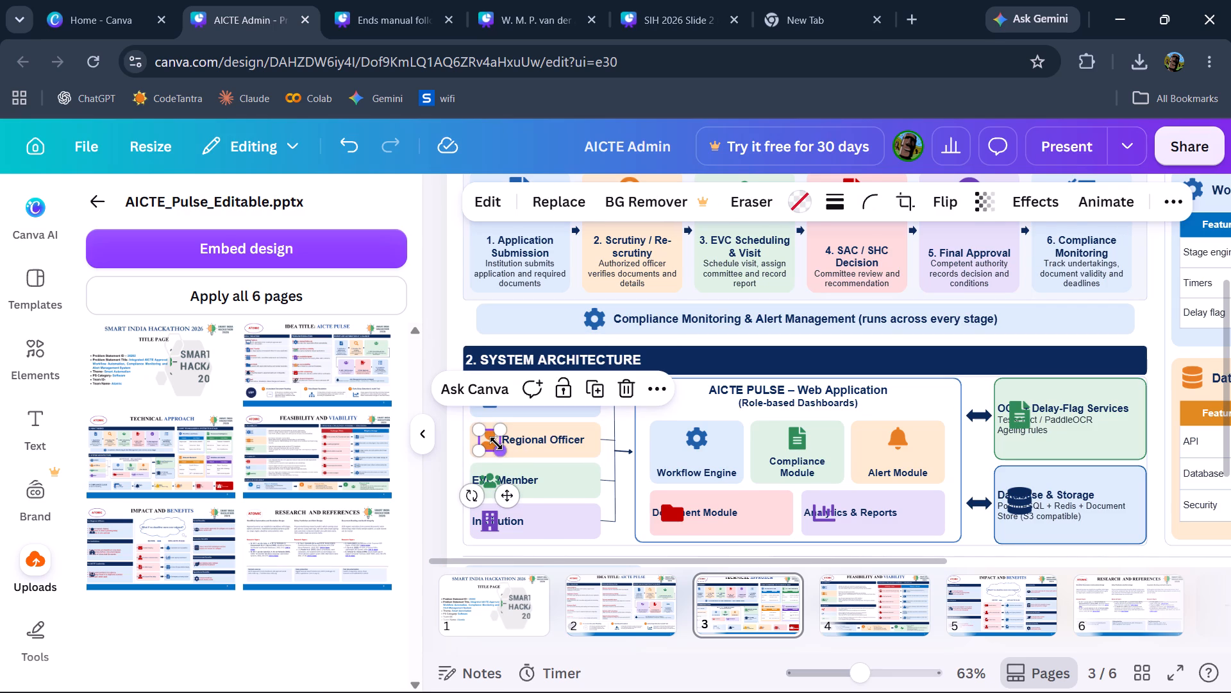
click(499, 452)
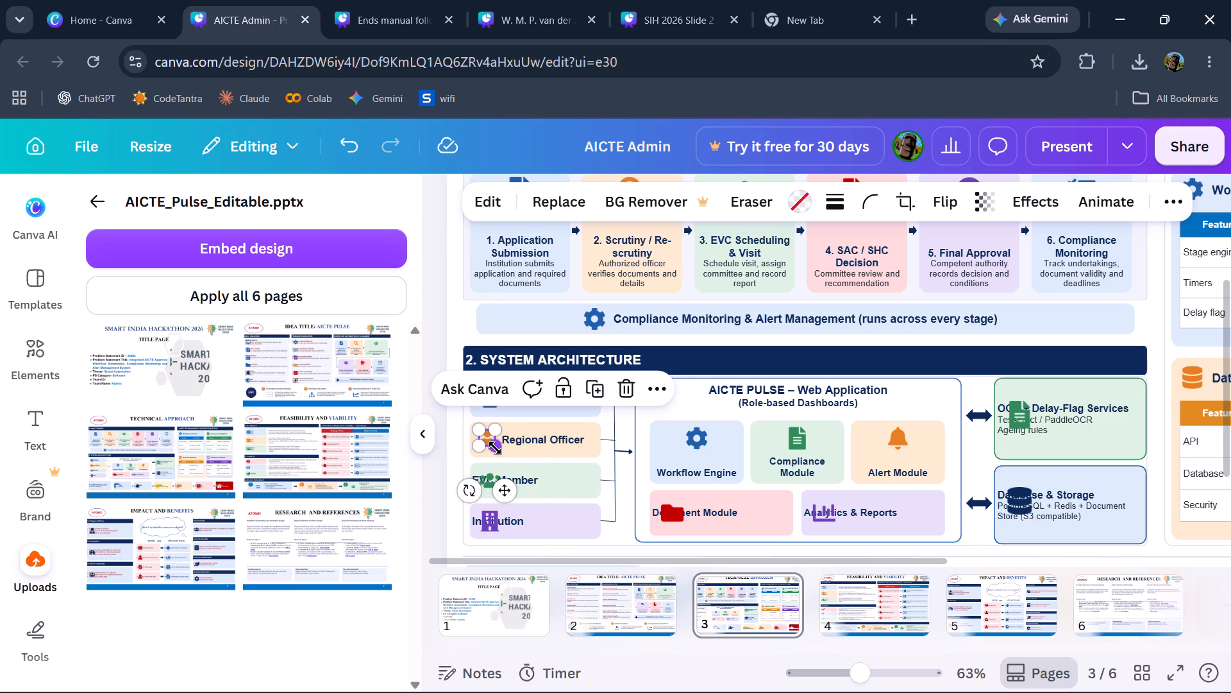
click(505, 501)
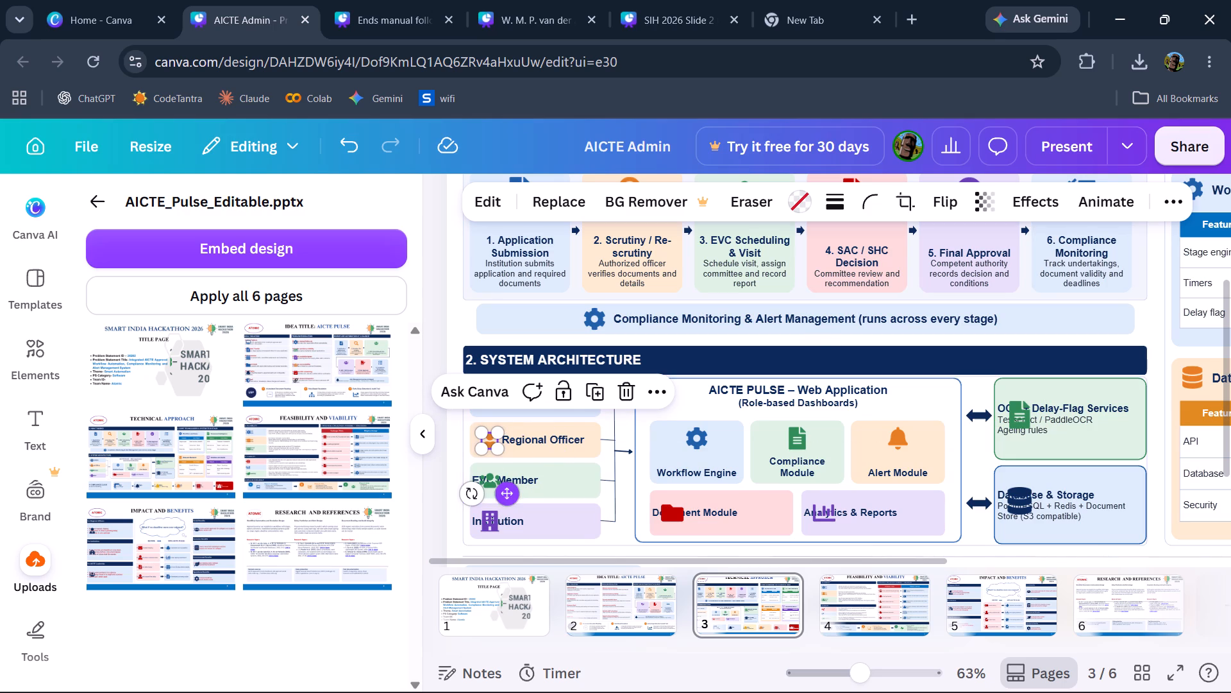
Indent the EVC Member label with leading spaces so its text clears the green people icon.
click(542, 479)
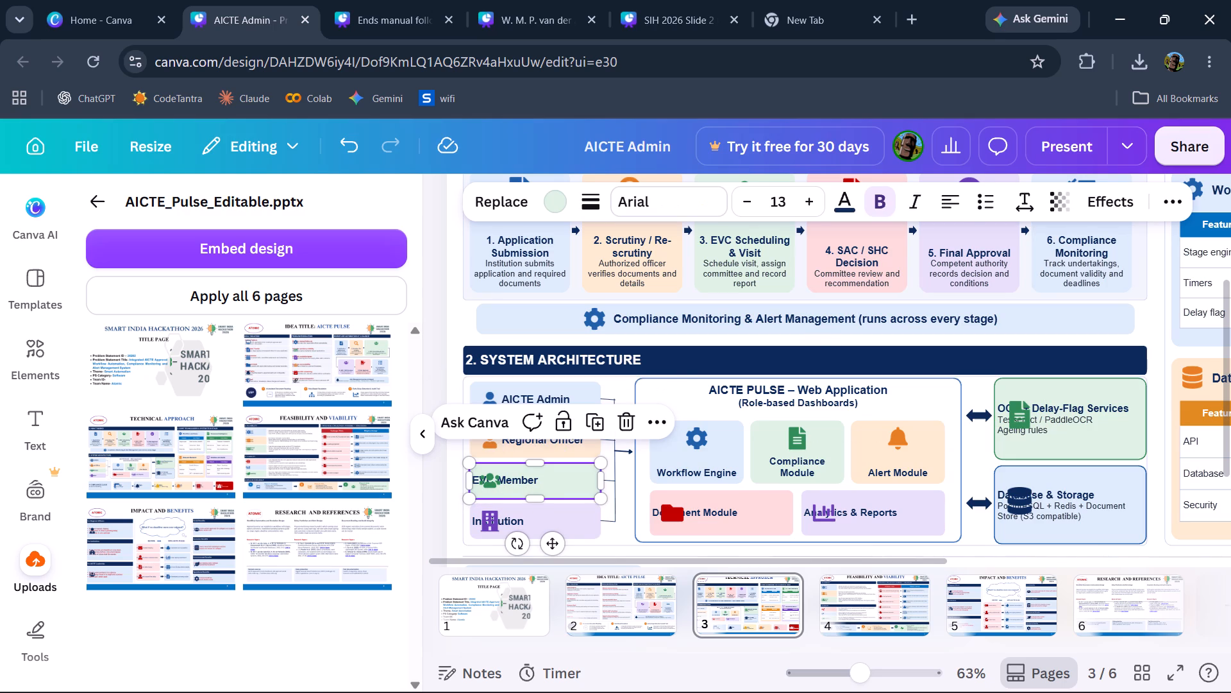
key(Left)
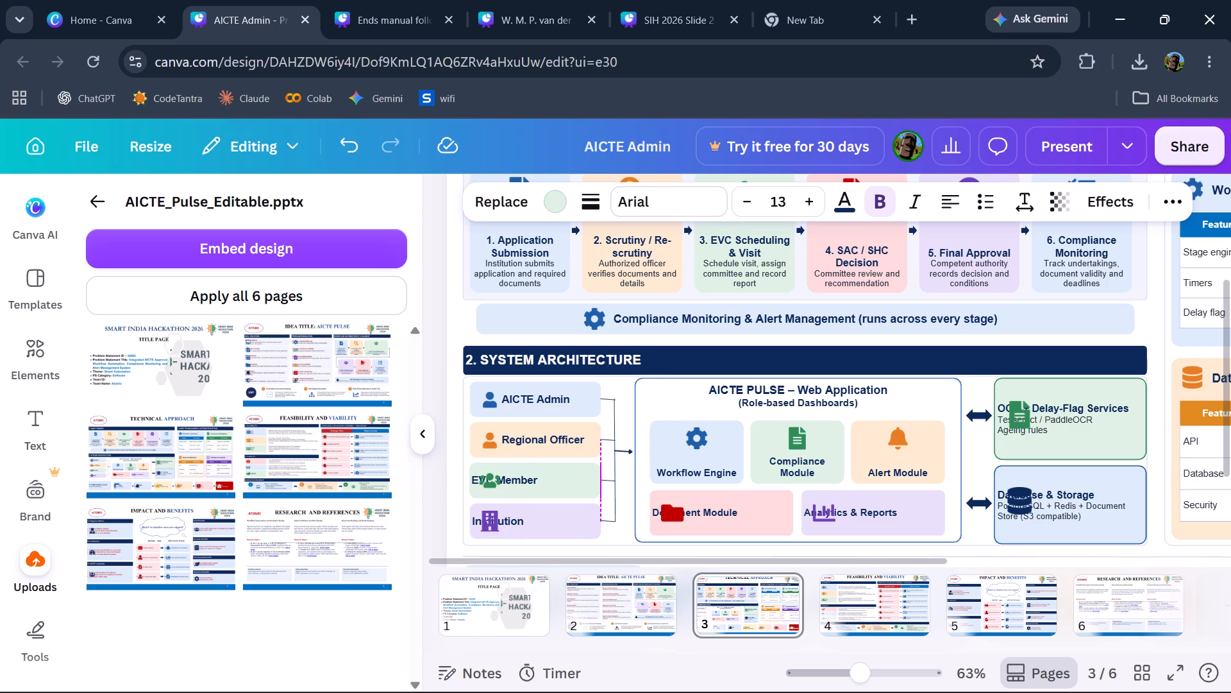
click(537, 479)
key(Left)
key(Left)
key(Left)
key(Left)
key(Left)
key(Left)
key(Left)
key(Left)
key(Left)
key(Left)
key(Left)
key(Left)
key(Left)
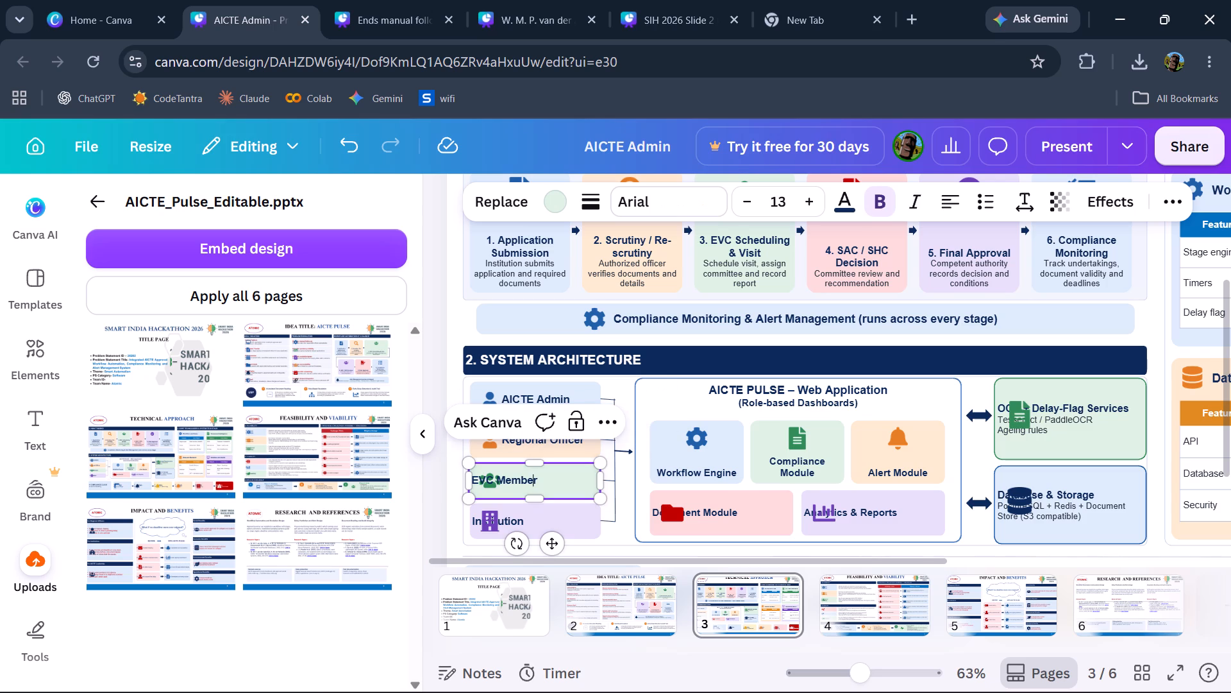
key(space)
key(space)
key(space)
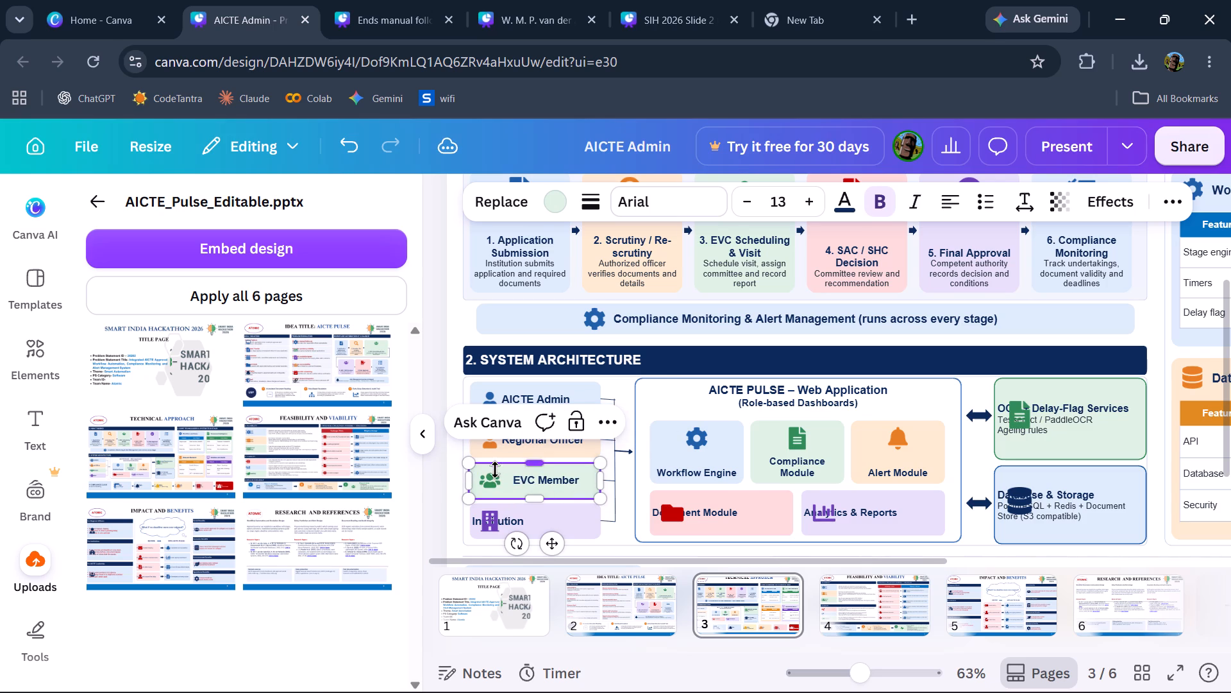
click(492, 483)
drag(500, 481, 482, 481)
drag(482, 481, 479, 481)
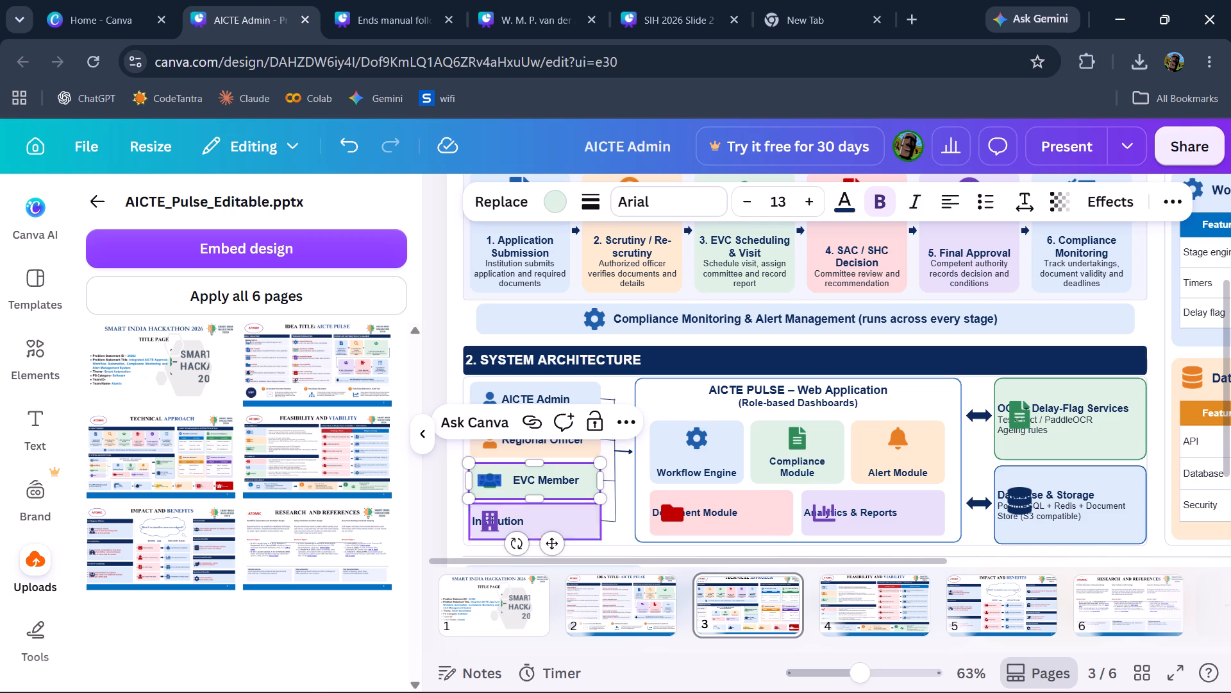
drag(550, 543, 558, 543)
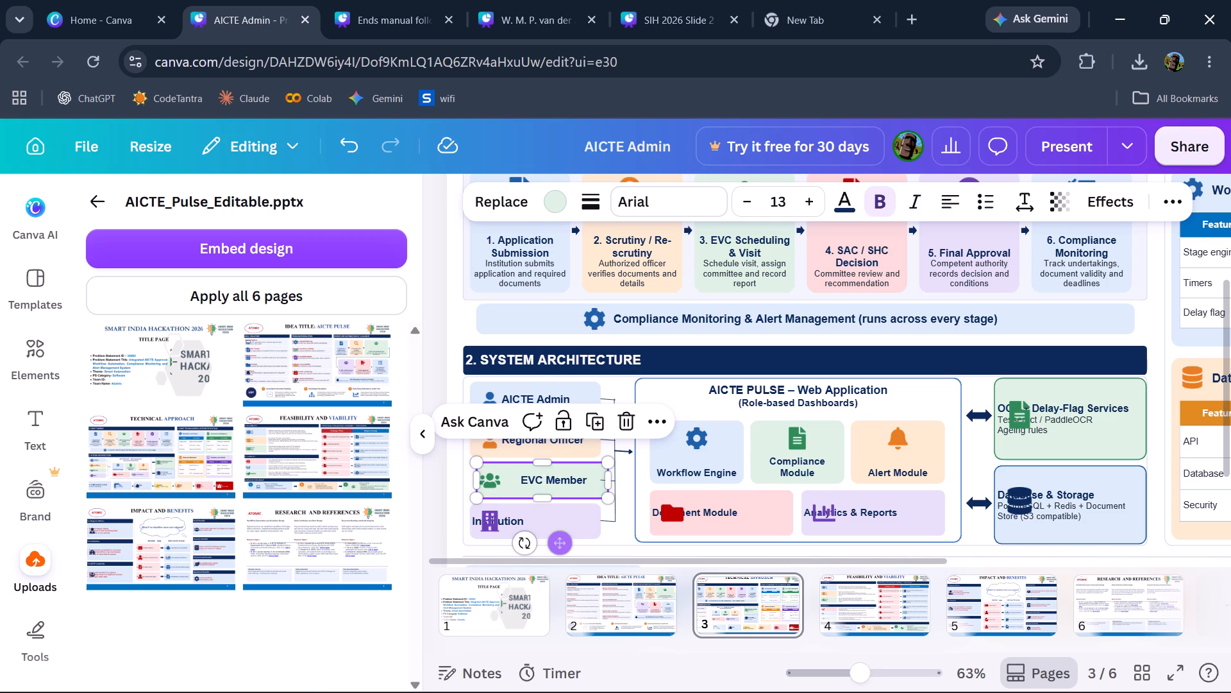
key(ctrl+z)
Shift the green people icon in the EVC Member box slightly and shrink it to about 26 by 26.
click(484, 477)
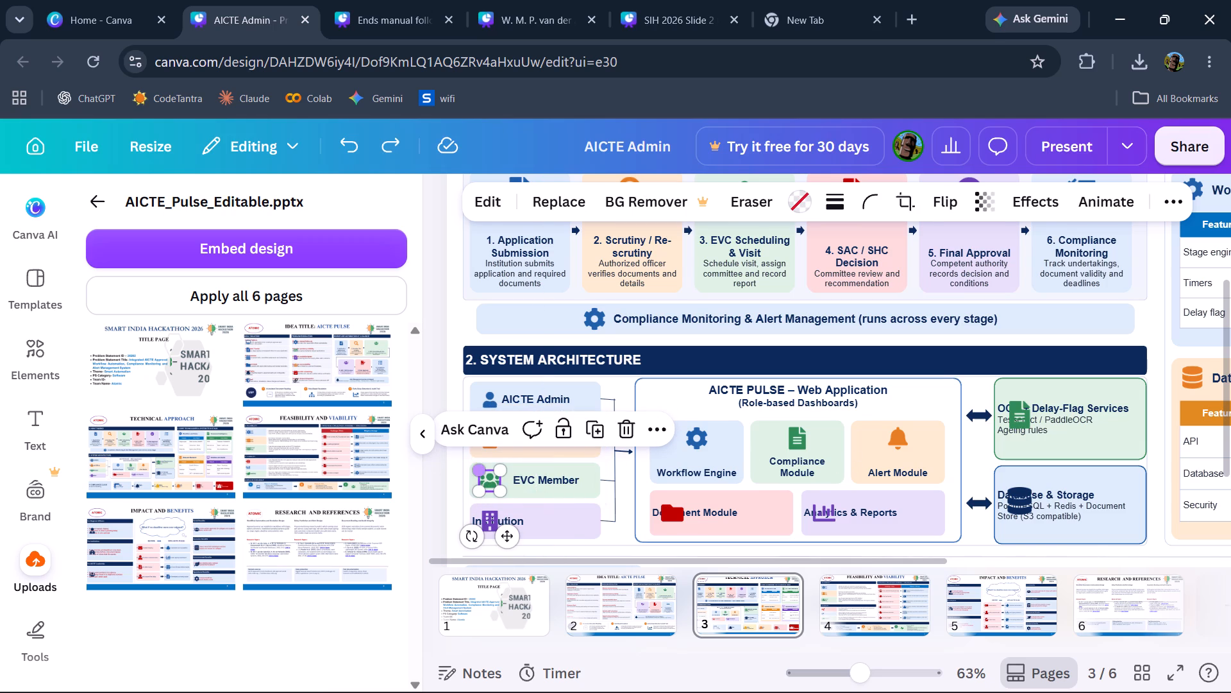
click(506, 536)
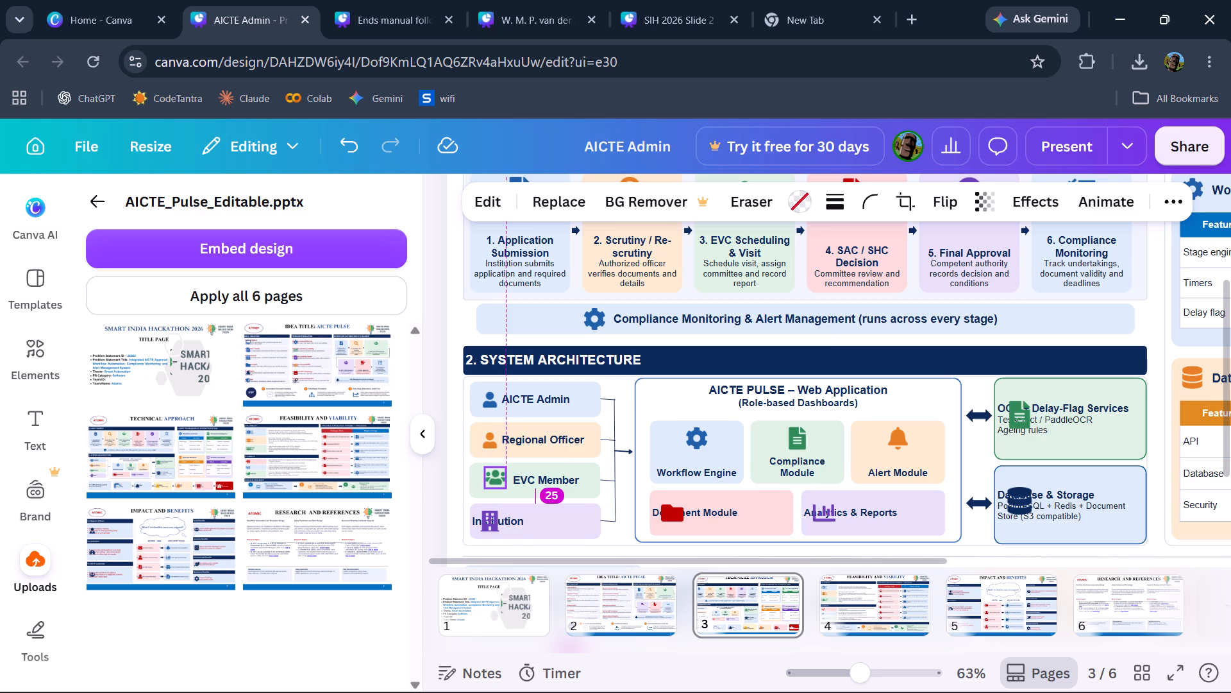
click(500, 495)
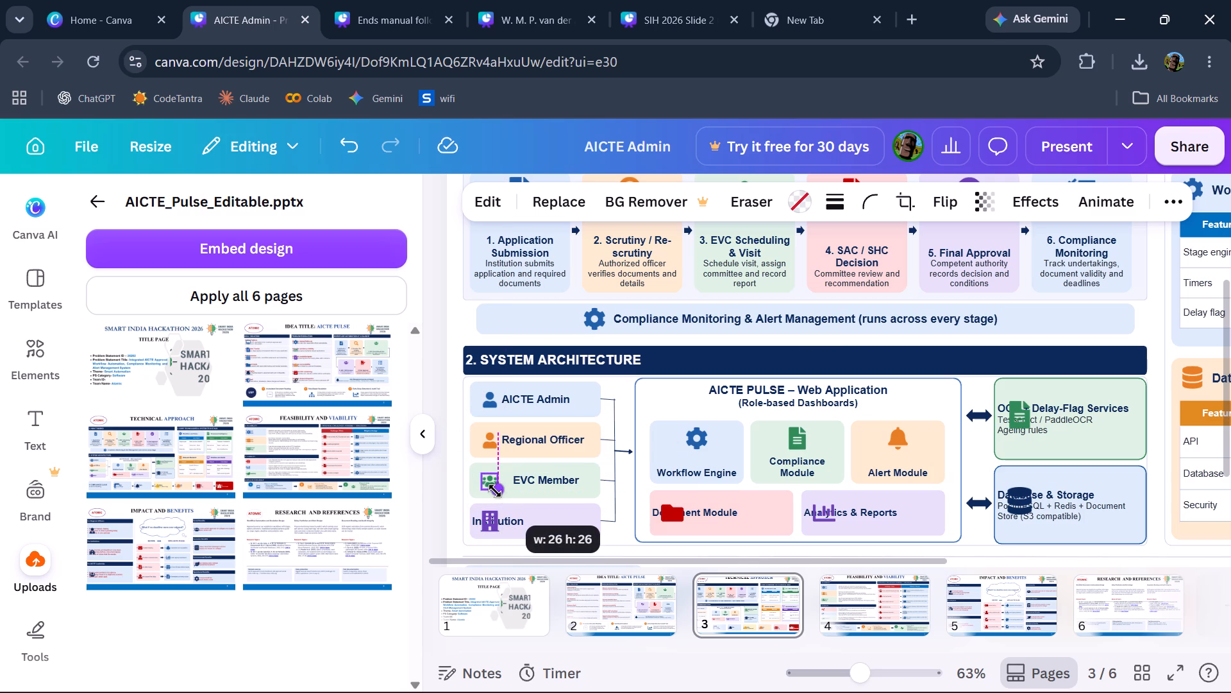
click(432, 482)
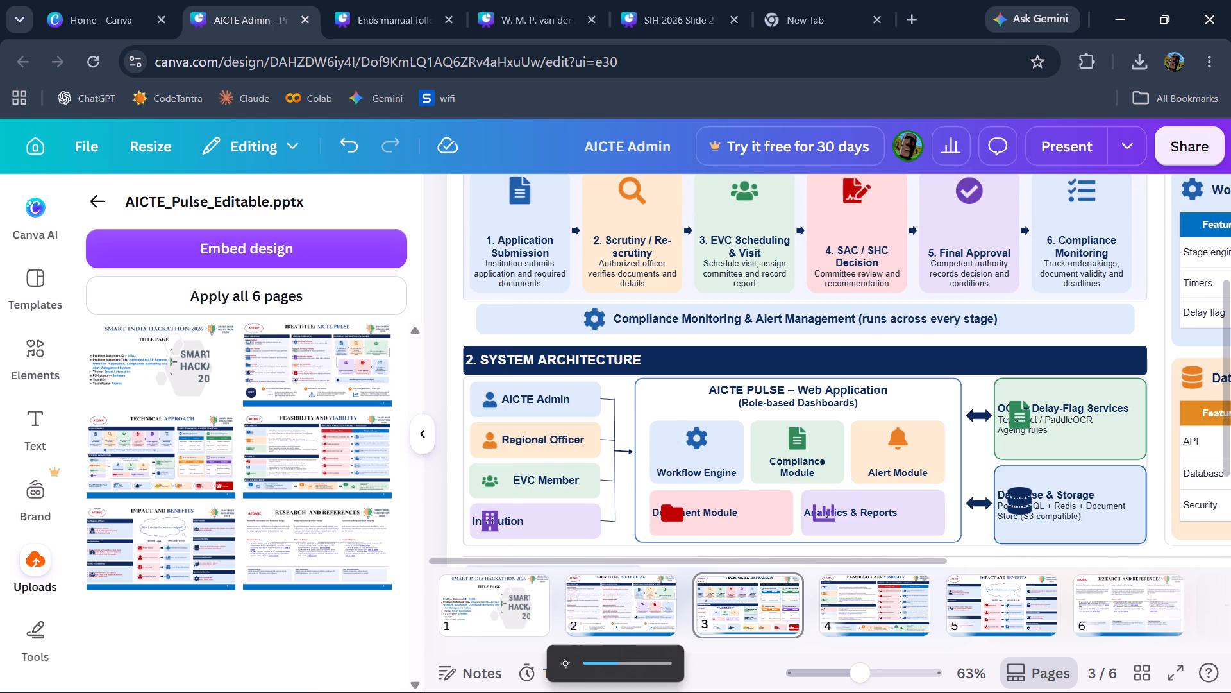
Remove two leading spaces from the EVC Member label to bring its text closer to the icon.
click(521, 475)
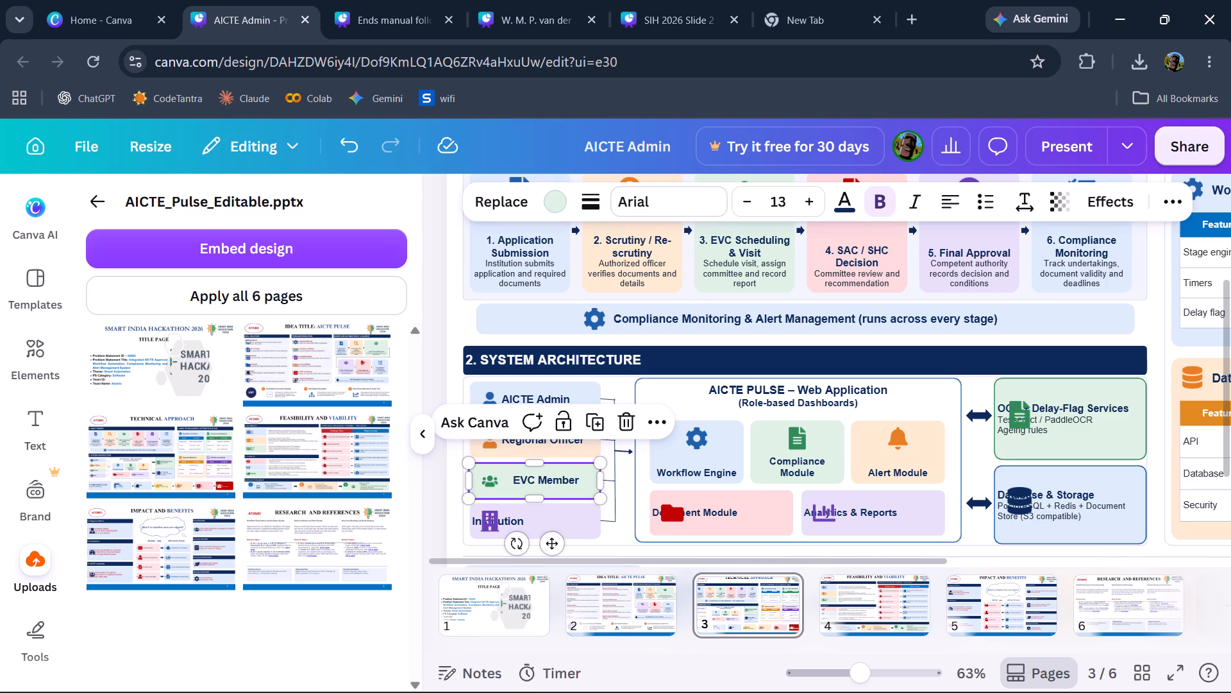
click(512, 479)
key(BackSpace)
key(BackSpace)
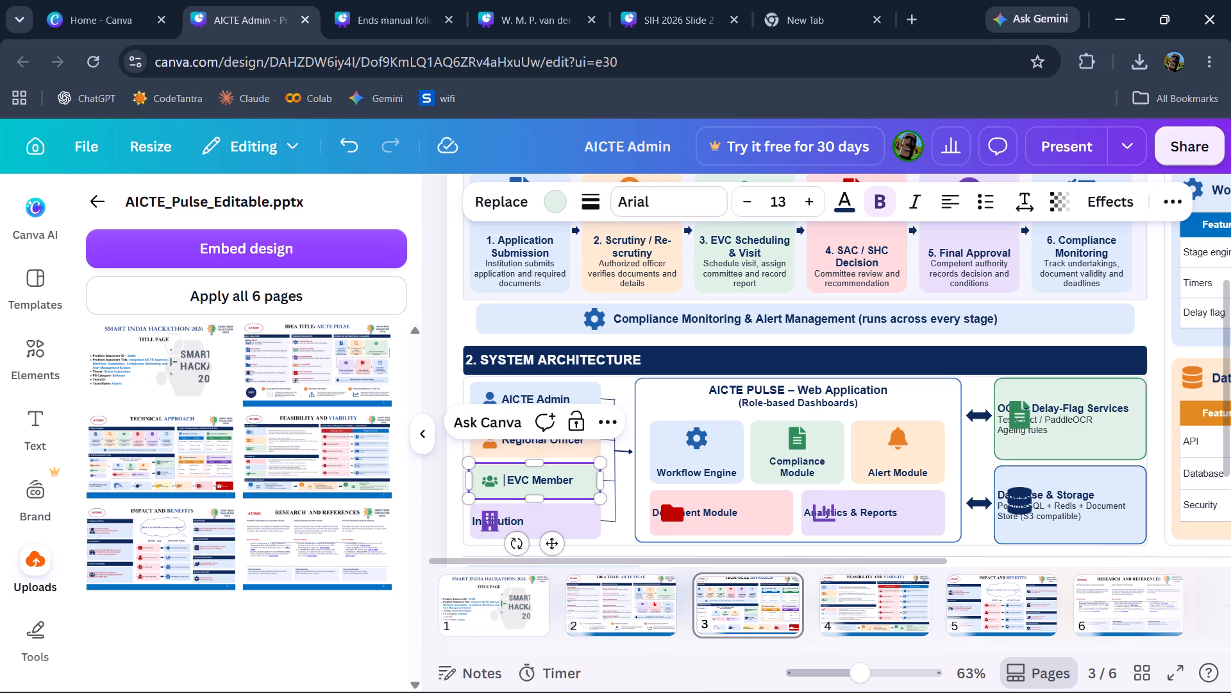
click(433, 473)
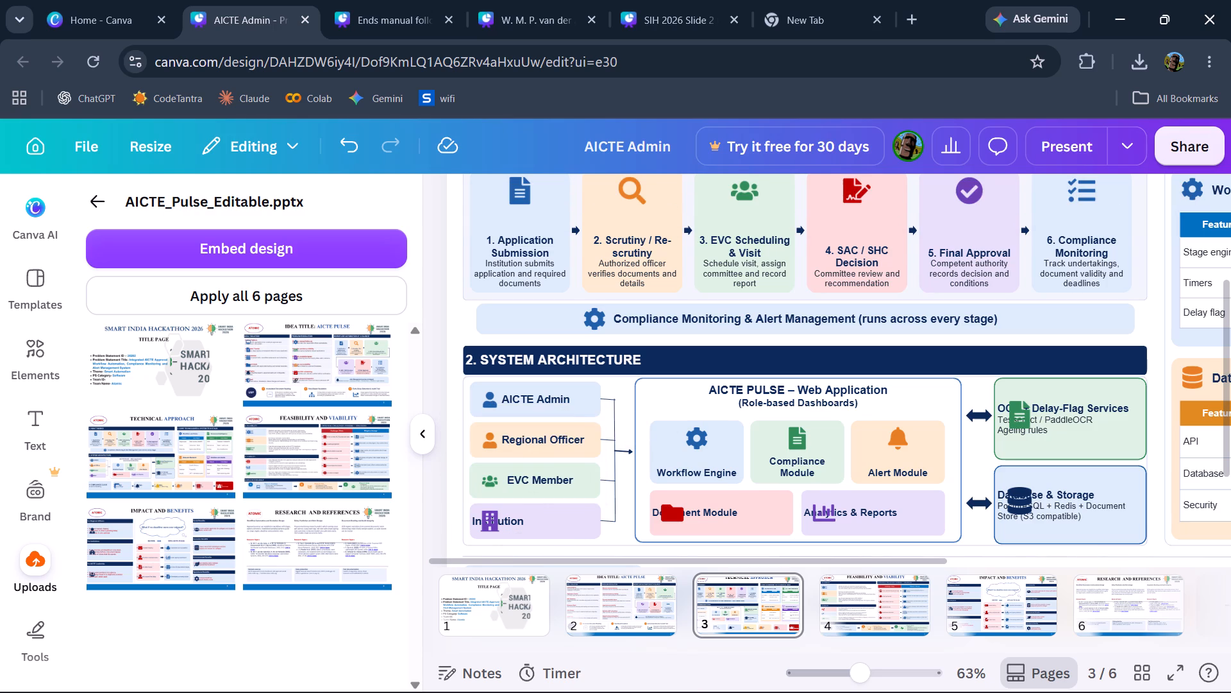
click(489, 443)
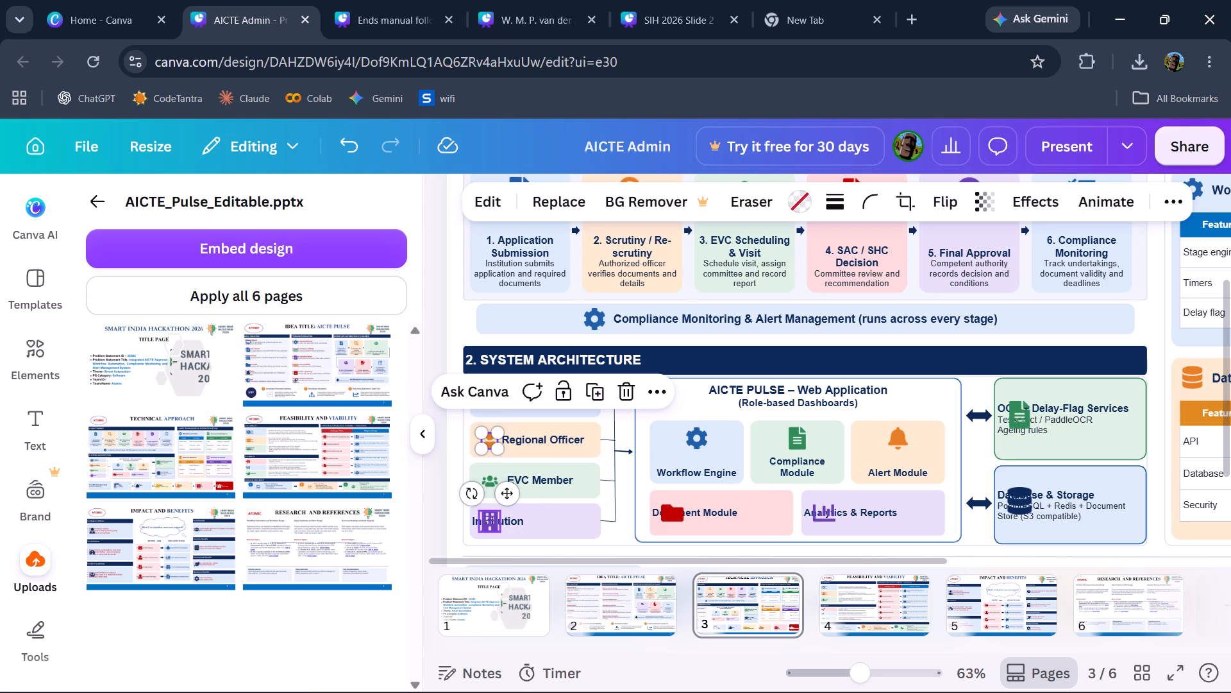
Indent the Institution label with leading spaces so its text clears the purple building icon.
click(510, 521)
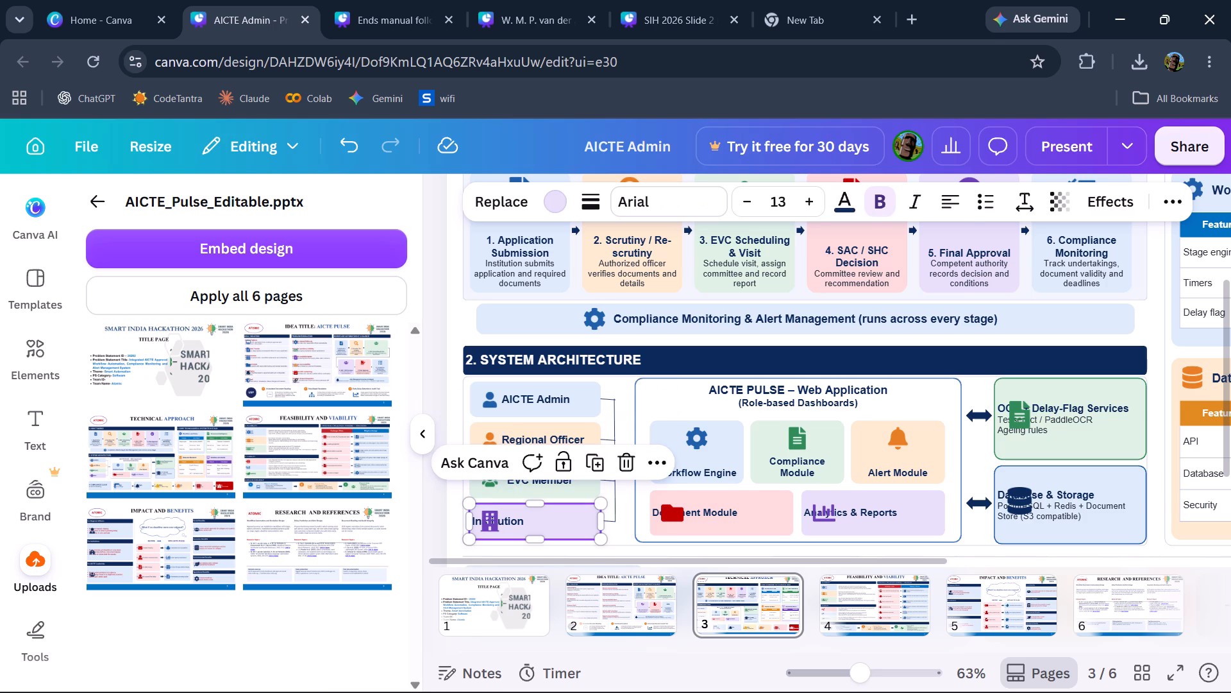
double_click(530, 520)
click(530, 520)
key(Left)
key(Left)
key(Left)
key(Left)
key(Left)
key(Left)
key(Left)
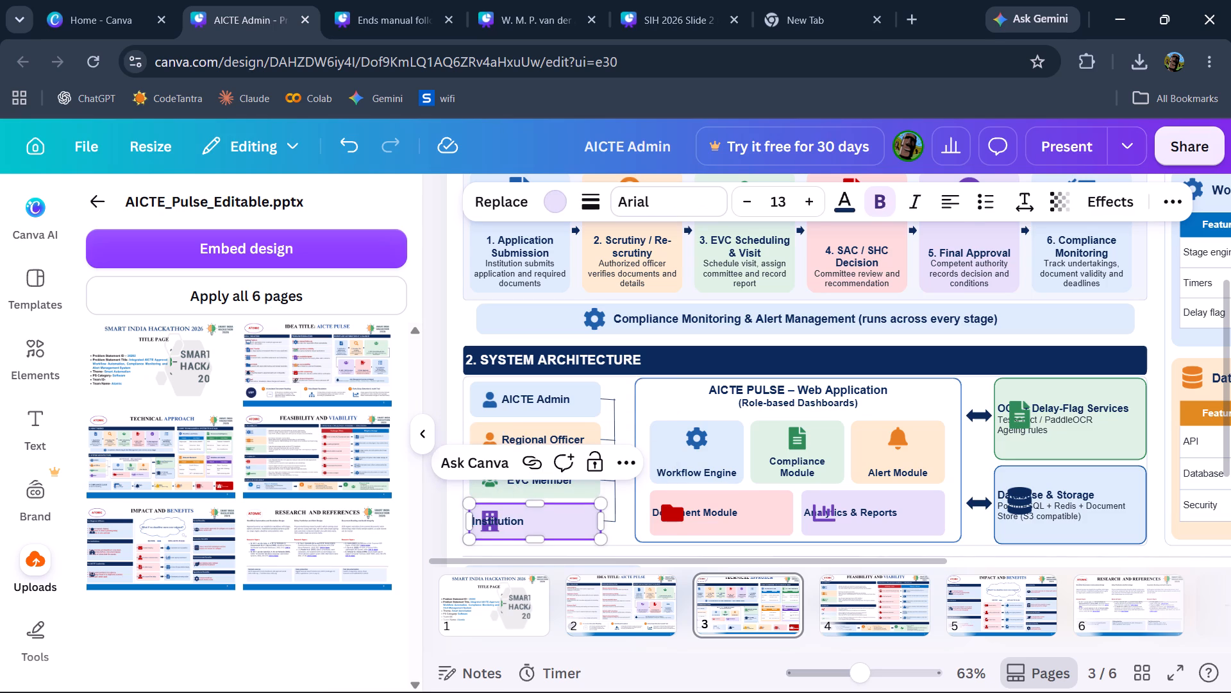
key(Left)
key(Left)
key(space)
key(space)
key(space)
key(space)
key(space)
key(space)
key(space)
key(space)
key(space)
key(space)
key(space)
key(space)
key(space)
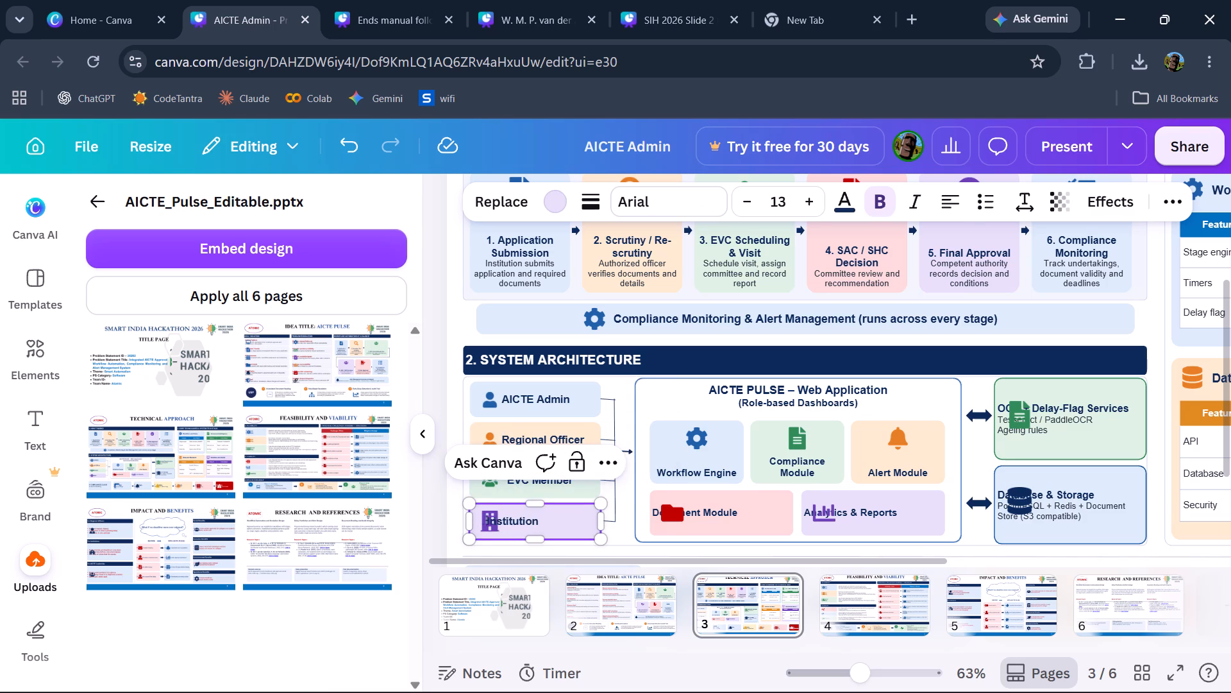
key(BackSpace)
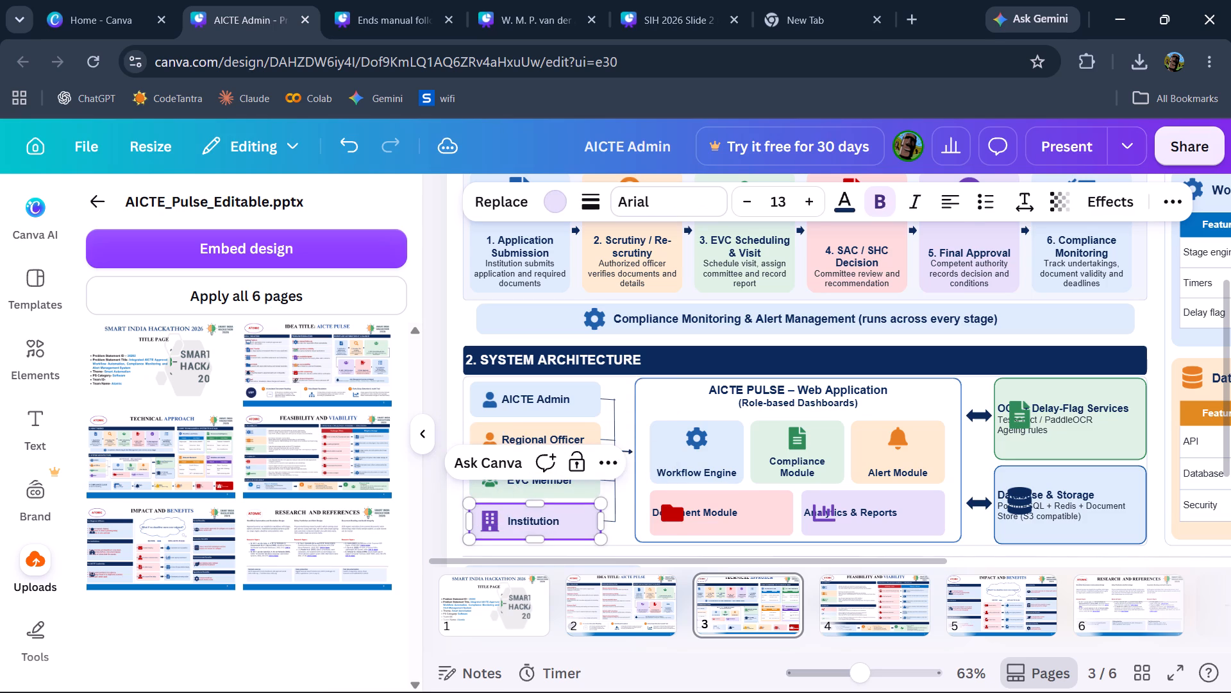
Shrink the purple building icon in the Institution box and shift it level with its label, in line with the icons above.
click(493, 521)
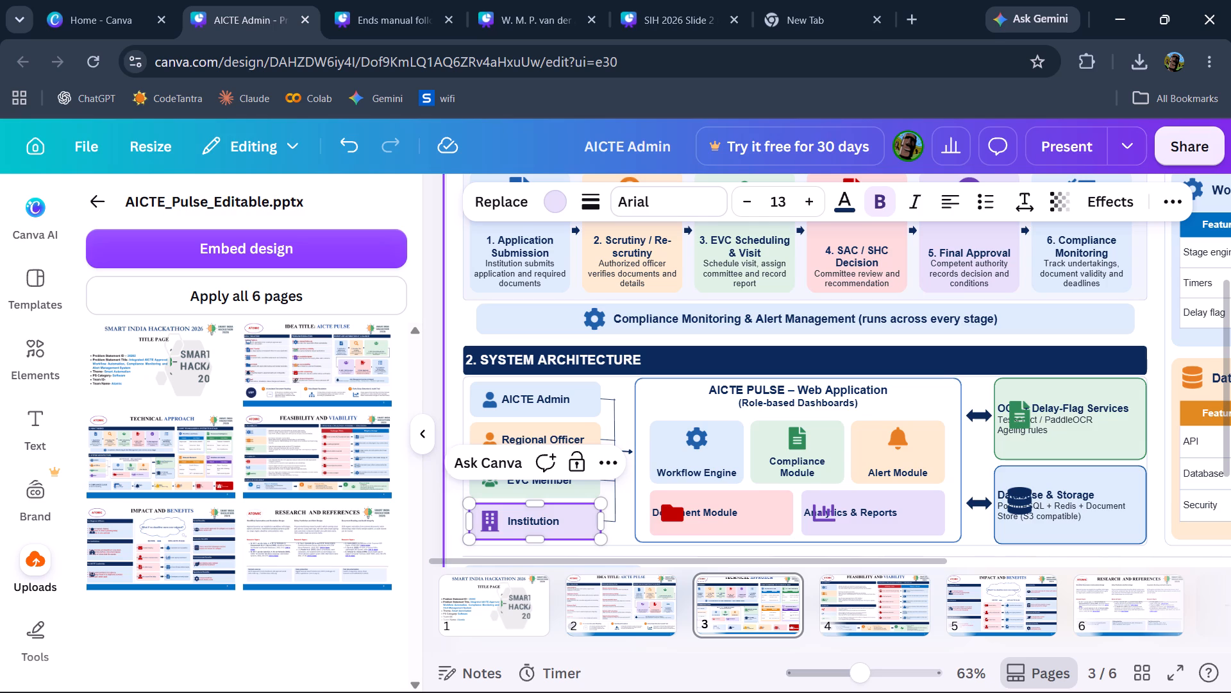
click(451, 520)
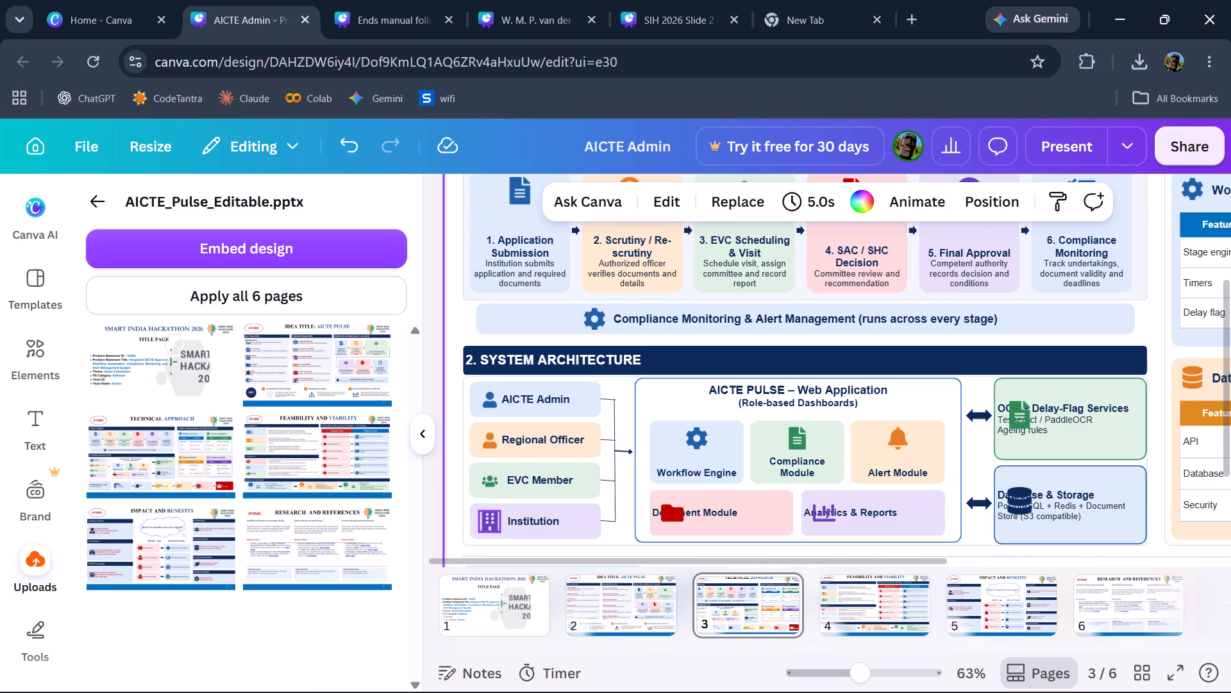
click(485, 522)
scroll(539, 514, down, 1)
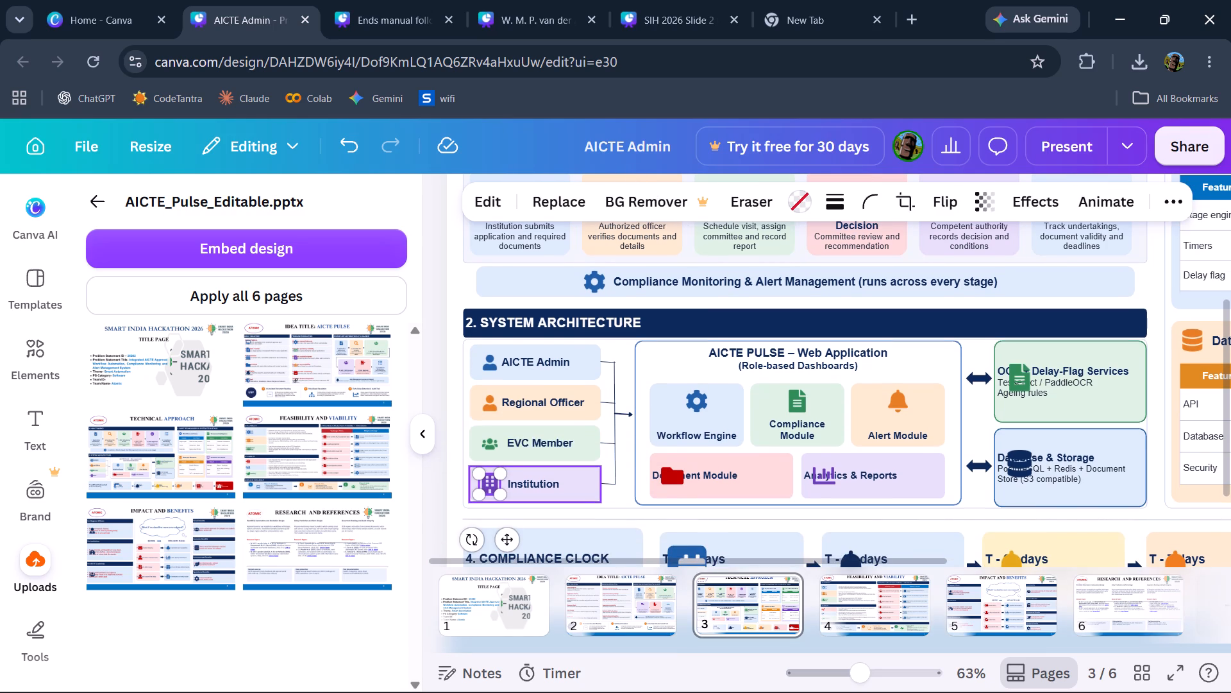
click(508, 542)
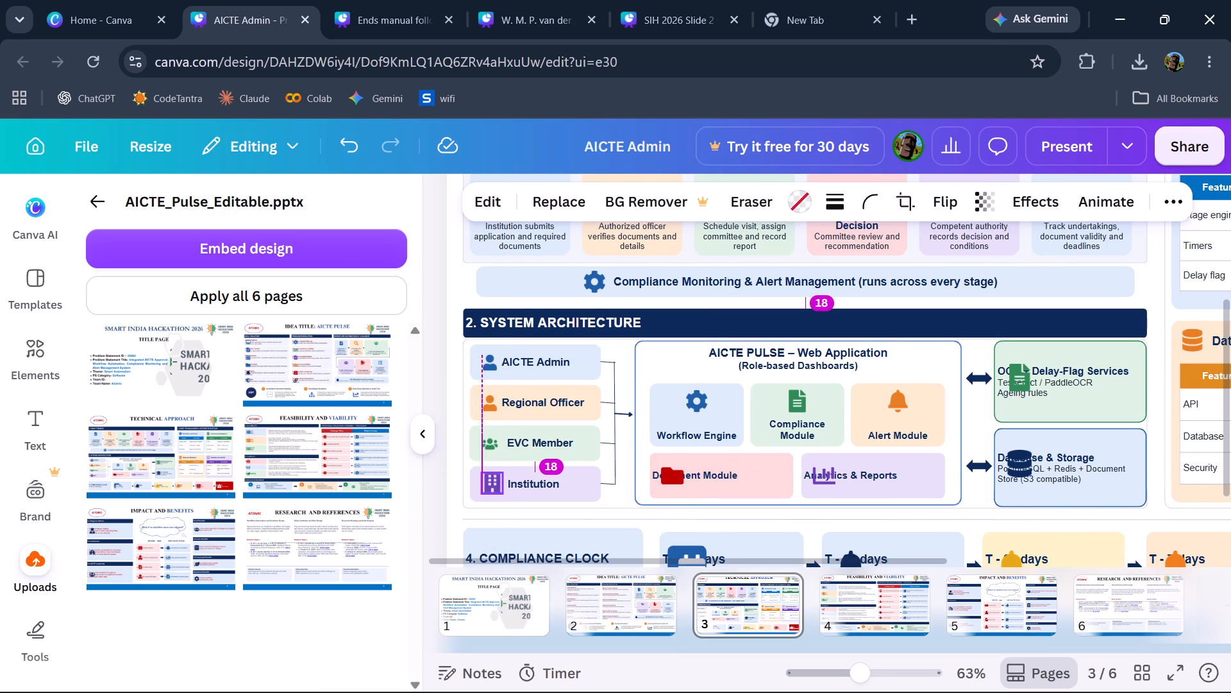
click(499, 499)
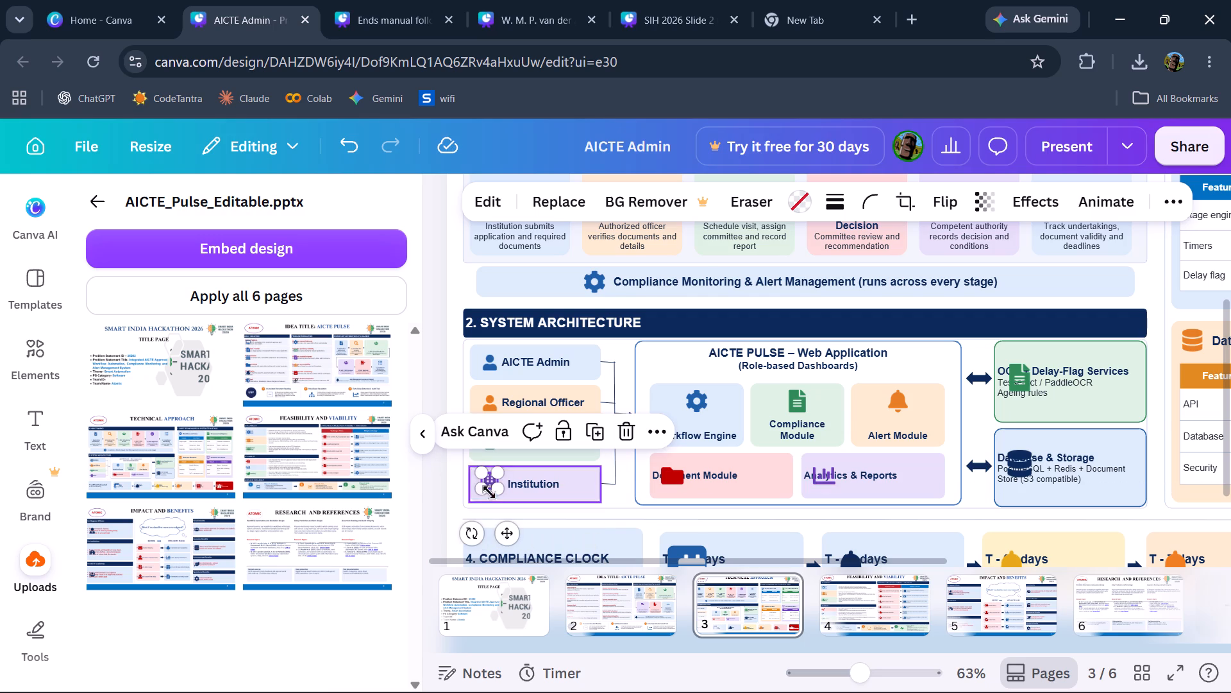
click(437, 485)
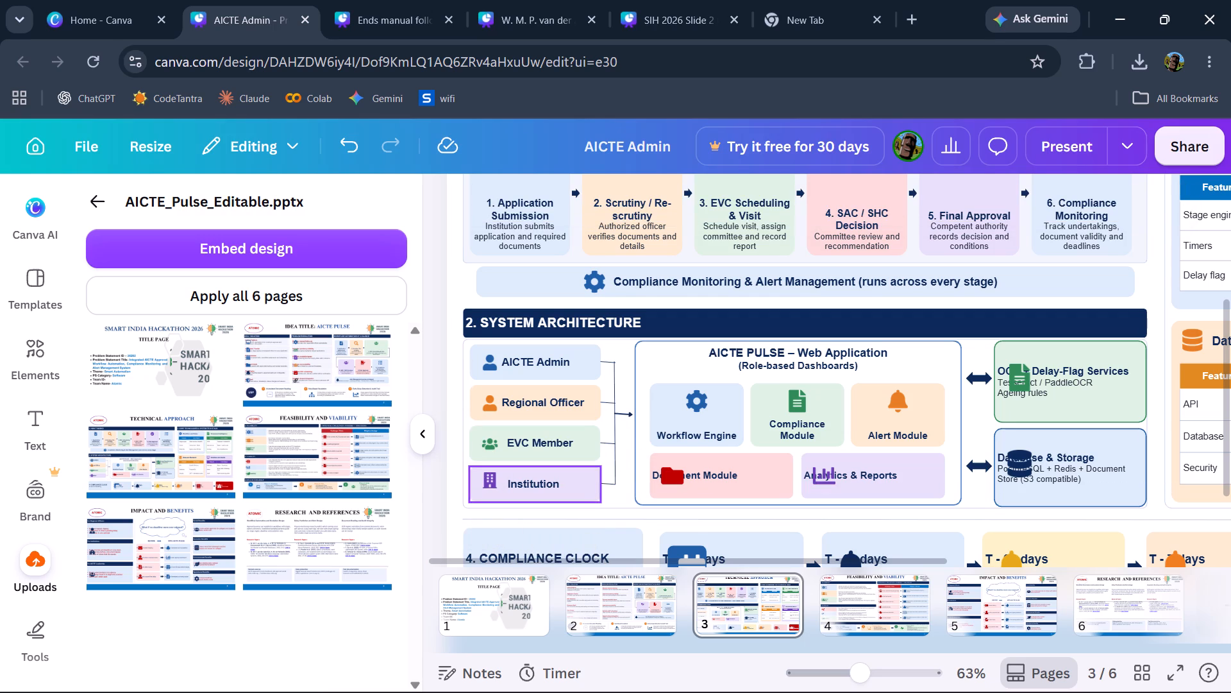
click(496, 482)
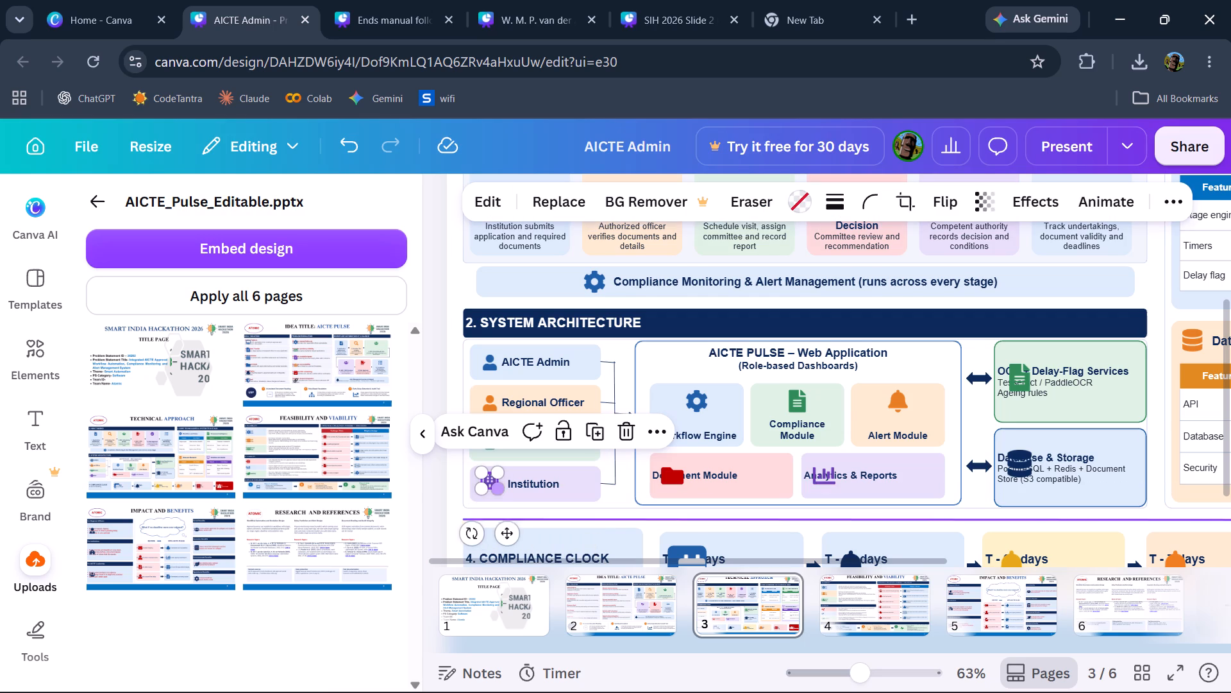
click(508, 535)
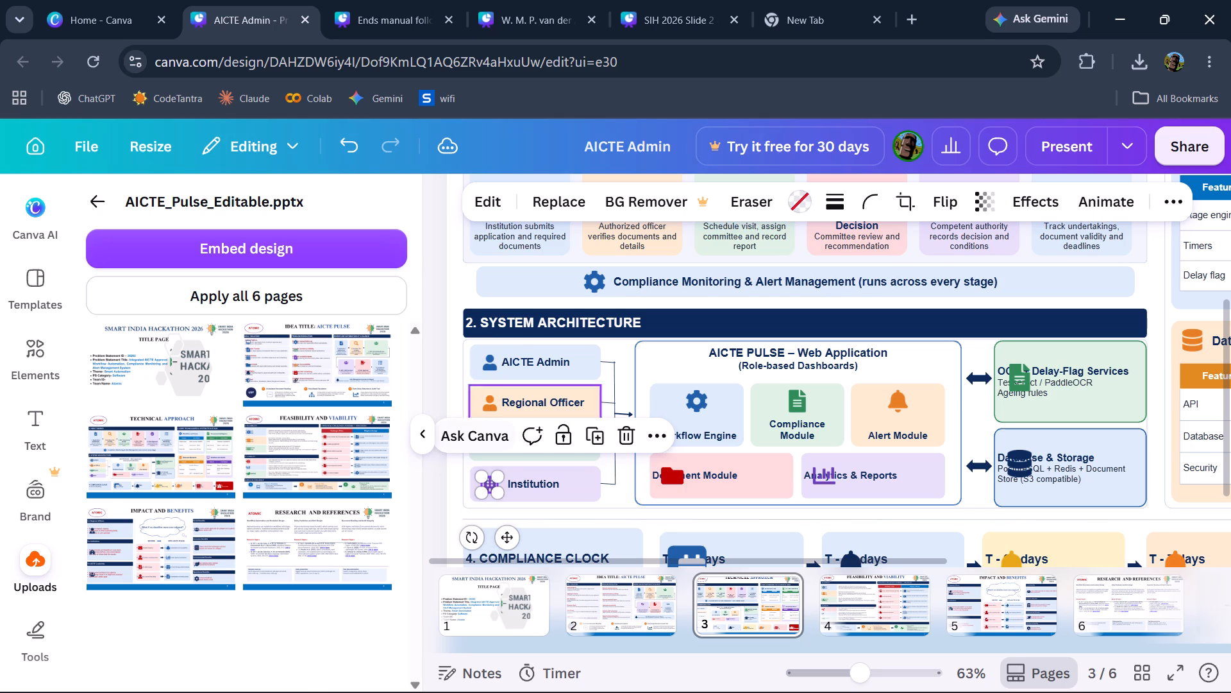
Shrink the blue person icon in the AICTE Admin box to about 21 by 21.
click(490, 374)
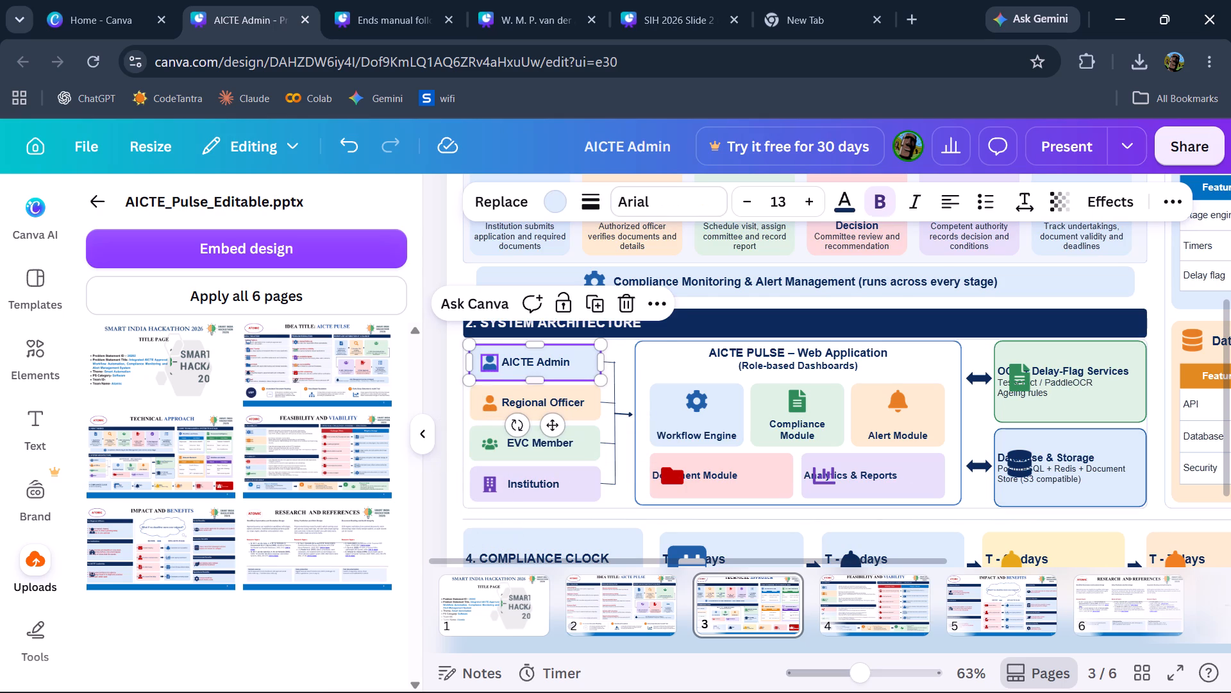
click(490, 368)
click(497, 372)
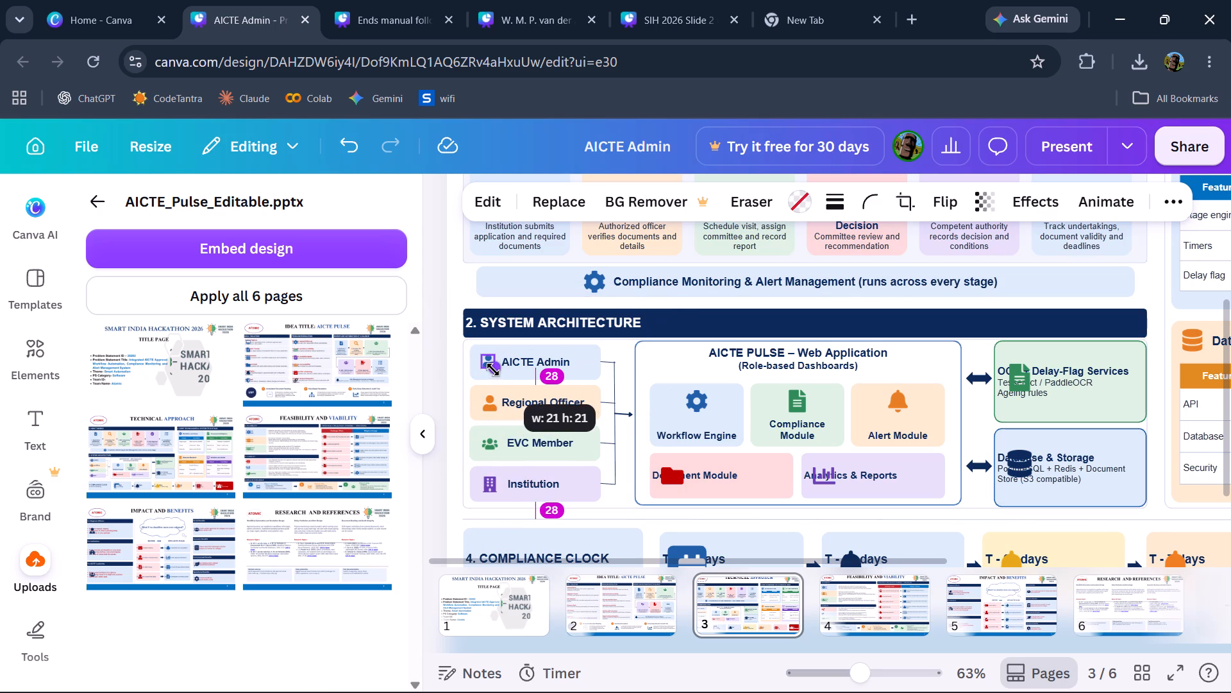
click(437, 407)
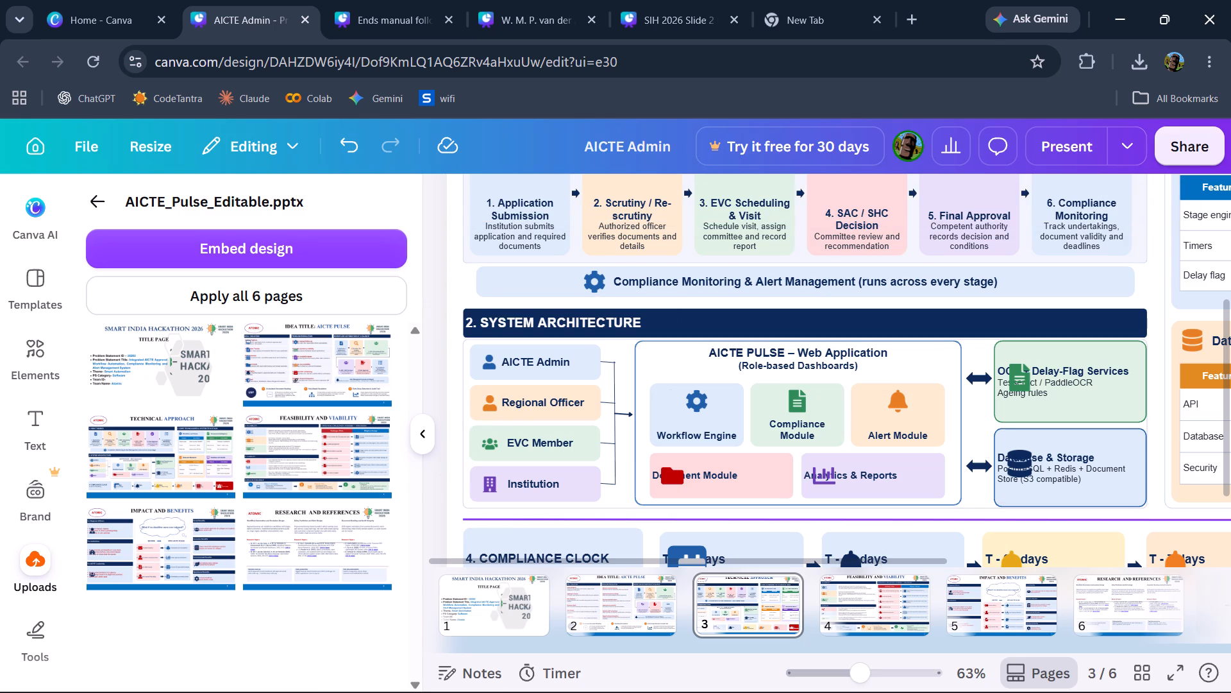
Indent the Document Module label with leading spaces so its text clears the red folder icon.
click(738, 476)
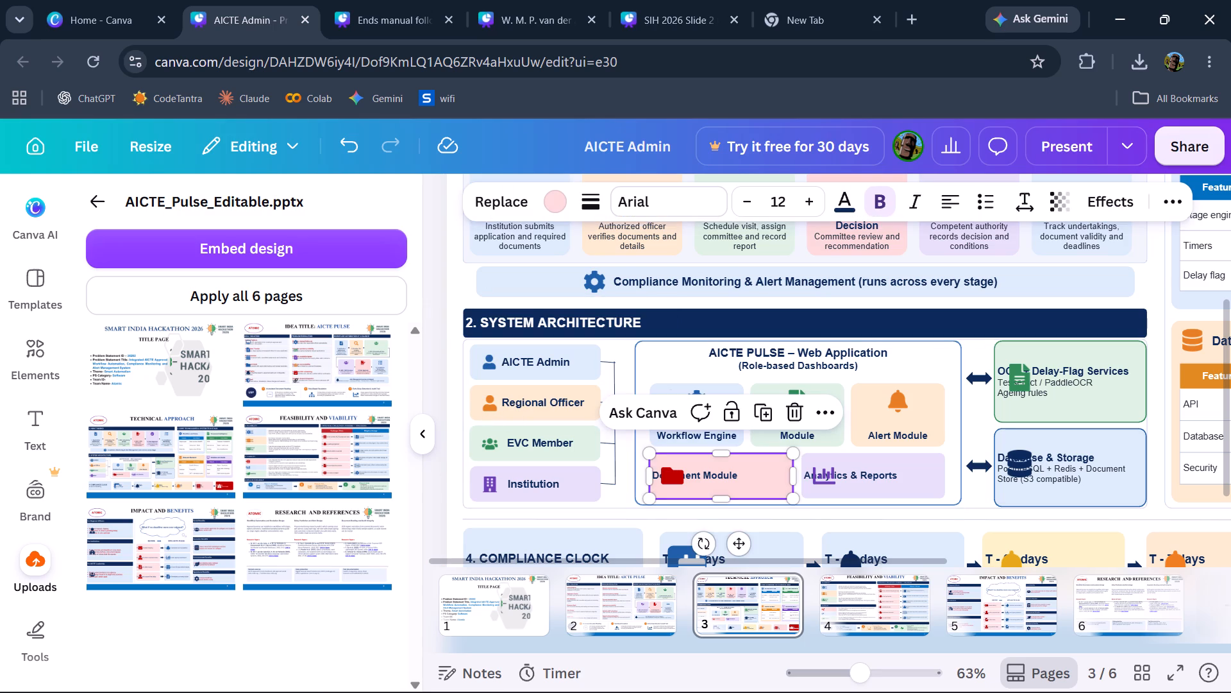
double_click(738, 476)
click(738, 476)
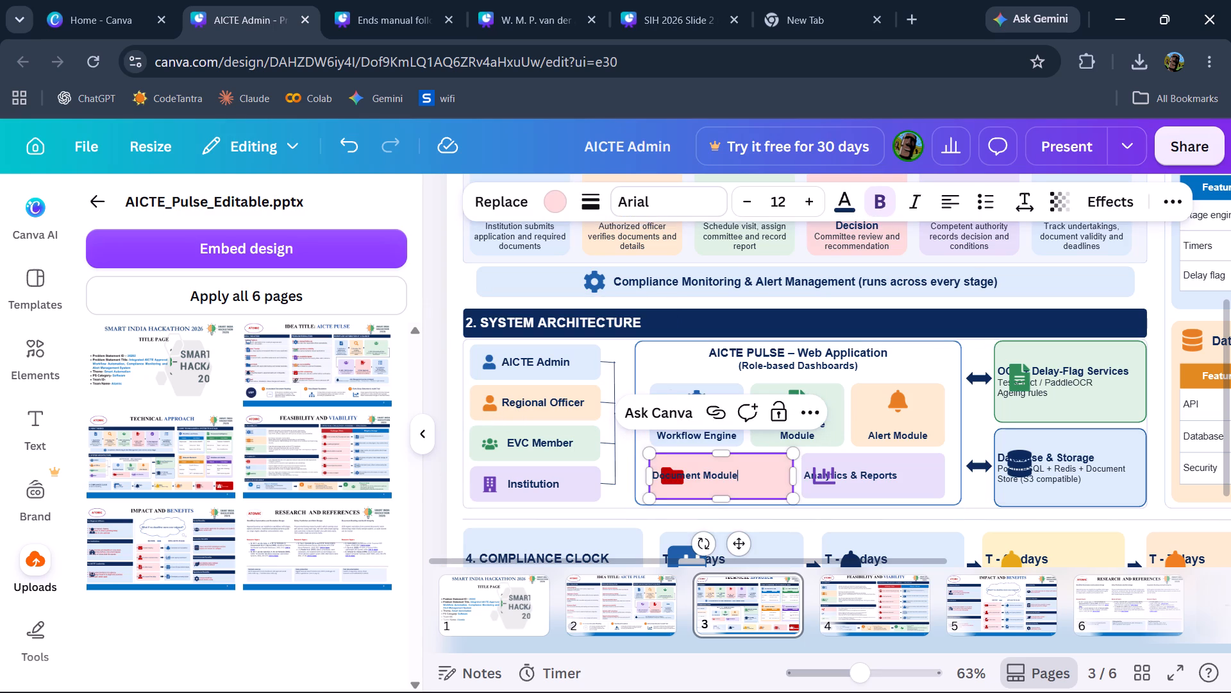
key(Left)
key(Left)
key(Left)
key(Left)
key(Left)
key(Left)
key(Left)
key(Left)
key(Left)
key(Left)
key(Left)
key(Left)
key(Left)
key(Left)
key(Left)
key(Left)
key(Left)
key(Left)
key(Left)
key(Left)
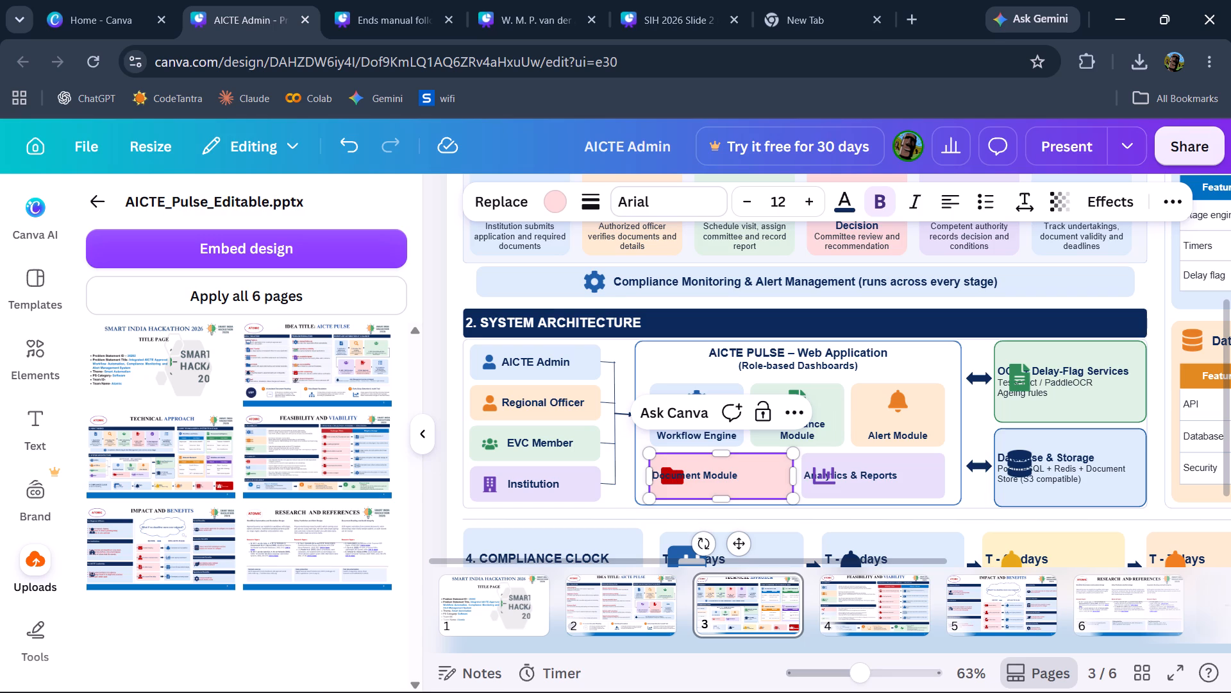
key(space)
key(space)
key(space)
key(space)
key(space)
key(space)
key(space)
key(space)
key(space)
key(space)
key(space)
key(space)
Shift the red folder icon within the Document Module box so it sits clear of and level with its label.
click(667, 478)
click(678, 480)
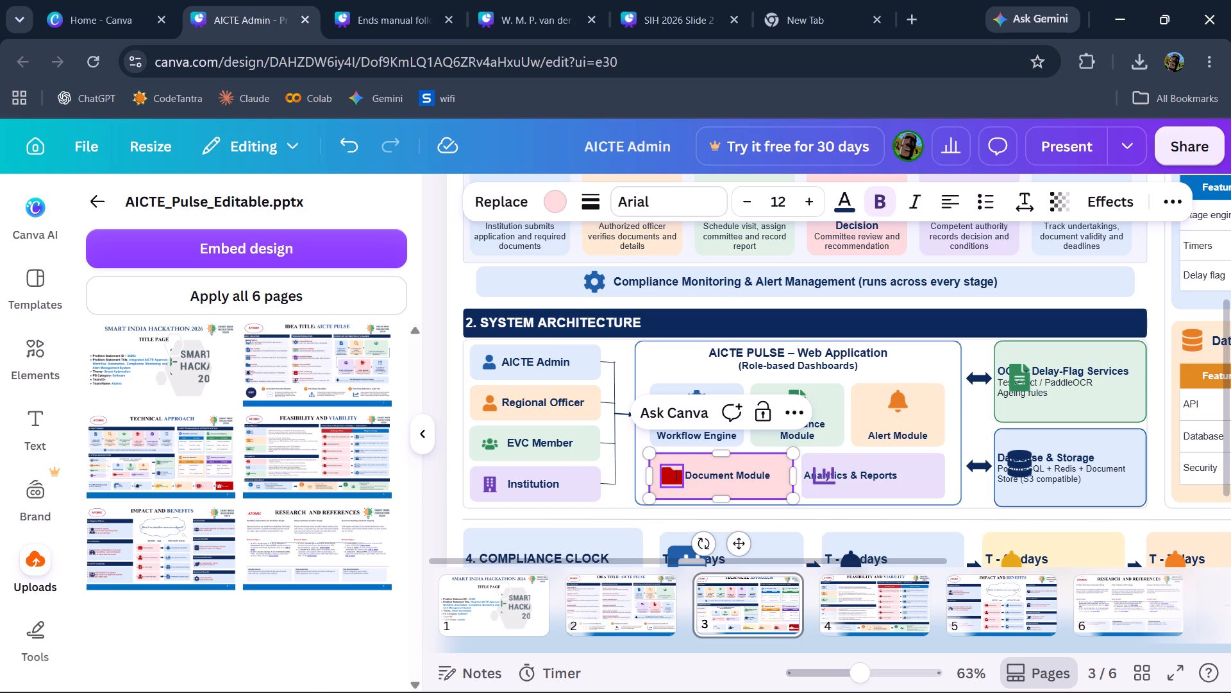
click(681, 485)
drag(688, 536, 685, 538)
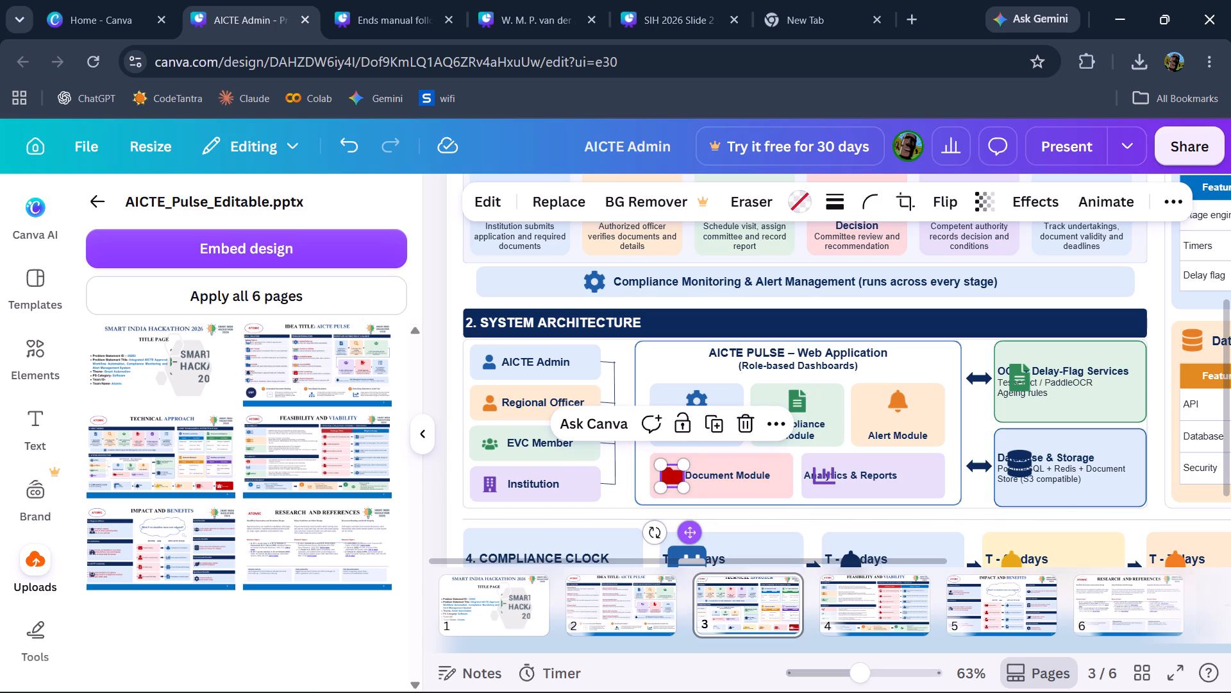
drag(685, 538, 682, 536)
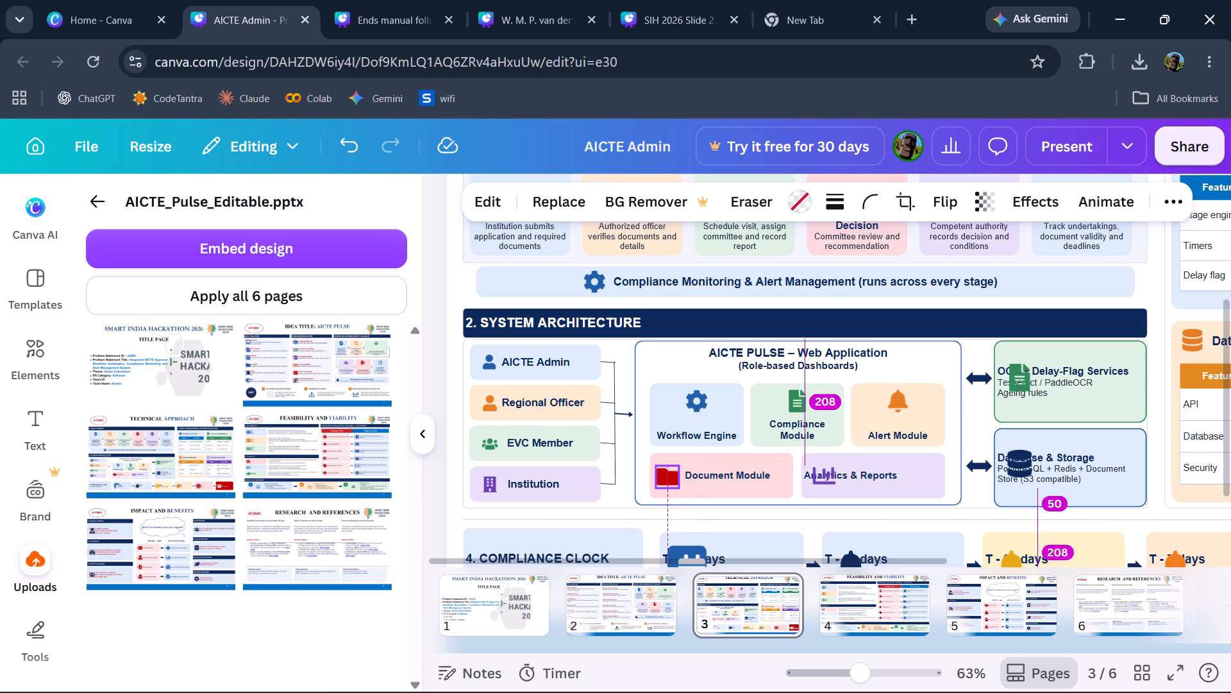
drag(682, 536, 682, 535)
click(679, 487)
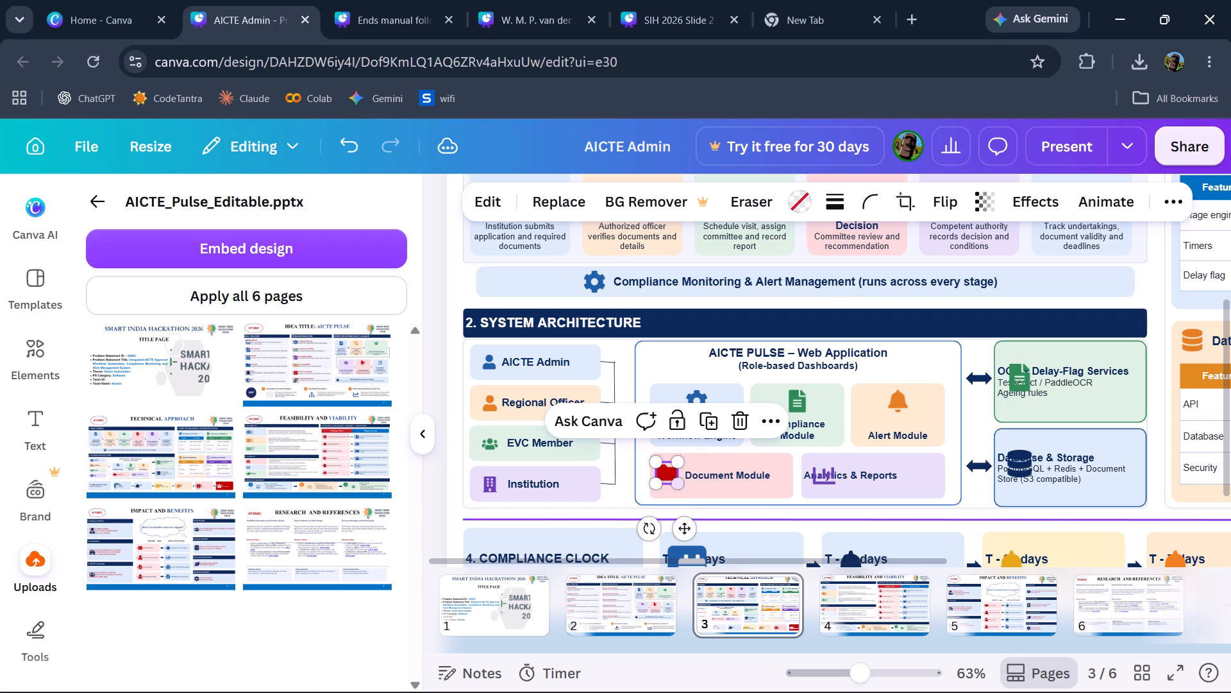
click(683, 533)
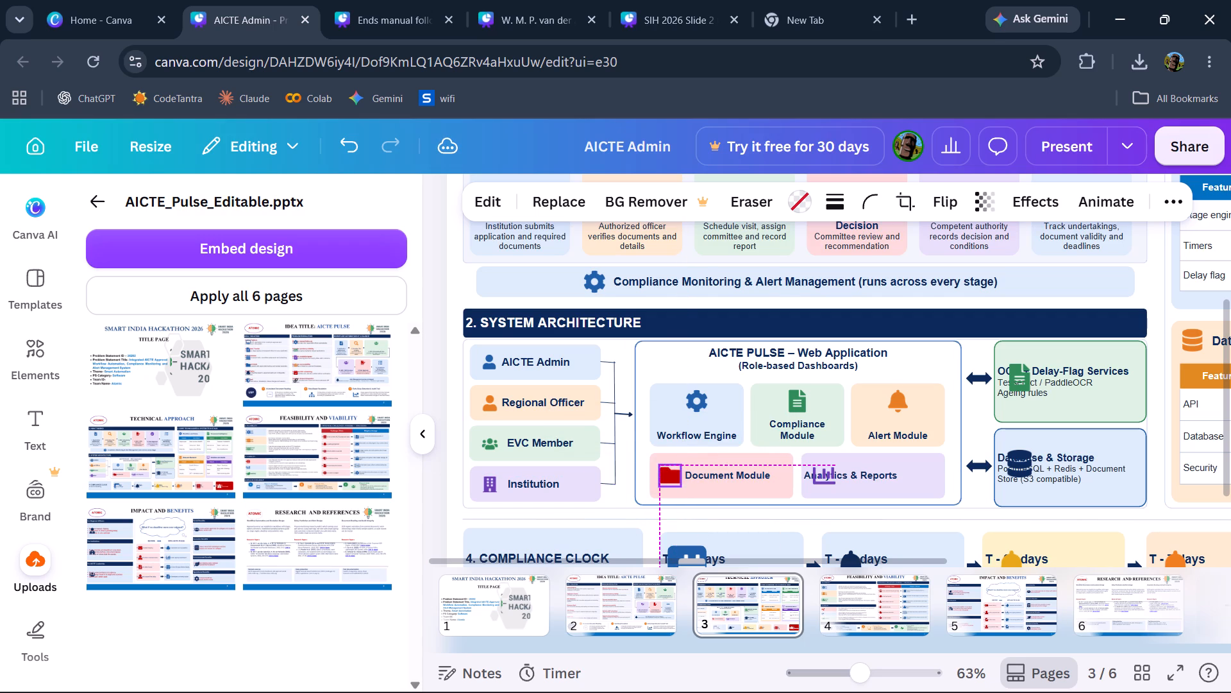
click(610, 506)
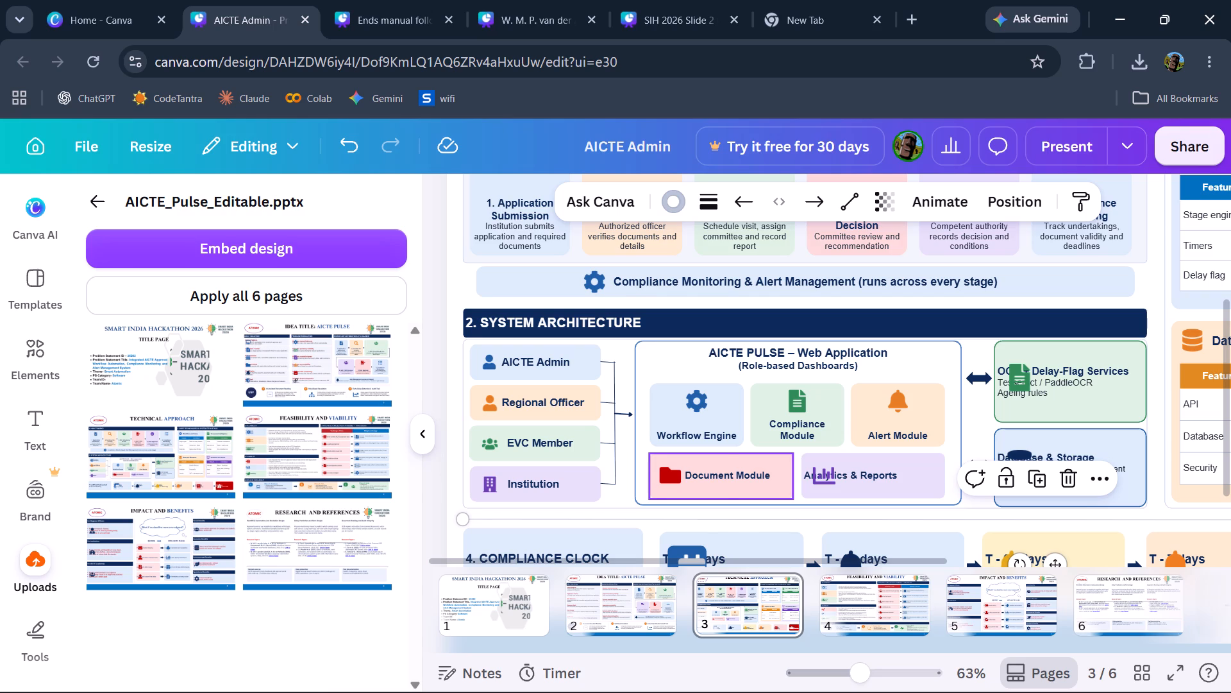
Add one more leading space before the Document Module label to widen its gap from the folder icon.
click(689, 474)
click(689, 474)
key(space)
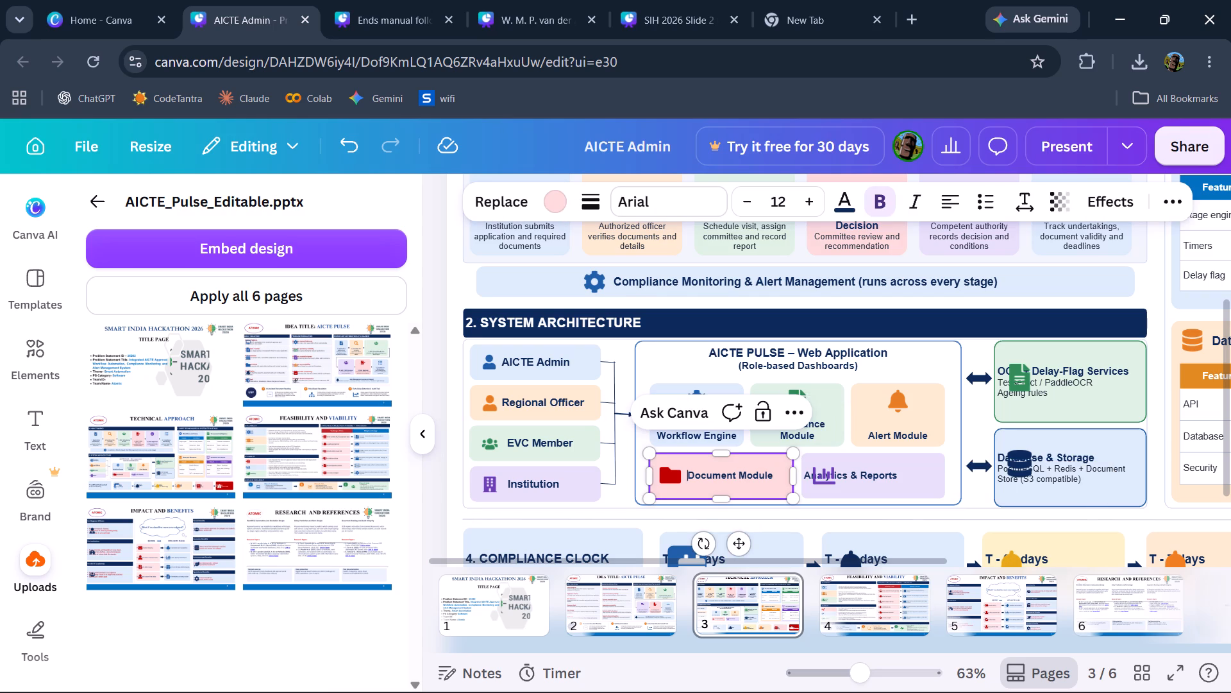
Indent the Analytics & Reports label with leading spaces so its text clears the purple bar chart icon.
click(861, 470)
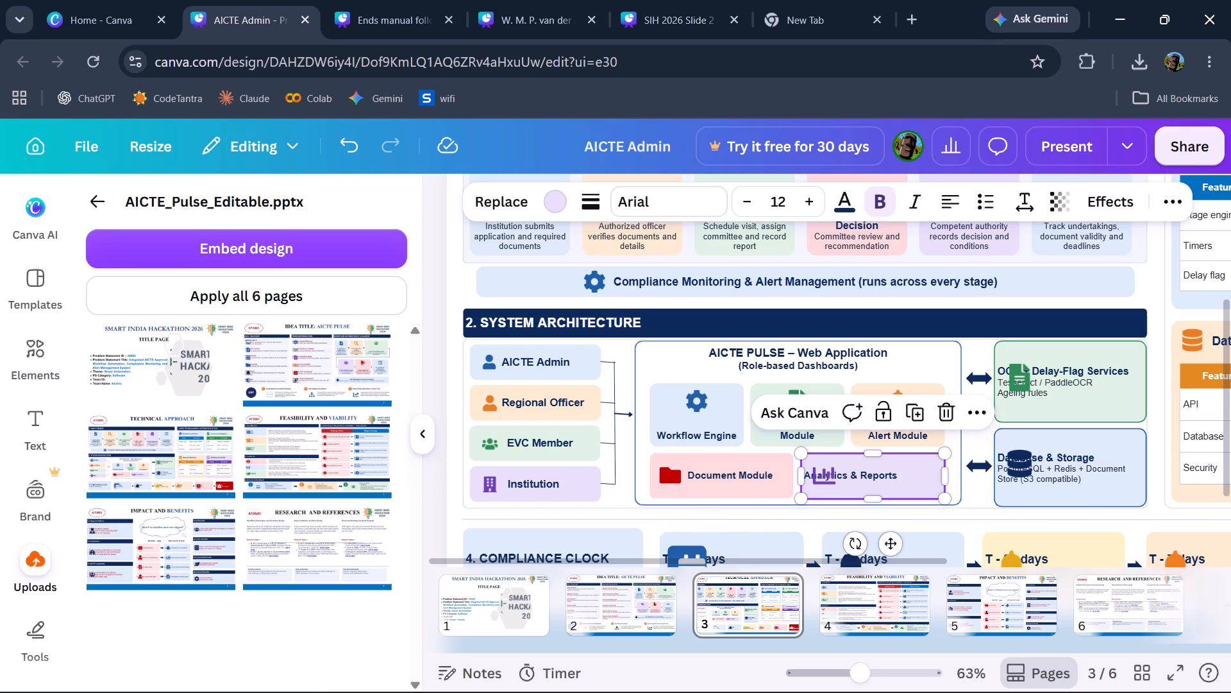
click(900, 471)
key(Left)
key(Left)
key(Left)
key(Left)
key(Left)
key(Left)
key(Left)
key(Left)
key(Left)
key(Left)
key(Left)
key(Left)
key(Left)
key(Left)
key(Left)
key(Left)
key(Left)
key(Left)
key(Left)
key(Left)
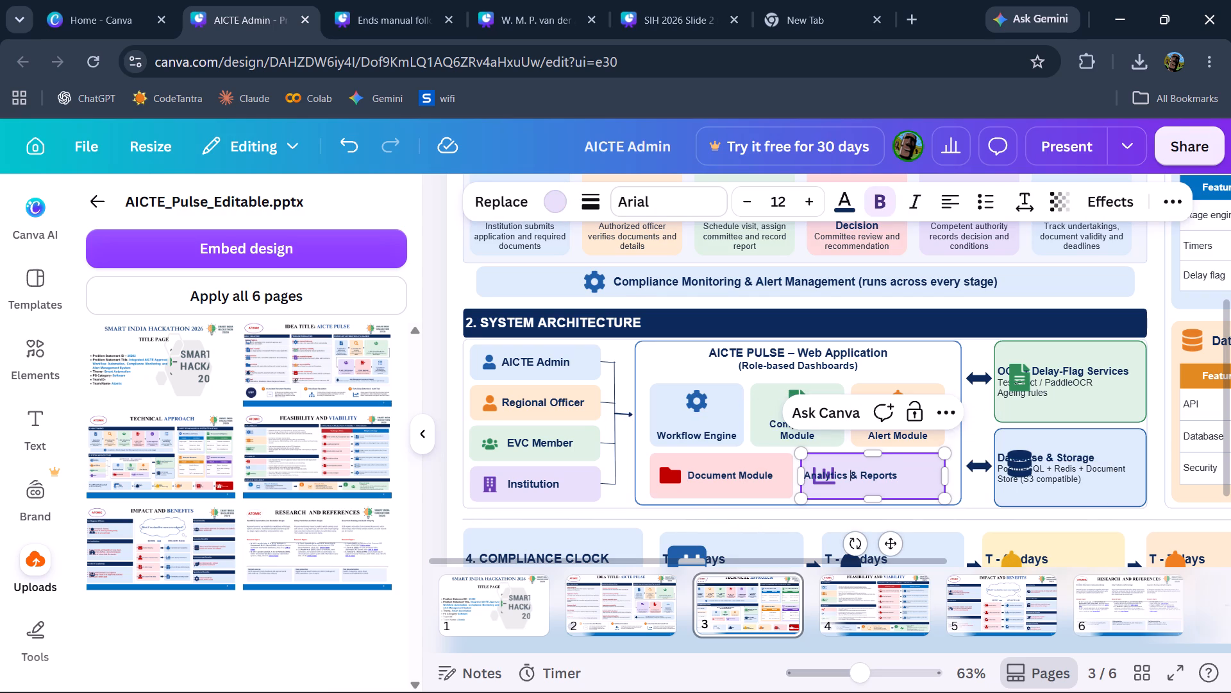
key(space)
key(space)
key(space)
key(space)
key(space)
key(space)
key(space)
key(space)
key(space)
key(space)
key(space)
key(space)
key(space)
Shrink the purple bar chart icon in the Analytics & Reports box slightly so it sits clear of its label.
drag(836, 483, 823, 477)
key(ctrl+z)
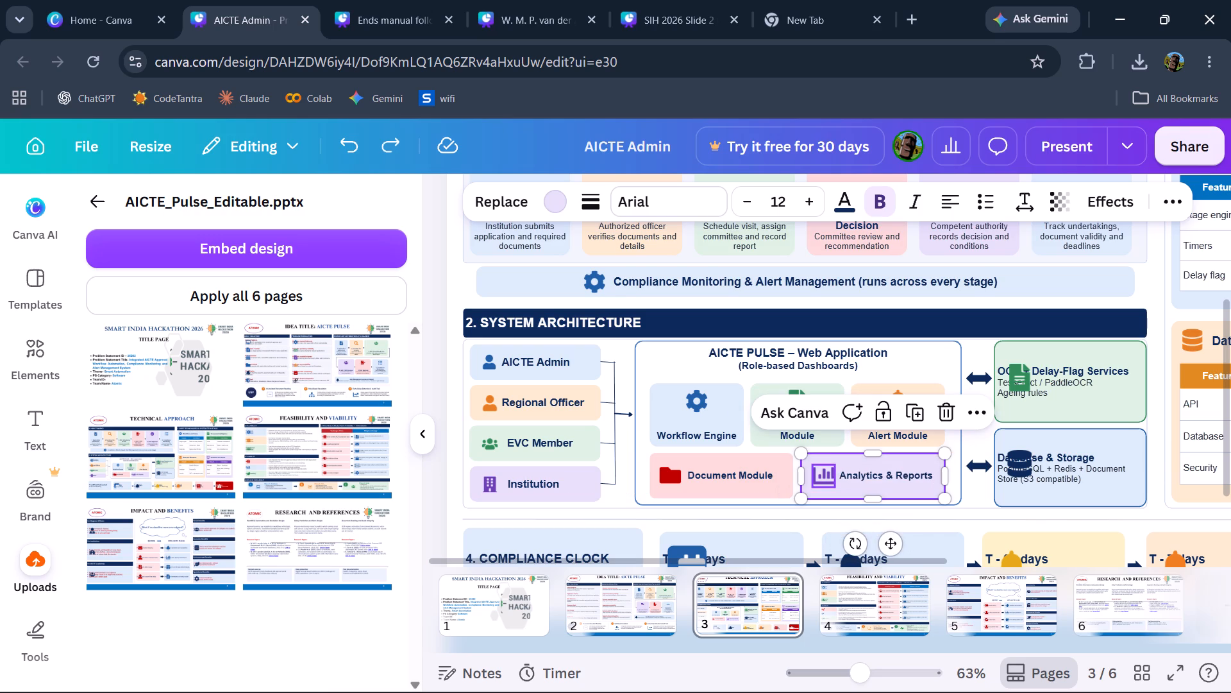
click(833, 477)
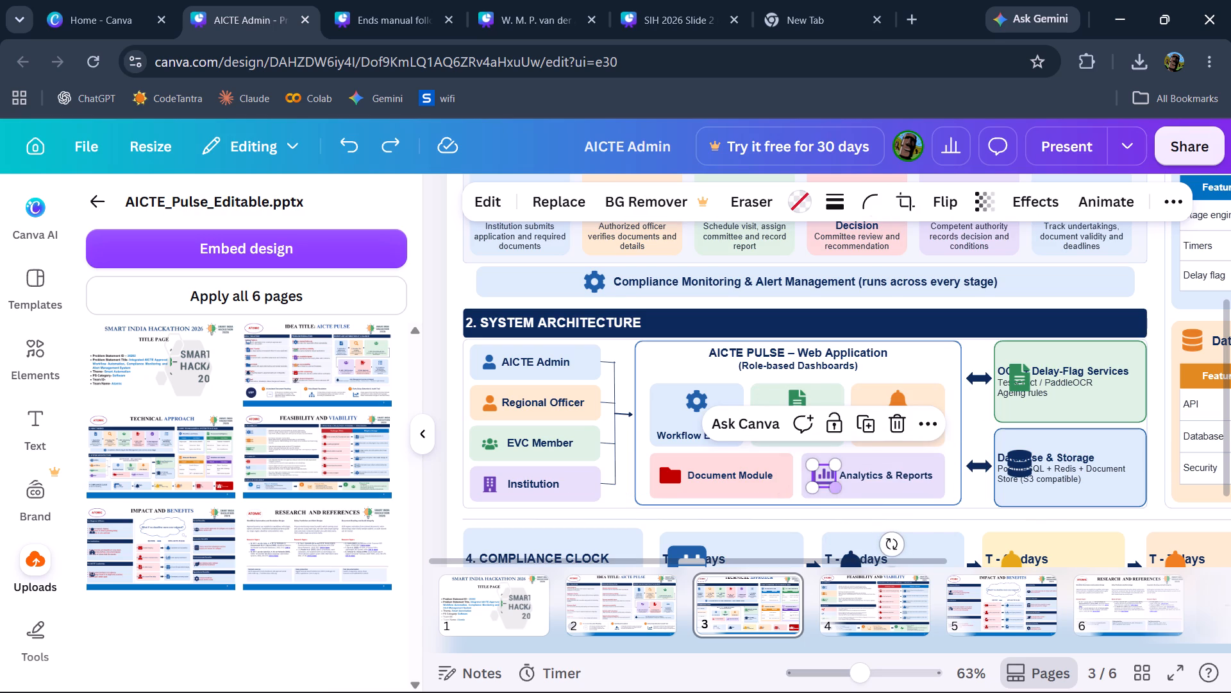
drag(833, 486, 827, 487)
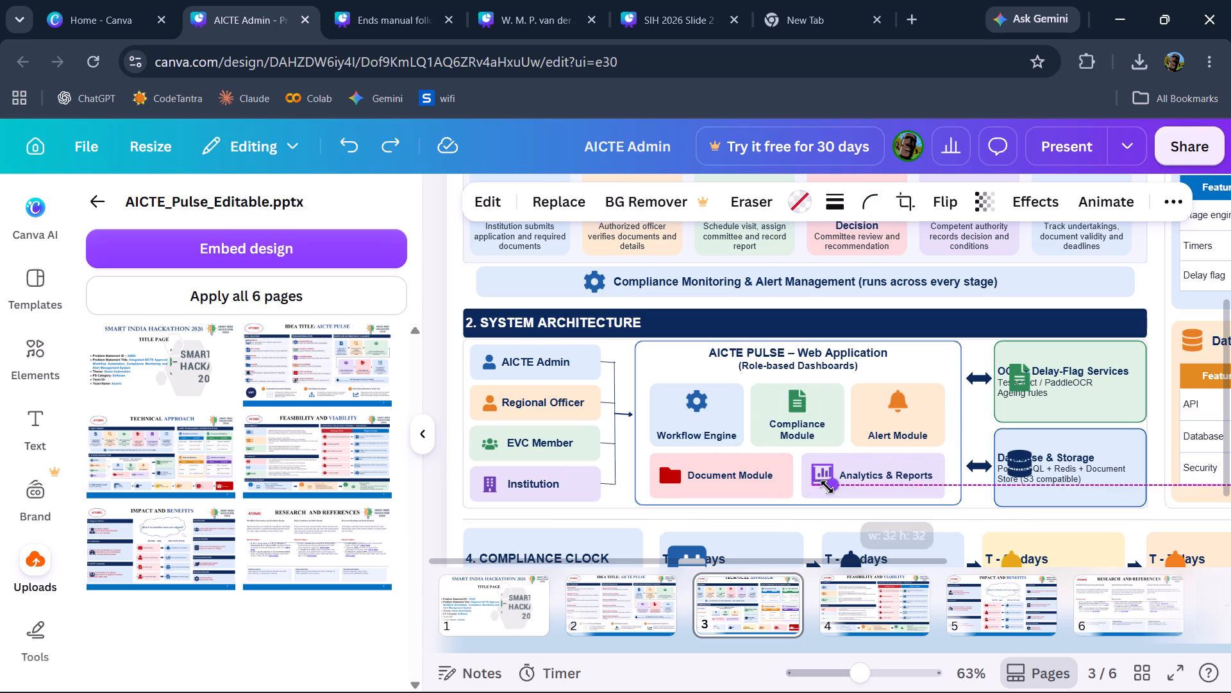
drag(827, 487, 826, 486)
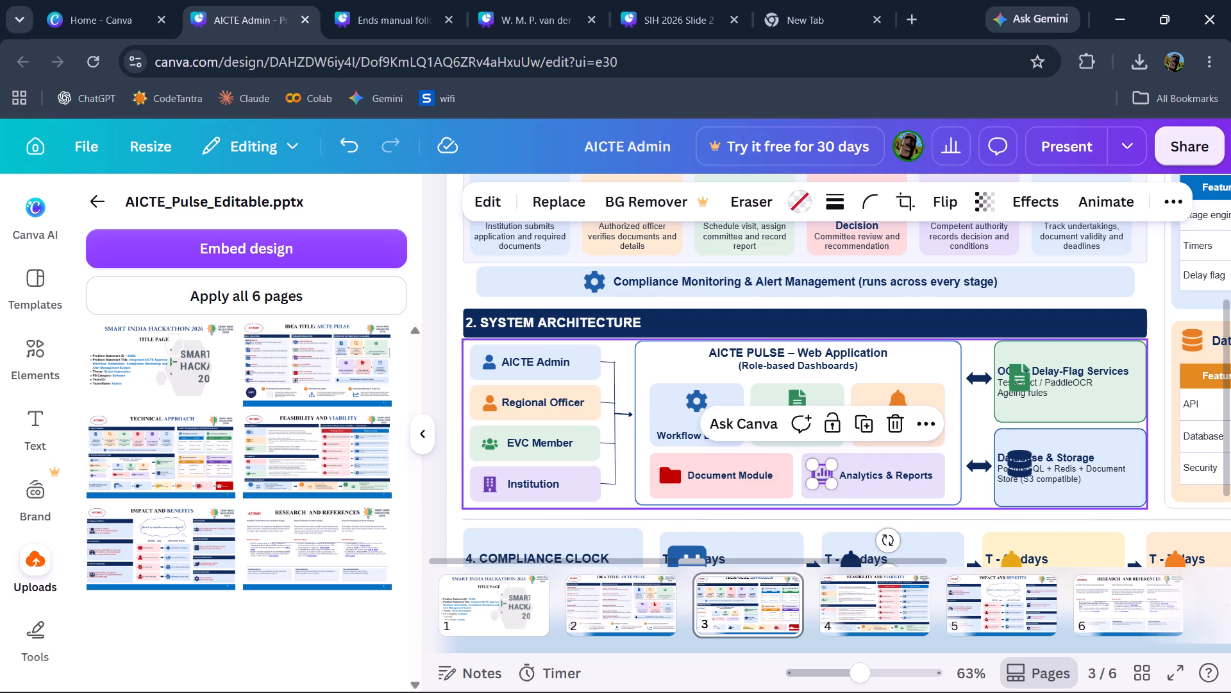
click(433, 497)
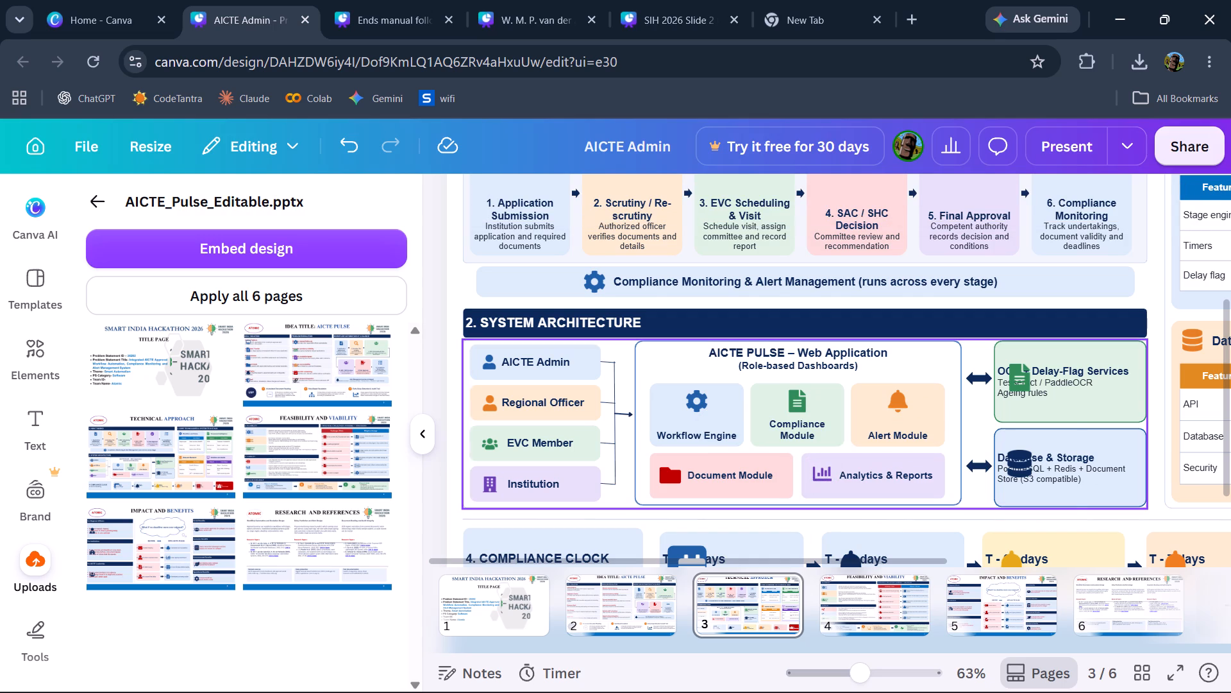
Move the navy database icon to the upper corner of the Database & Storage box and shrink it.
click(1058, 472)
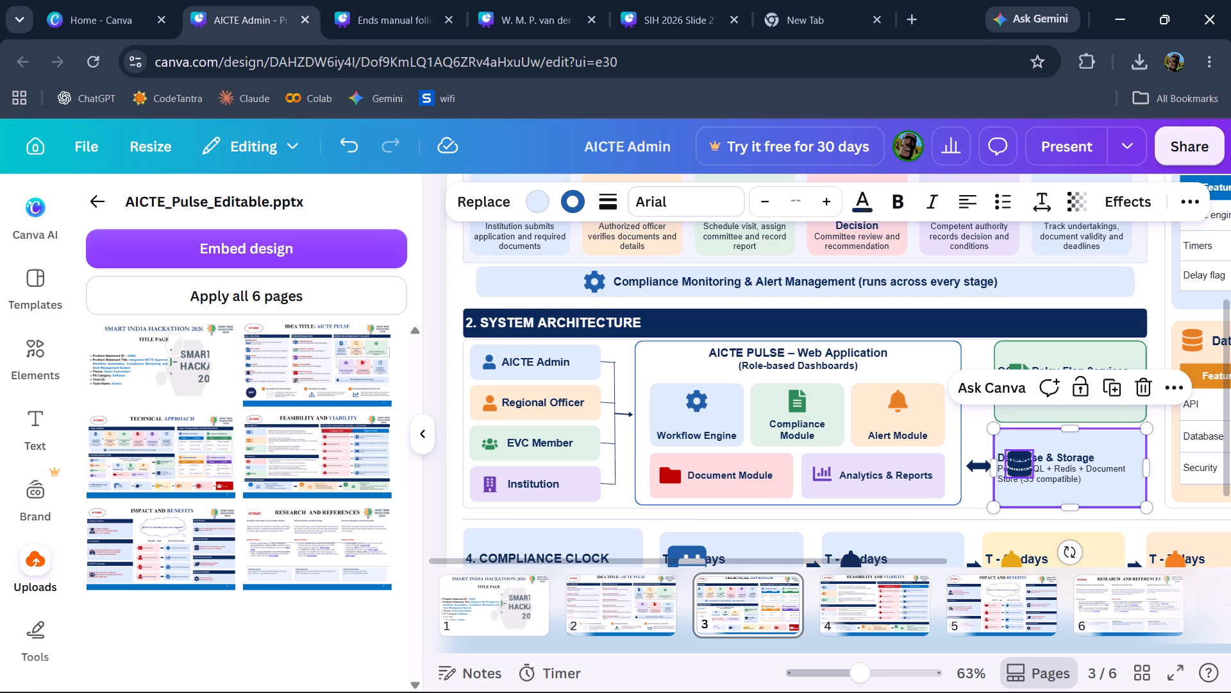
drag(1023, 466, 1019, 452)
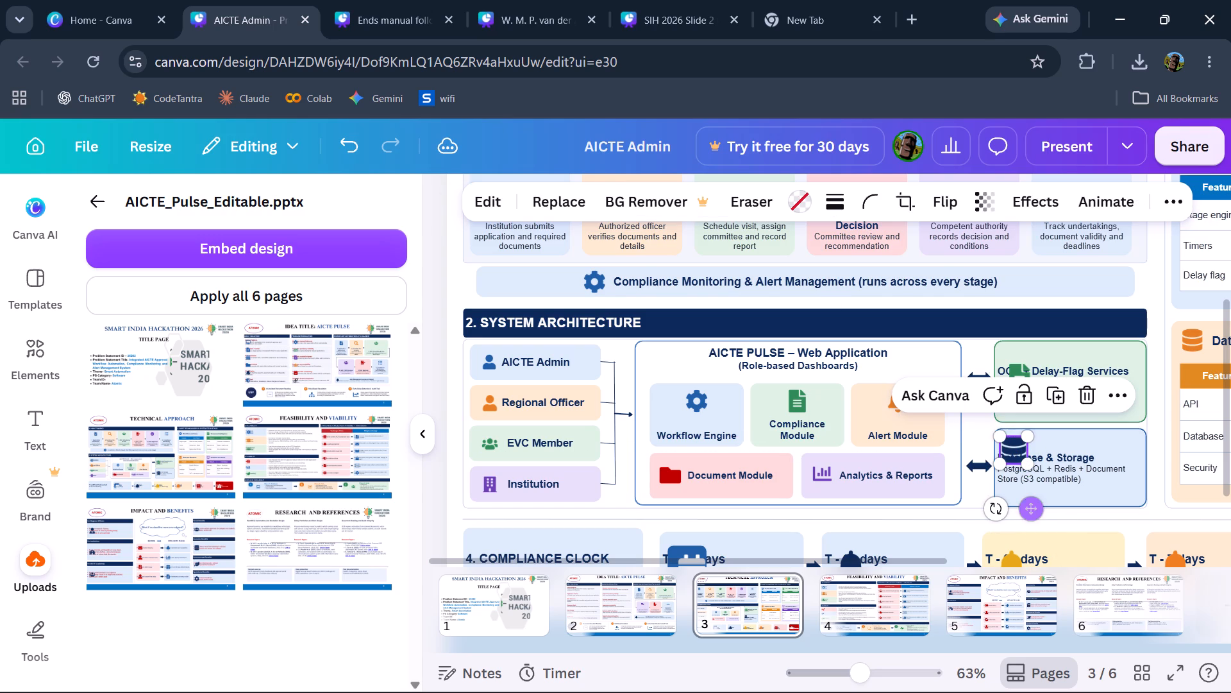
drag(1027, 465, 1018, 458)
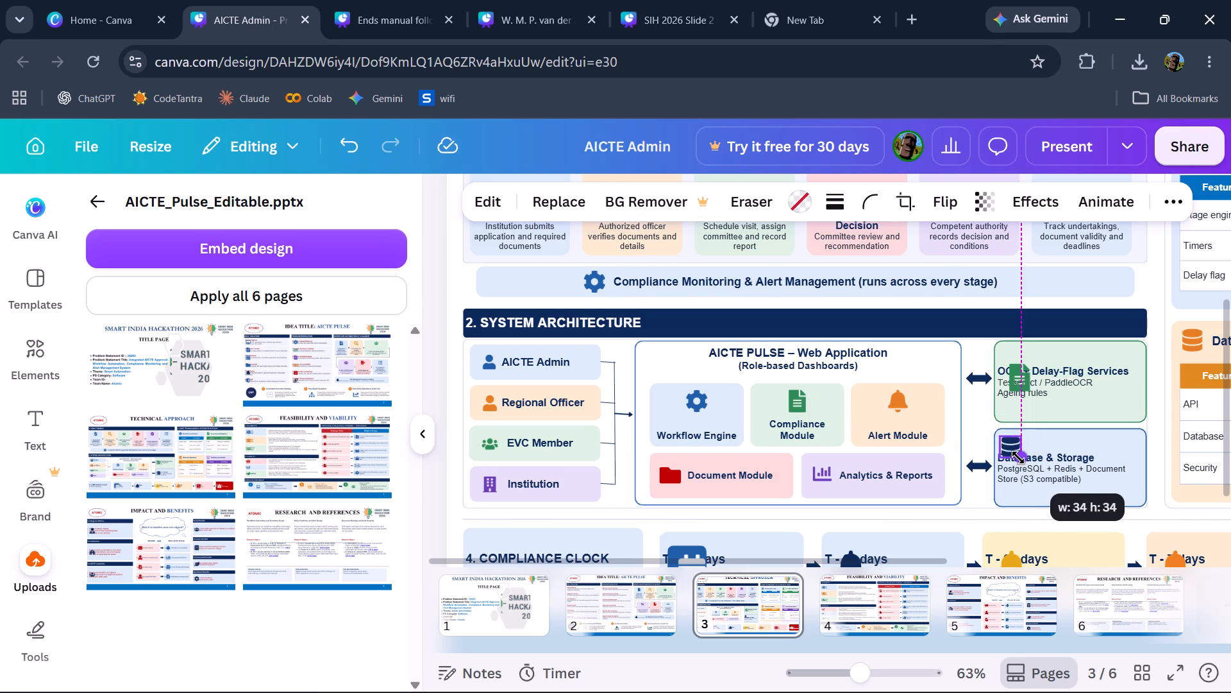
drag(1018, 458, 1015, 456)
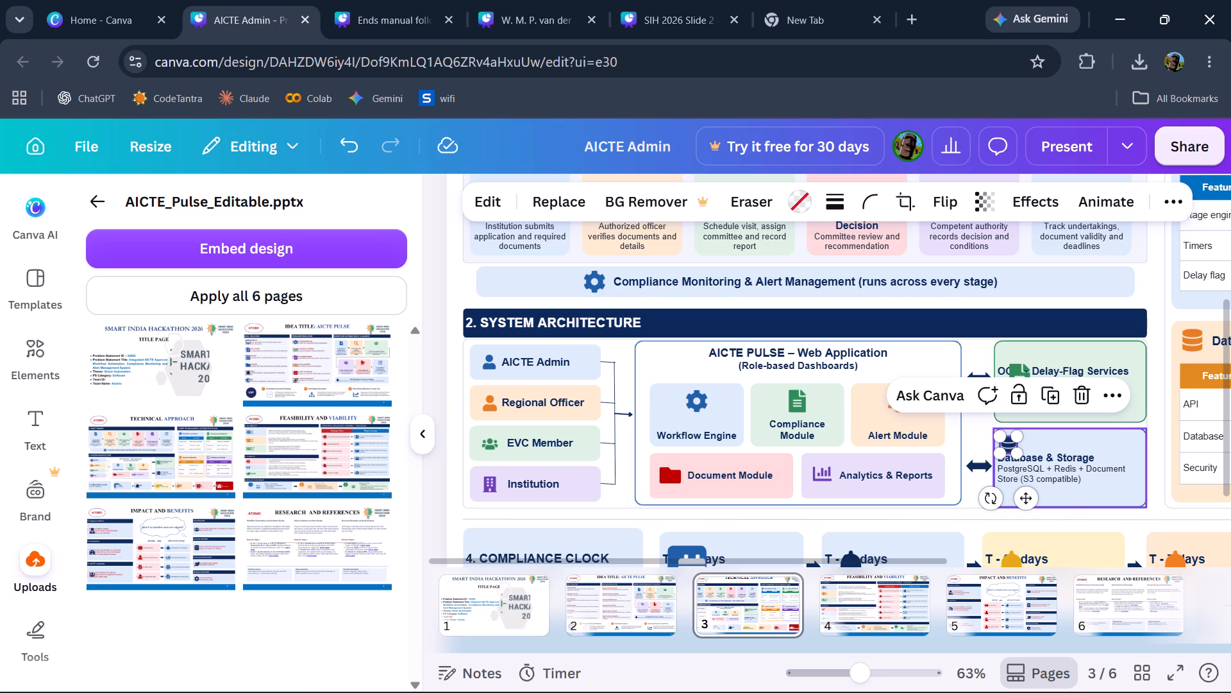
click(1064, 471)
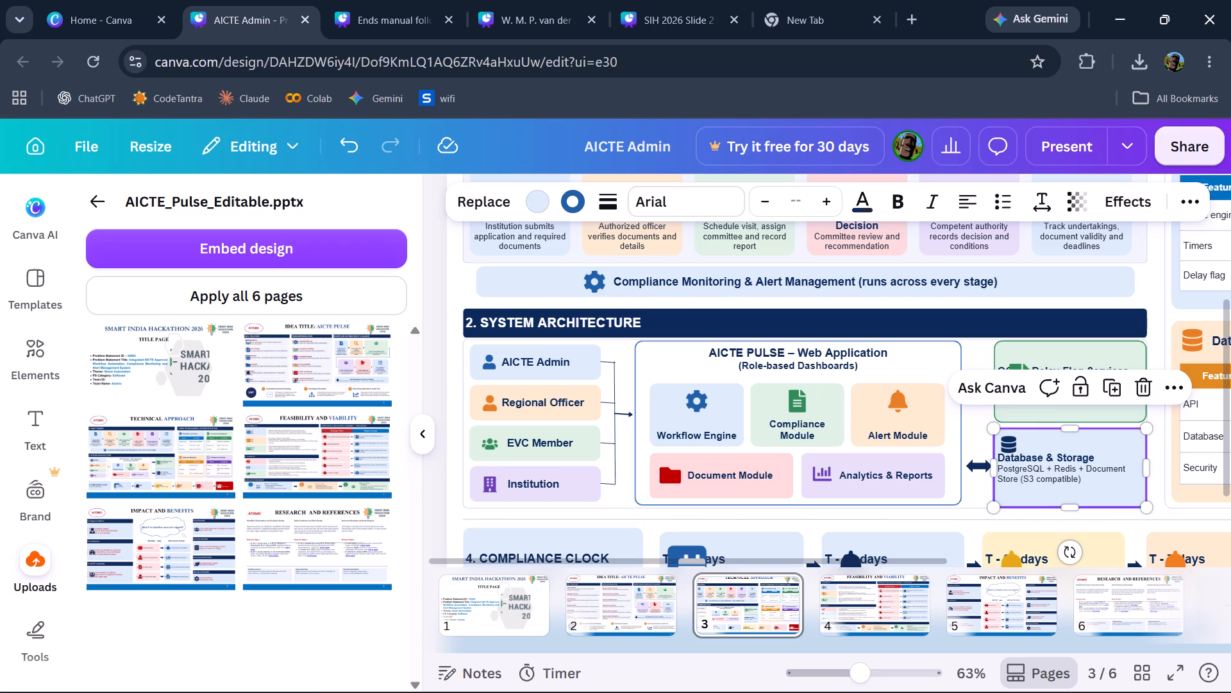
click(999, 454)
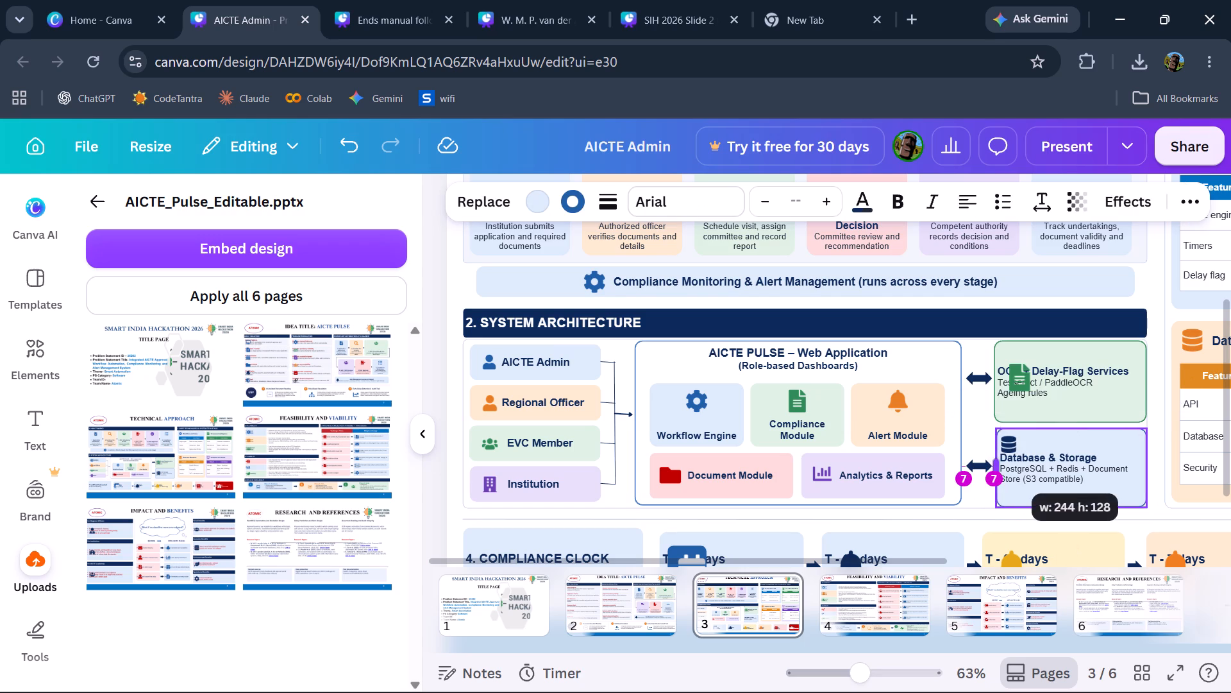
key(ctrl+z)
Indent the Database & Storage heading with five leading spaces so it clears the database icon.
click(1013, 461)
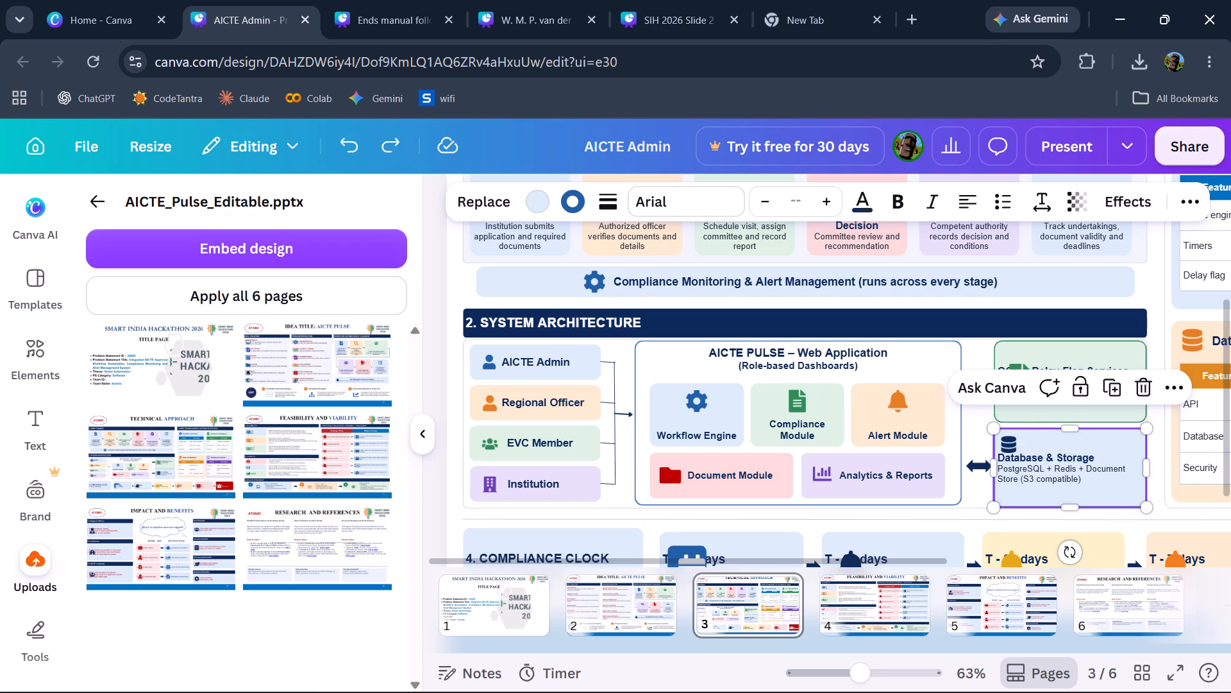
click(1013, 461)
key(Left)
key(Left)
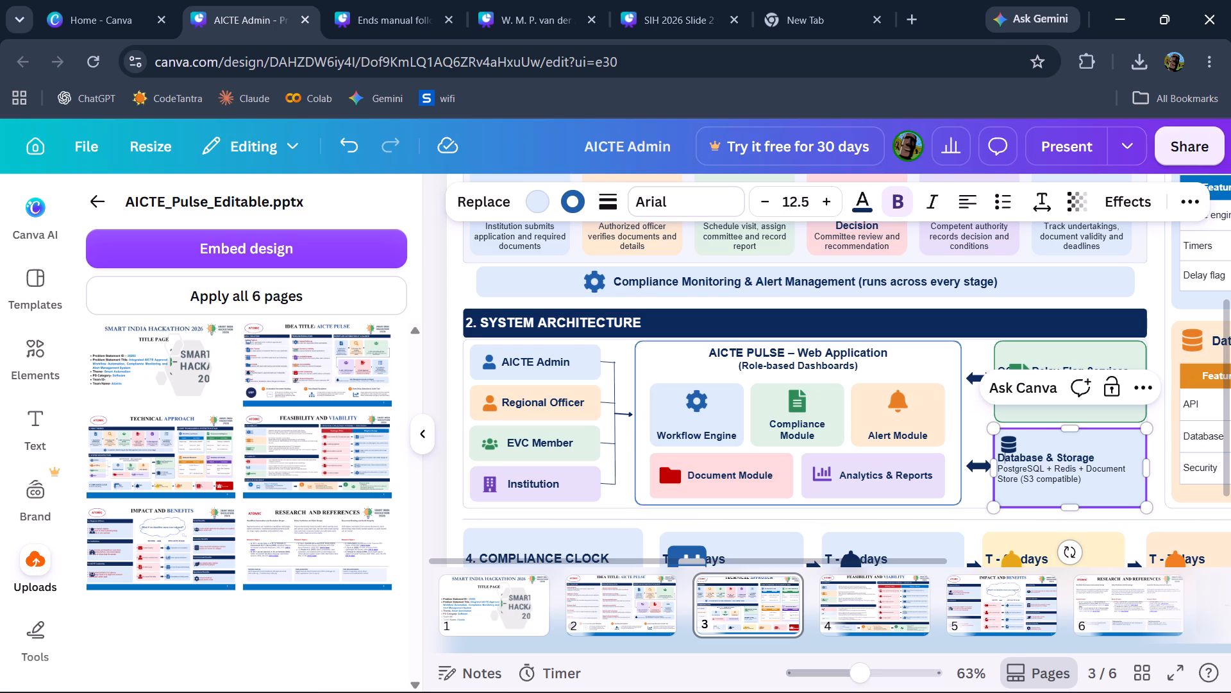
key(Left)
key(Left)
key(space)
key(space)
key(space)
key(space)
key(space)
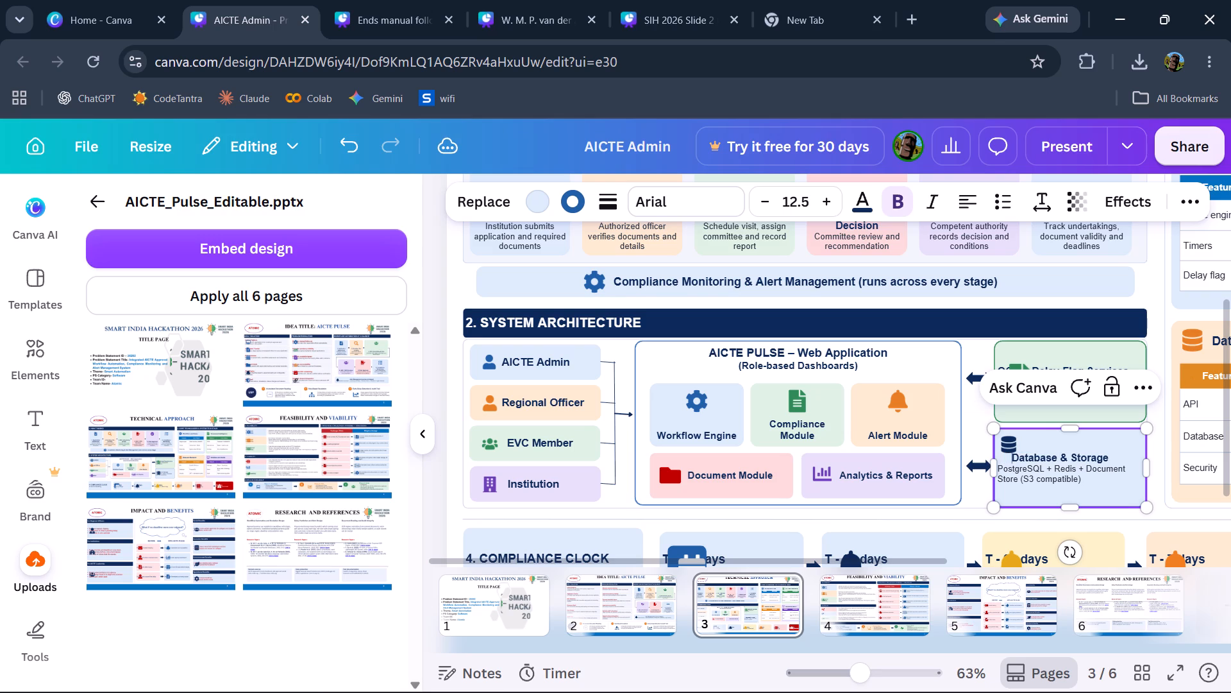
Indent the "PostgreSQL + Redis + Document" line with six leading spaces to line up under the Database & Storage heading.
key(Down)
key(Left)
key(Left)
key(Left)
key(space)
key(space)
key(space)
key(space)
key(space)
key(space)
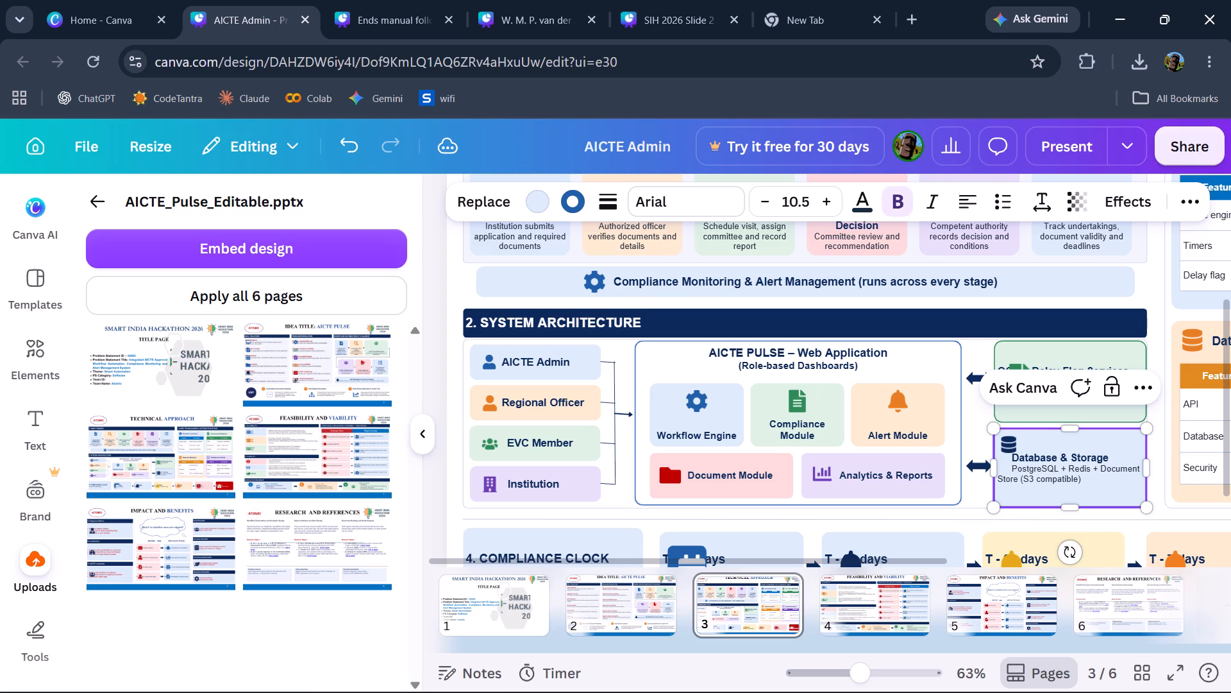
Try to indent the wrapped "Store (S3 compatible)" line by adding spaces before the word Store.
key(Down)
key(Down)
key(Down)
key(Left)
key(Left)
key(Left)
key(Left)
key(Left)
key(Left)
key(Left)
key(Left)
key(Left)
key(Left)
key(Left)
key(Left)
key(Left)
key(Left)
key(Left)
key(Left)
key(Left)
key(Left)
key(Left)
key(Left)
key(space)
key(space)
key(space)
key(space)
key(Left)
key(space)
key(space)
key(space)
key(Down)
key(Left)
key(Left)
key(Left)
key(Left)
key(Left)
key(Left)
key(Left)
key(Left)
key(space)
key(BackSpace)
key(Left)
key(Left)
key(Left)
key(Left)
key(Left)
key(Left)
key(Left)
key(Left)
key(Left)
key(Left)
key(Left)
key(Left)
key(Left)
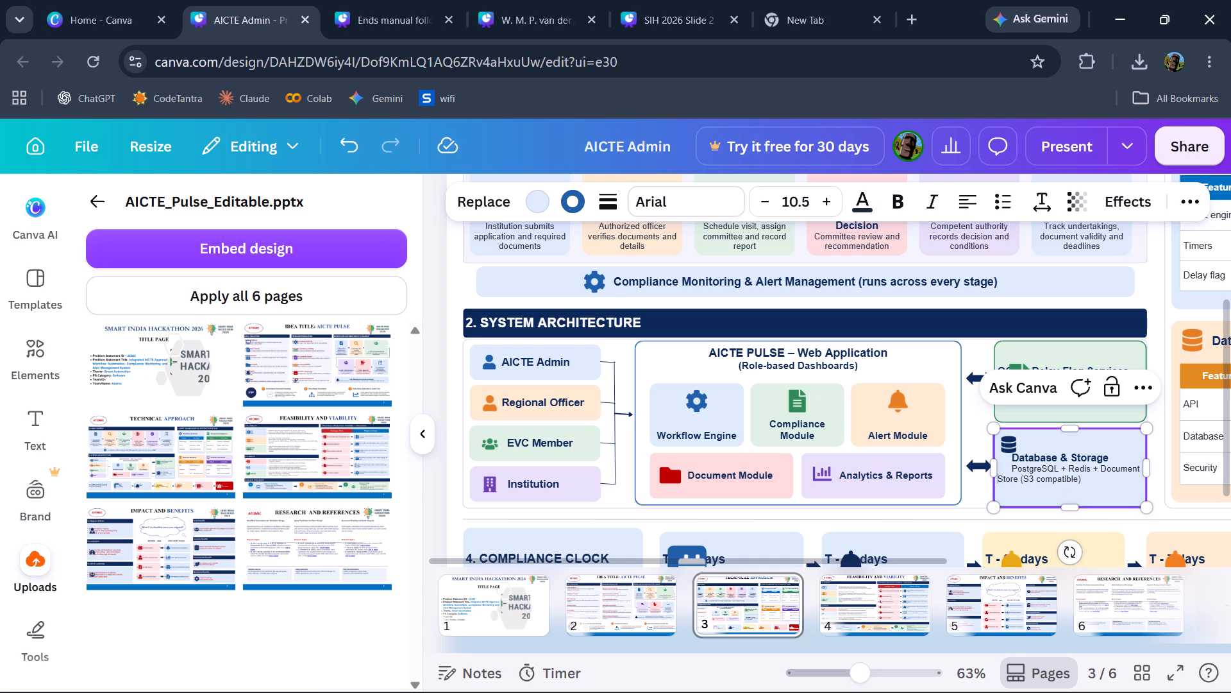
key(space)
key(space)
key(space)
key(space)
key(BackSpace)
key(BackSpace)
Delete the word Store from the wrapped second line of the description in the Database & Storage box.
key(Right)
key(Right)
key(Right)
key(Right)
key(Right)
key(Right)
key(BackSpace)
key(BackSpace)
key(BackSpace)
key(BackSpace)
key(BackSpace)
key(space)
key(BackSpace)
key(BackSpace)
key(space)
key(space)
key(space)
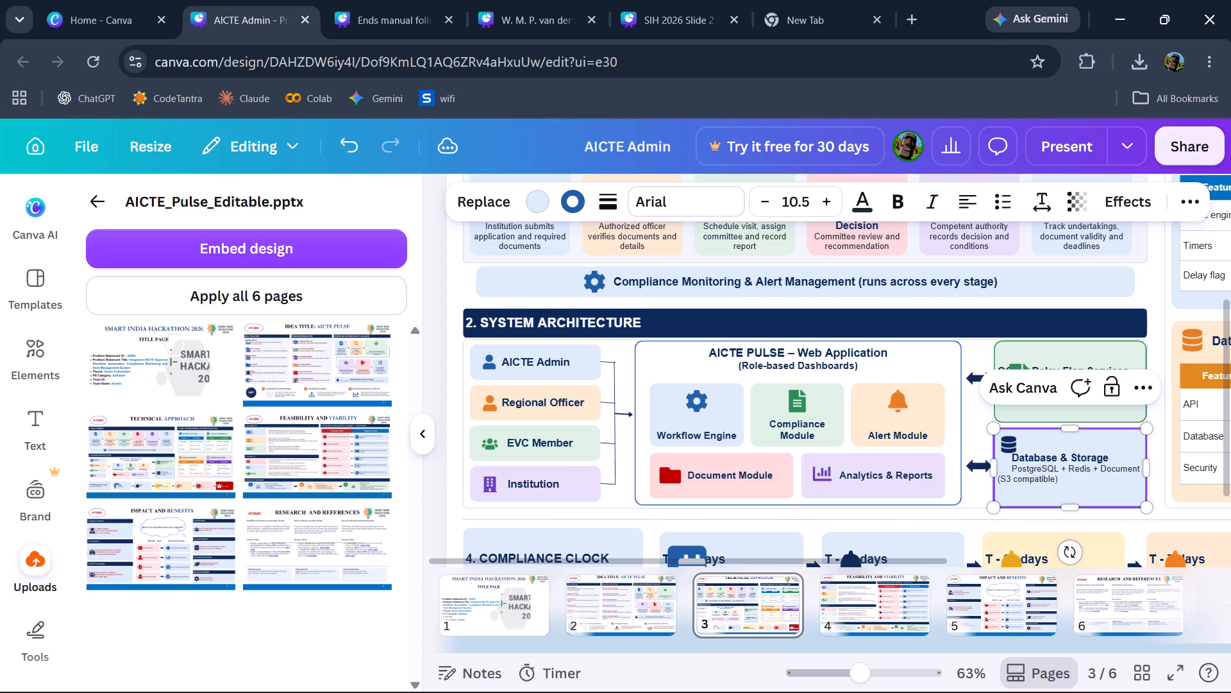
key(ctrl+z)
Delete "(S3 compatible)" from the Database & Storage box so its description ends at Document.
click(1065, 481)
key(BackSpace)
key(BackSpace)
key(BackSpace)
key(BackSpace)
key(BackSpace)
key(BackSpace)
key(BackSpace)
key(BackSpace)
key(BackSpace)
key(BackSpace)
key(BackSpace)
key(BackSpace)
key(BackSpace)
key(BackSpace)
key(BackSpace)
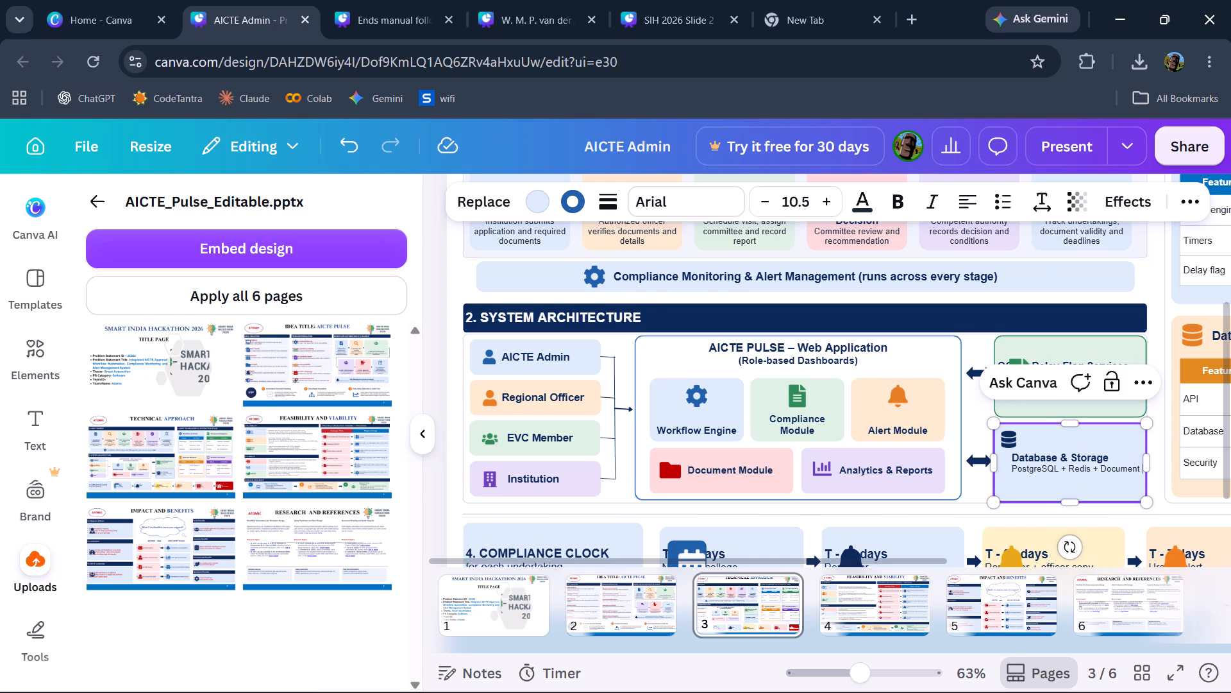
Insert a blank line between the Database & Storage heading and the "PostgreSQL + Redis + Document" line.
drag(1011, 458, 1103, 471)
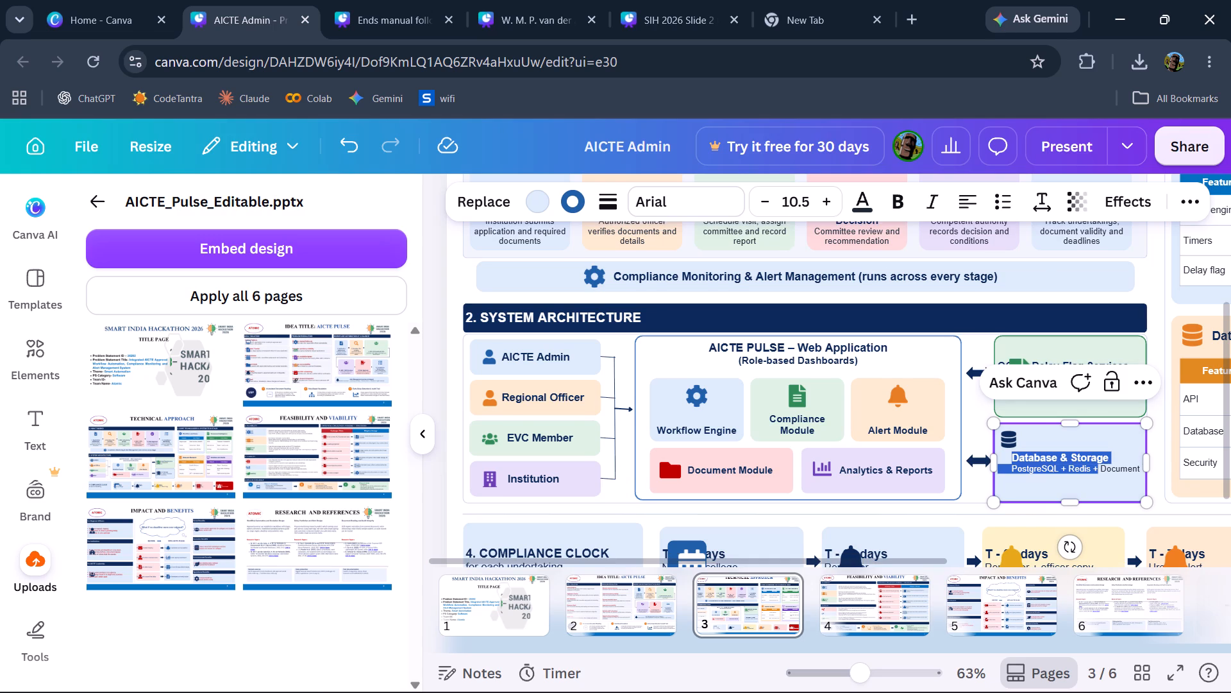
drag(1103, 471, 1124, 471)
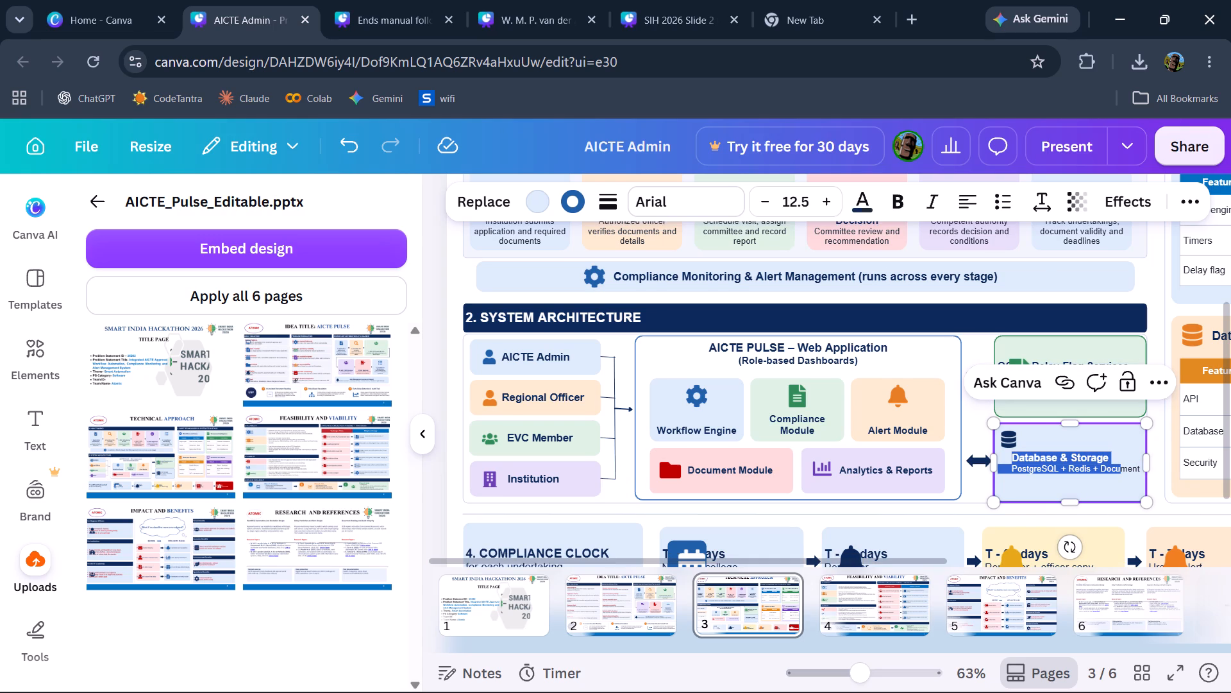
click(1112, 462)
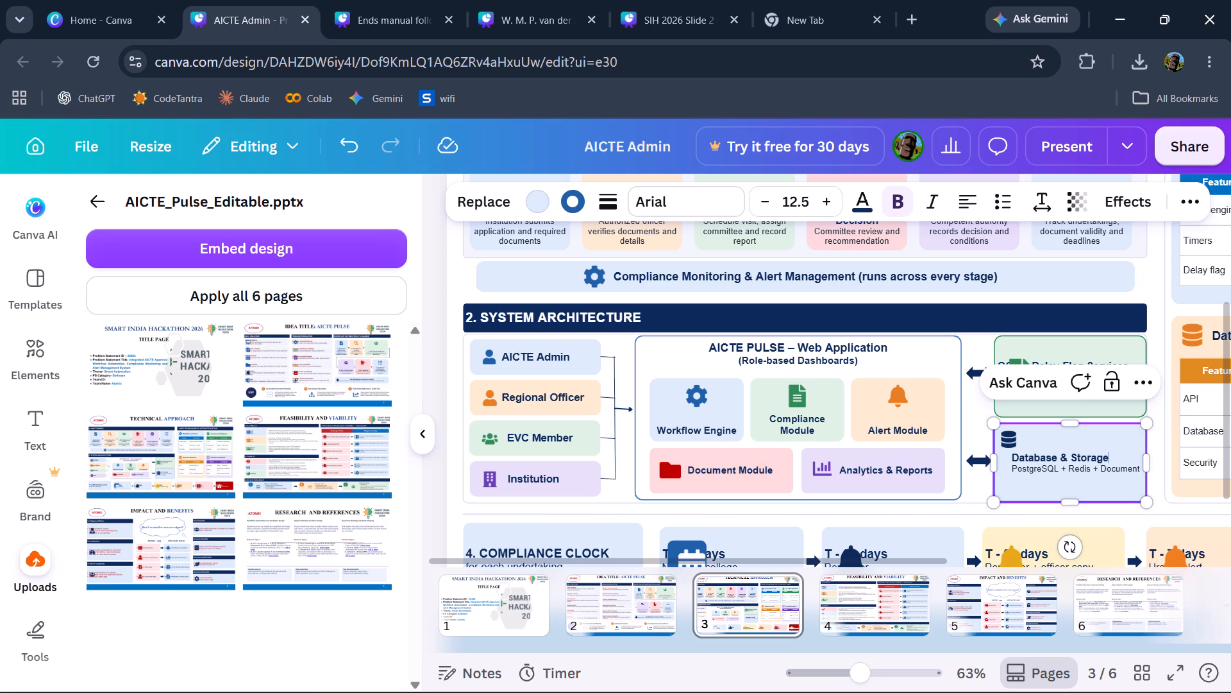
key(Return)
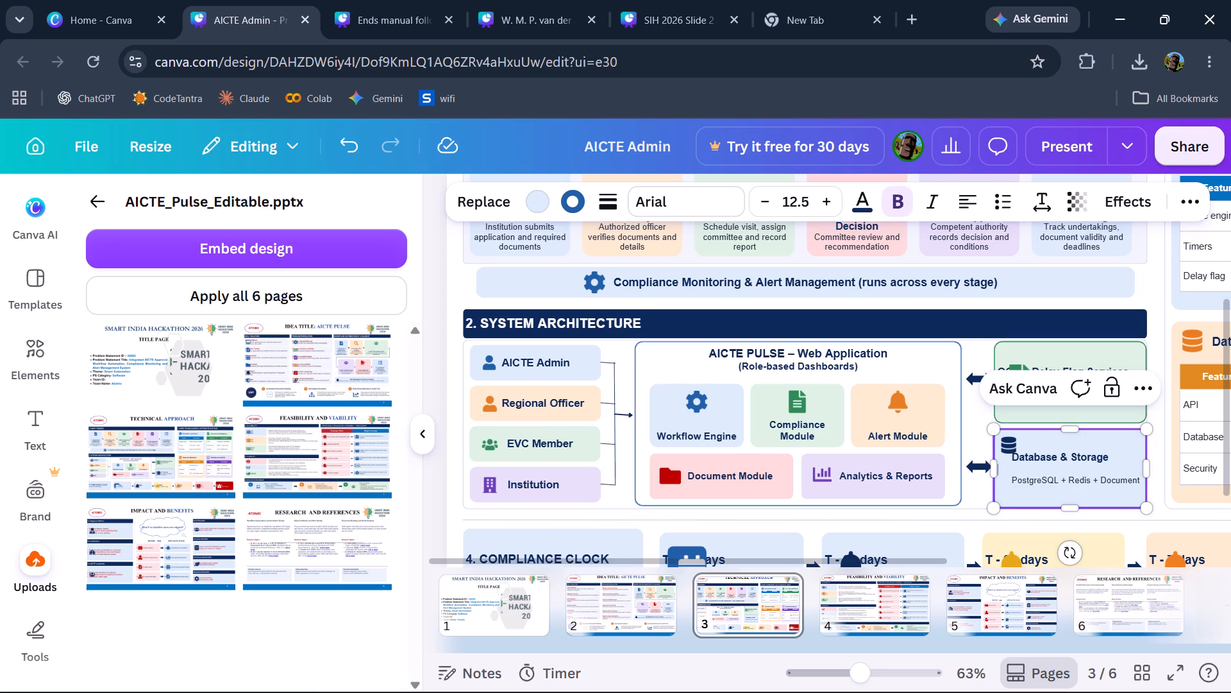
Insert a line break just before the Database & Storage heading text so it starts on a line below the database icon.
key(Left)
key(Left)
key(Left)
key(Left)
key(Left)
key(Left)
key(Left)
key(Left)
key(Left)
key(Left)
key(Left)
key(Left)
key(Left)
key(Left)
key(Left)
key(Left)
key(Left)
key(Left)
key(Left)
key(Left)
key(Left)
key(Right)
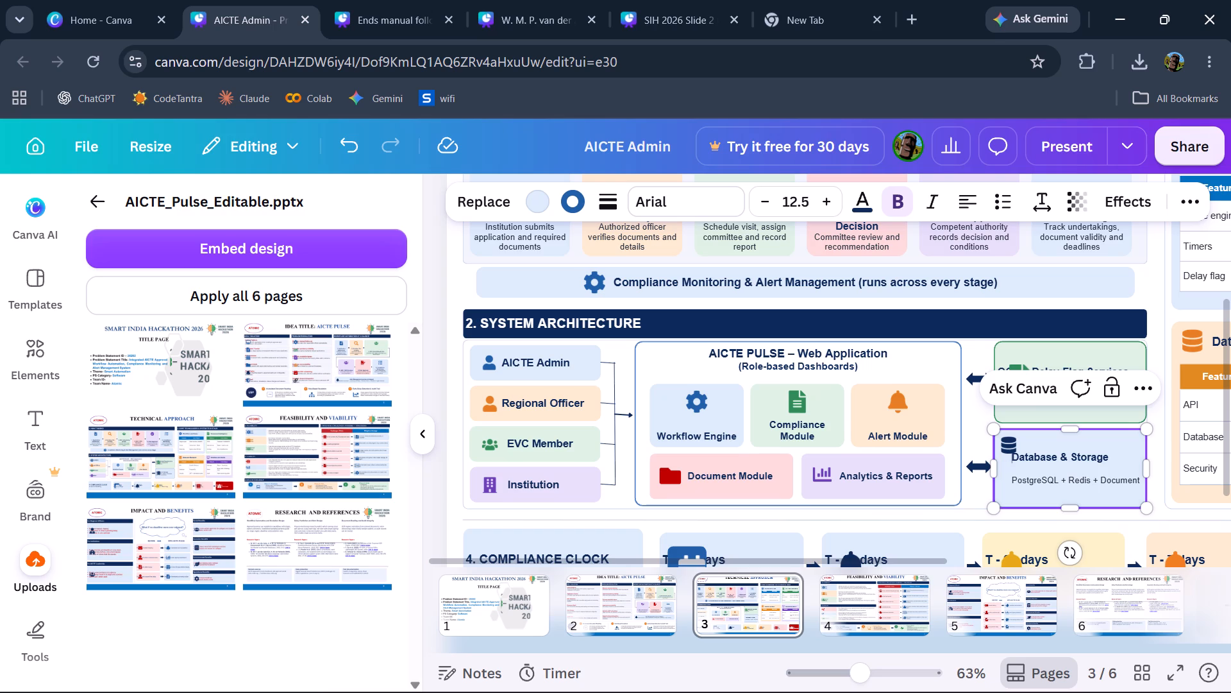
key(Return)
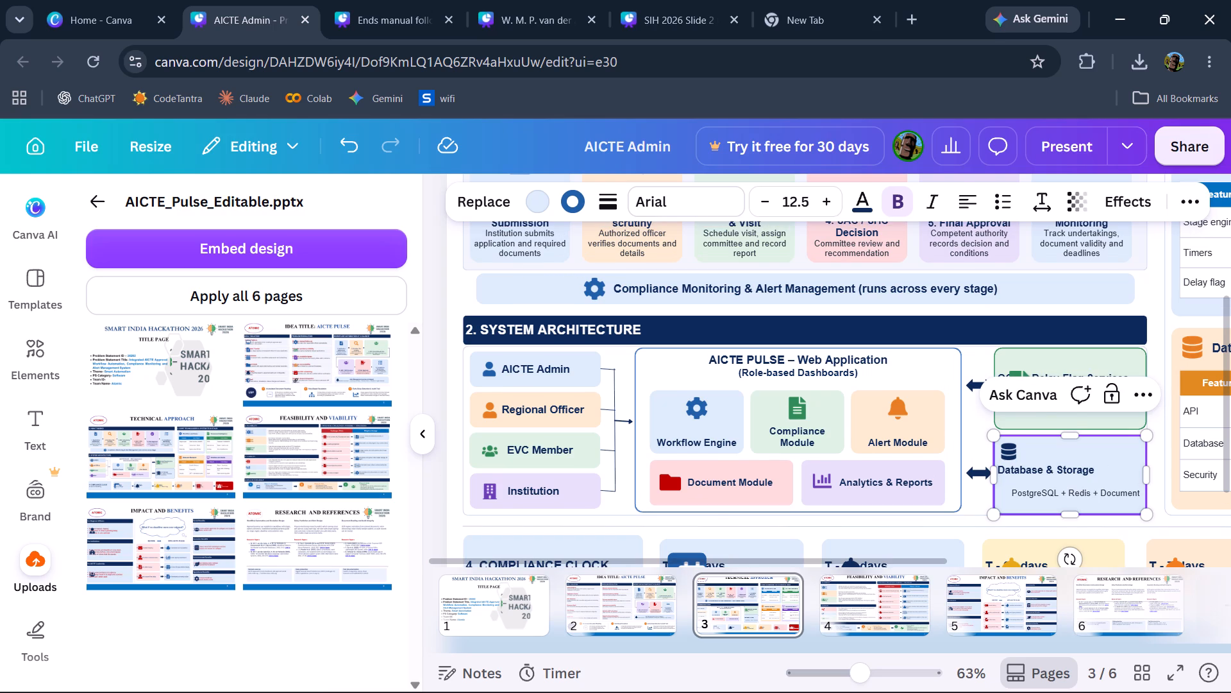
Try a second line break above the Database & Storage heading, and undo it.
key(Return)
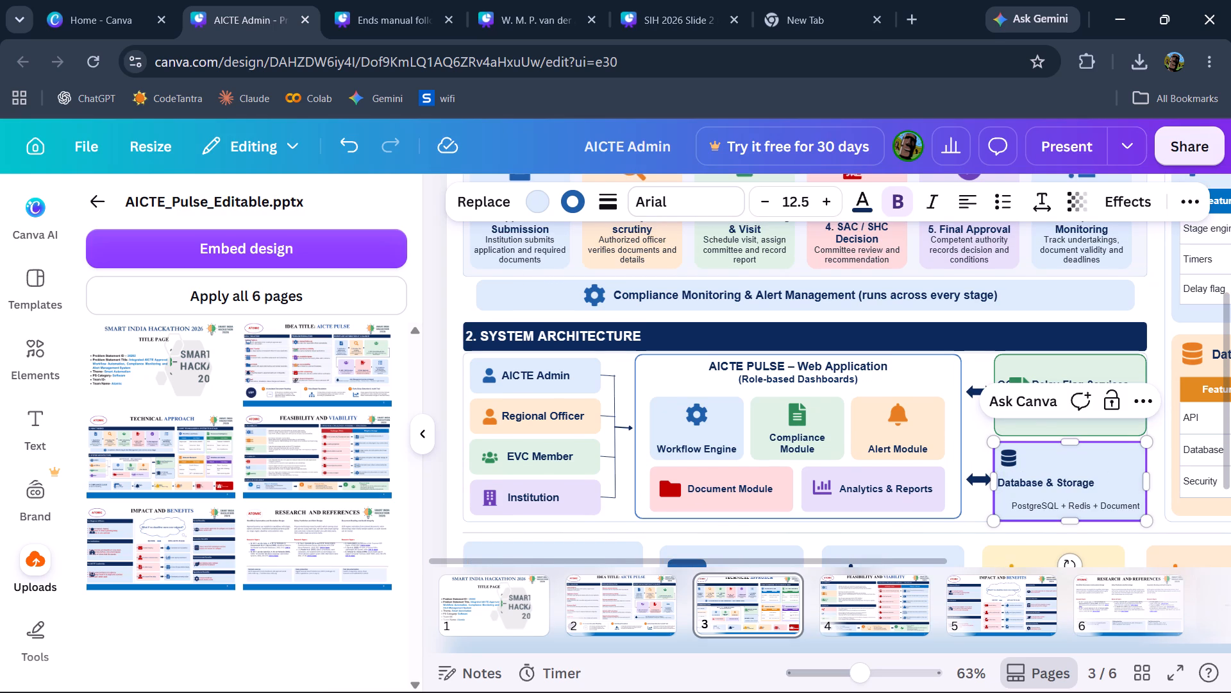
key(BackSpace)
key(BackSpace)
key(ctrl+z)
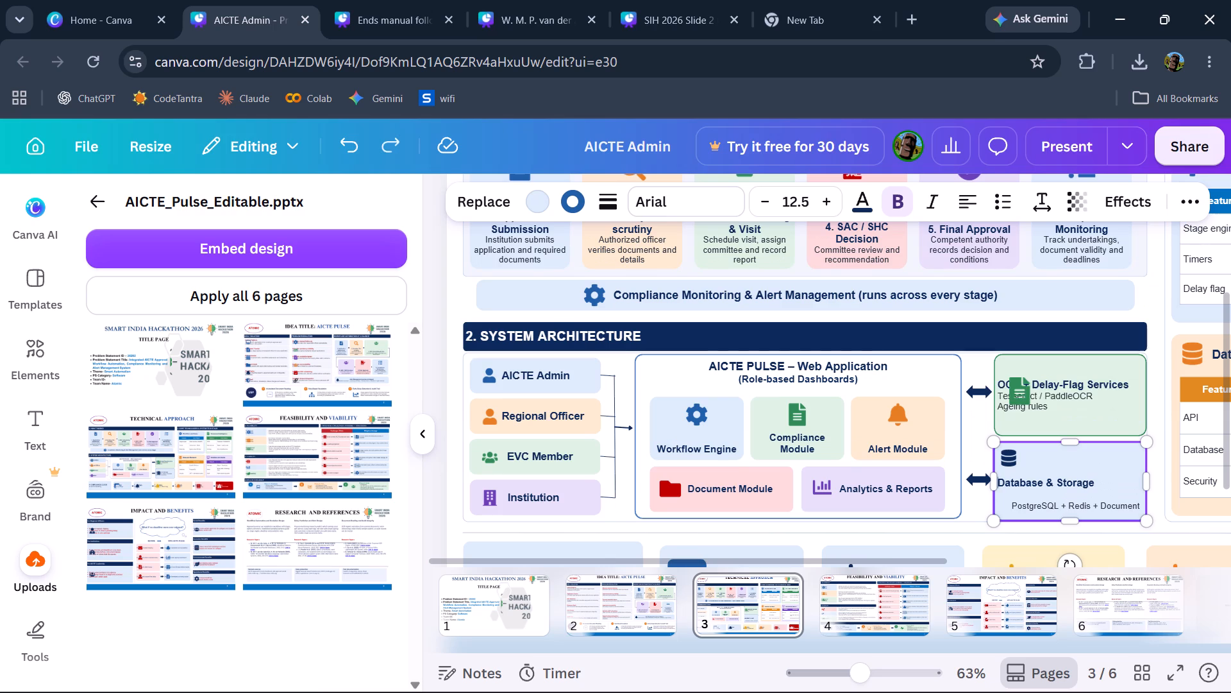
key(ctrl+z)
Remove the leading spaces and blank line before "PostgreSQL + Redis + Document" so it sits directly under the Database & Storage heading.
key(Down)
key(Down)
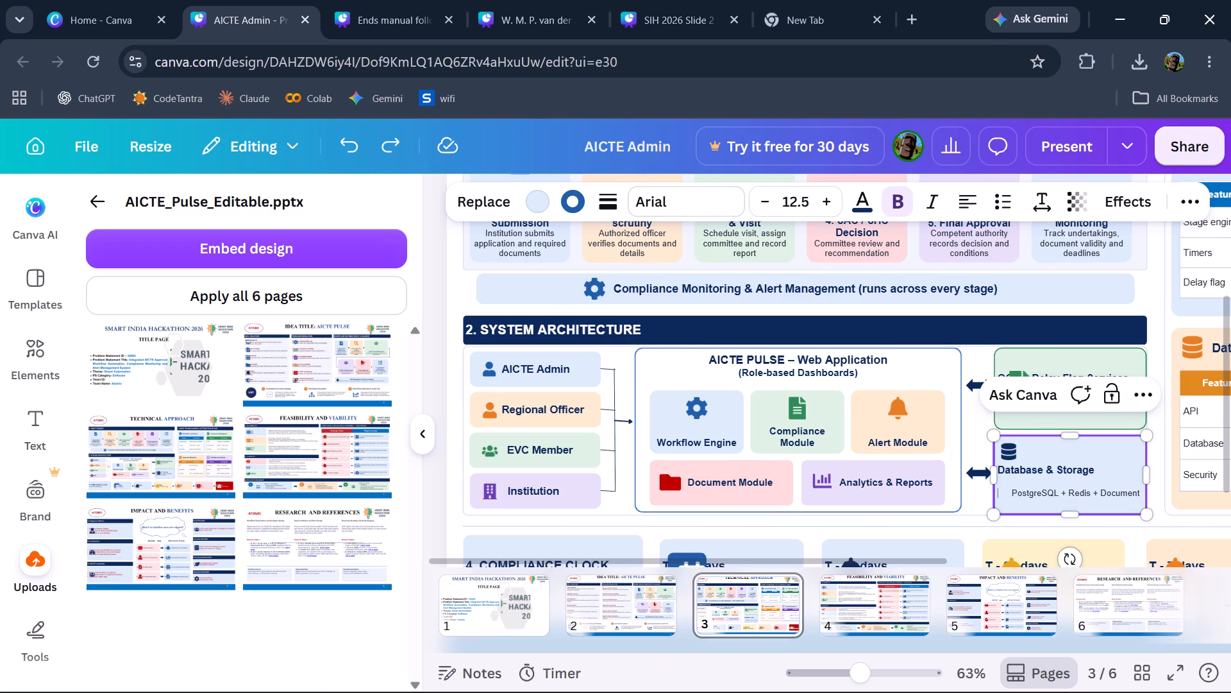
key(Down)
key(Right)
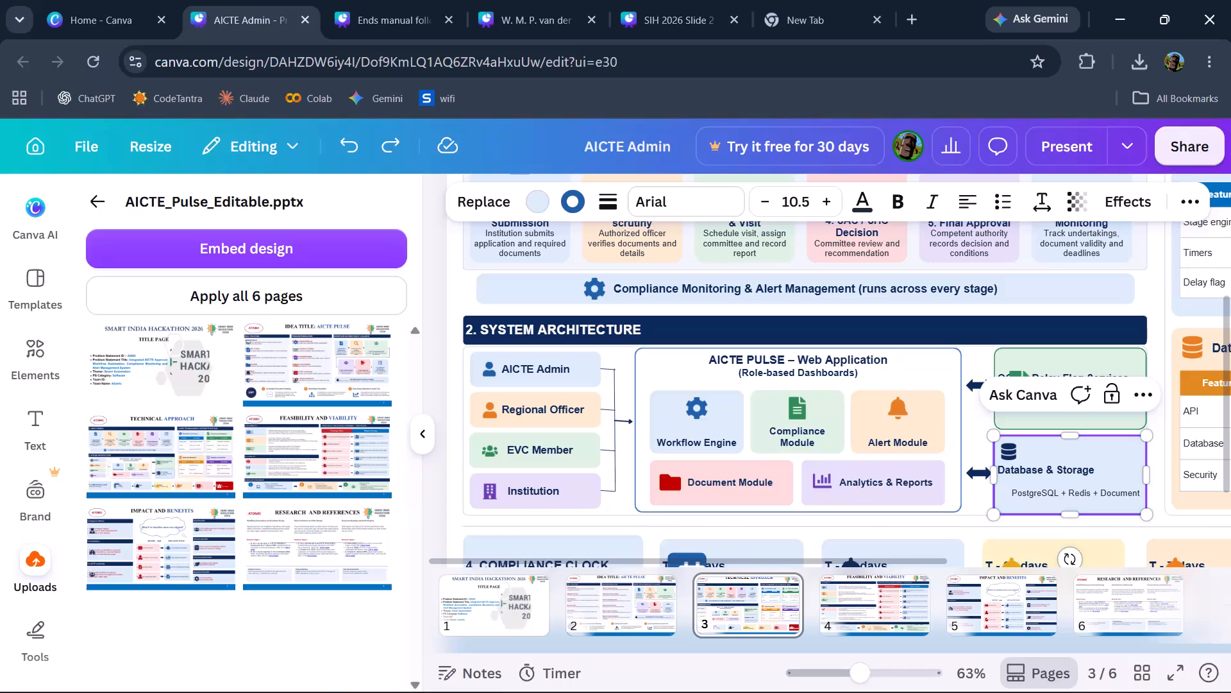
key(Left)
key(Left)
key(Left)
key(Left)
key(Left)
key(Left)
key(Left)
key(Left)
key(Left)
key(Left)
key(Left)
key(Left)
key(Left)
key(Left)
key(Left)
key(Left)
key(Left)
key(Left)
key(Left)
key(Left)
key(BackSpace)
key(BackSpace)
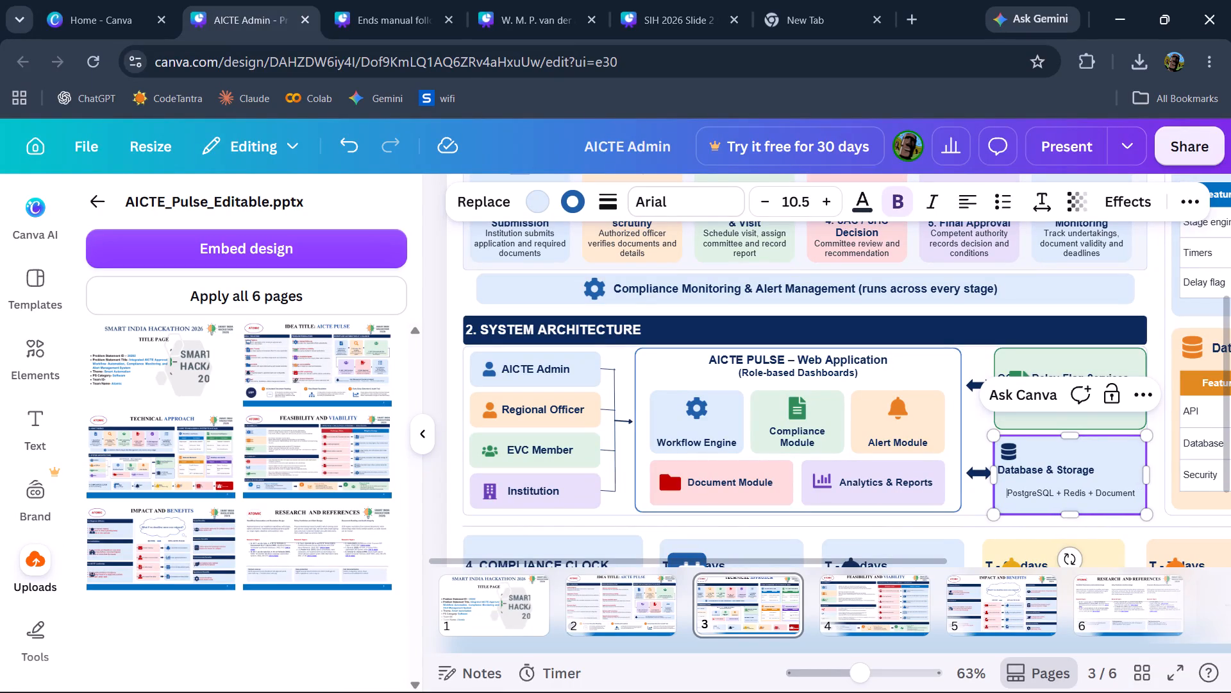
key(BackSpace)
key(BackSpace)
key(BackSpace)
key(BackSpace)
key(BackSpace)
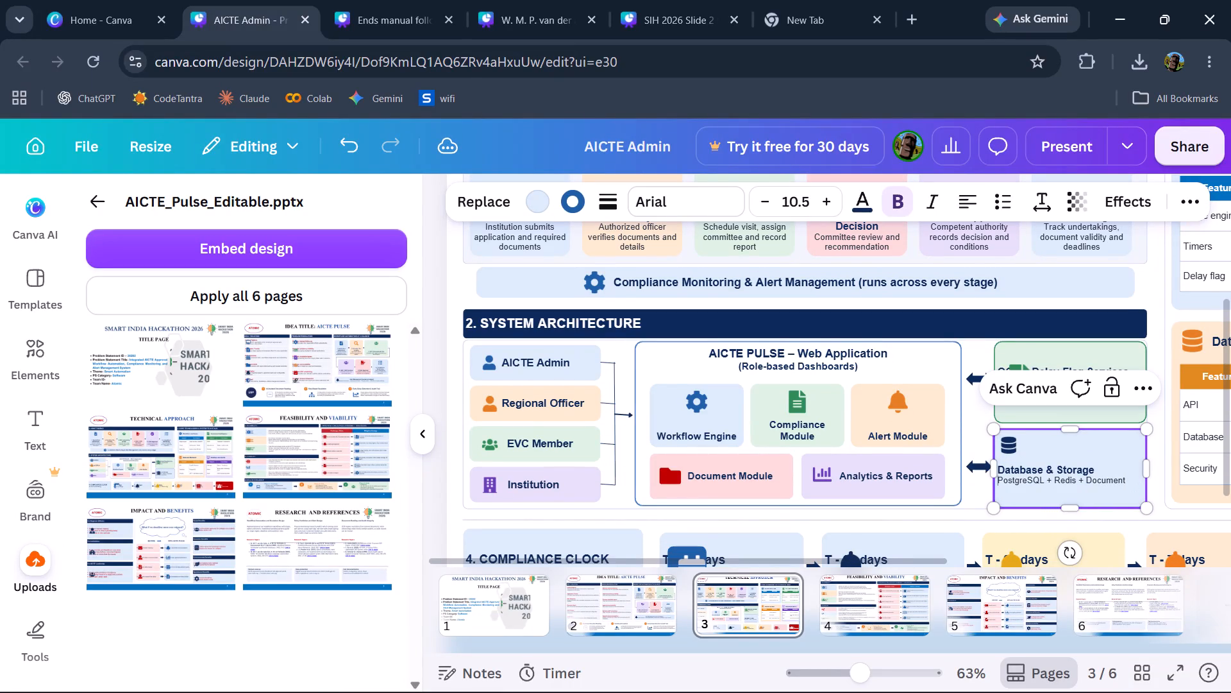
Nudge the navy database icon slightly within the upper corner of the Database & Storage box.
right_click(1012, 446)
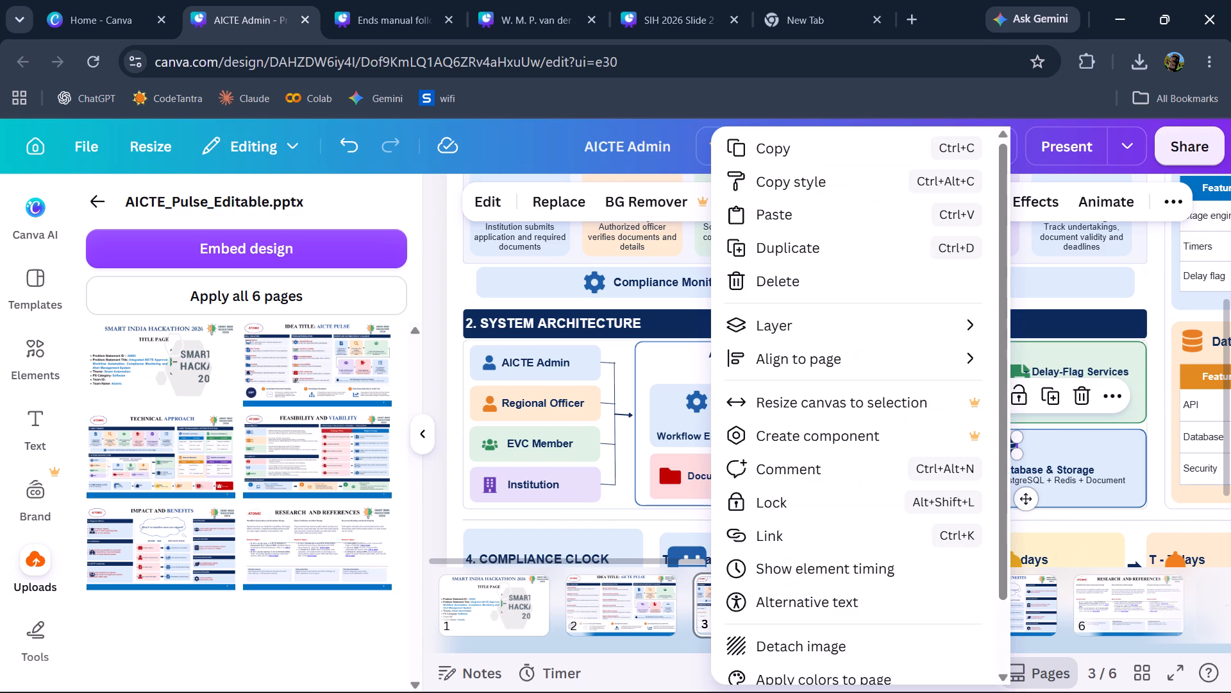
click(351, 632)
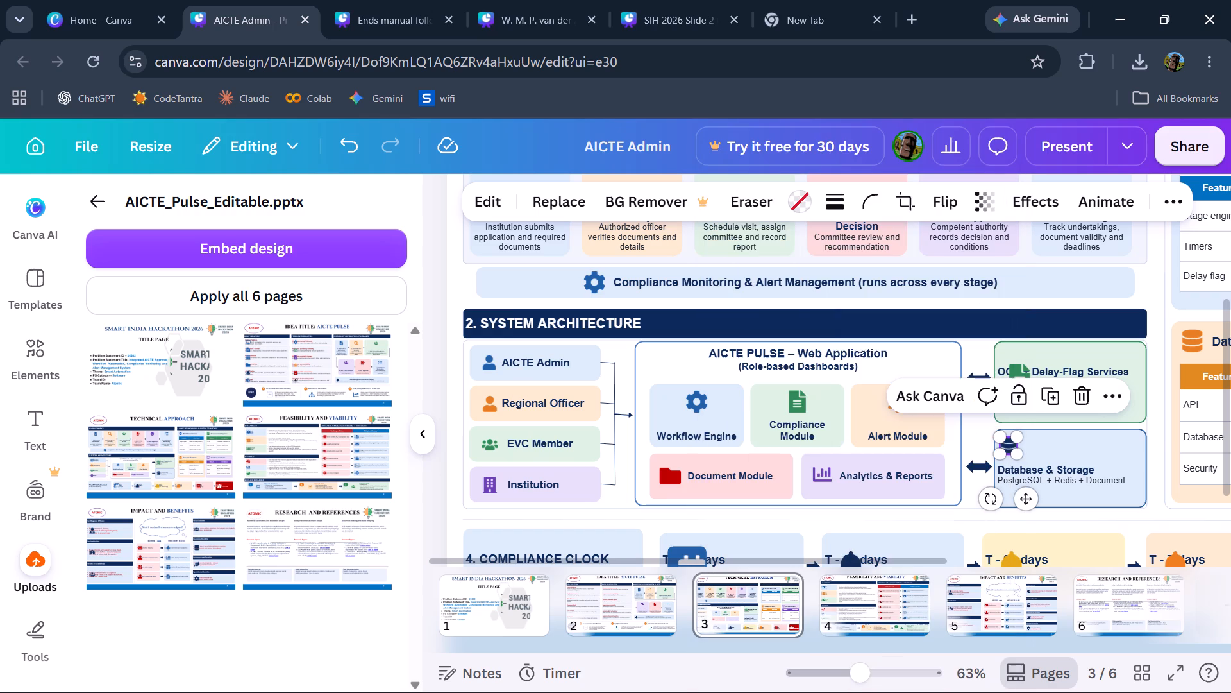
click(1025, 501)
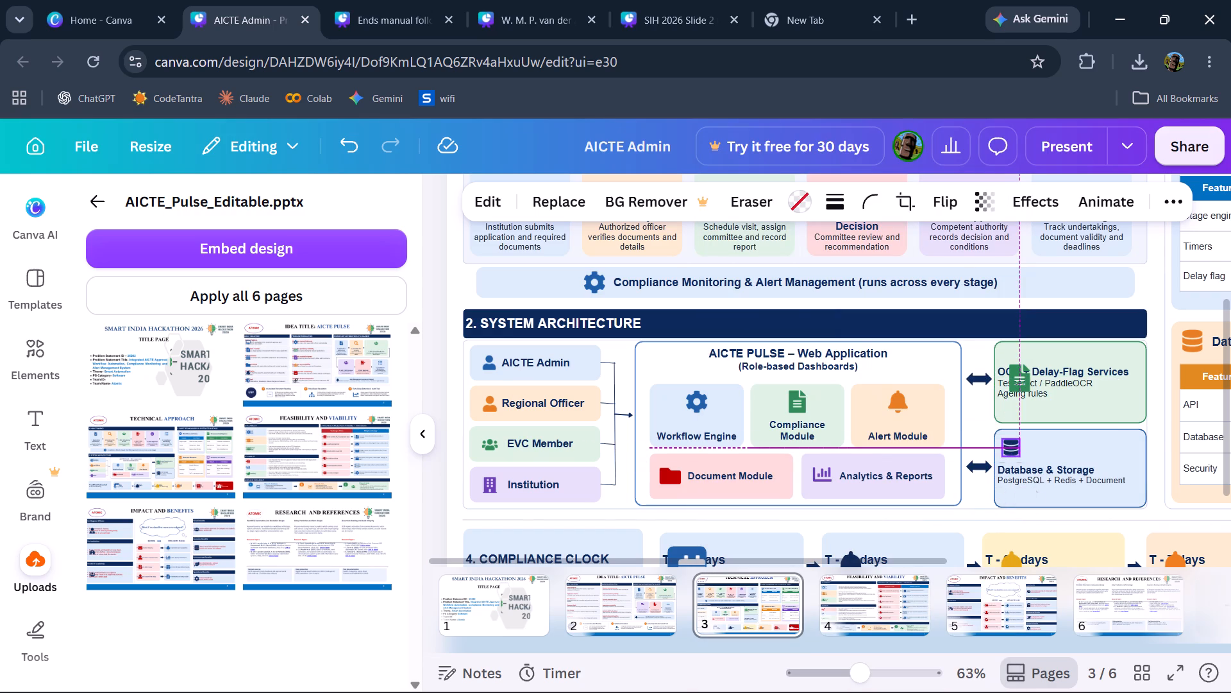
click(424, 501)
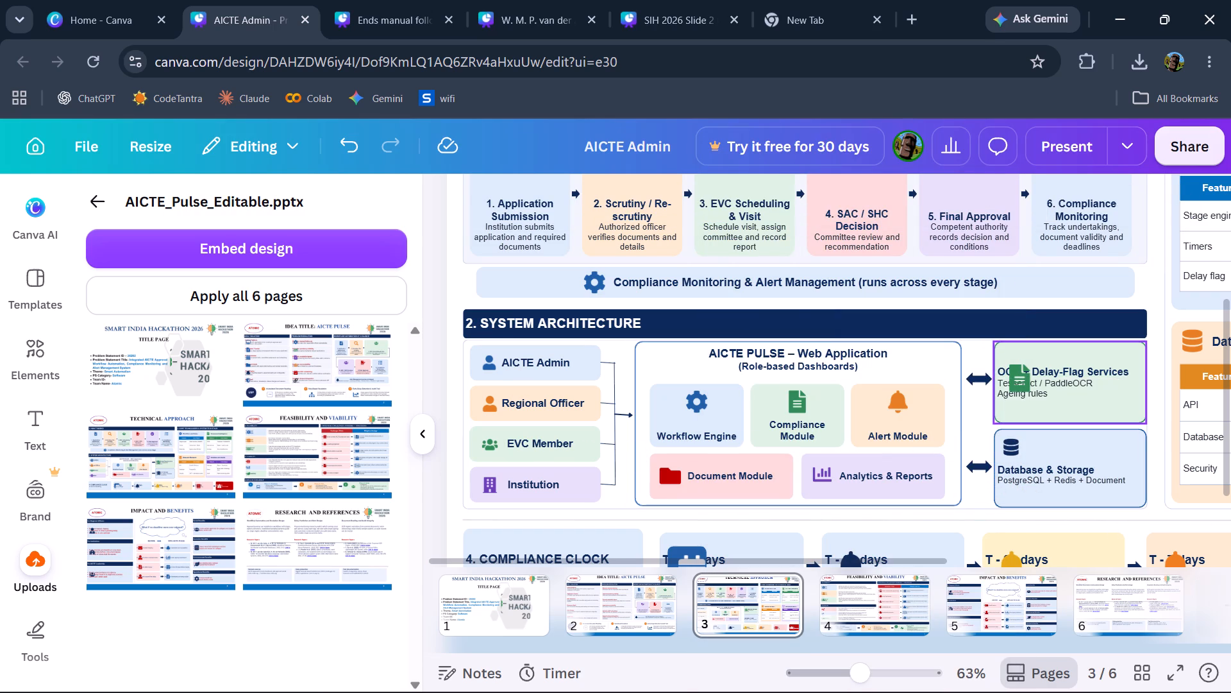
Shrink the green document icon and move it to the upper-left corner of the OCR + Delay-Flag Services box.
click(1014, 377)
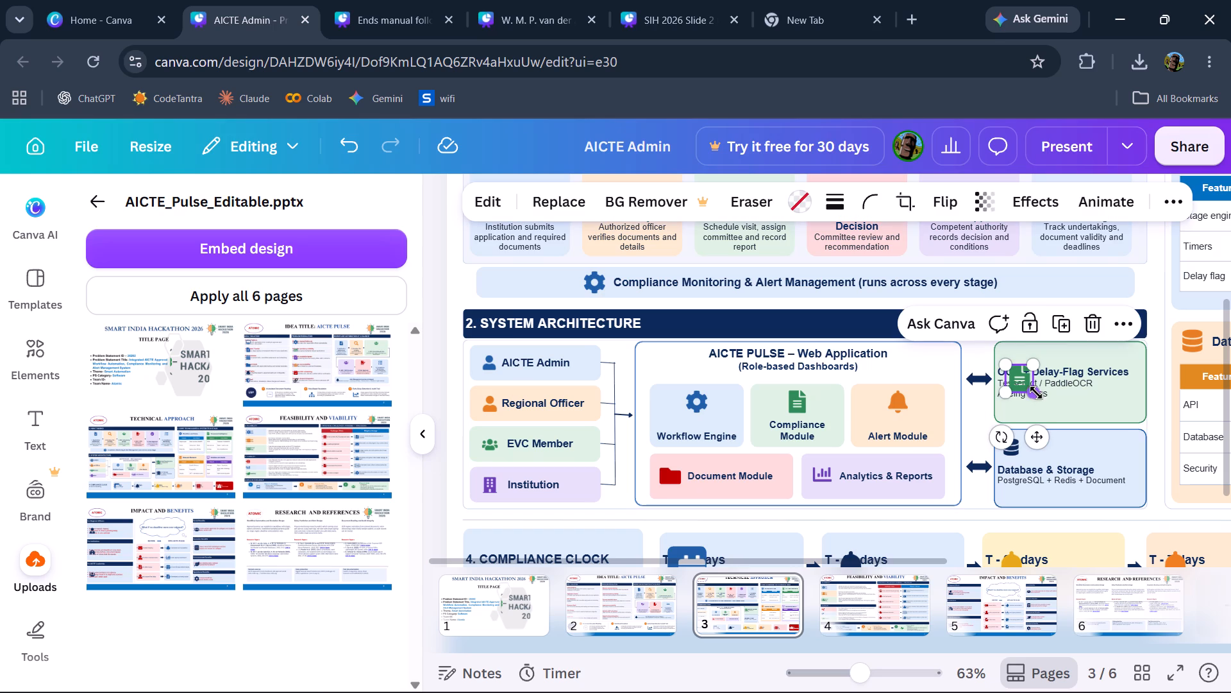
click(1035, 396)
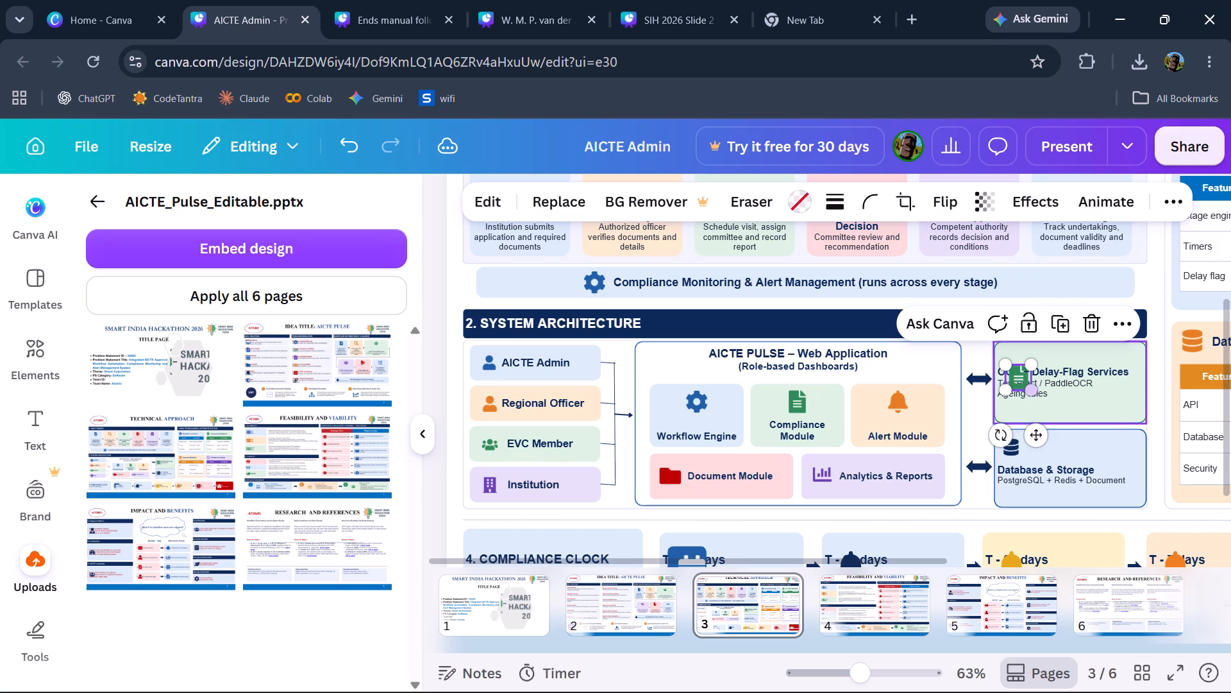
drag(1039, 441, 1035, 428)
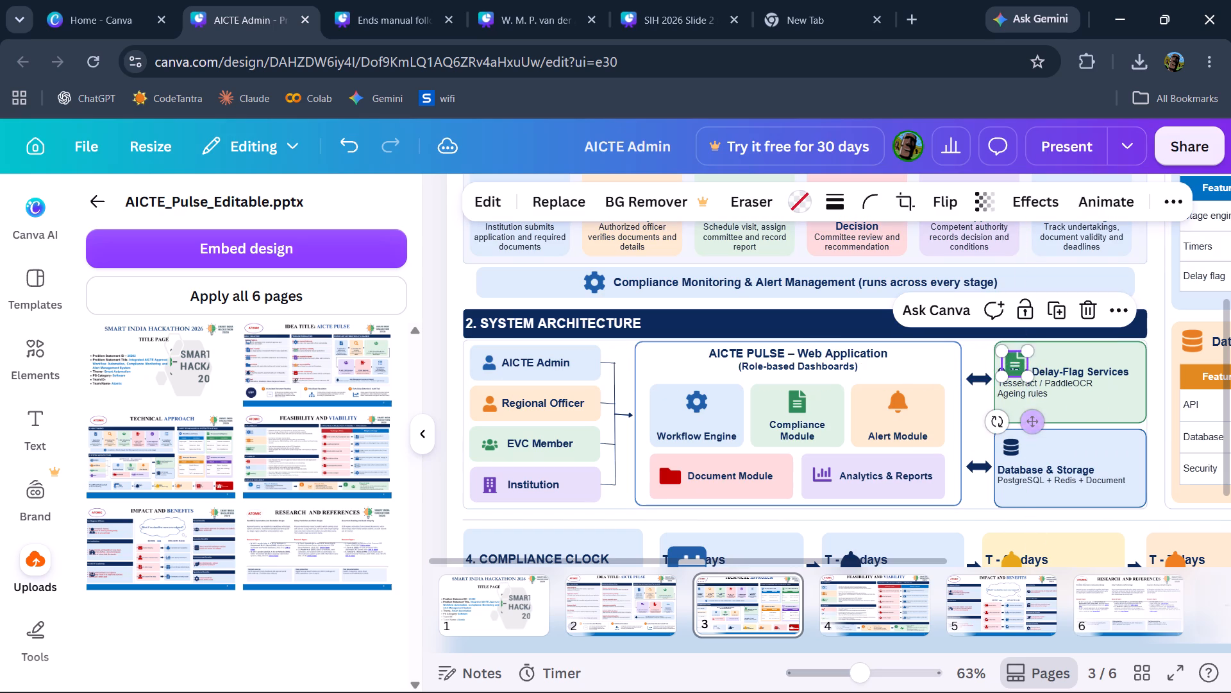
drag(1027, 380, 1020, 378)
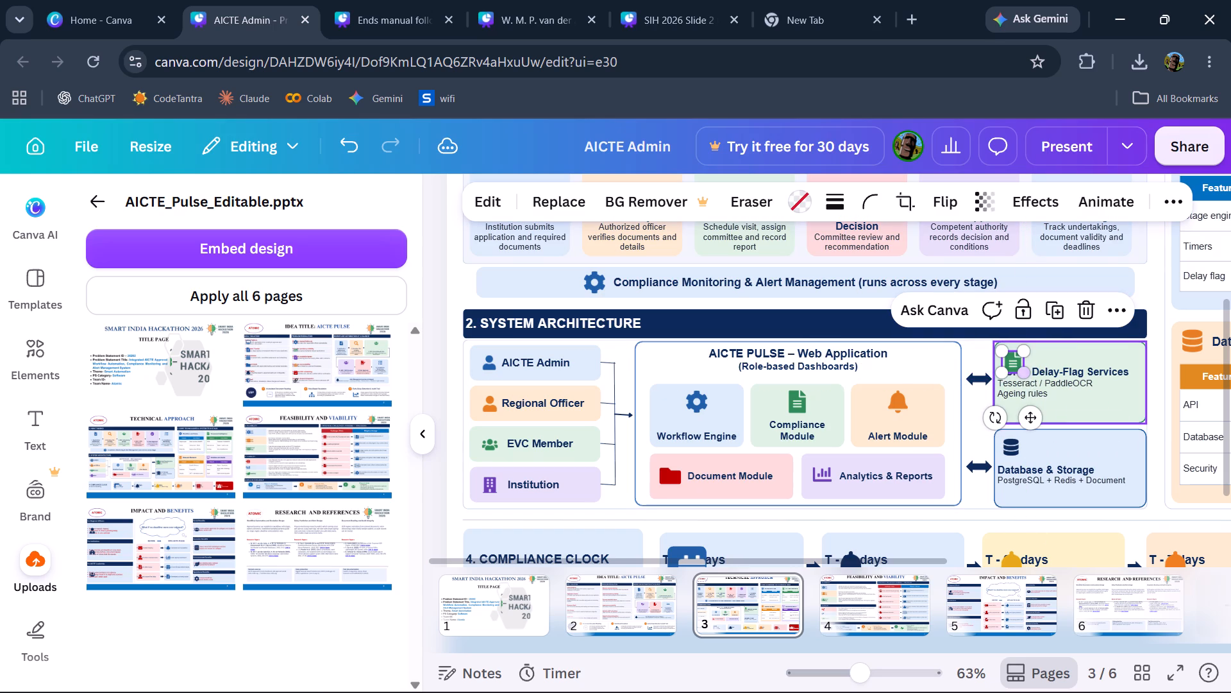
Insert two line breaks before the OCR + Delay-Flag Services heading so its text clears the green document icon.
click(1064, 397)
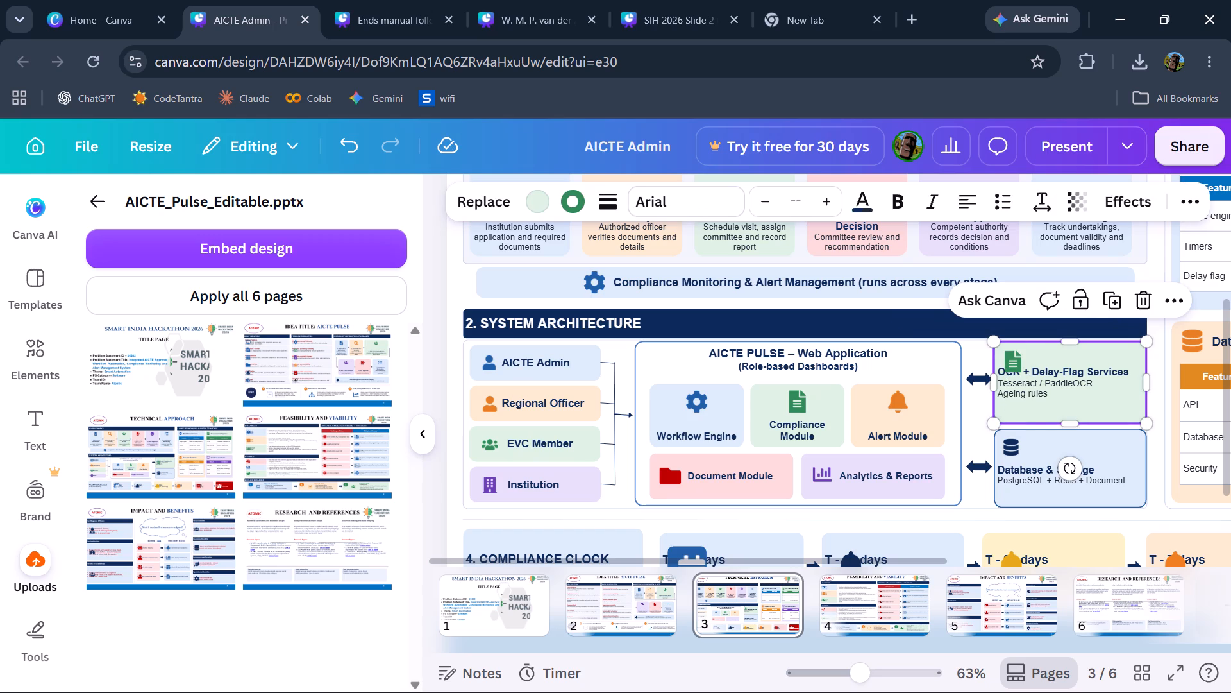
click(1048, 372)
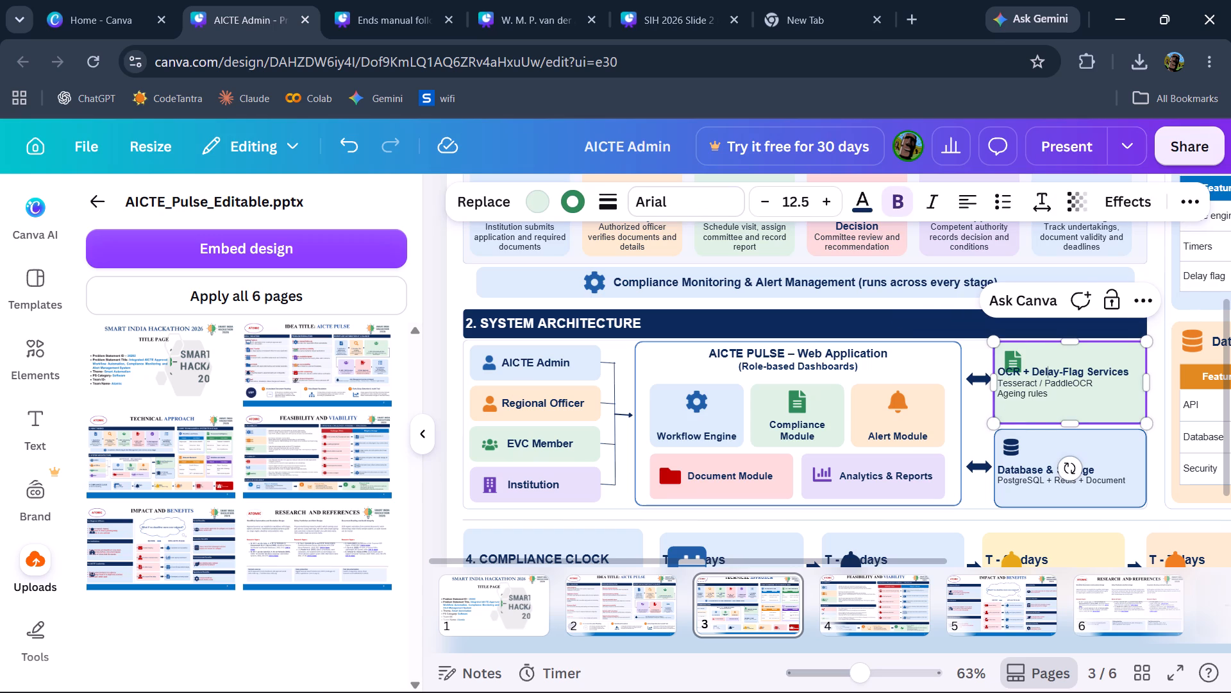
click(1095, 373)
key(Left)
key(Left)
key(Left)
key(Left)
key(Left)
key(Left)
key(Left)
key(Left)
key(Left)
key(Left)
key(Left)
key(Left)
key(Left)
key(Left)
key(Left)
key(Left)
key(Left)
key(Left)
key(Return)
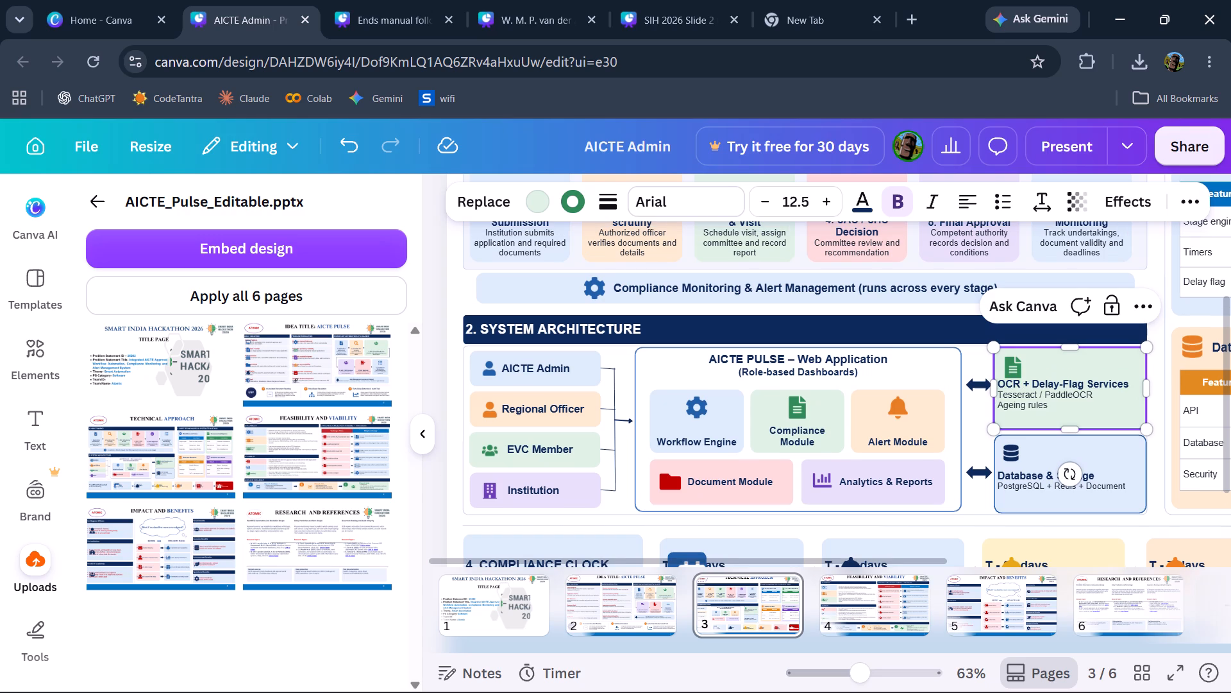
key(Return)
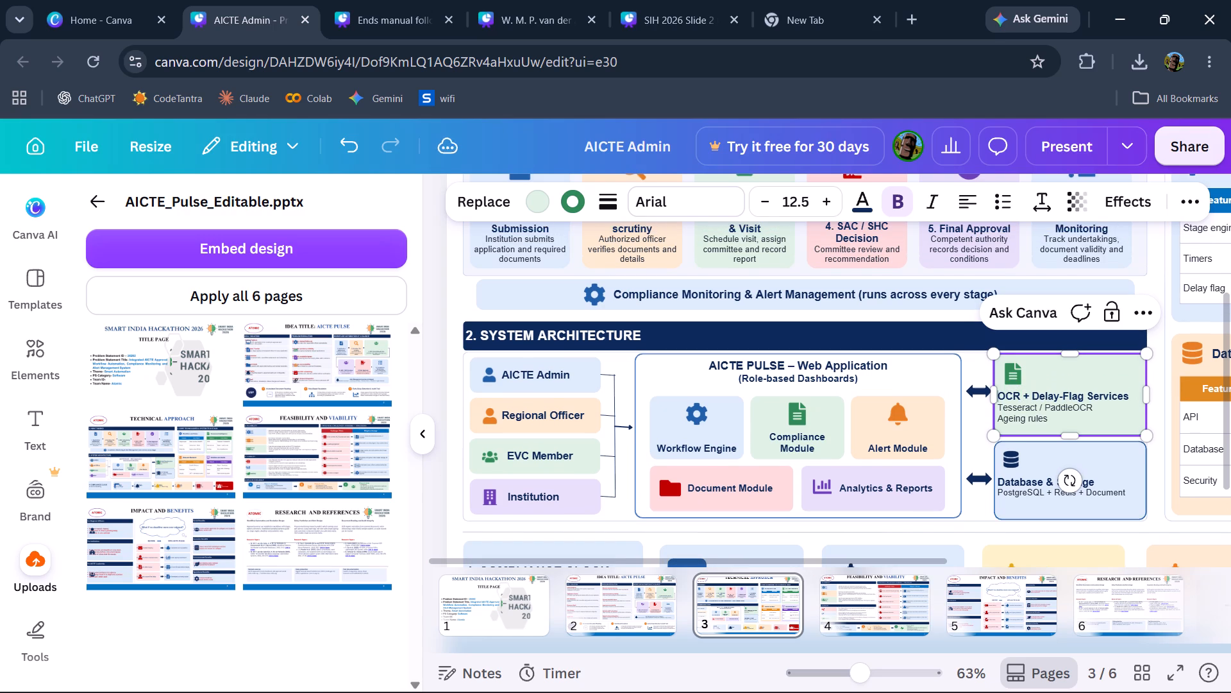
Indent all three text lines in the OCR + Delay-Flag Services box by two spaces each.
key(space)
key(space)
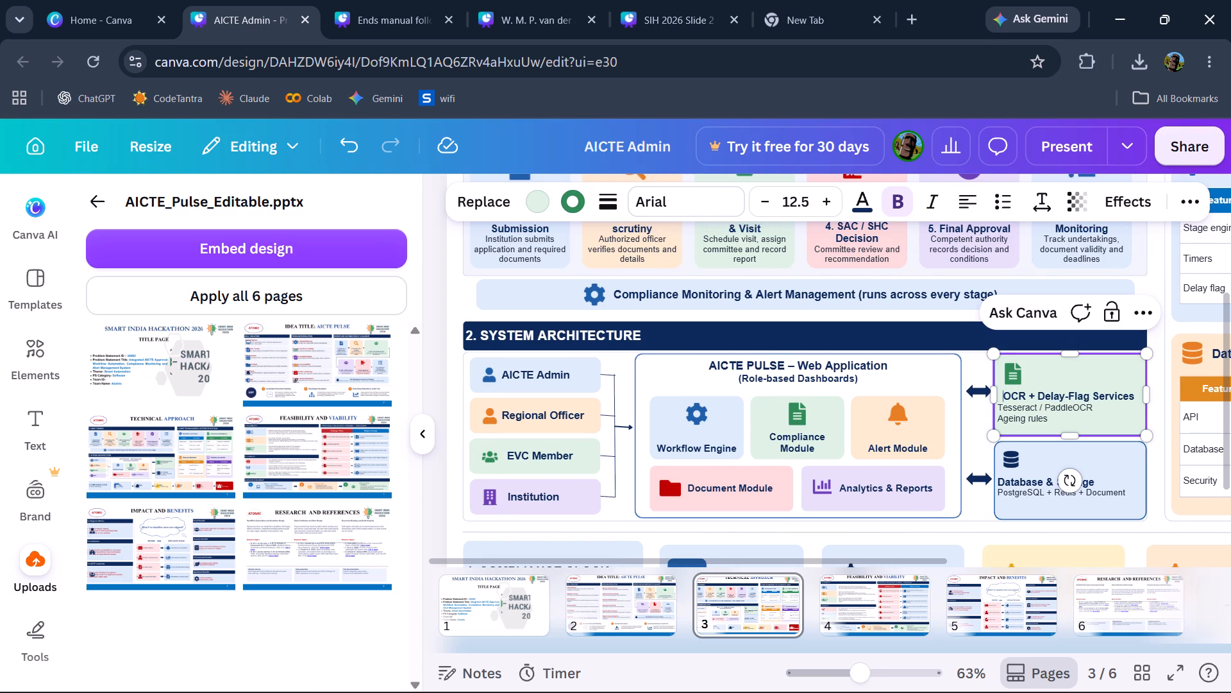
key(Down)
key(Left)
key(space)
key(space)
key(Down)
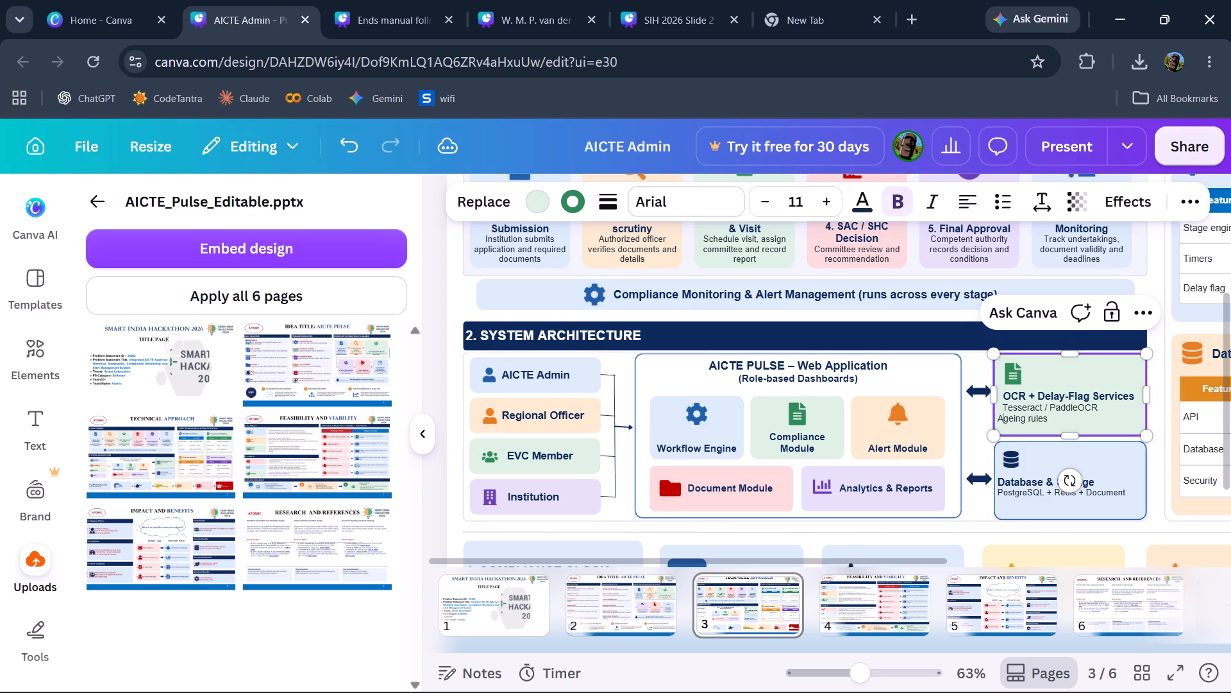
key(Left)
key(space)
key(space)
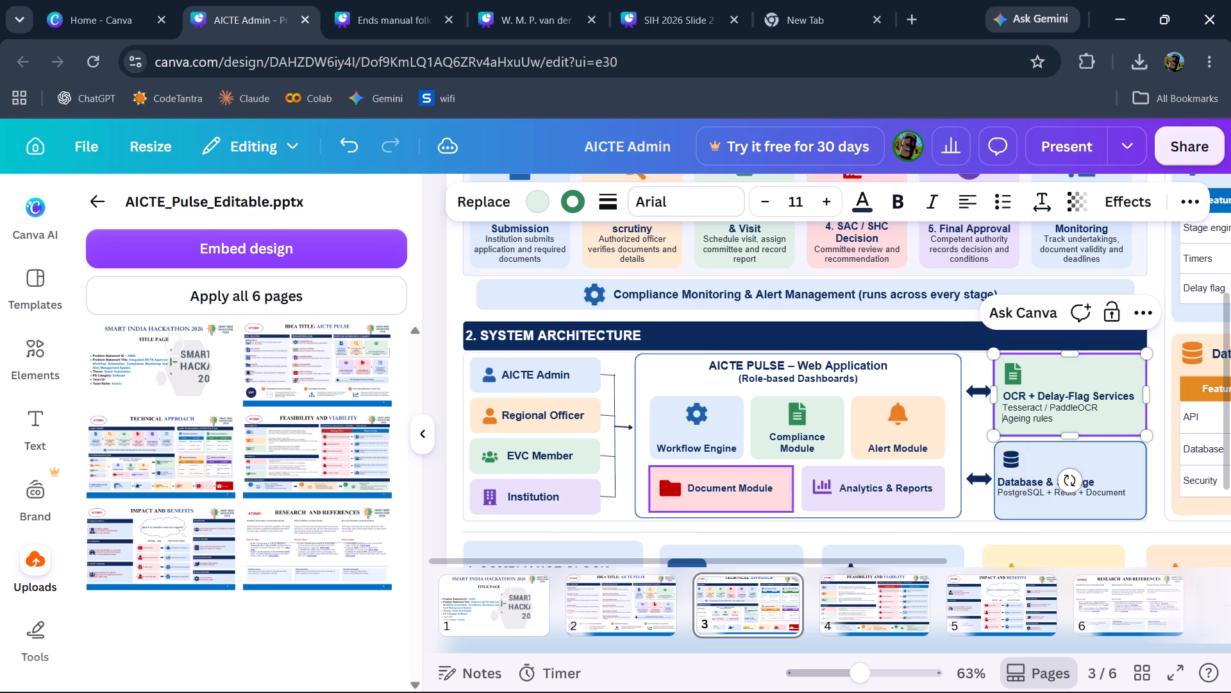
click(430, 518)
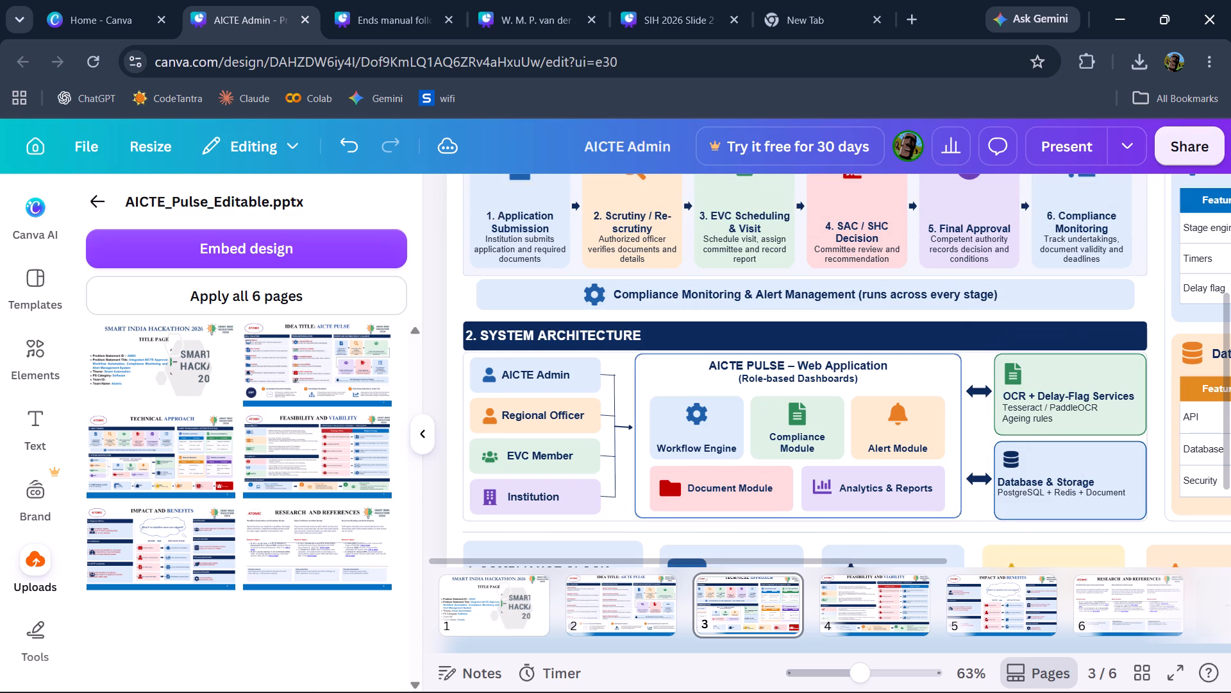
Insert six spaces before "for each undertaking" beneath the 4. Compliance Clock heading.
scroll(956, 462, left, 1)
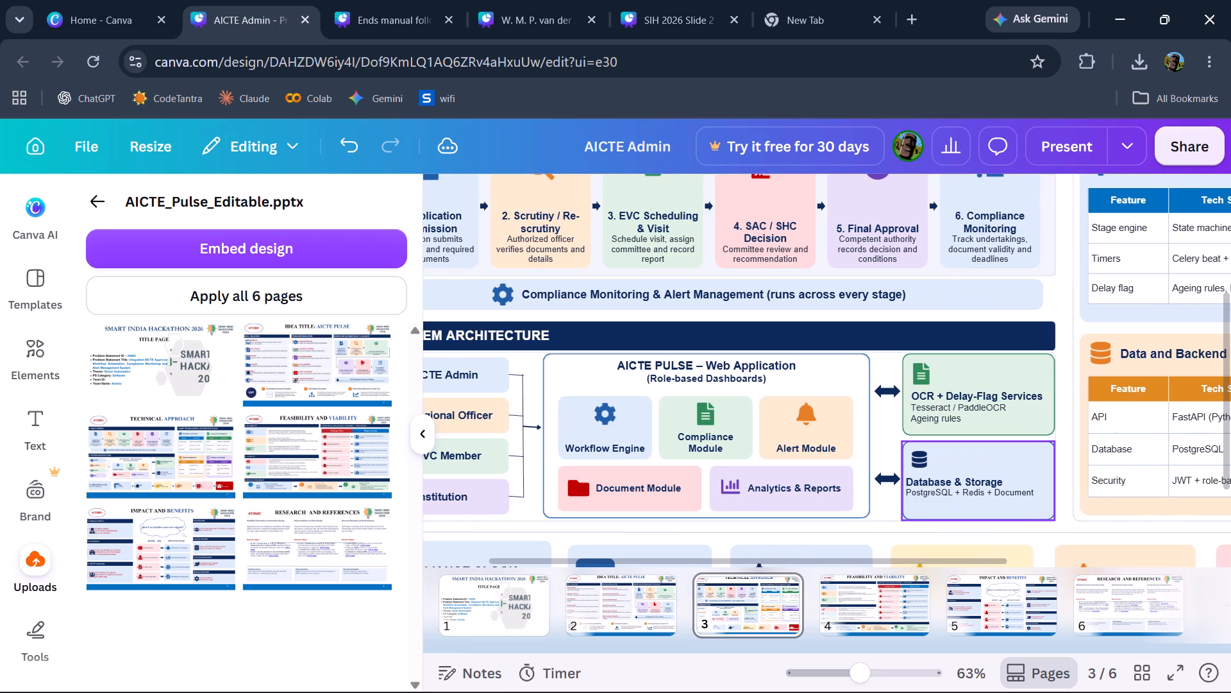
scroll(956, 462, left, 2)
scroll(956, 462, up, 1)
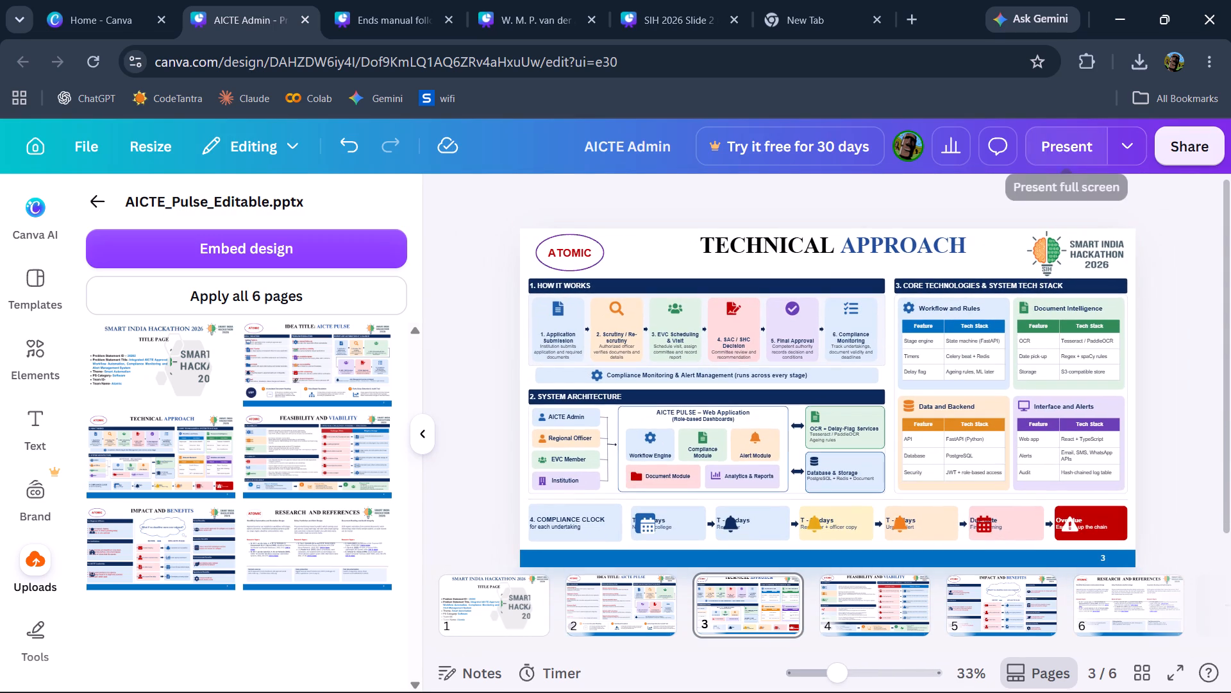
scroll(674, 507, down, 1)
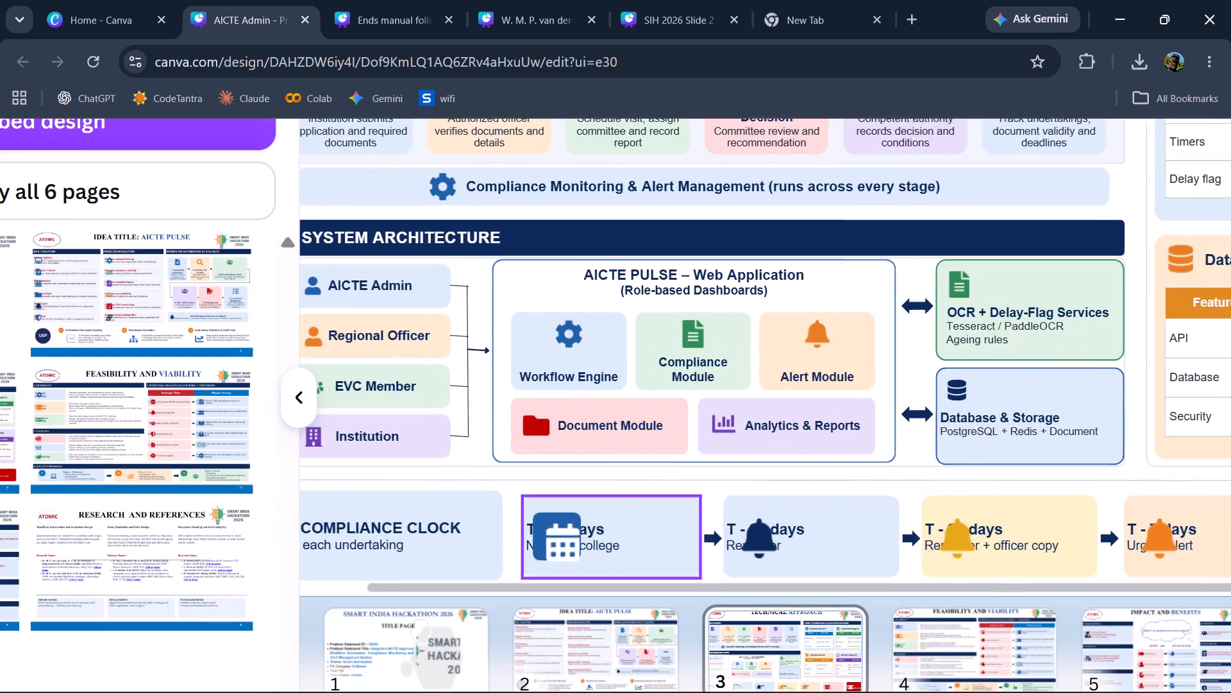
scroll(674, 507, right, 3)
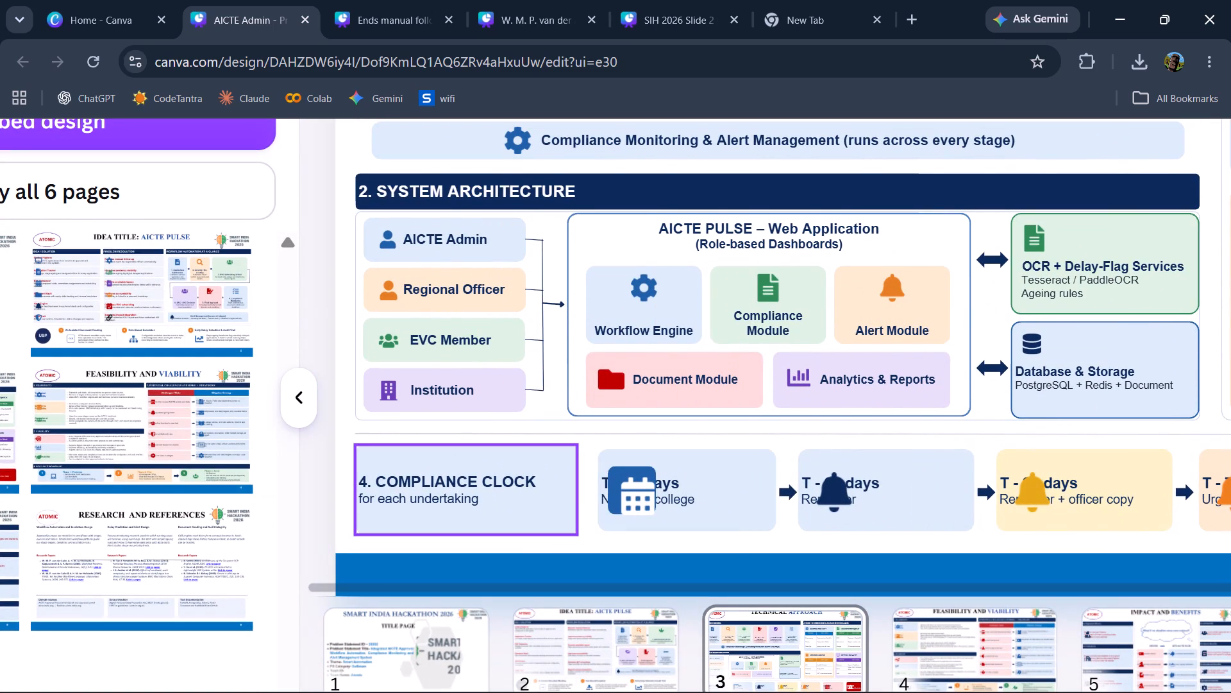
click(365, 502)
double_click(385, 497)
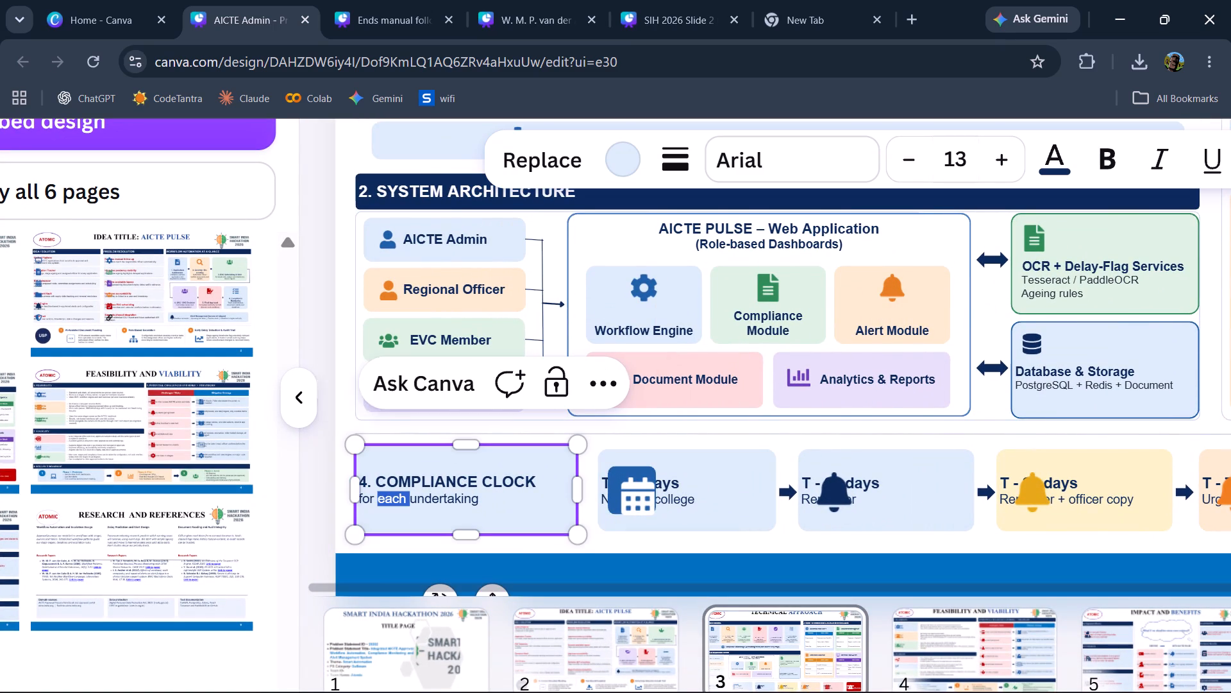
click(385, 497)
key(Left)
key(Left)
key(Left)
key(Left)
key(Left)
key(Left)
key(Left)
key(Left)
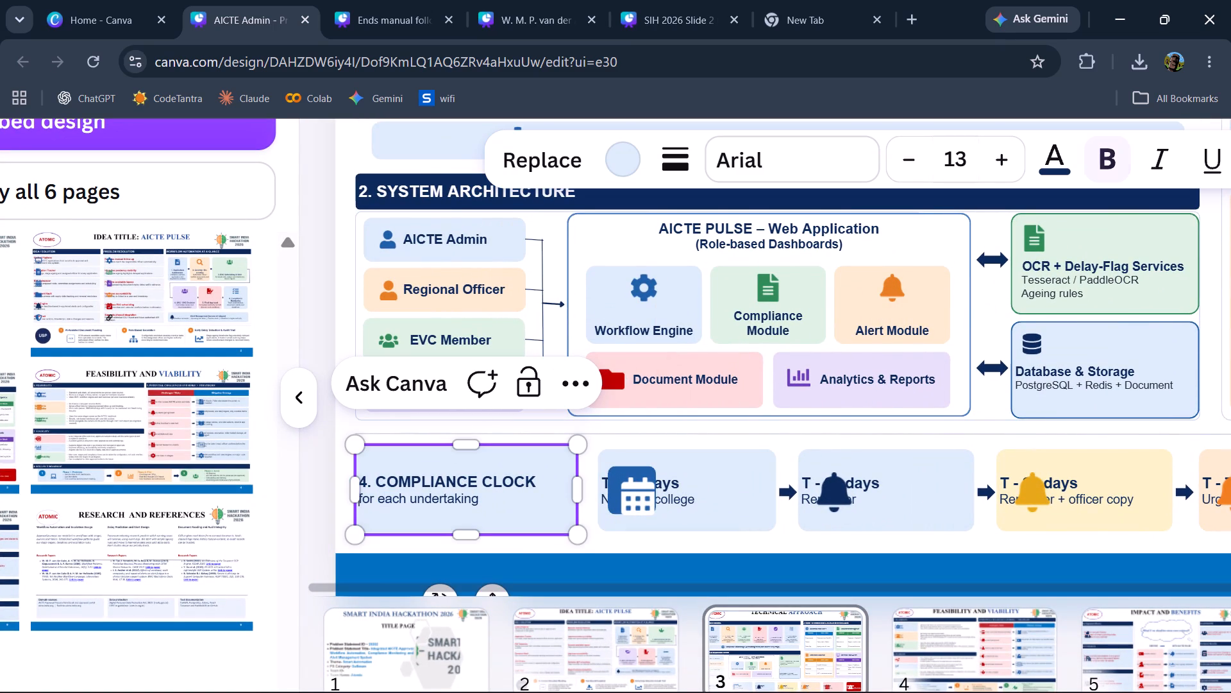
key(Right)
key(space)
key(space)
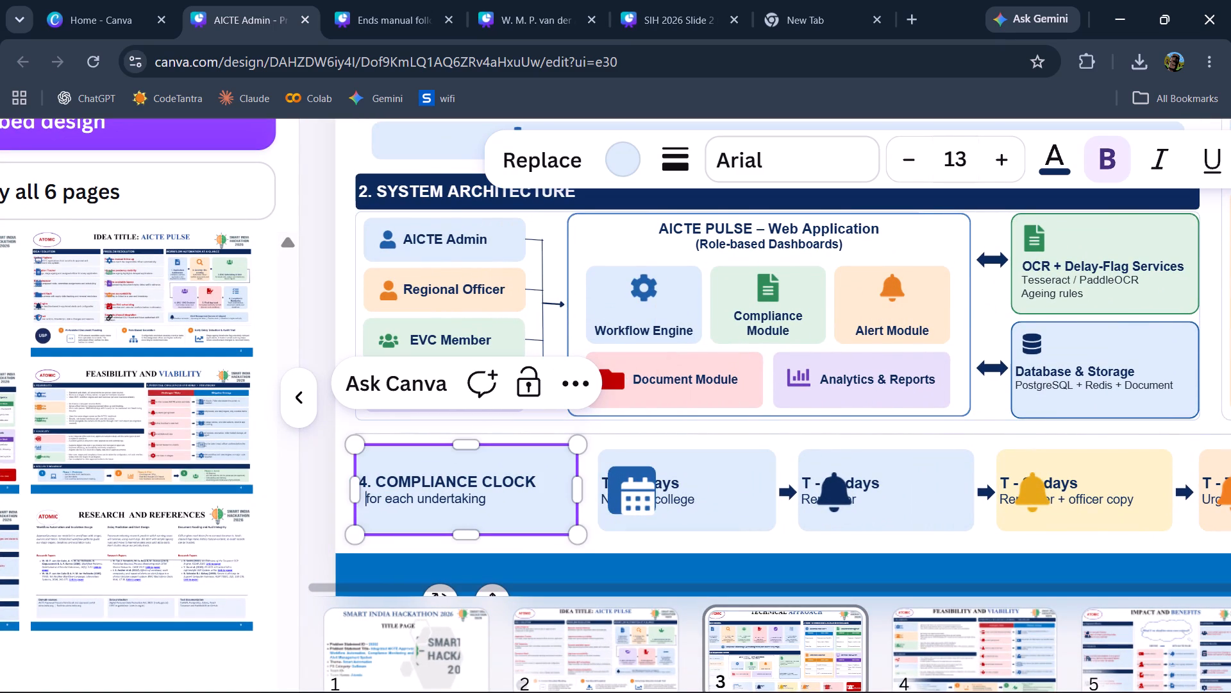
key(space)
key(space)
key(space)
key(space)
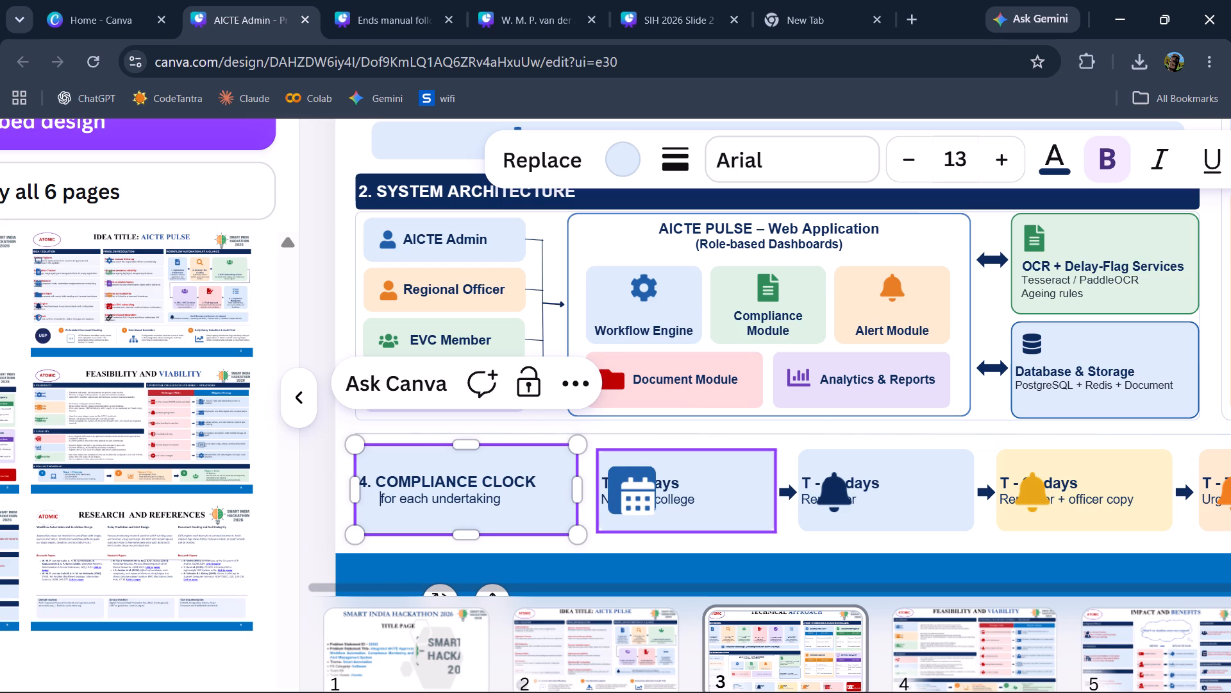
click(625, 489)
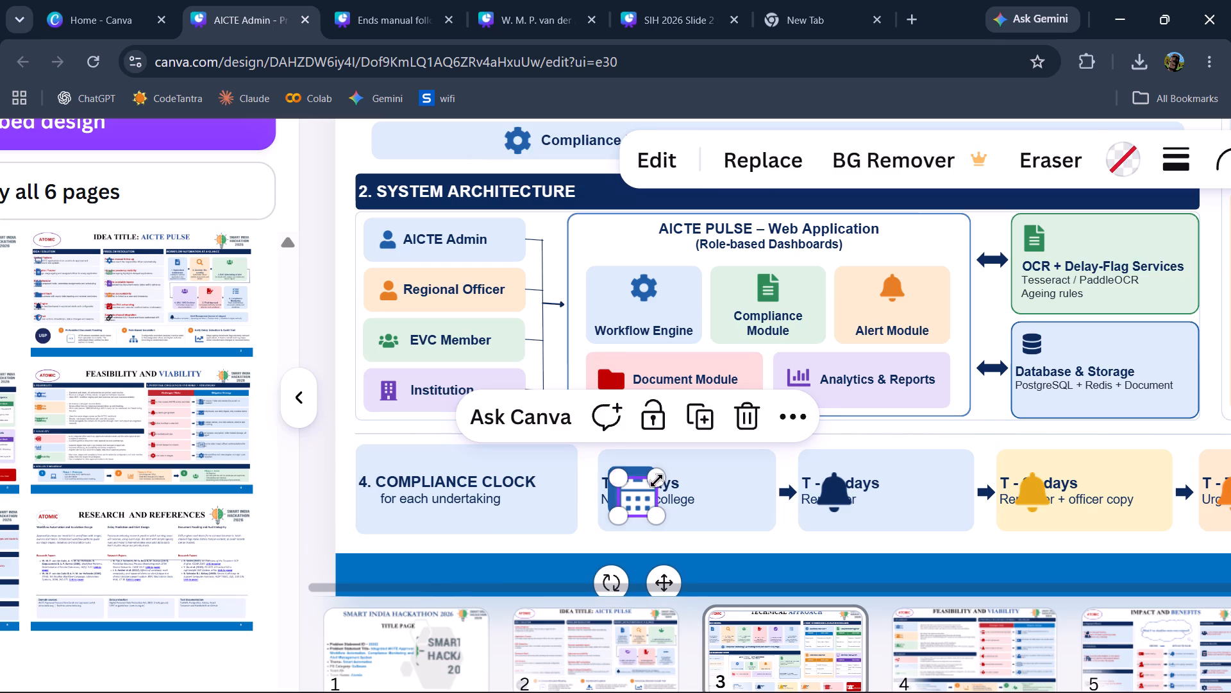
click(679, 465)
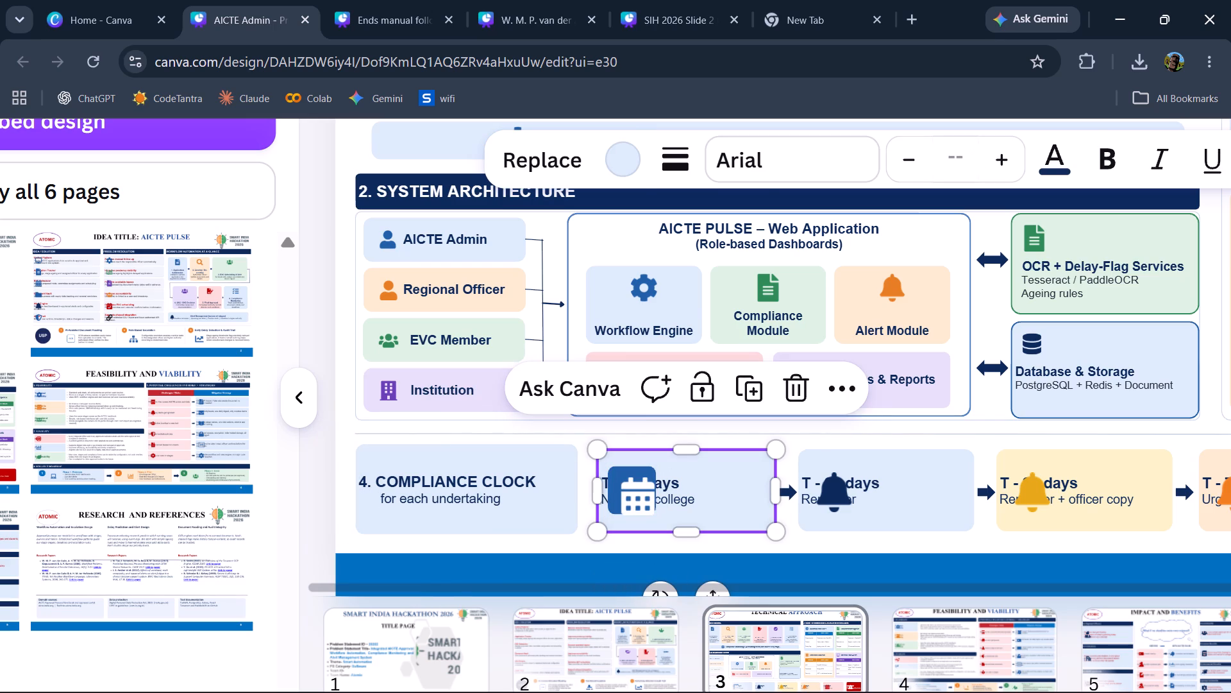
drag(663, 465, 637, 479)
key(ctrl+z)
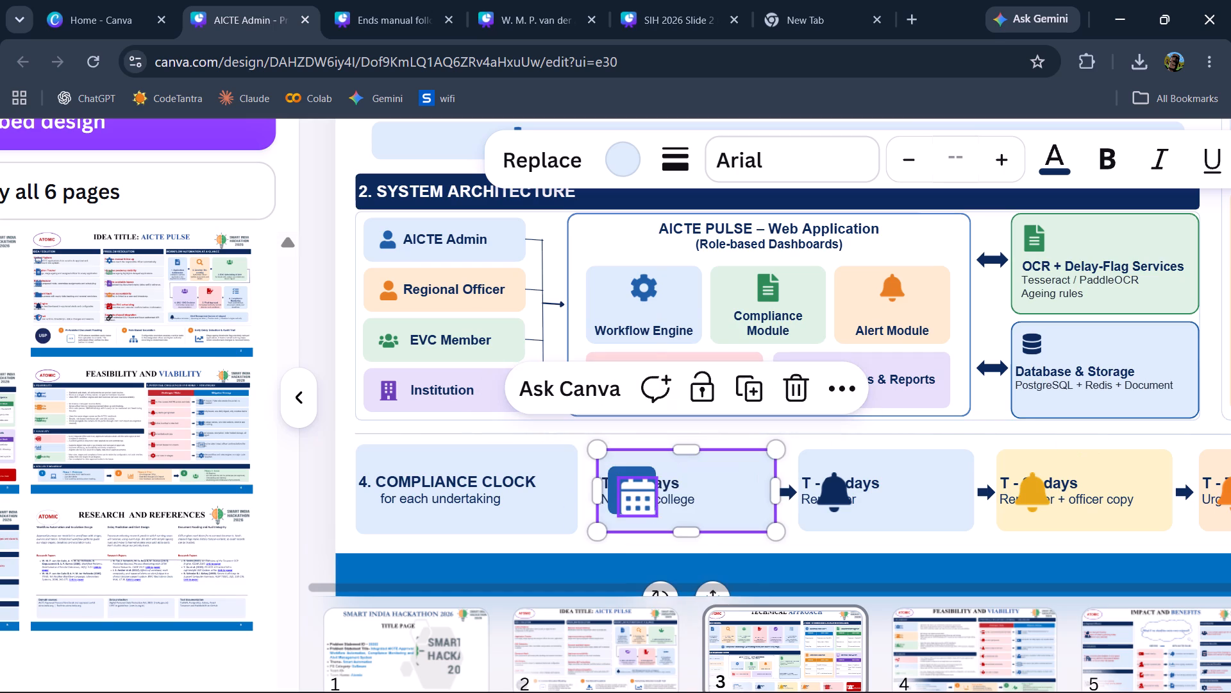
Insert 14 spaces before the "T - 90 days" heading so it clears the calendar icon.
click(664, 484)
key(Left)
key(Left)
key(Left)
key(Left)
key(Left)
key(Left)
key(Left)
key(Left)
key(Left)
key(Left)
key(Left)
key(Left)
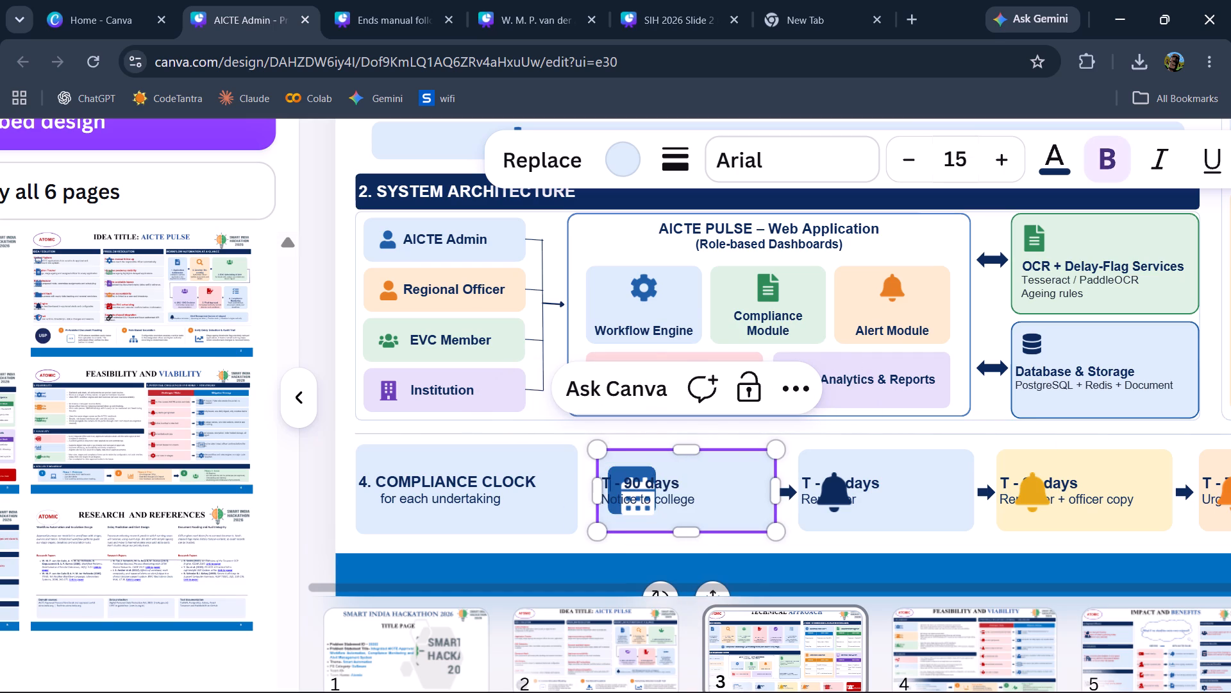
key(space)
key(space)
key(space)
key(space)
key(space)
key(space)
key(space)
key(space)
key(space)
key(space)
key(space)
key(space)
key(space)
key(space)
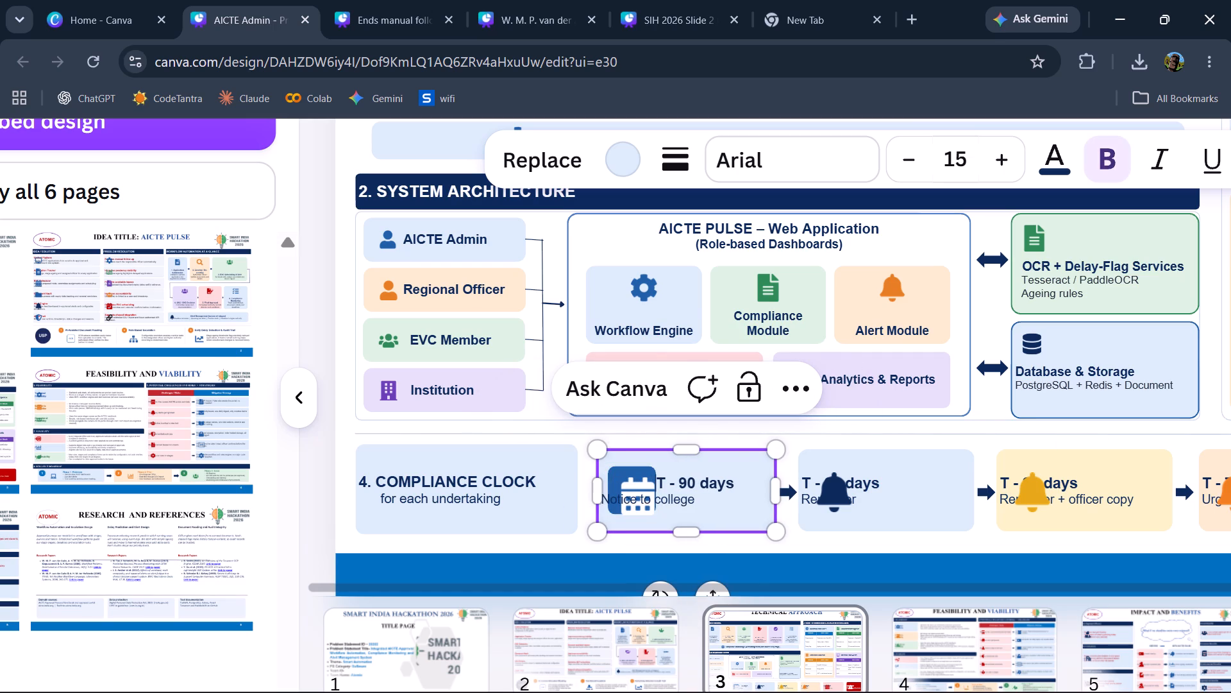
Insert nine spaces before "Notice to college" so it sits beside the calendar icon under T - 90 days.
key(Down)
key(Left)
key(Left)
key(Left)
key(Left)
key(Left)
key(Left)
key(Left)
key(Left)
key(Left)
key(Left)
key(Left)
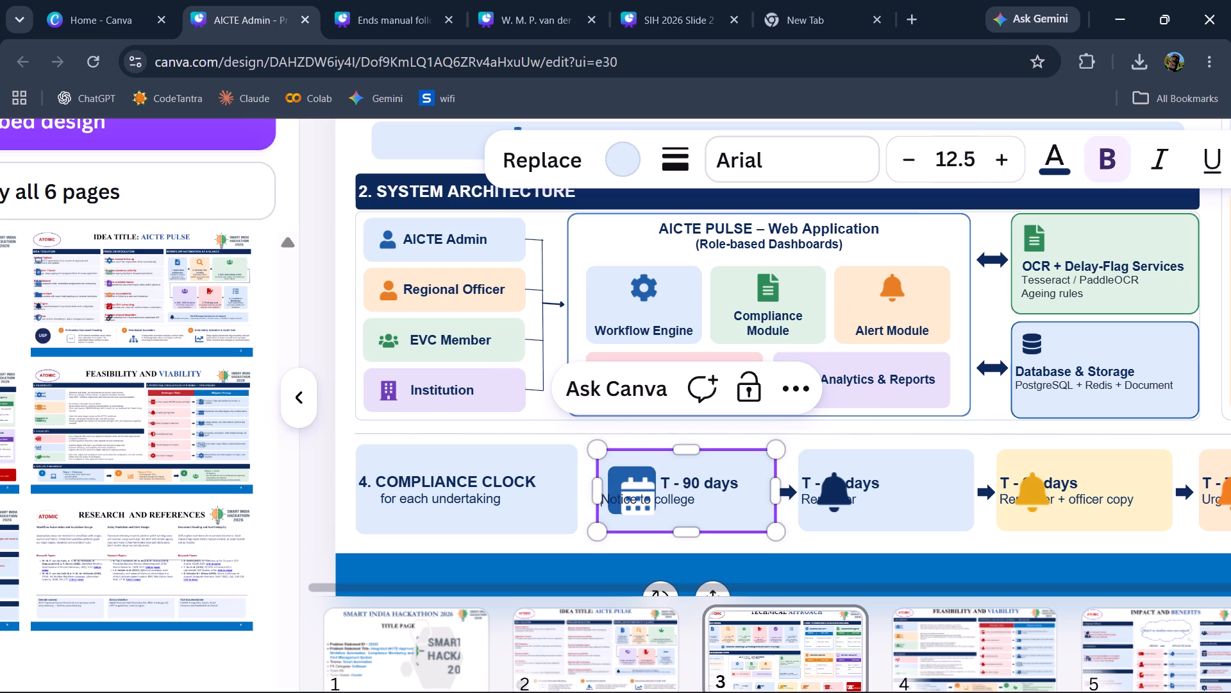
key(space)
key(space)
key(space)
key(space)
key(space)
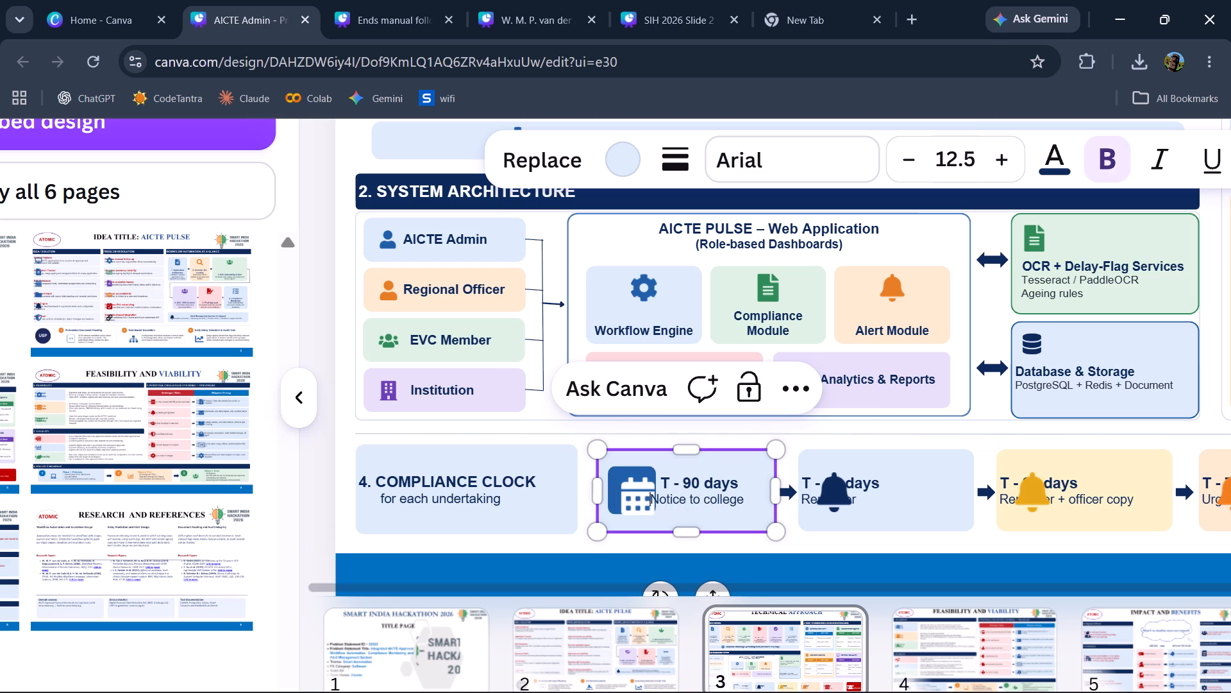
key(space)
key(space)
key(space)
key(space)
Shrink the white calendar glyph so it fits inside its blue square in the T - 90 days box.
click(636, 502)
click(558, 505)
click(618, 491)
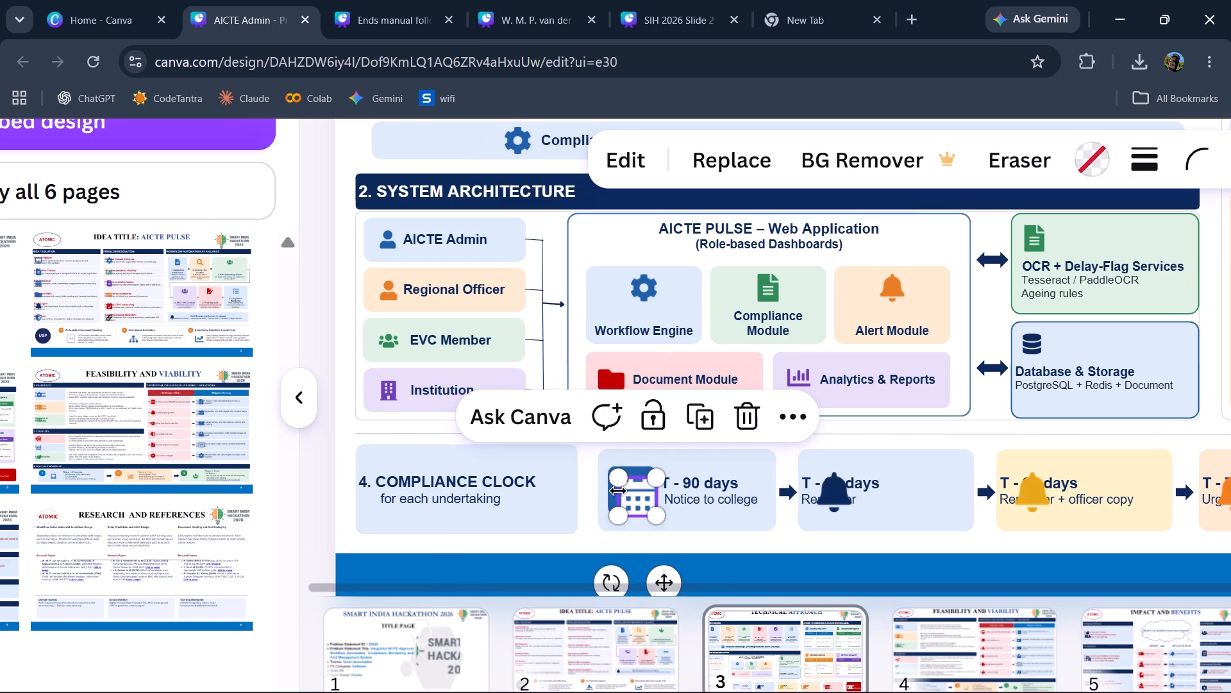
drag(657, 579, 651, 574)
drag(657, 523, 648, 509)
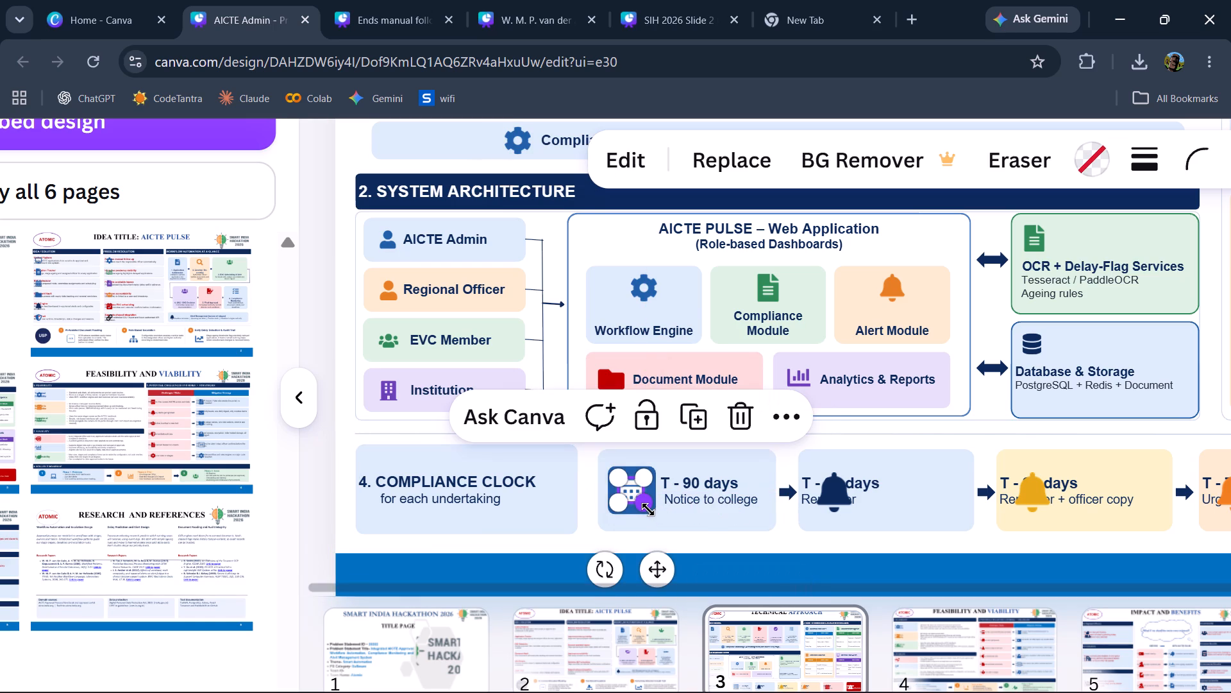
click(546, 504)
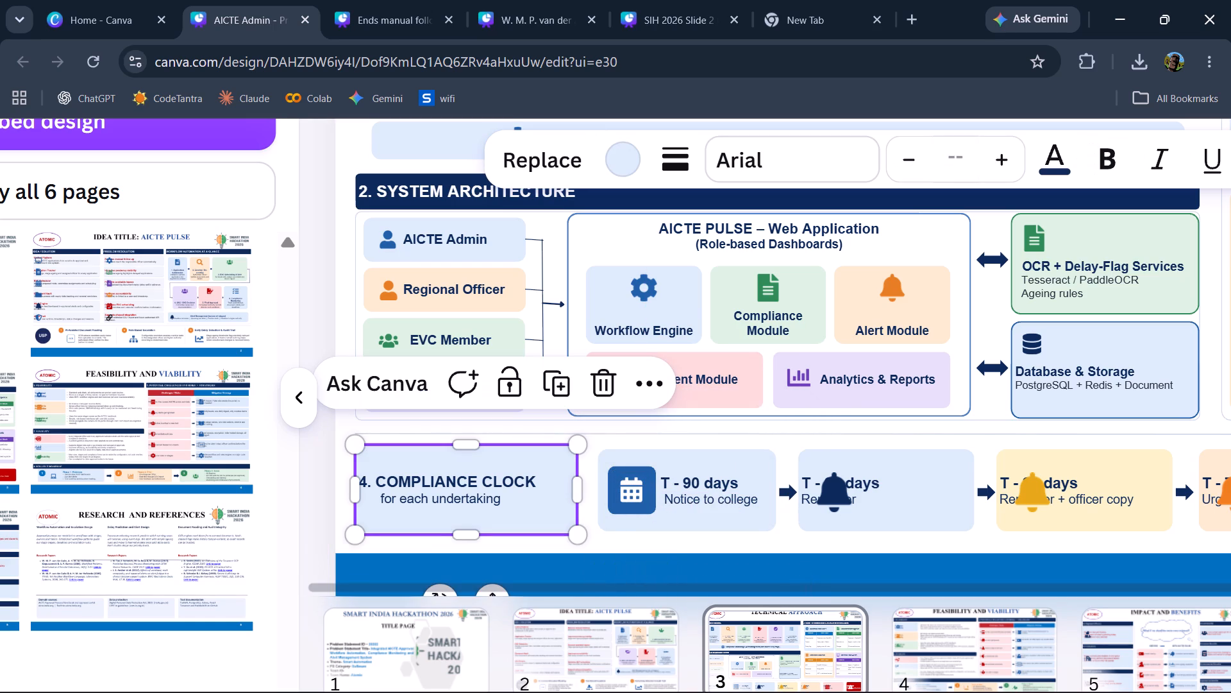
Add two more spaces before "T - 90 days" to line it up with "Notice to college".
click(666, 479)
click(666, 479)
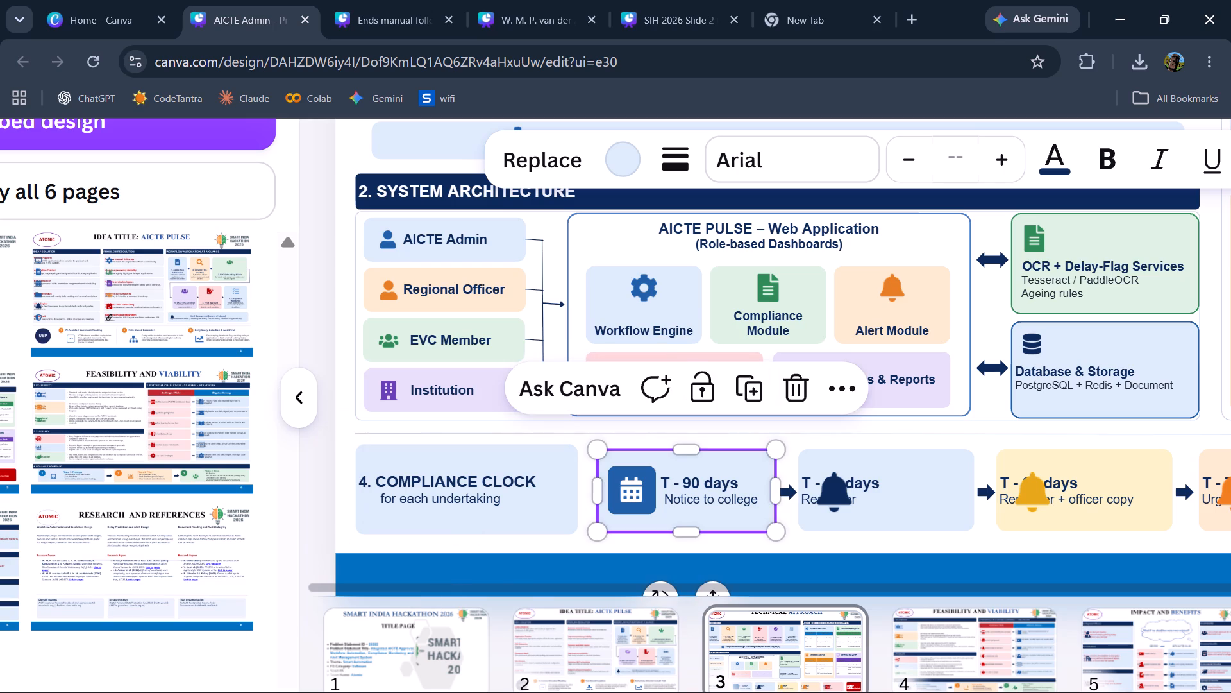
key(Left)
key(space)
key(space)
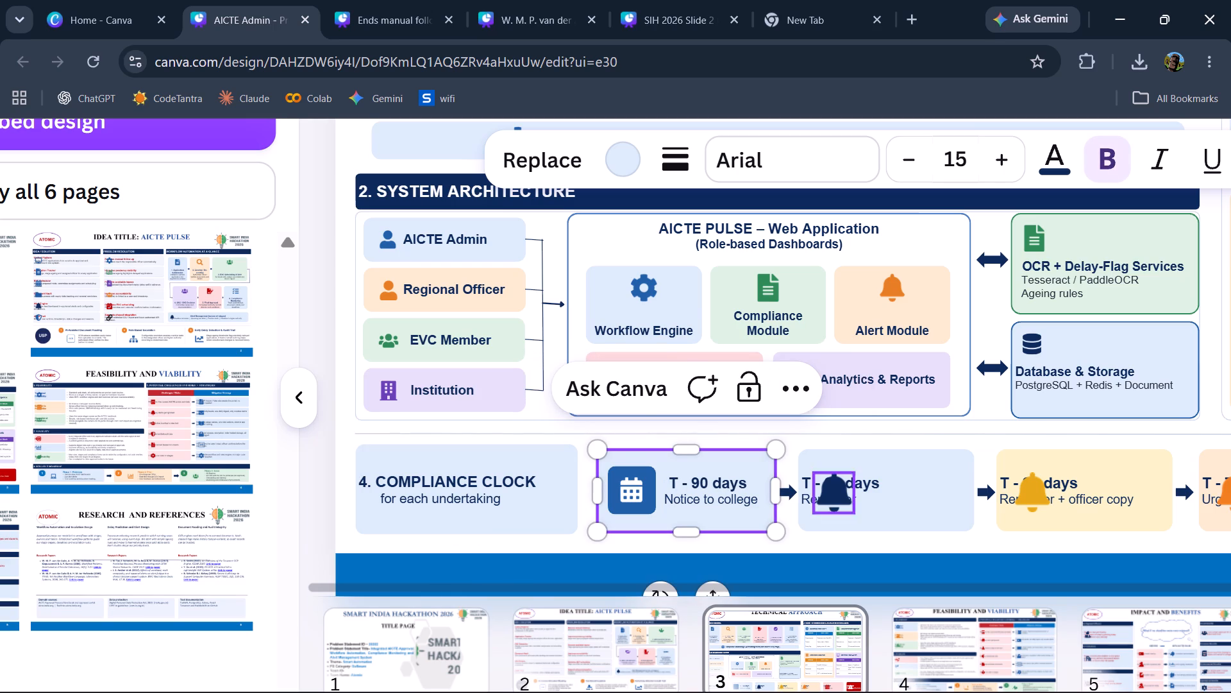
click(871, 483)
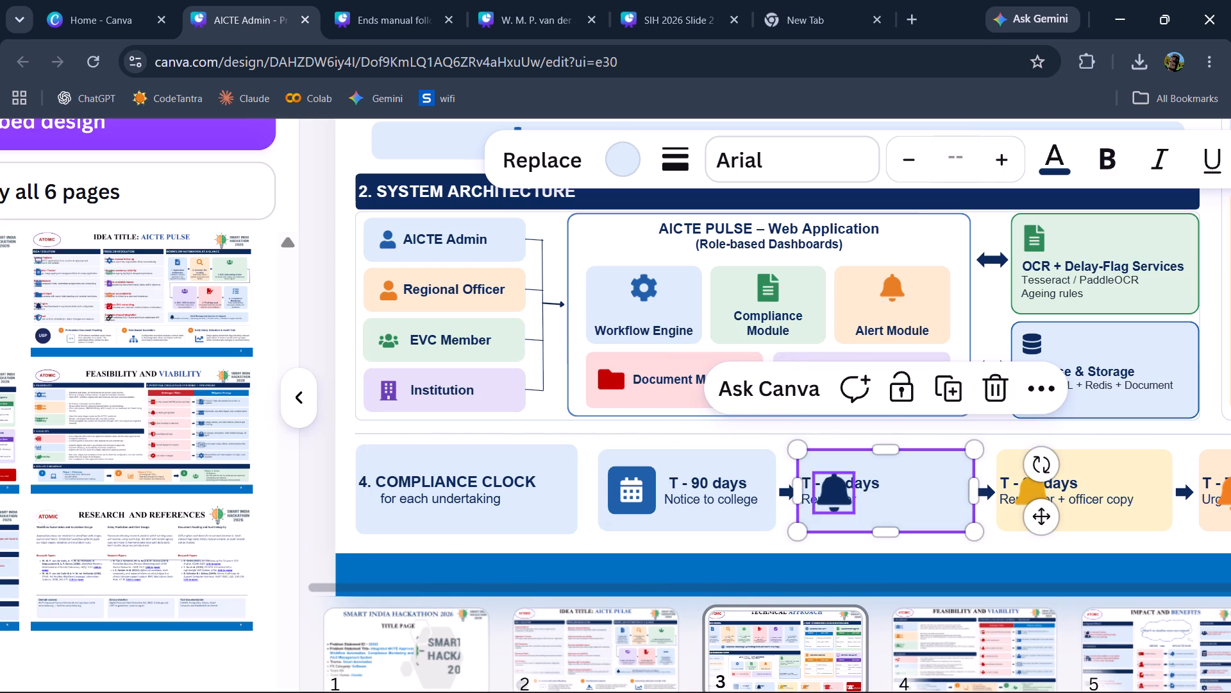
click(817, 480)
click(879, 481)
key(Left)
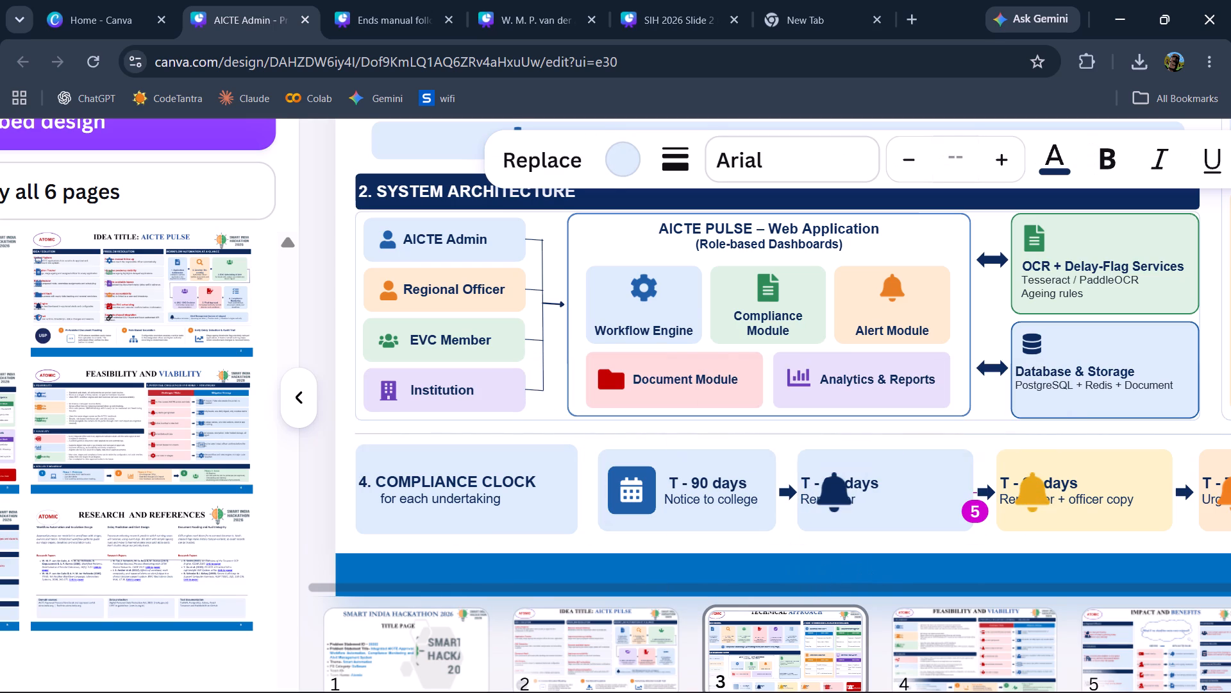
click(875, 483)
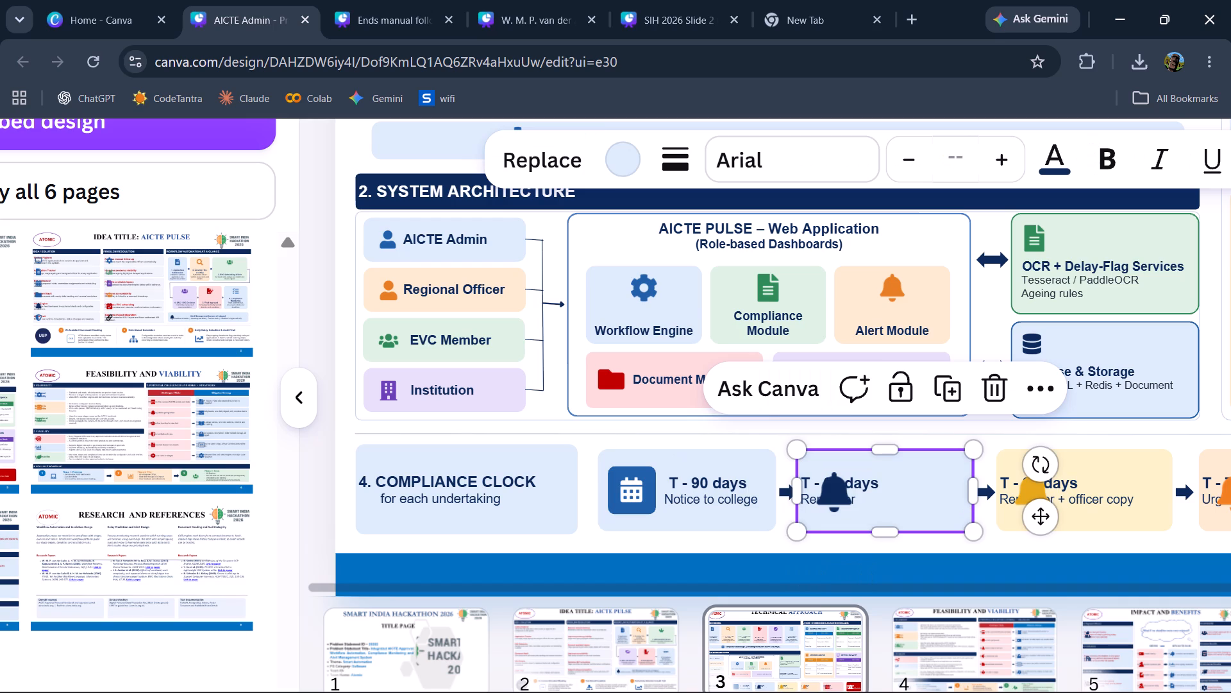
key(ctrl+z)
Insert 16 spaces before the "T - 60 days" heading so it clears the navy bell icon.
click(876, 487)
key(Left)
key(Left)
key(Left)
key(Left)
key(Left)
key(Left)
key(Left)
key(Left)
key(Left)
key(Left)
key(Left)
key(Left)
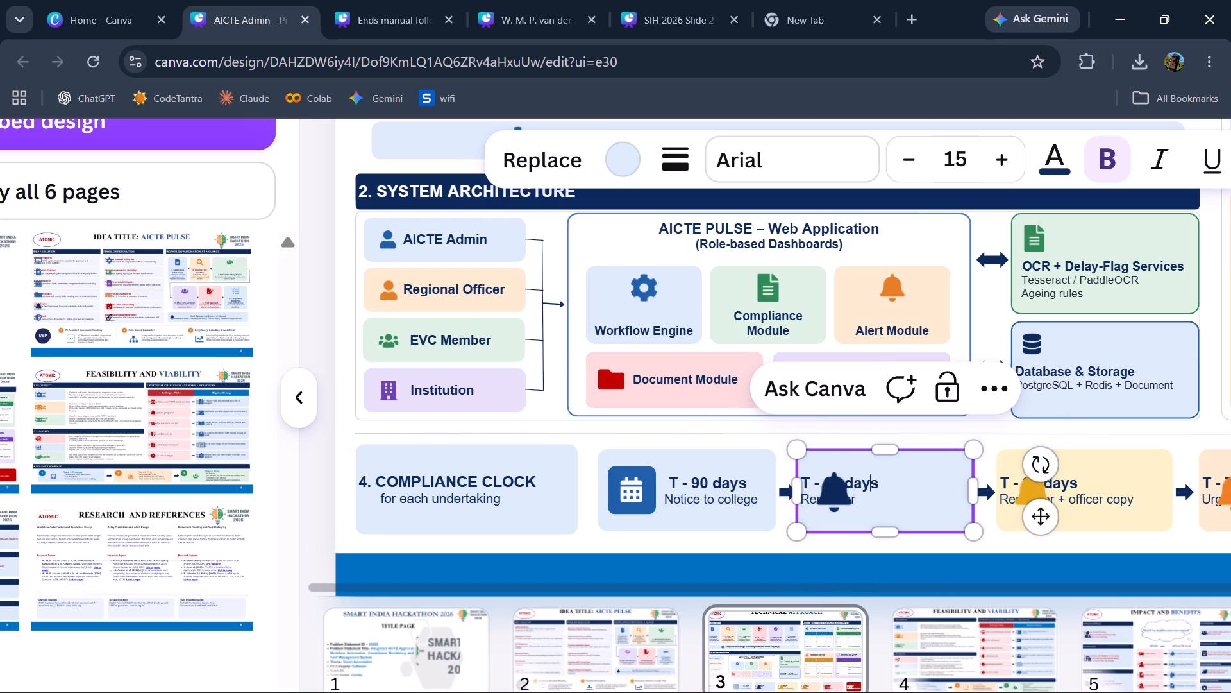
key(space)
key(space)
key(space)
key(space)
key(space)
key(space)
key(space)
key(space)
key(space)
key(space)
key(space)
key(space)
key(space)
key(space)
key(space)
key(space)
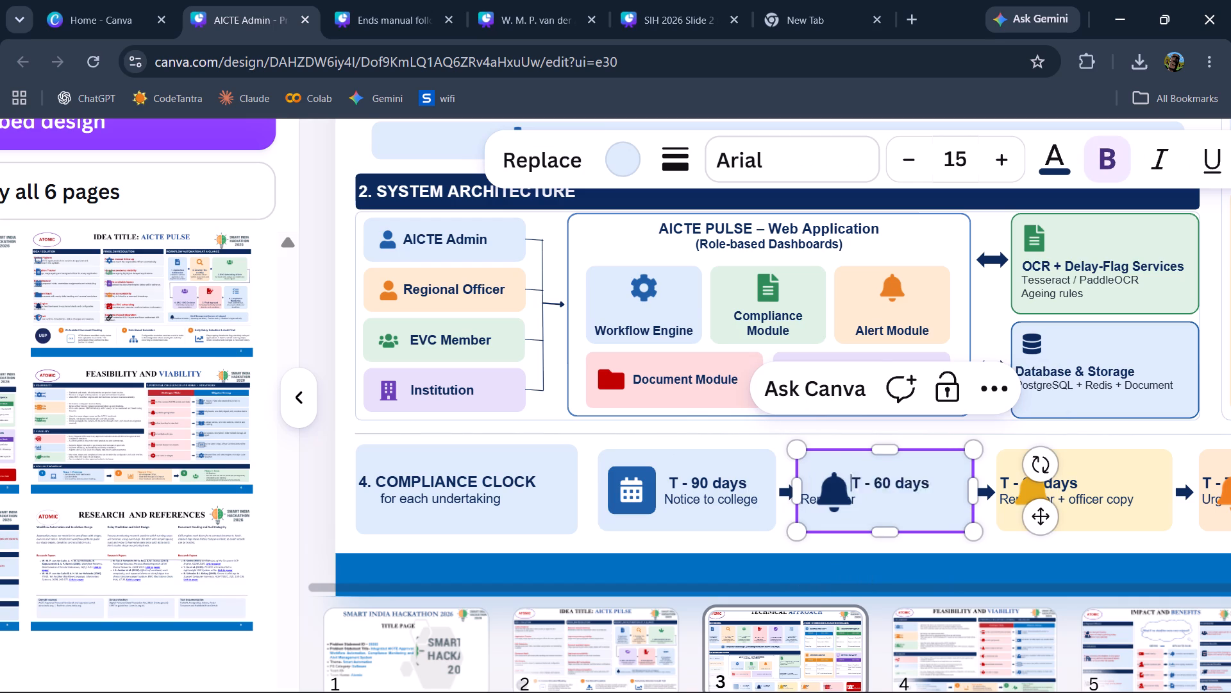
Insert 24 spaces before "Reminder" in the T - 60 days box so it sits beside the navy bell icon.
key(Down)
key(Left)
key(Left)
key(Left)
key(Left)
key(Left)
key(Left)
key(Left)
key(Left)
key(Left)
key(Left)
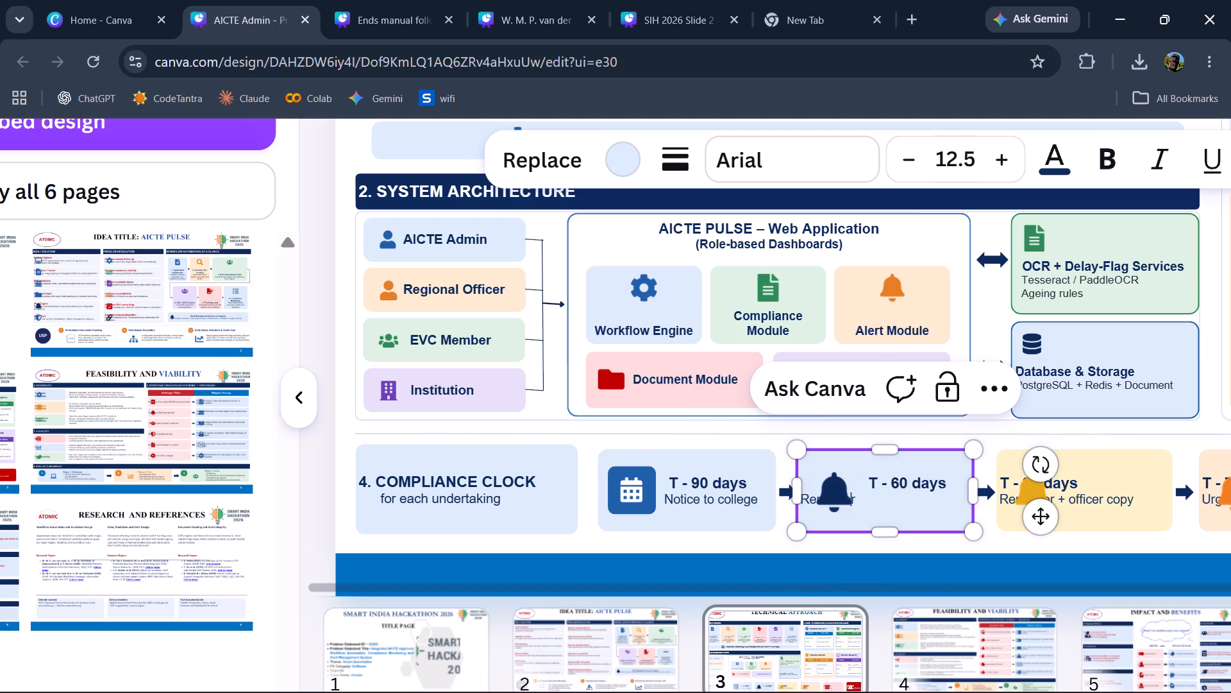
key(Down)
key(Left)
key(Left)
key(Left)
key(Left)
key(Left)
key(Left)
key(Left)
key(Left)
key(space)
key(space)
key(space)
key(space)
key(space)
key(space)
key(space)
key(space)
key(space)
key(space)
key(space)
key(space)
key(space)
key(space)
key(space)
key(space)
key(space)
key(space)
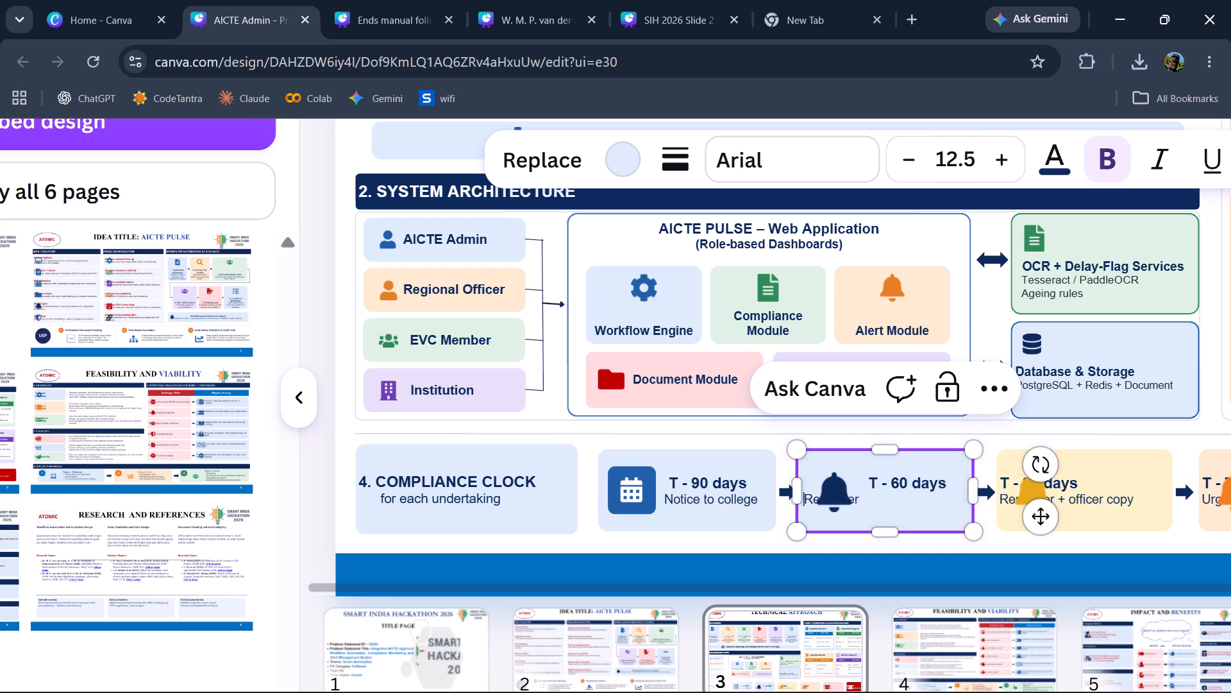
key(space)
key(space)
key(space)
key(space)
key(space)
key(space)
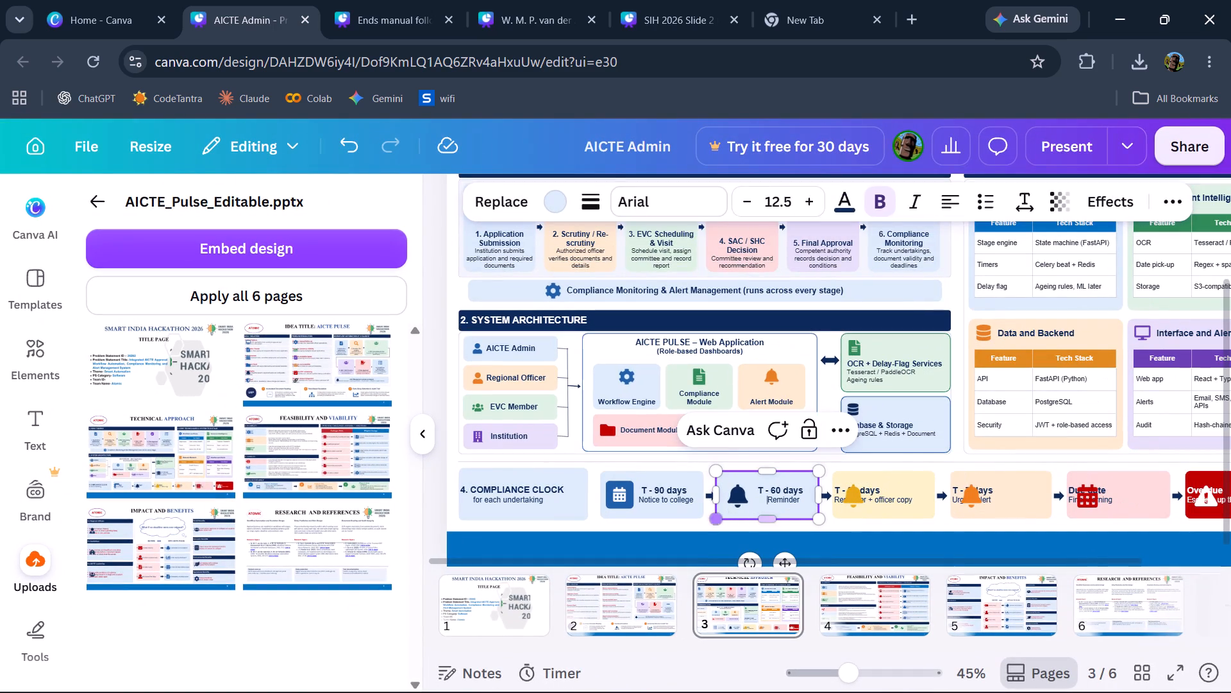
click(738, 506)
click(744, 504)
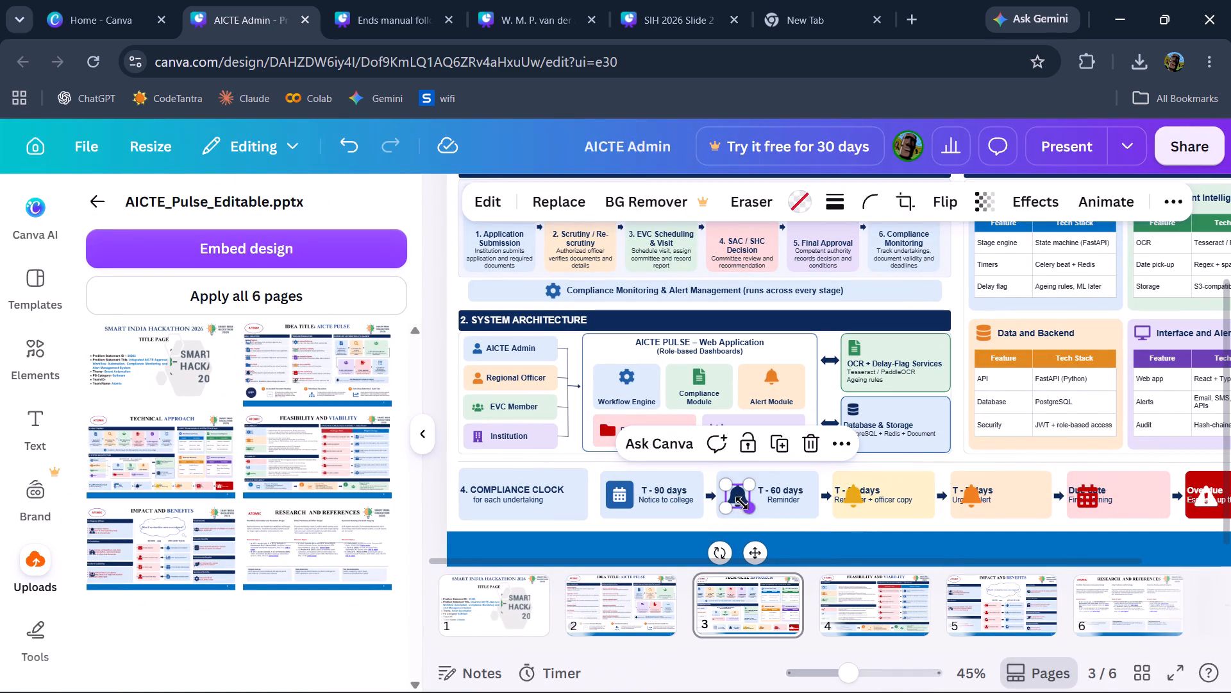
Insert 14 spaces before the "T - 30 days" heading so it clears the yellow bell icon.
click(880, 495)
click(880, 495)
key(Left)
key(Left)
key(Left)
key(Left)
key(Left)
key(Left)
key(Left)
key(Left)
key(Left)
key(Left)
key(Left)
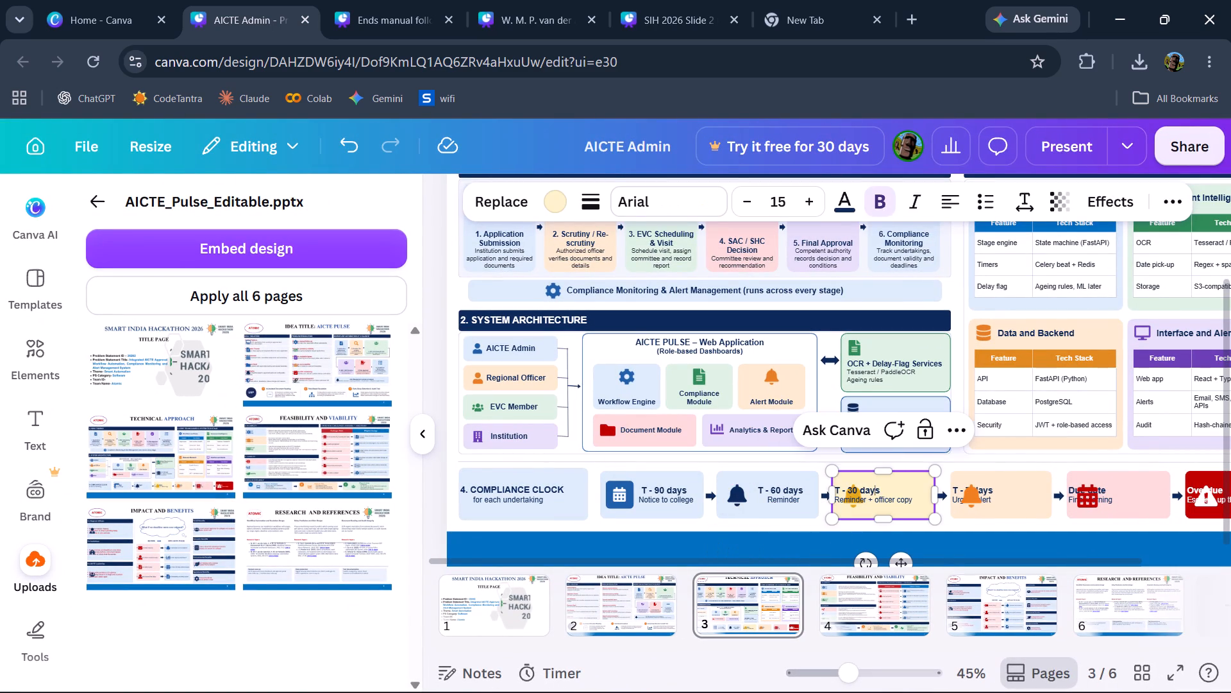
key(space)
key(space)
key(space)
key(space)
key(space)
key(space)
key(space)
key(space)
key(space)
key(space)
key(space)
key(space)
key(space)
key(space)
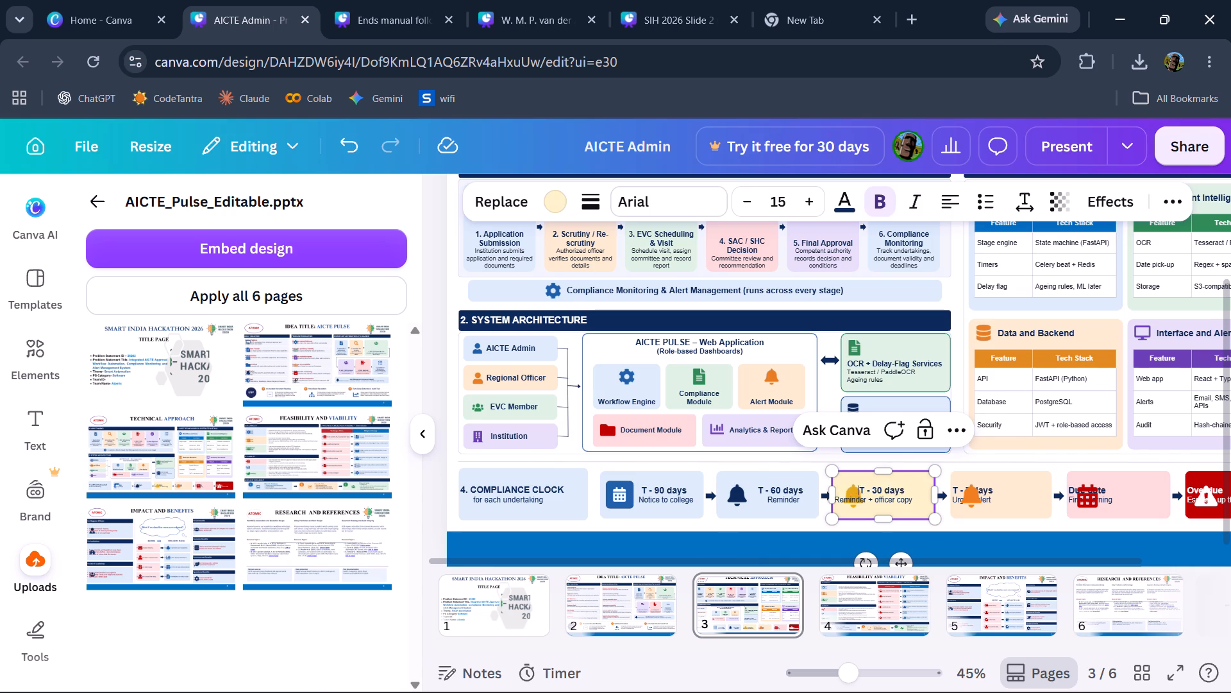
Indent "Reminder + officer copy" under T - 30 days with spaces, keeping the whole phrase on one line.
key(Down)
key(Left)
key(Left)
key(Left)
key(Left)
key(Left)
key(Left)
key(Left)
key(Left)
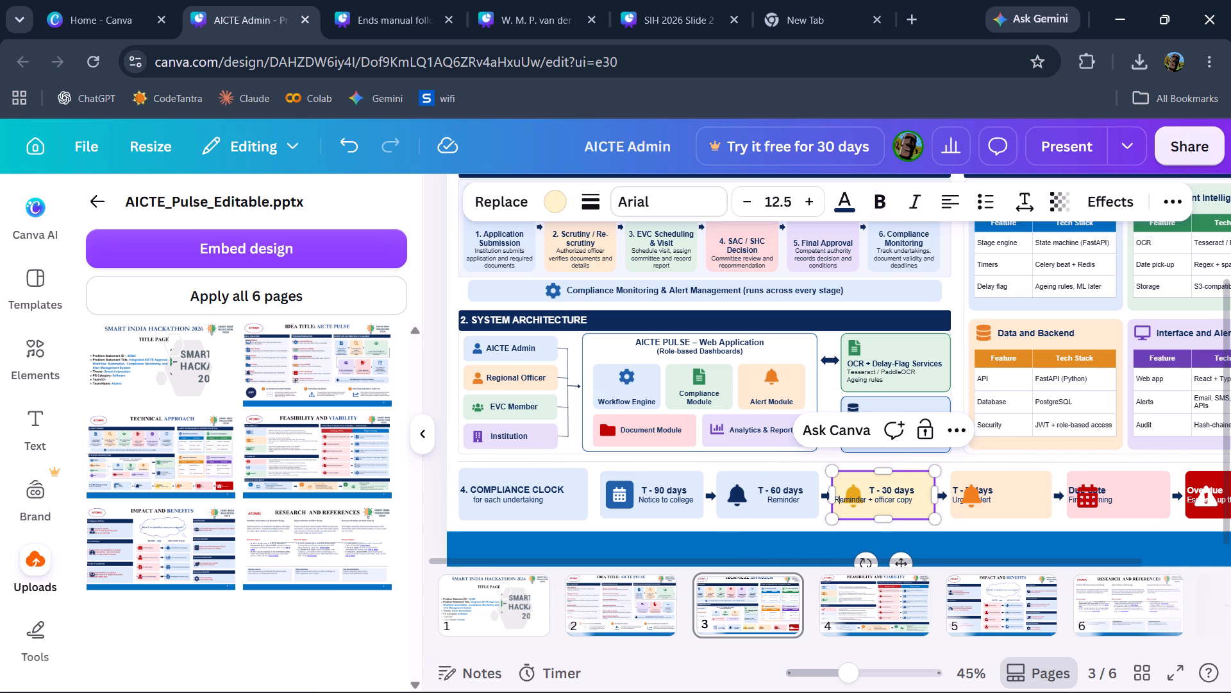
key(Left)
key(space)
key(space)
key(space)
key(space)
key(space)
key(space)
key(space)
key(space)
key(space)
key(space)
key(space)
key(space)
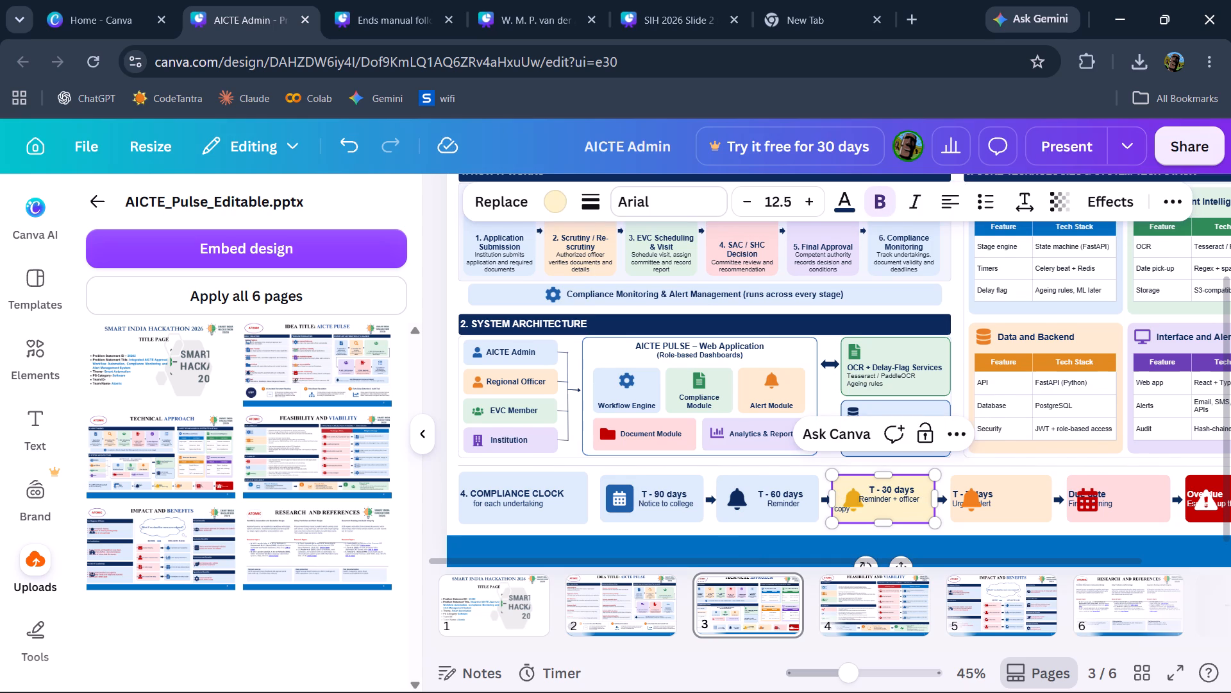
text(\\\\)
key(BackSpace)
key(BackSpace)
key(BackSpace)
key(BackSpace)
key(BackSpace)
key(BackSpace)
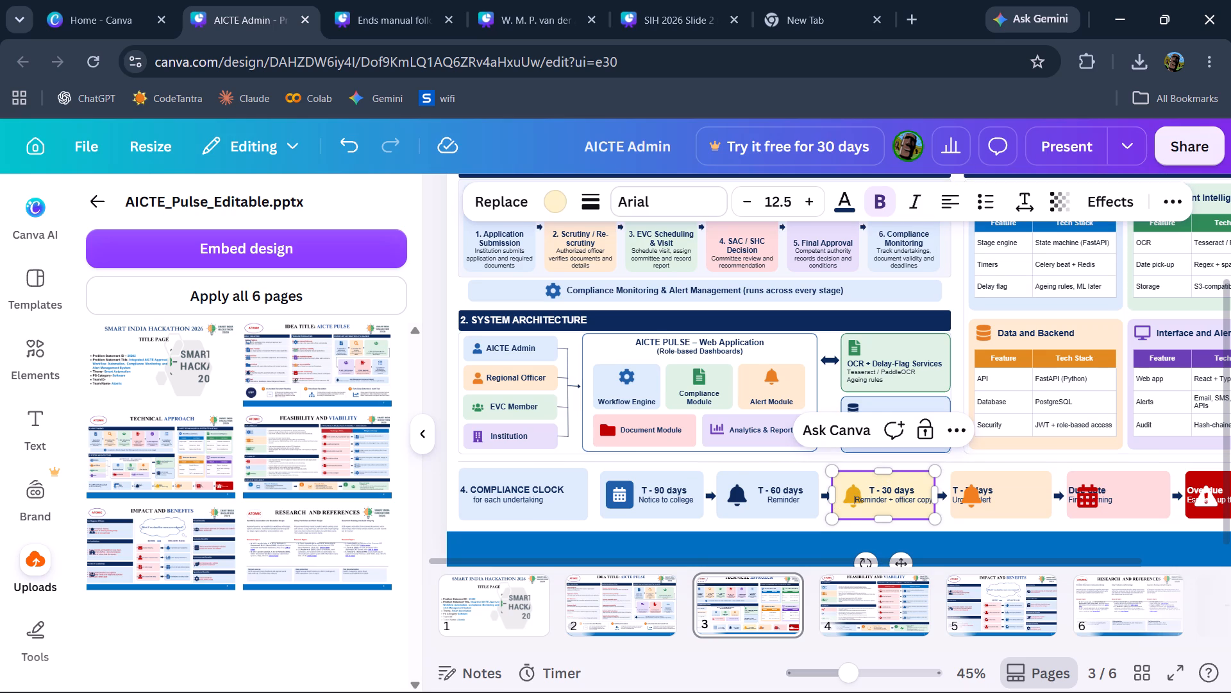
key(Return)
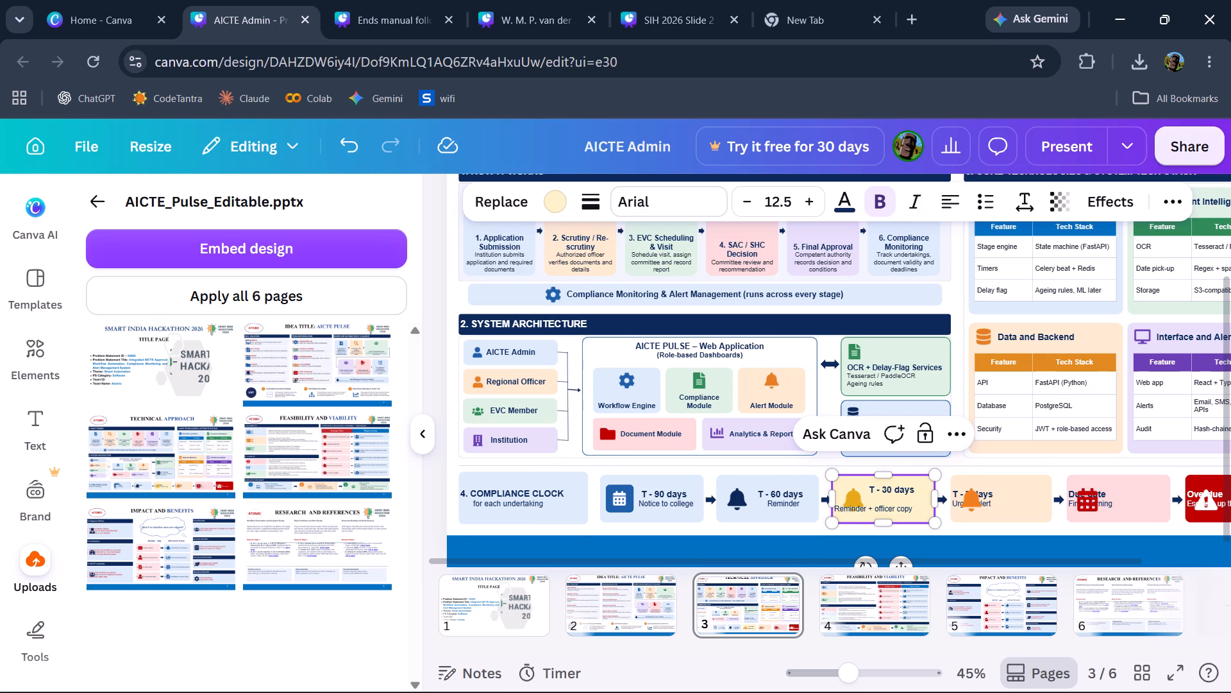
key(BackSpace)
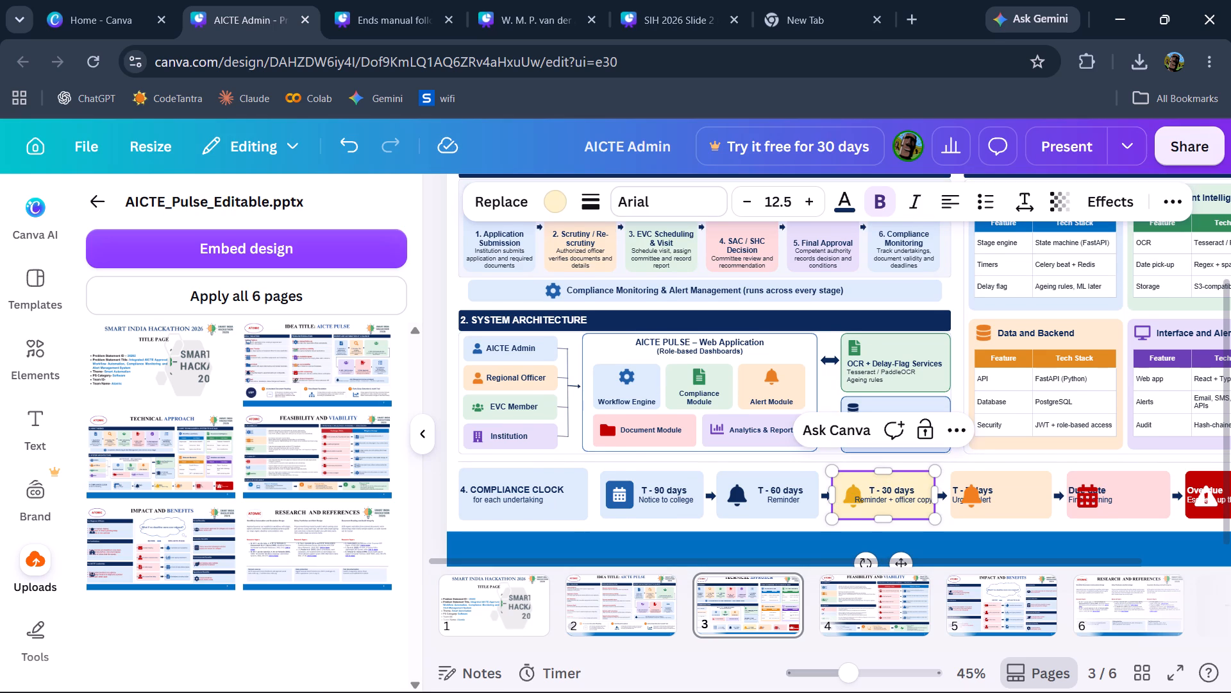
Break "copy" onto its own line in the T - 30 days box and indent it with 20 spaces.
click(899, 498)
click(919, 499)
key(Return)
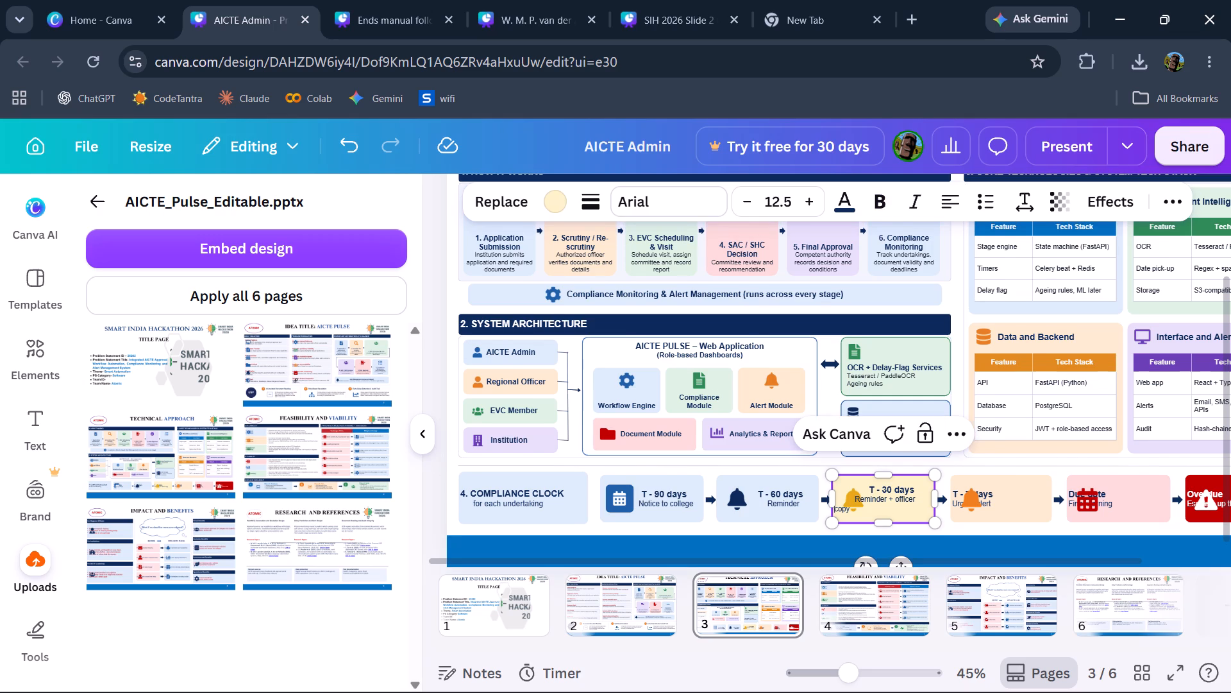
key(space)
key(space)
key(space)
key(space)
key(space)
key(space)
key(space)
key(space)
key(space)
key(space)
key(space)
key(space)
key(space)
key(space)
key(space)
key(space)
key(space)
key(space)
key(space)
key(space)
Add seven more spaces before "Reminder + officer" so it clears the yellow bell and lines up with "T - 30 days".
key(Up)
key(space)
key(BackSpace)
key(Left)
key(Left)
key(Left)
key(Left)
key(Left)
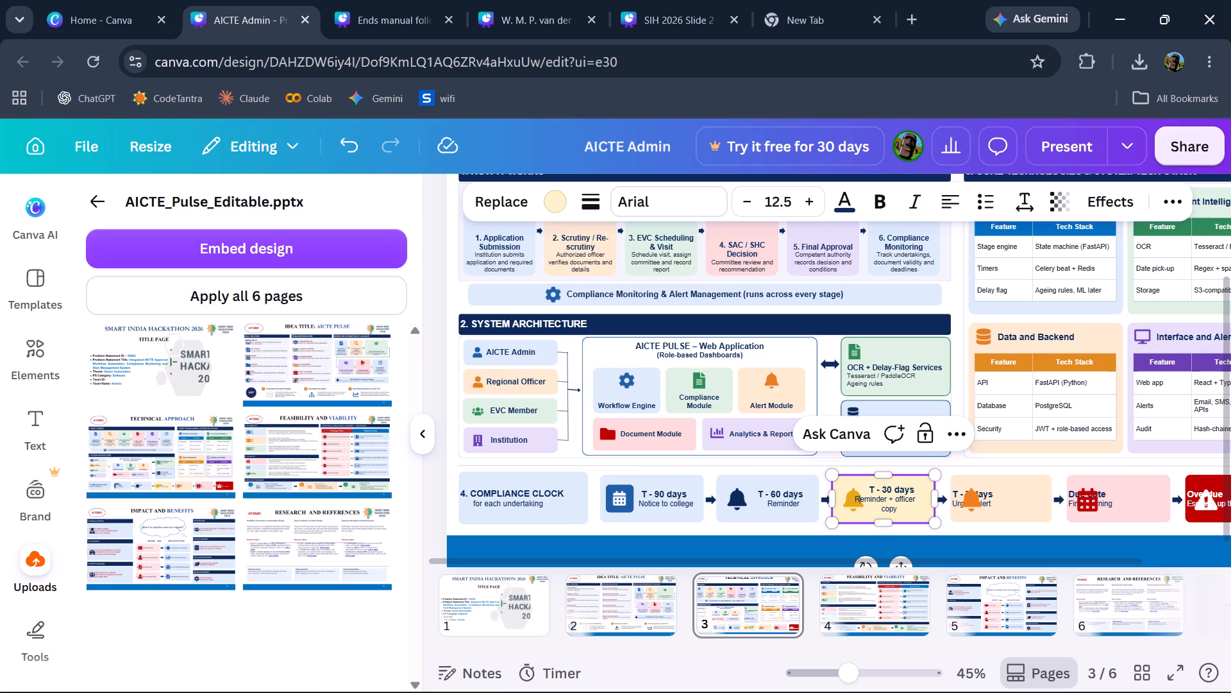
key(Left)
key(space)
key(space)
key(space)
key(space)
key(space)
key(space)
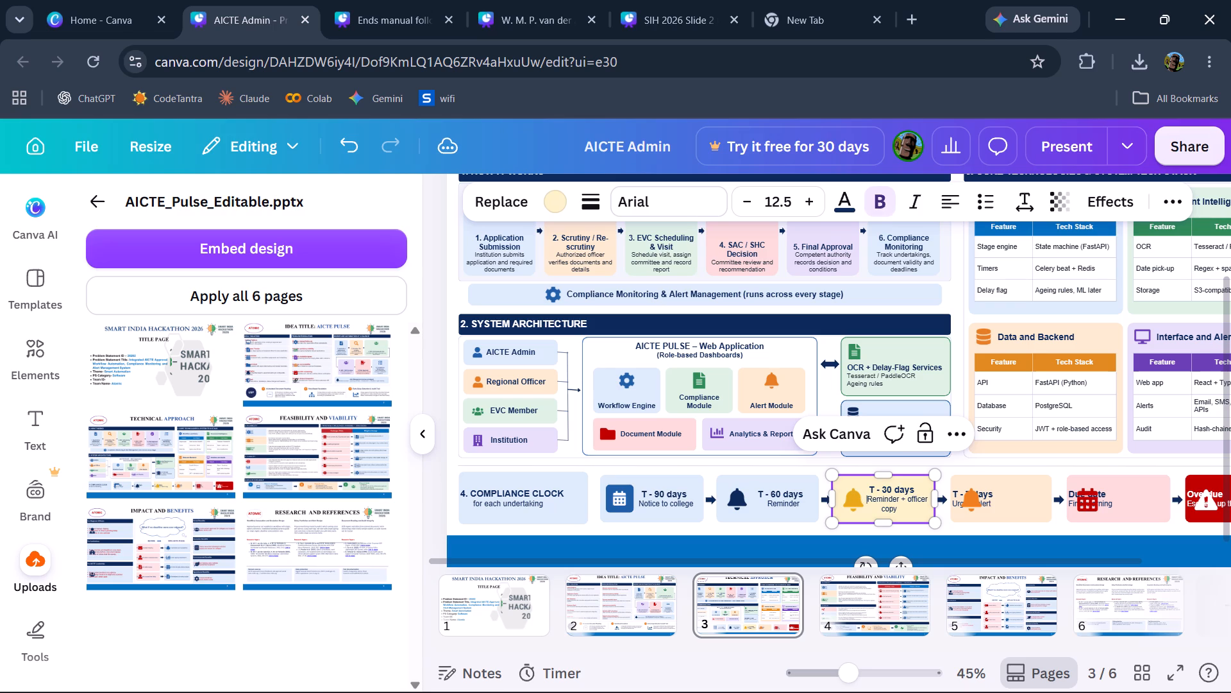
key(space)
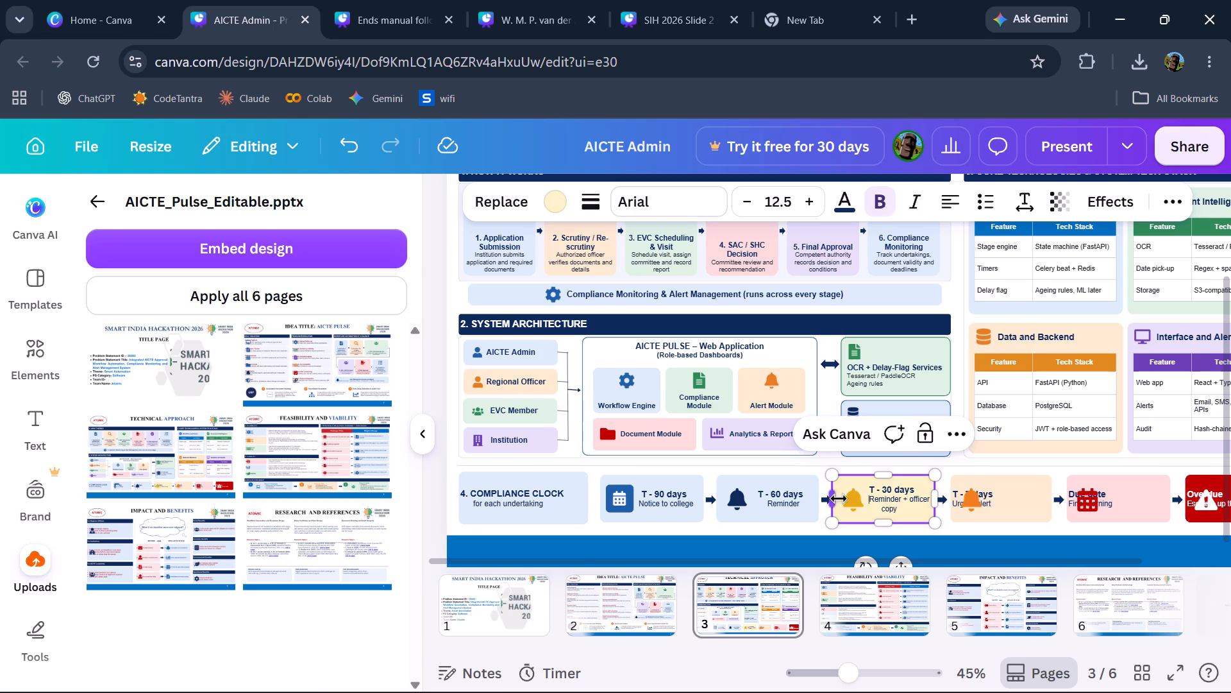
Shrink the yellow bell icon slightly in the T - 30 days box.
click(745, 493)
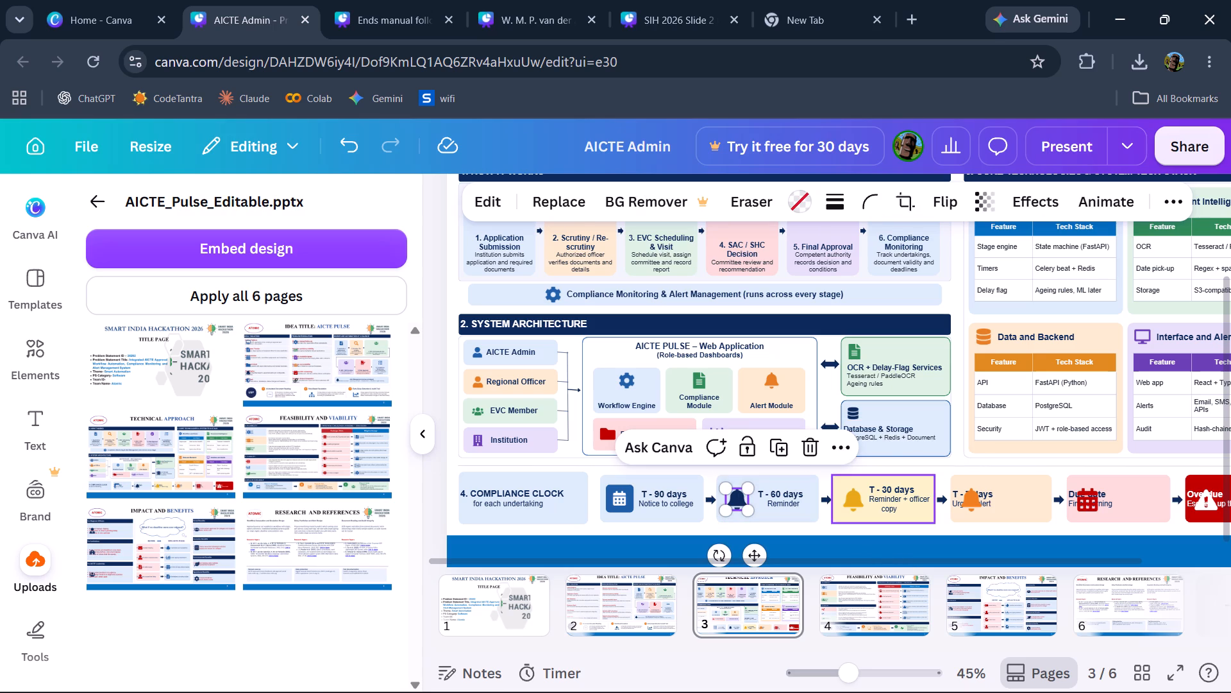
click(848, 499)
drag(868, 512, 862, 509)
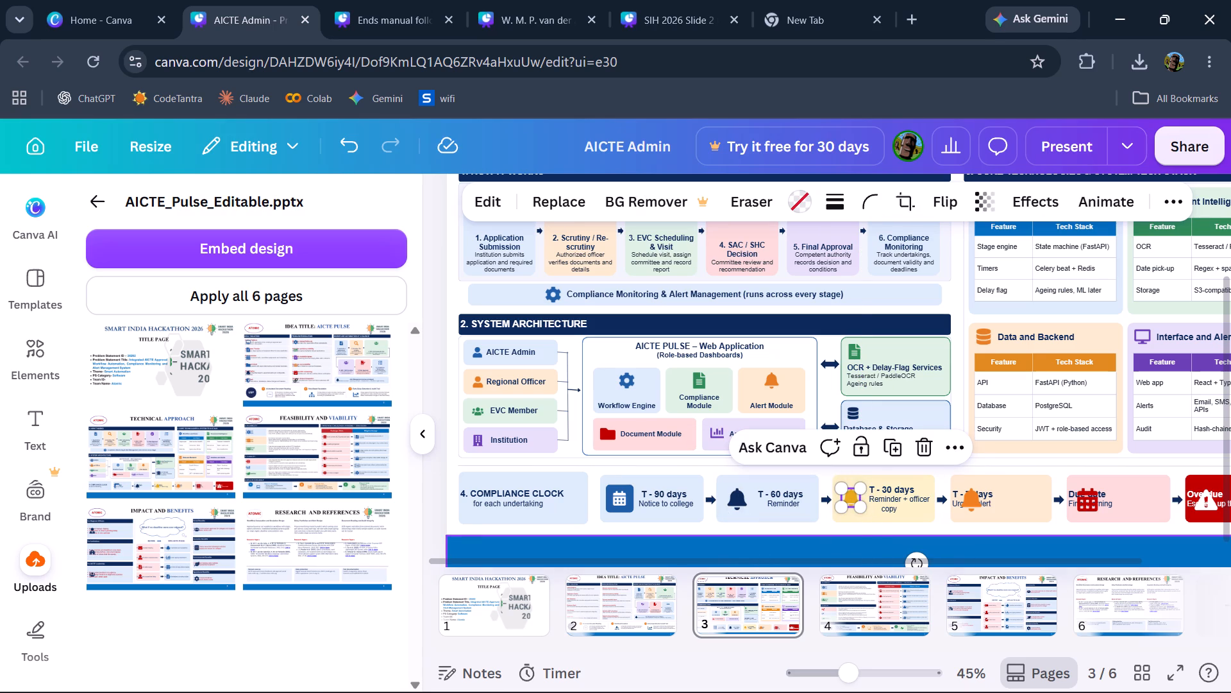
click(958, 544)
Indent the "T - 7 days" heading in the compliance clock row with 14 spaces so it clears the orange bell.
click(1010, 495)
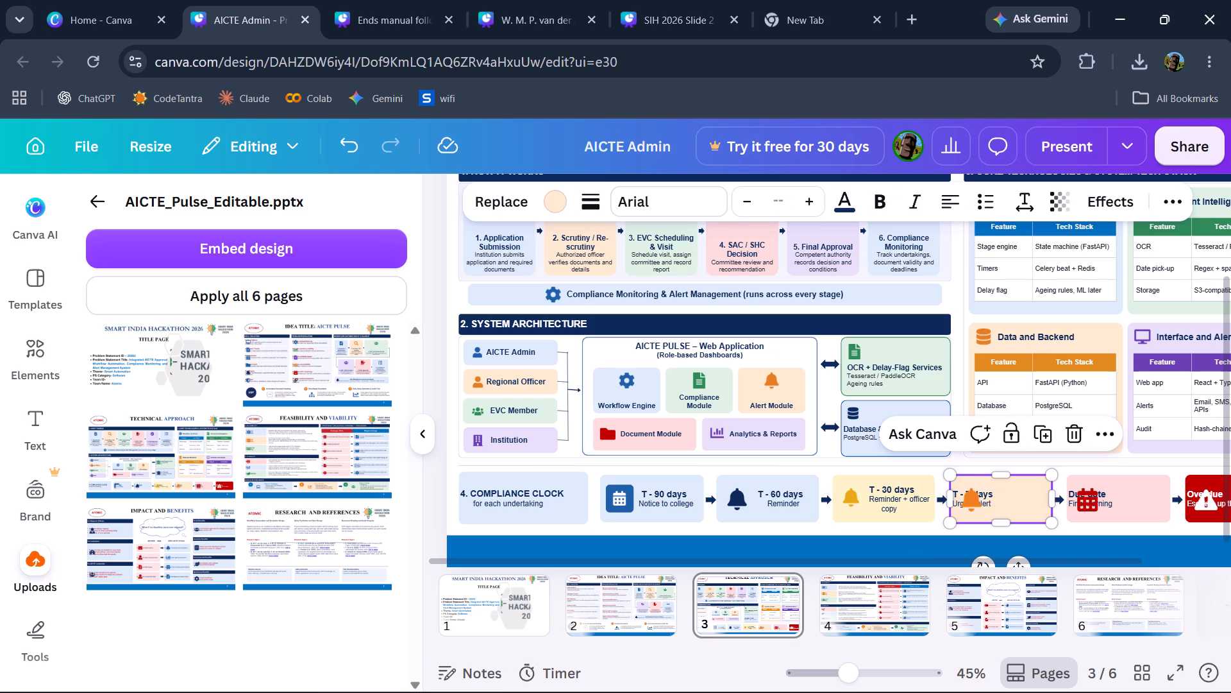
click(1001, 495)
key(Left)
key(Left)
key(Left)
key(Left)
key(Left)
key(Left)
key(Left)
key(Left)
key(Left)
key(Left)
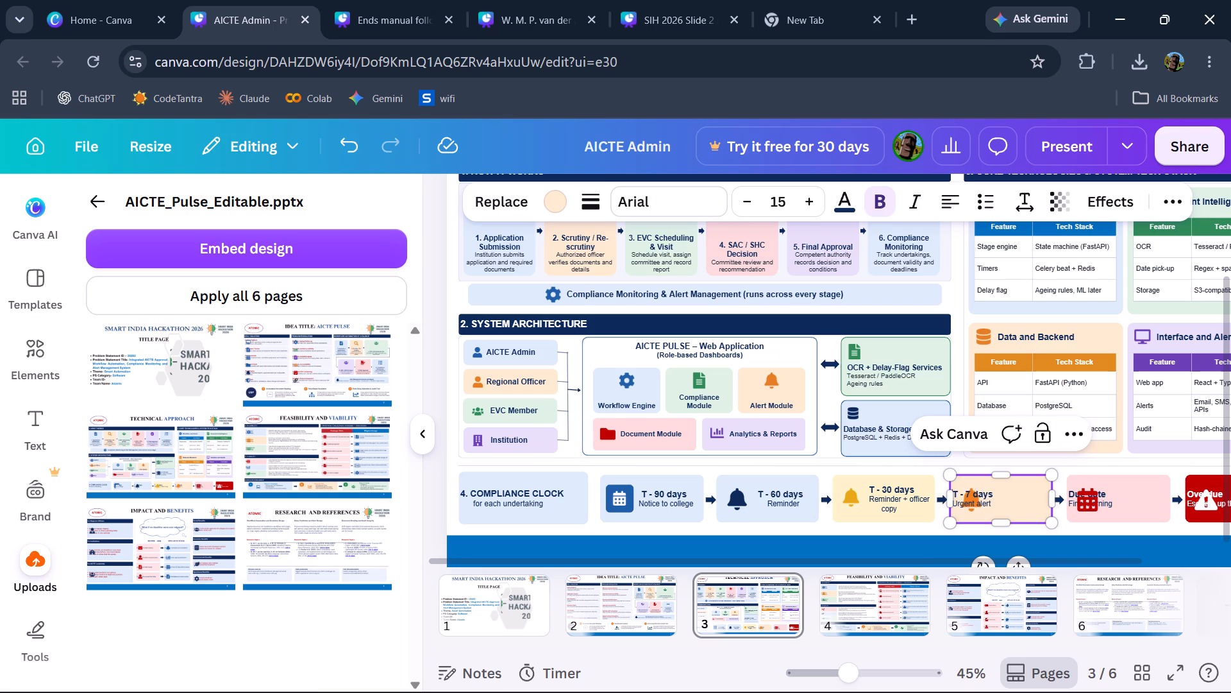
key(space)
key(space)
key(space)
key(space)
key(space)
key(space)
key(space)
key(space)
key(space)
key(space)
key(space)
key(space)
key(space)
key(space)
Indent "Urgent alert" with 19 spaces so it lines up under "T - 7 days" beside the orange bell.
key(Down)
key(Left)
key(Left)
key(Left)
key(Left)
key(Left)
key(Left)
key(Left)
key(Left)
key(Left)
key(Left)
key(Left)
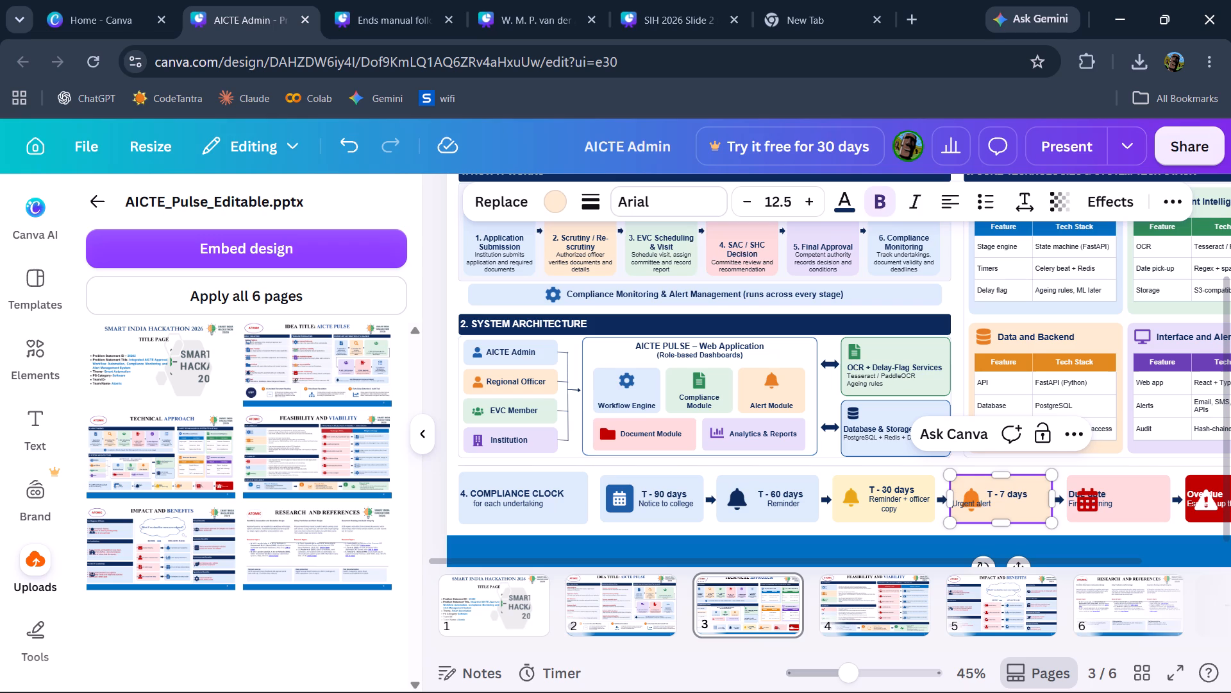
key(space)
key(space)
key(space)
key(space)
key(space)
key(space)
key(space)
key(space)
key(space)
key(space)
key(space)
key(space)
key(space)
key(space)
key(space)
key(space)
key(space)
key(space)
key(space)
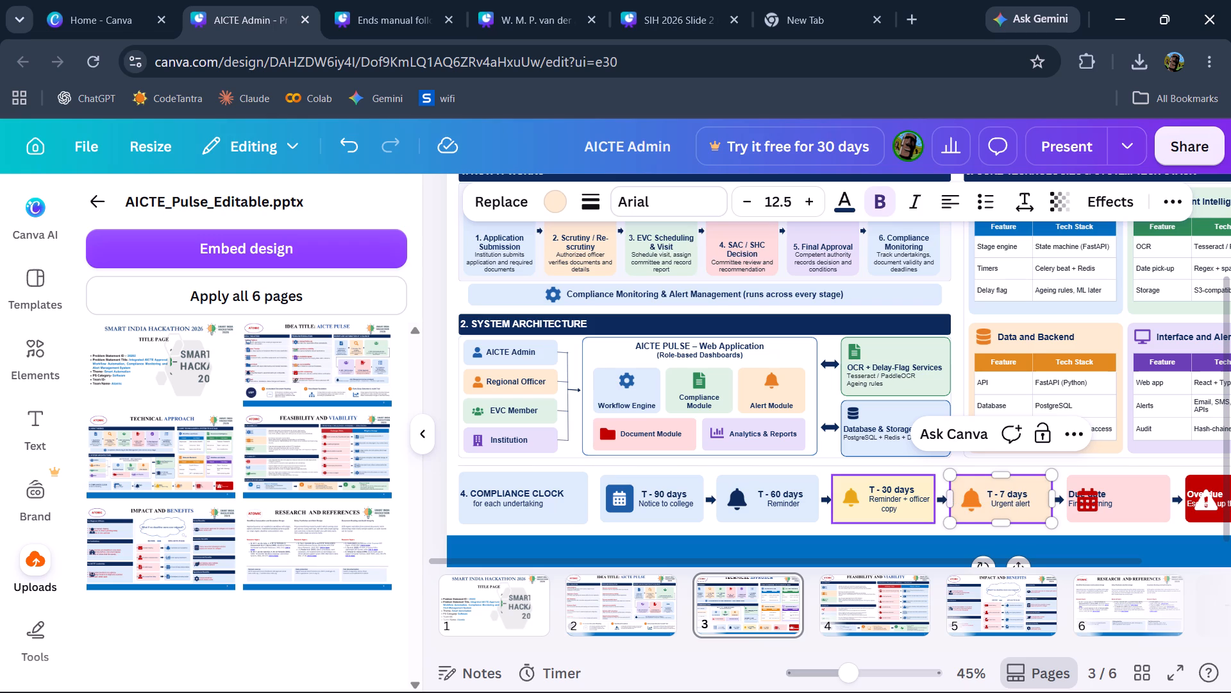
Shrink the orange bell icon slightly in the T - 7 days box.
click(846, 494)
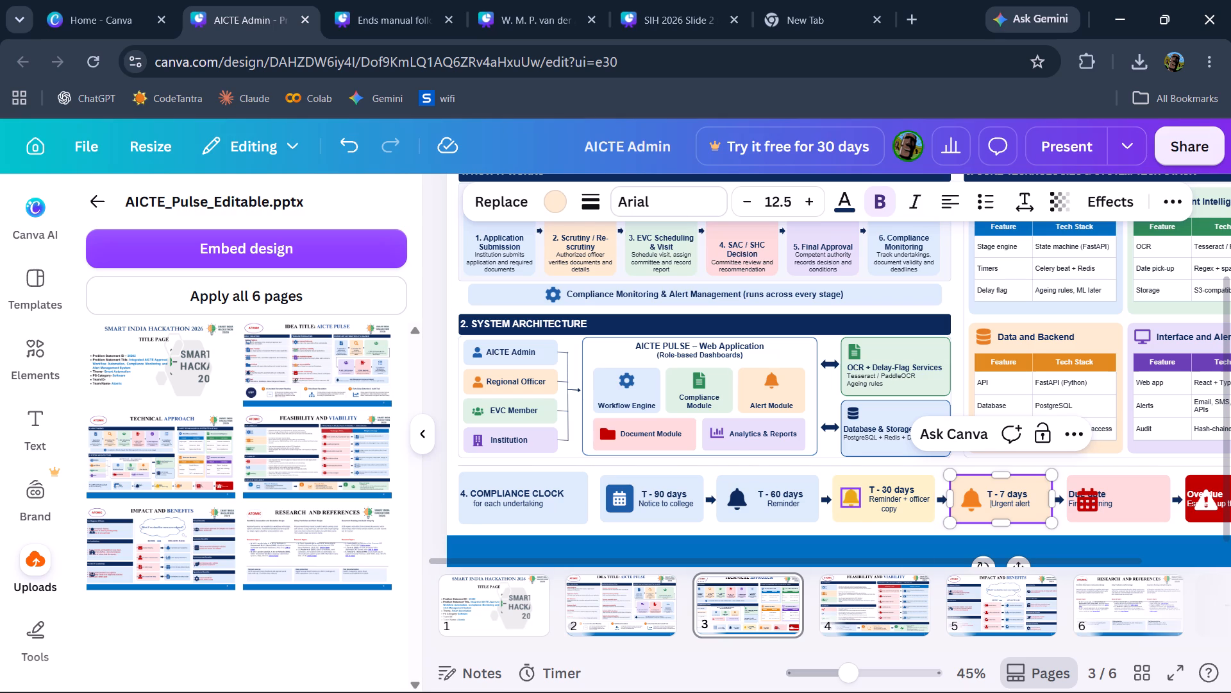
click(970, 502)
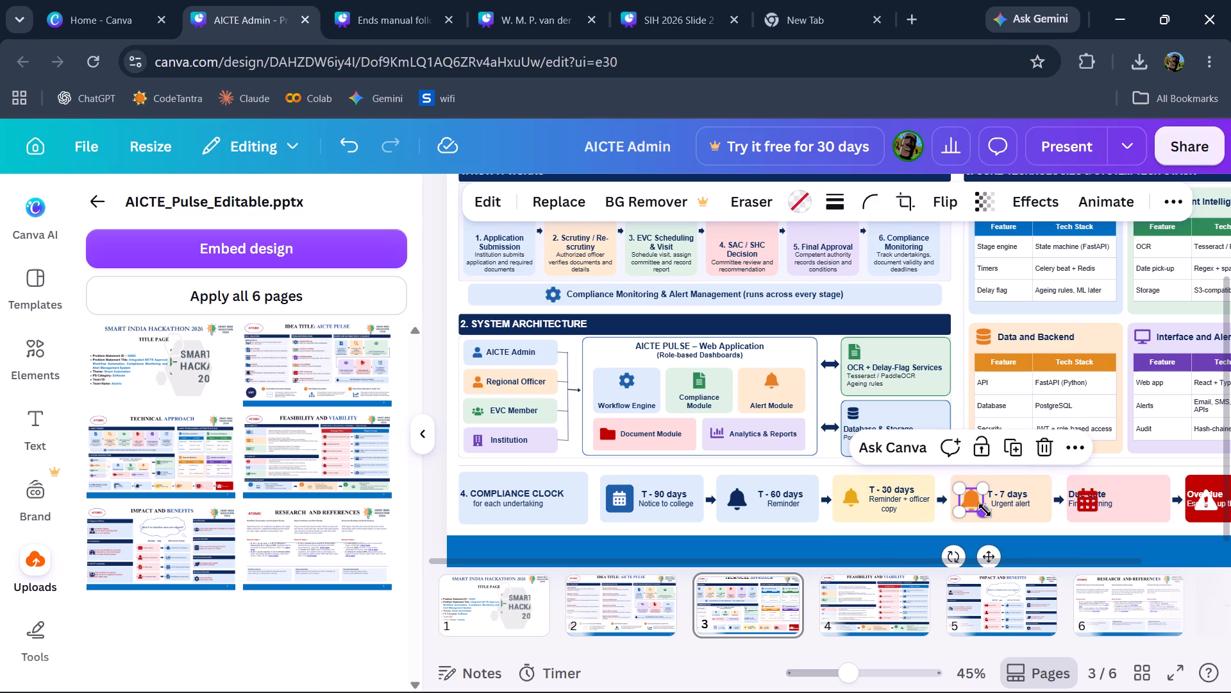
drag(985, 510, 977, 509)
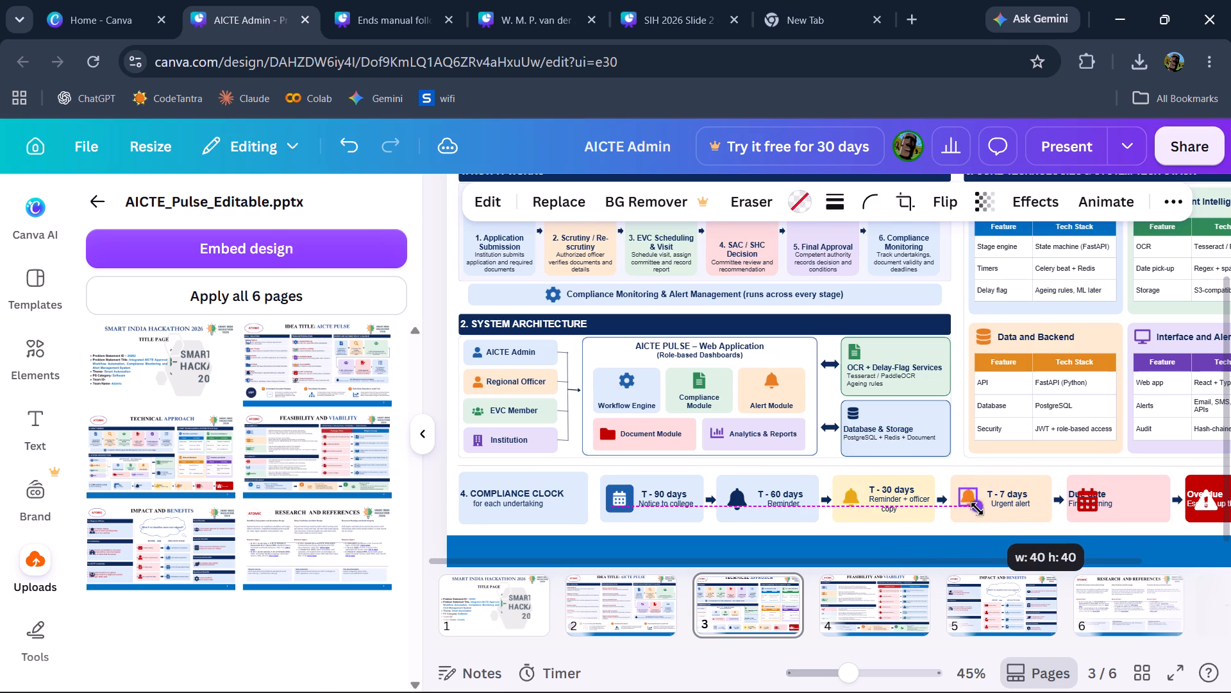
drag(977, 509, 979, 511)
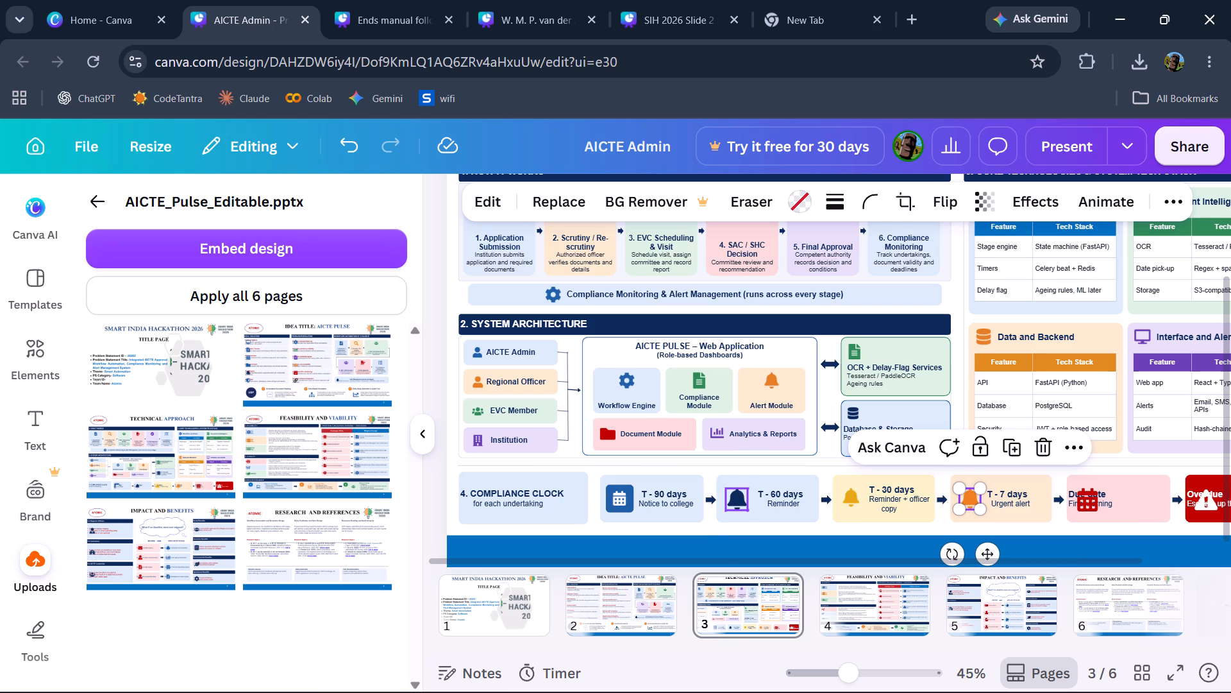
Shrink the navy bell icon slightly in the T - 60 days box.
click(737, 497)
click(746, 510)
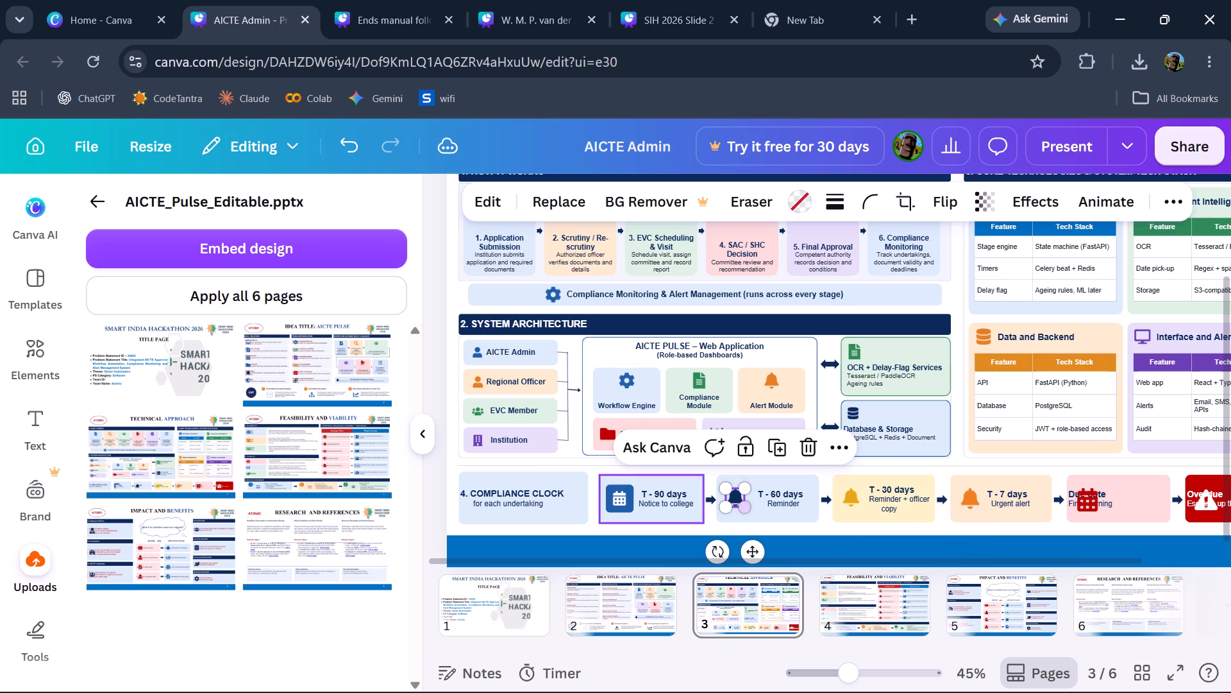
click(536, 512)
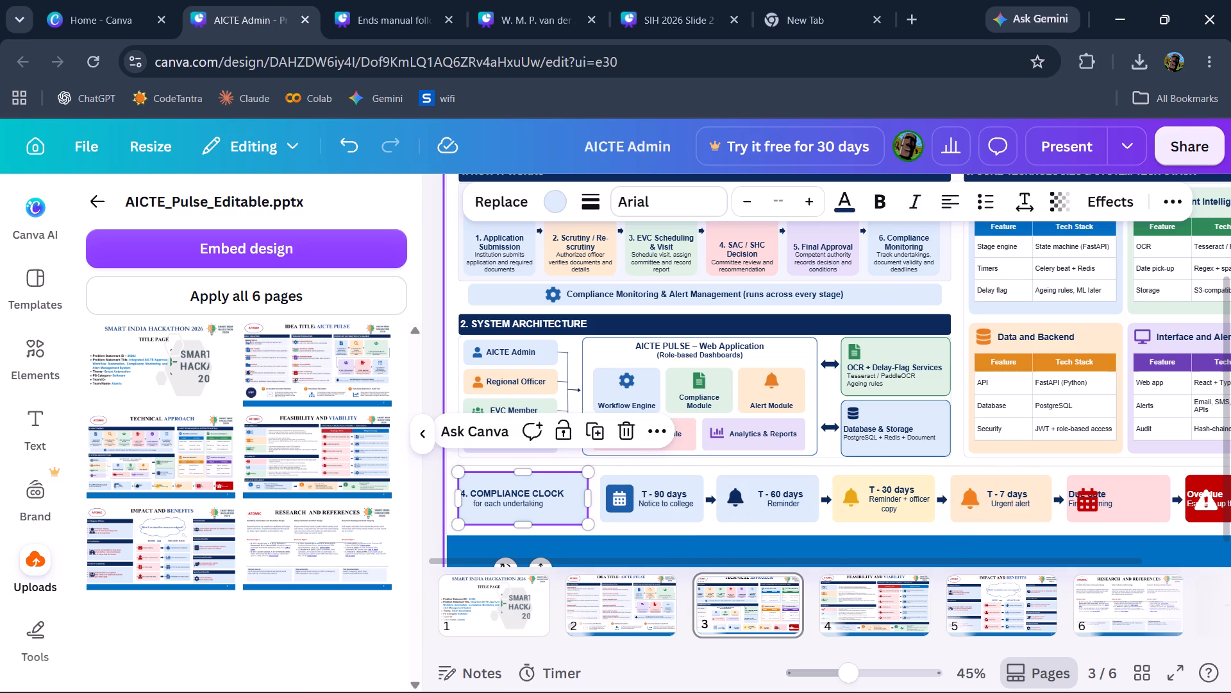
scroll(969, 506, left, 2)
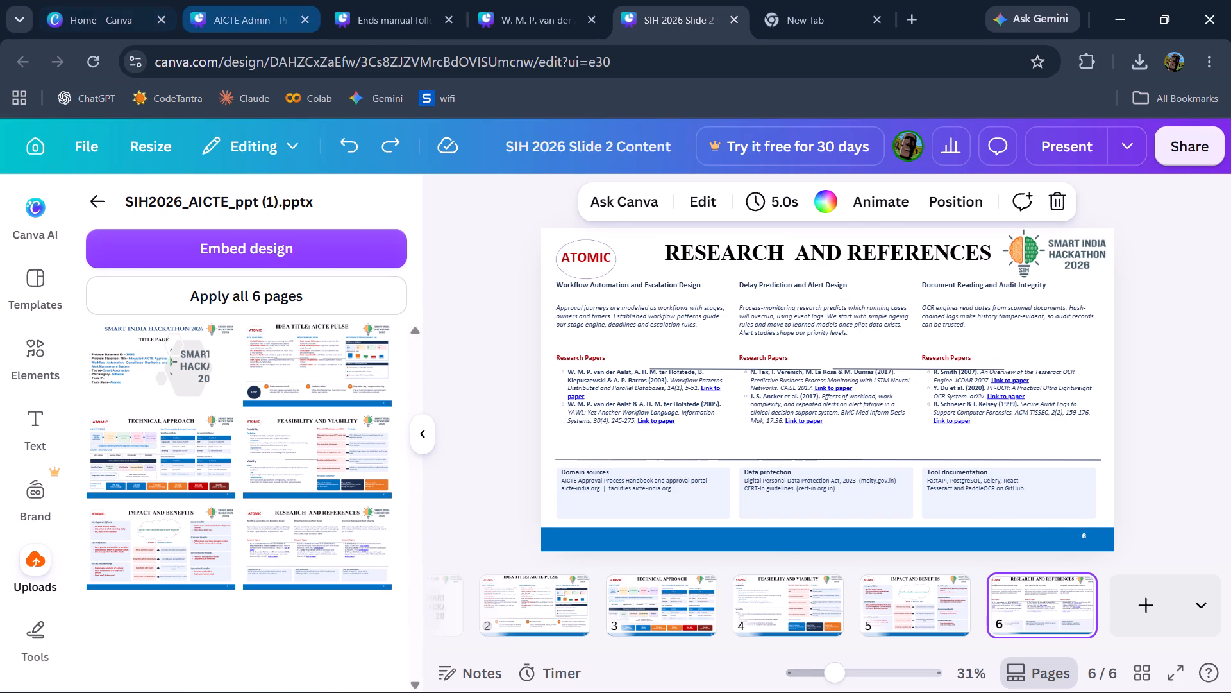
Switch to the AICTE Admin design and shrink the orange bell icon in the T - 7 days box to about 42 by 42.
click(258, 0)
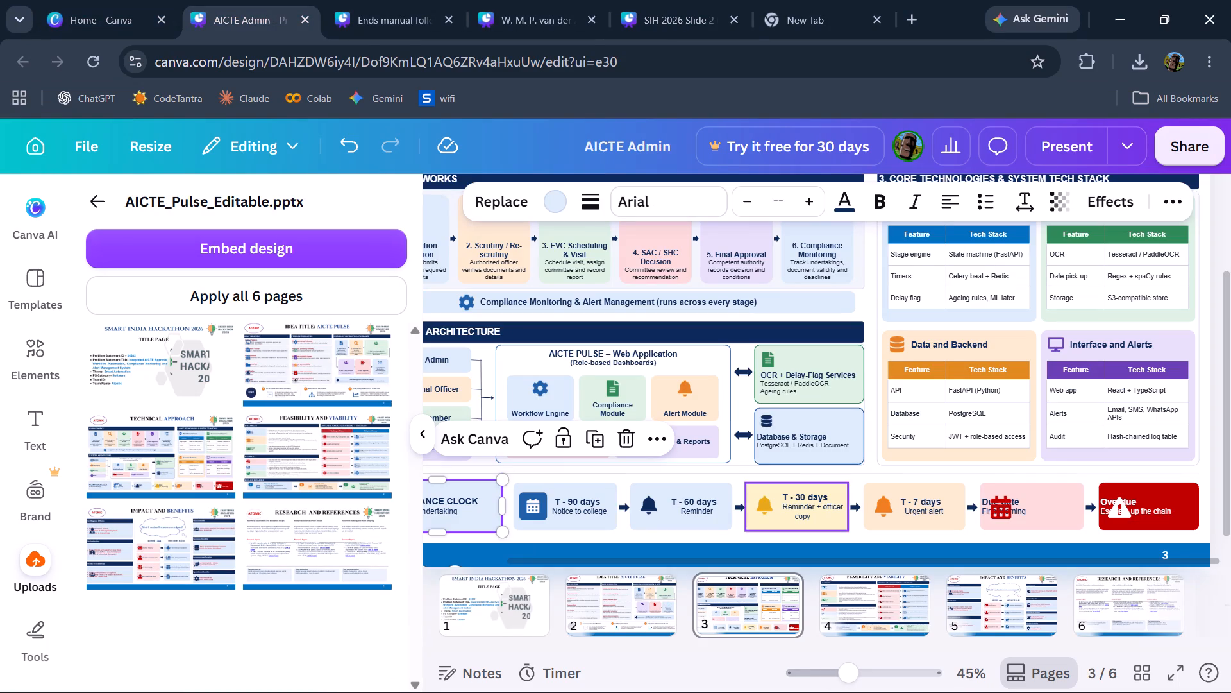
click(887, 513)
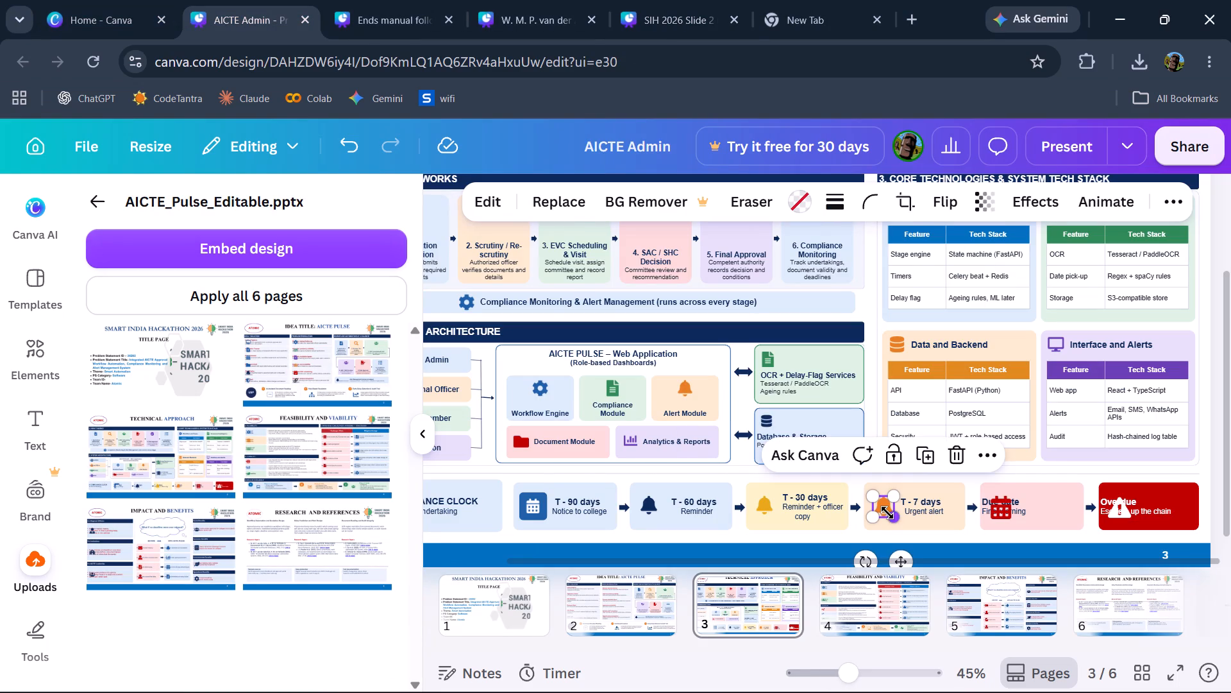
click(892, 517)
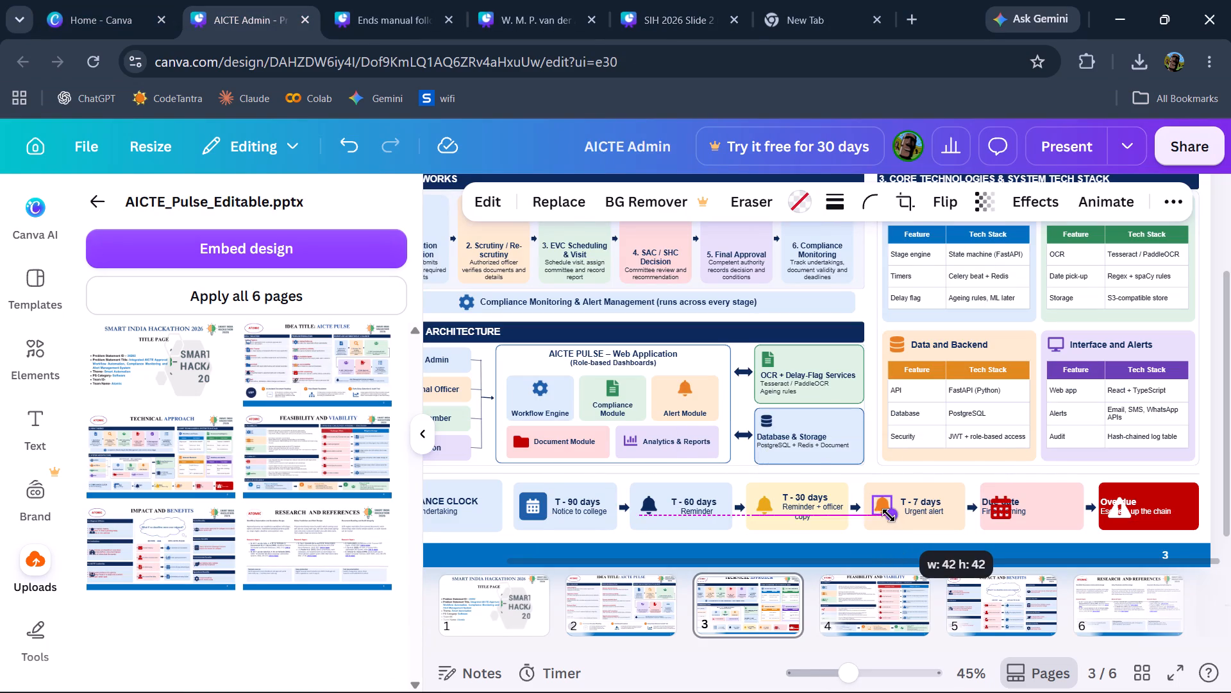
Indent the "Due date" heading with leading spaces so it clears the red calendar icon in its box.
click(1013, 501)
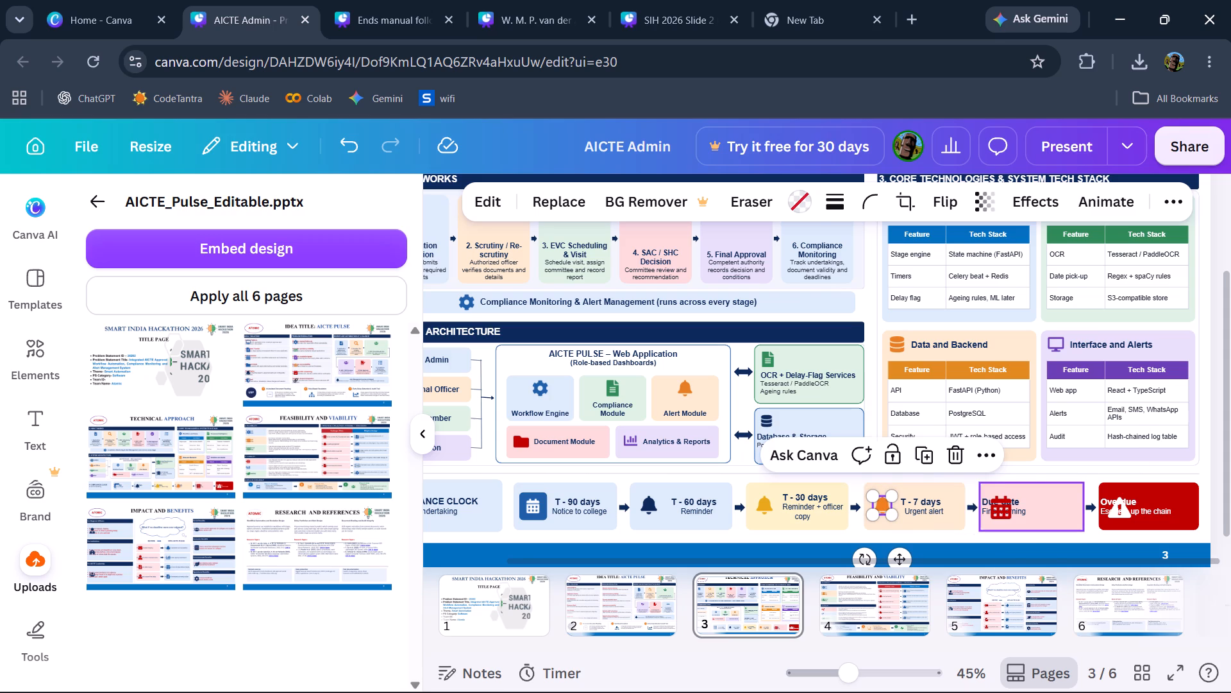
double_click(1023, 501)
click(1023, 501)
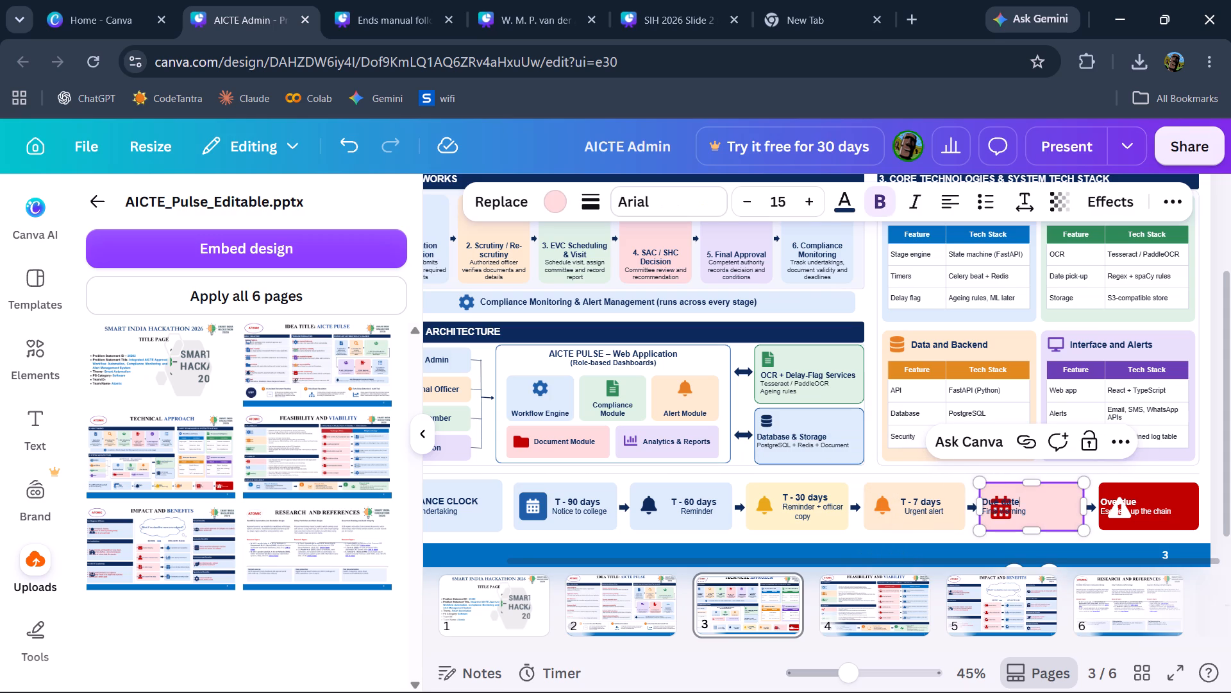
key(Left)
key(Left)
key(Left)
key(Left)
key(Left)
key(Left)
key(Left)
key(Left)
key(Left)
key(Left)
key(space)
key(space)
key(space)
key(space)
key(space)
key(space)
key(space)
key(space)
key(space)
key(space)
key(space)
key(space)
key(space)
key(space)
key(space)
key(space)
key(space)
key(space)
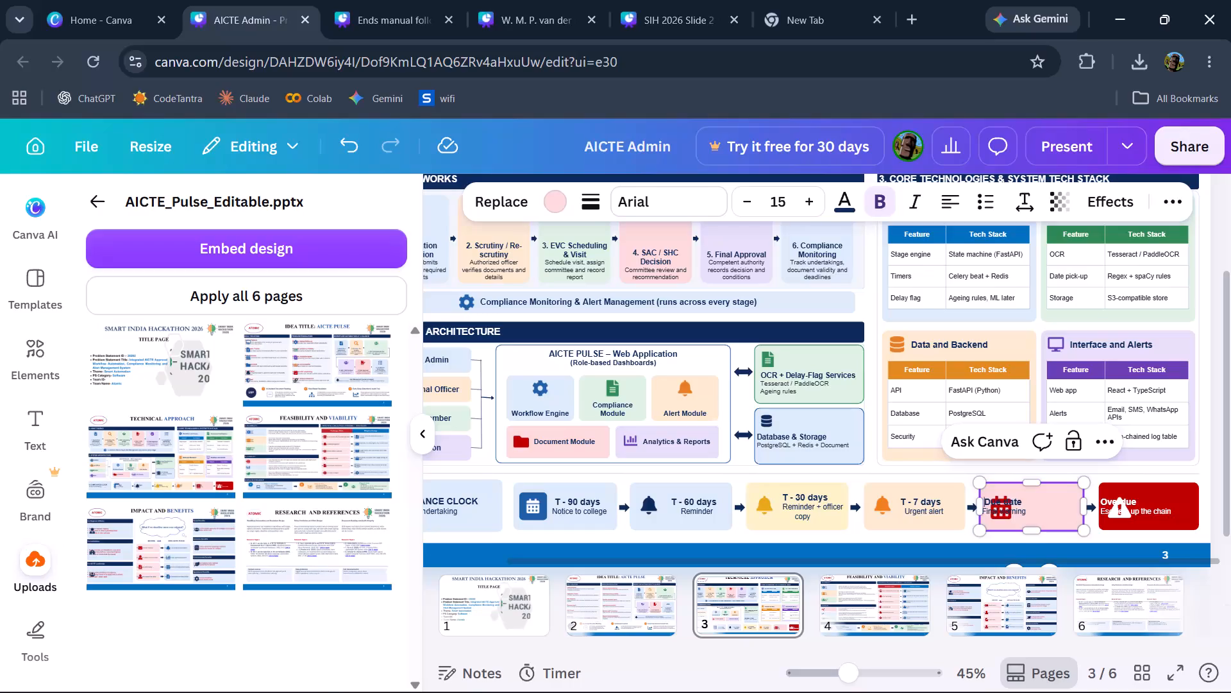
Indent the "Final warning" line with leading spaces so it lines up under the "Due date" heading.
key(Down)
key(Left)
key(Left)
key(Left)
key(Left)
key(Left)
key(Left)
key(Left)
key(Left)
key(Left)
key(Left)
key(Left)
key(Left)
key(Left)
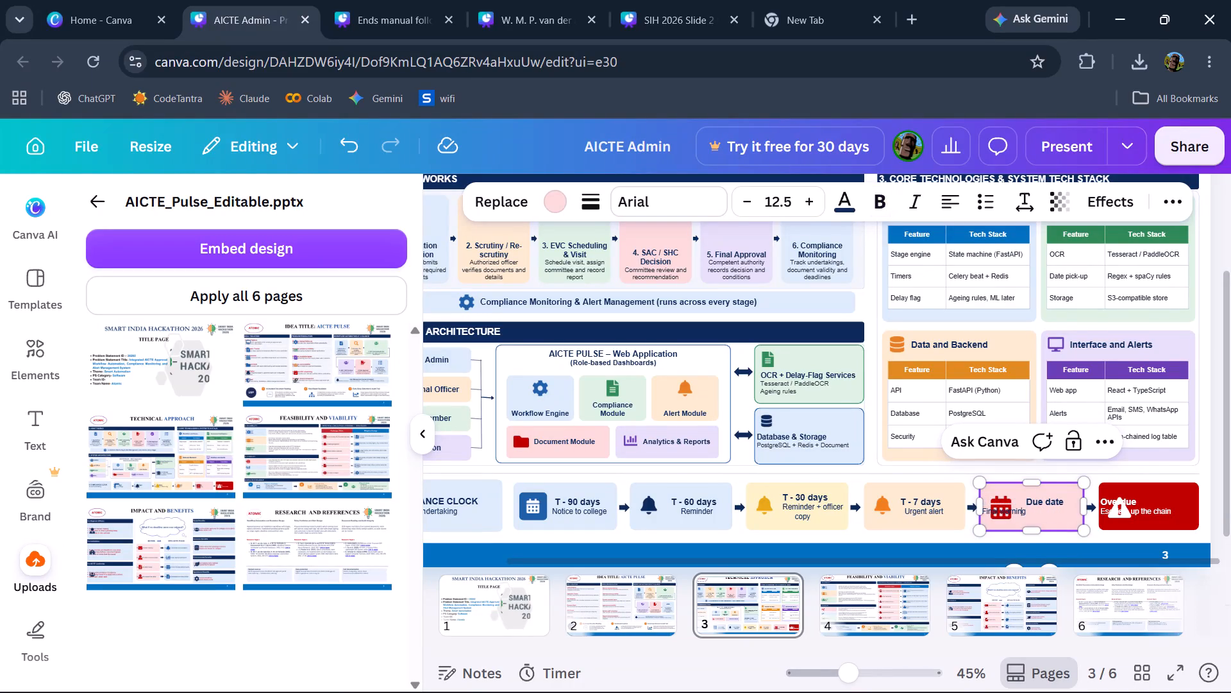
key(space)
key(space)
key(space)
key(space)
key(space)
key(space)
key(space)
key(space)
key(space)
key(space)
key(space)
key(space)
key(space)
key(space)
key(space)
key(space)
key(space)
key(space)
key(space)
key(space)
key(space)
key(space)
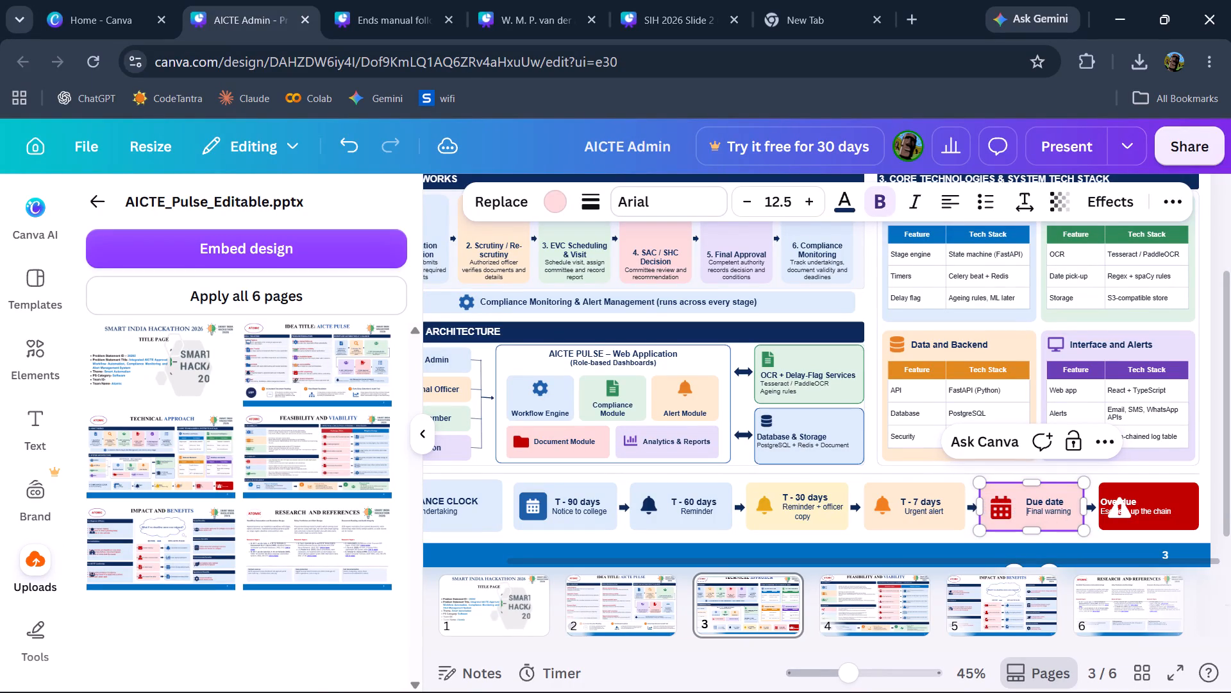
Shrink the red calendar icon slightly in the Due date box.
click(994, 514)
click(996, 513)
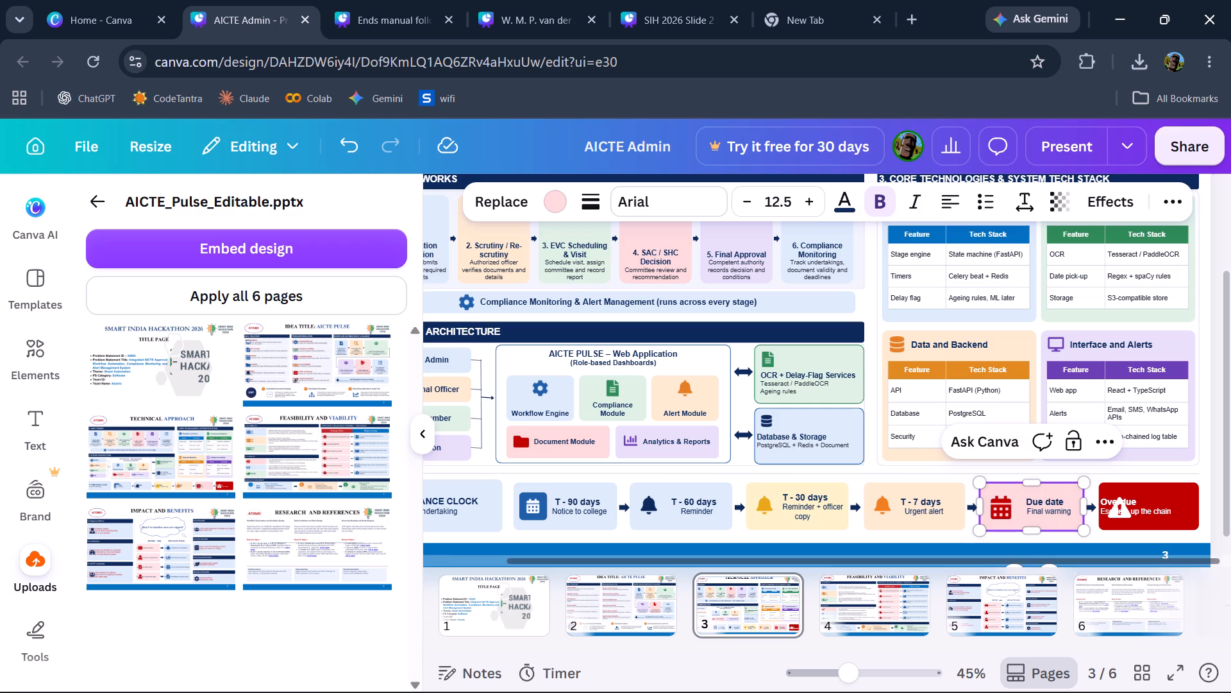
click(1009, 513)
click(1073, 506)
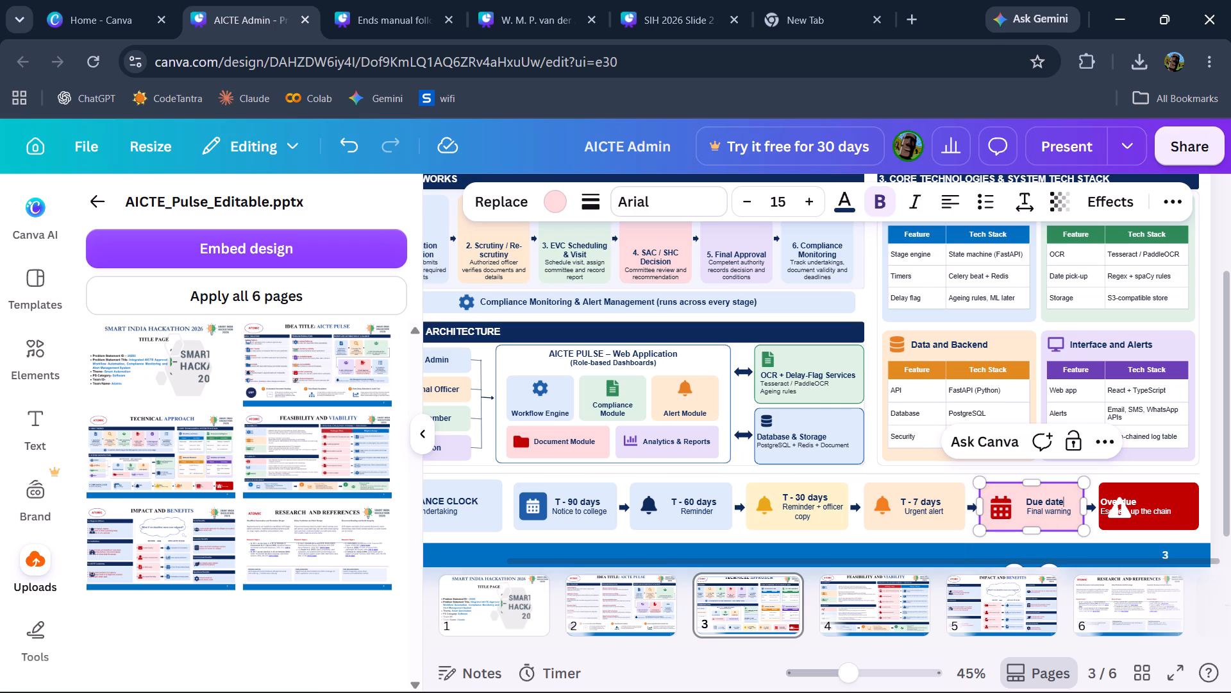
click(998, 514)
click(1041, 505)
click(1003, 517)
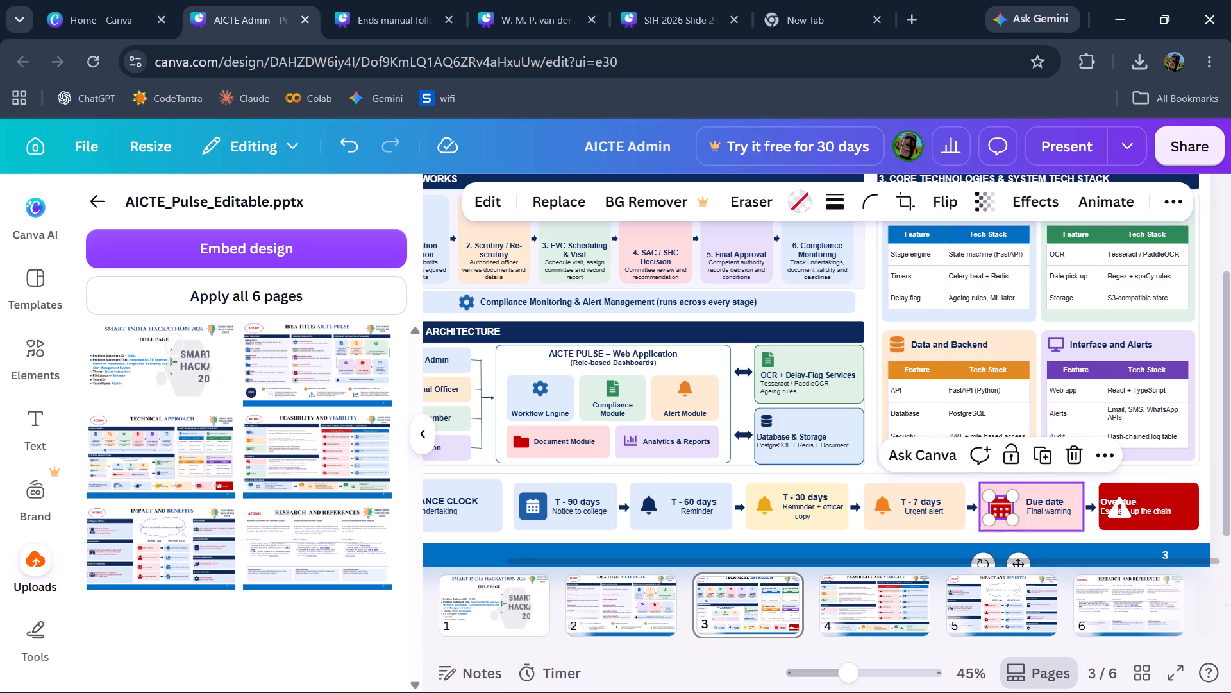
drag(1012, 522, 1004, 522)
Shrink the white warning triangle icon slightly in the red Overdue box.
click(1117, 511)
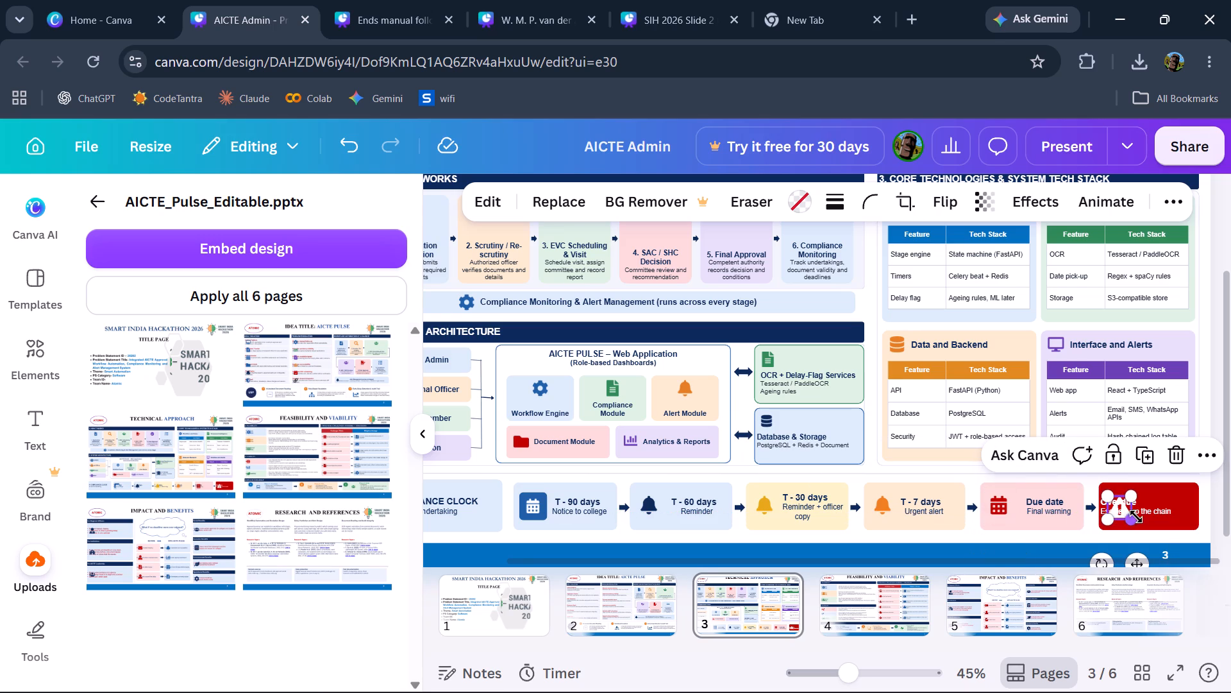
drag(1129, 522, 1123, 520)
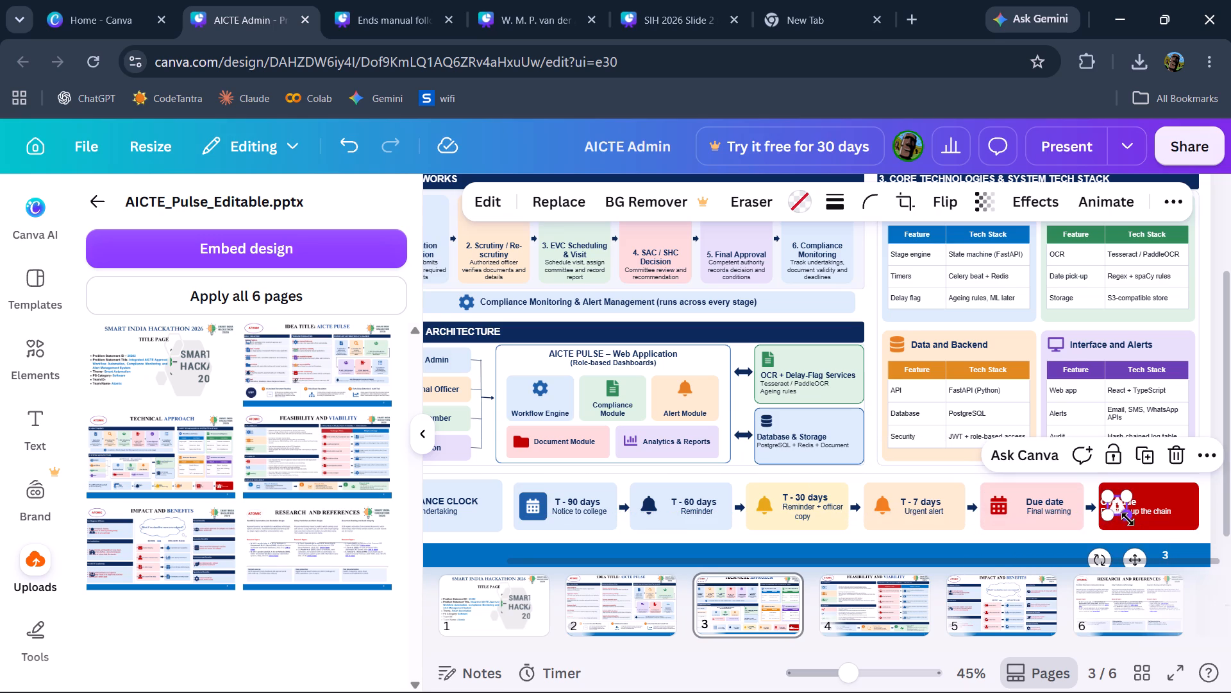
Indent the "Overdue" heading with leading spaces so it clears the warning triangle icon.
click(1152, 515)
double_click(1139, 501)
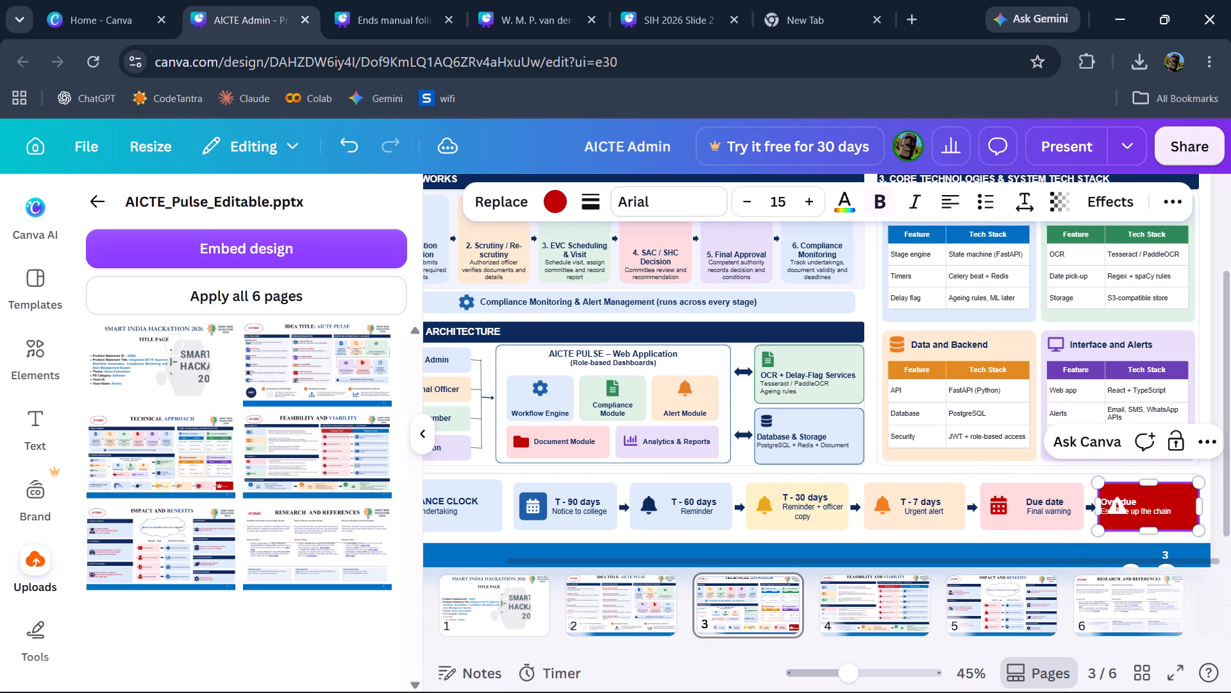
key(Left)
key(Left)
key(Left)
key(Left)
key(Left)
key(Left)
key(Left)
key(Left)
key(Left)
key(space)
key(space)
key(space)
key(space)
key(space)
key(space)
key(space)
key(space)
key(space)
key(space)
key(space)
key(space)
key(space)
key(space)
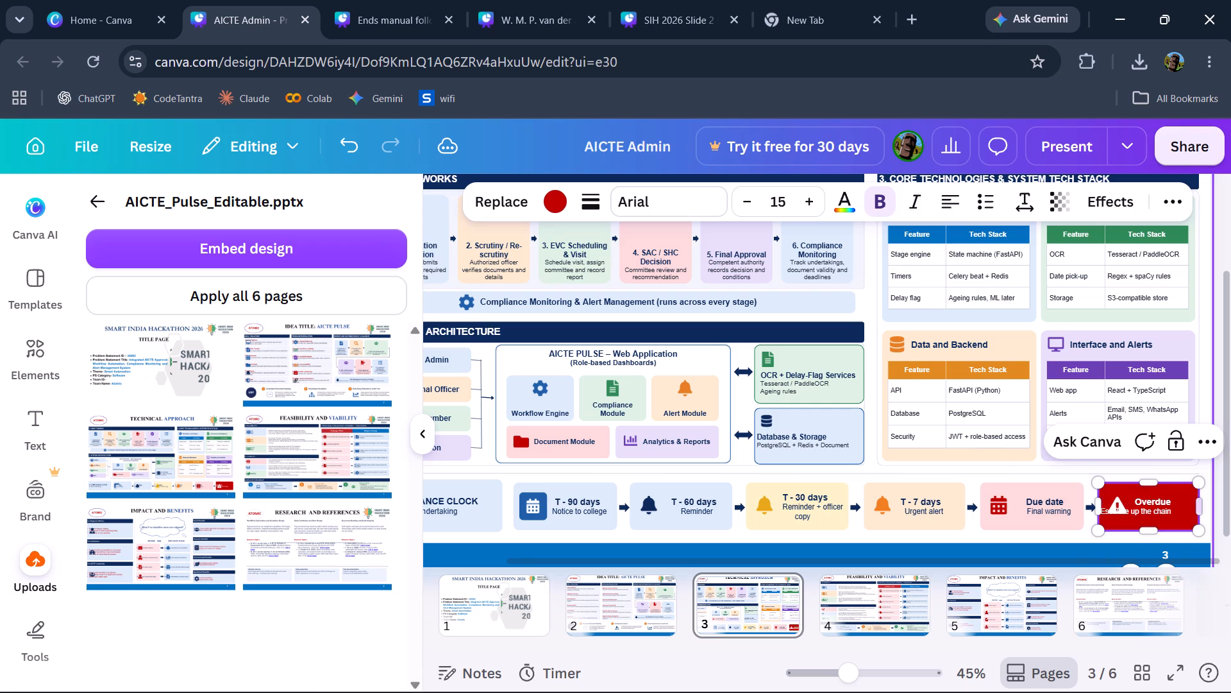
Indent the "Escalate up the chain" line with leading spaces so it lines up under the "Overdue" heading.
click(1175, 509)
key(Left)
key(Left)
key(Left)
key(Left)
key(Left)
key(Left)
key(Left)
key(Left)
key(Left)
key(Left)
key(Left)
key(Left)
key(Left)
key(Left)
key(Left)
key(Left)
key(Left)
key(Left)
key(Left)
key(Left)
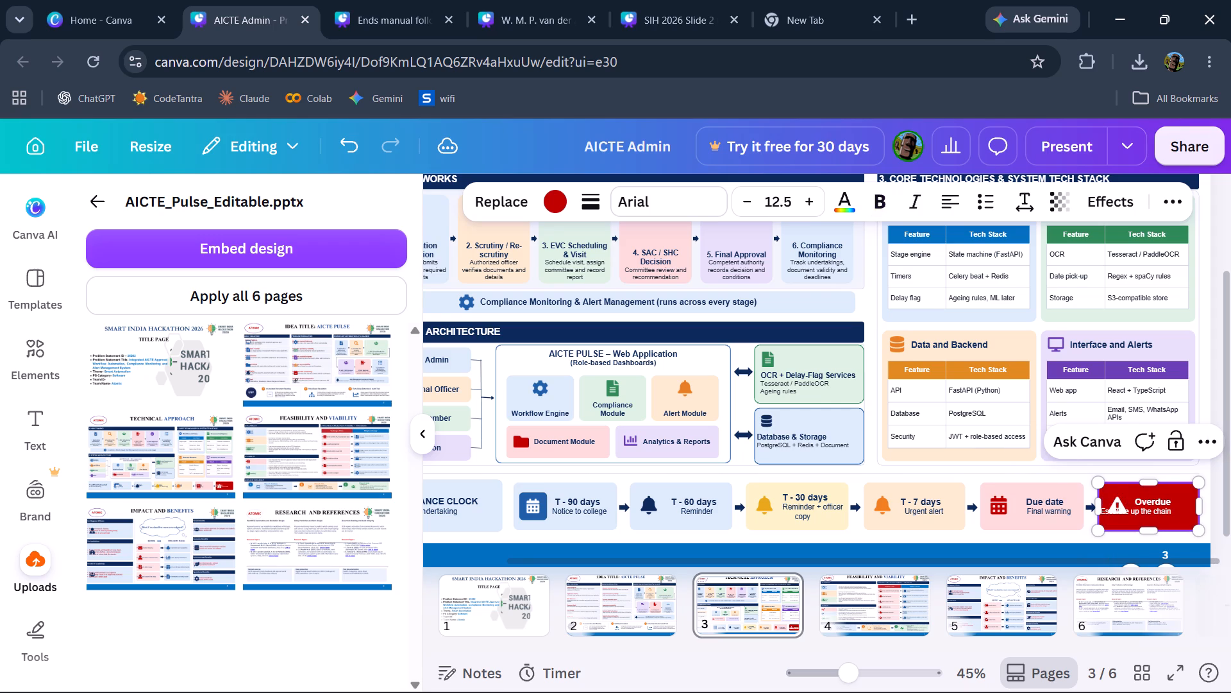
key(space)
key(Down)
key(Left)
key(Left)
key(Left)
key(Left)
key(Left)
key(Left)
key(Left)
key(Left)
key(Left)
key(Left)
key(Left)
key(Left)
key(Left)
key(Left)
key(Left)
key(Left)
key(Left)
key(Left)
key(Left)
key(Left)
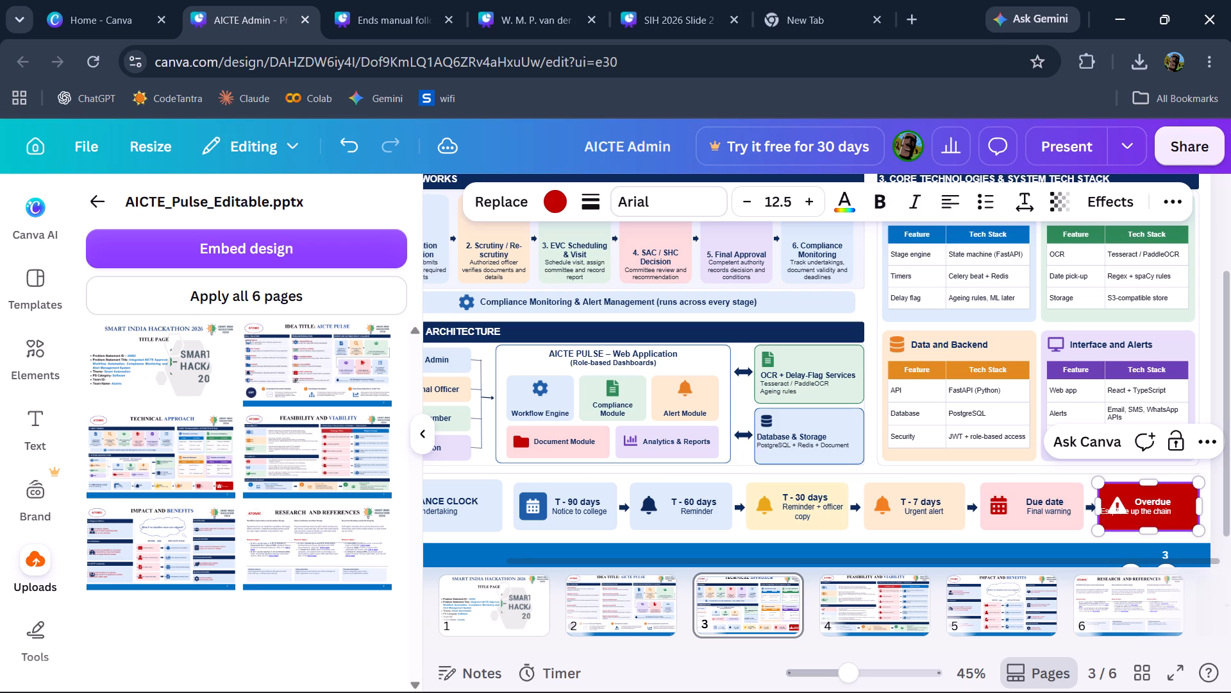
key(Left)
key(space)
key(space)
key(space)
key(space)
key(space)
key(space)
key(space)
key(space)
key(space)
key(space)
key(space)
key(space)
key(space)
key(space)
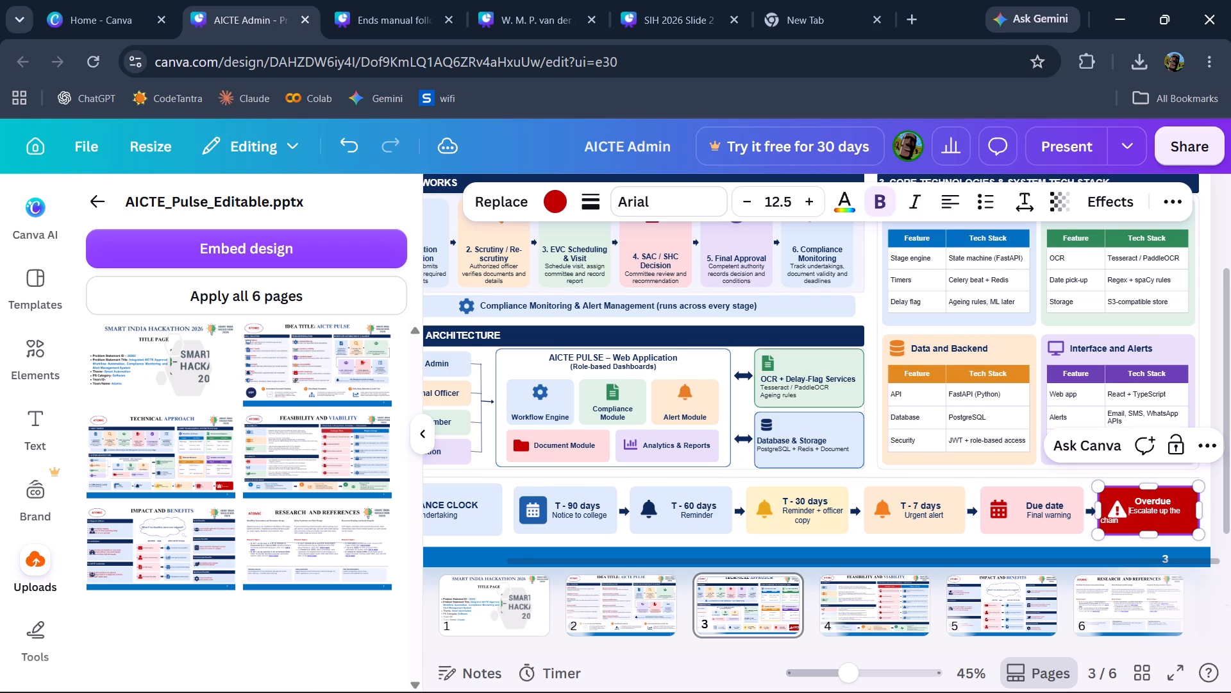
key(space)
key(space)
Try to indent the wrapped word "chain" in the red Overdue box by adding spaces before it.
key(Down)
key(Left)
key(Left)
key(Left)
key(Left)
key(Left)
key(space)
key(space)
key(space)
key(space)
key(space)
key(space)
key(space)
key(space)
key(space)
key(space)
Delete the wrapped word "chain" and re-enter it on its own line, indented with spaces under "Escalate up the".
key(Right)
key(Right)
key(Right)
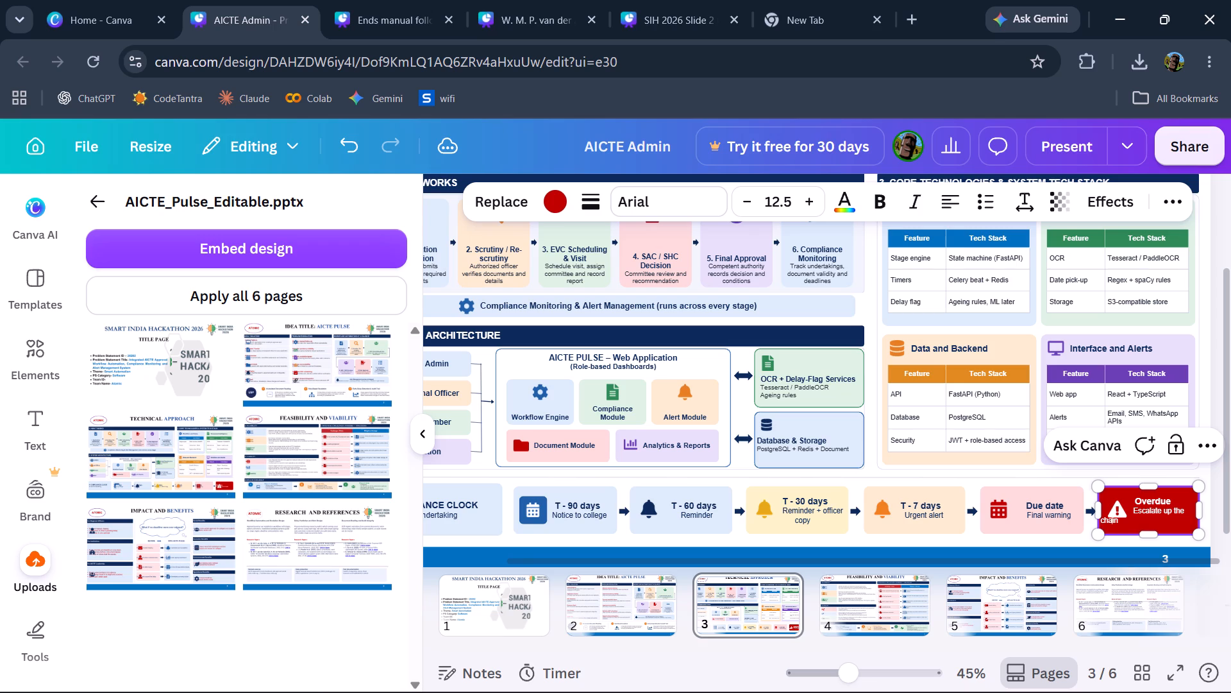
key(Right)
key(Right)
key(BackSpace)
key(BackSpace)
key(BackSpace)
key(BackSpace)
key(BackSpace)
key(BackSpace)
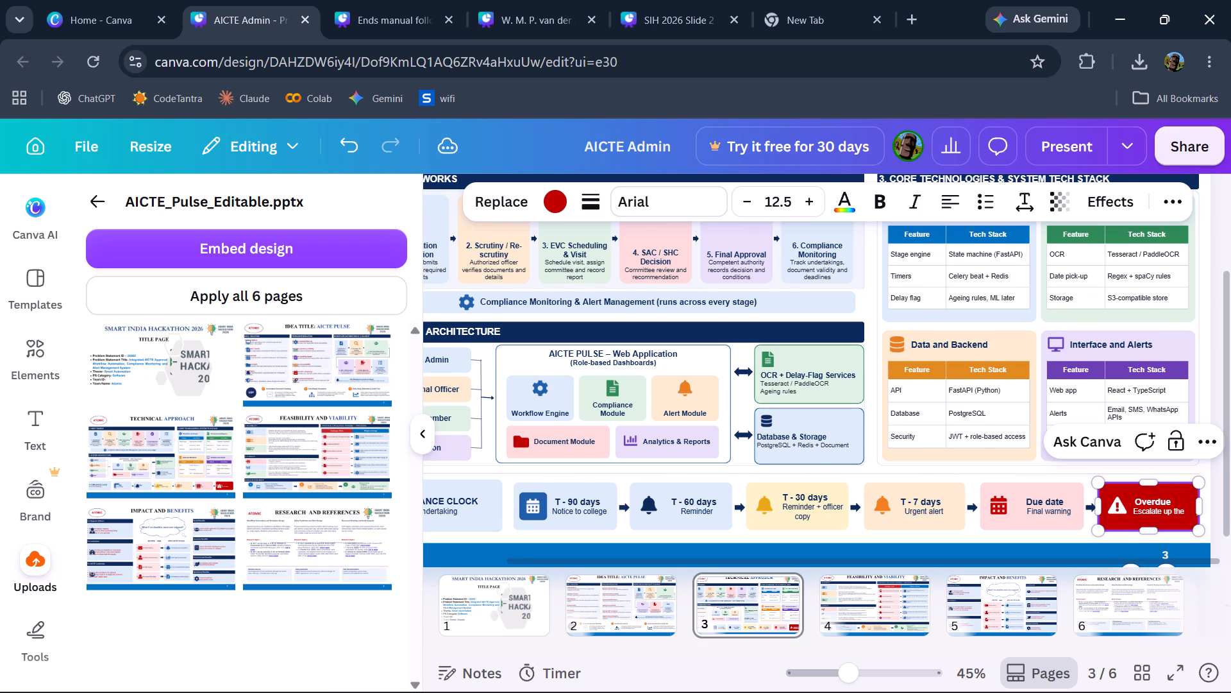
click(1185, 512)
key(Return)
key(space)
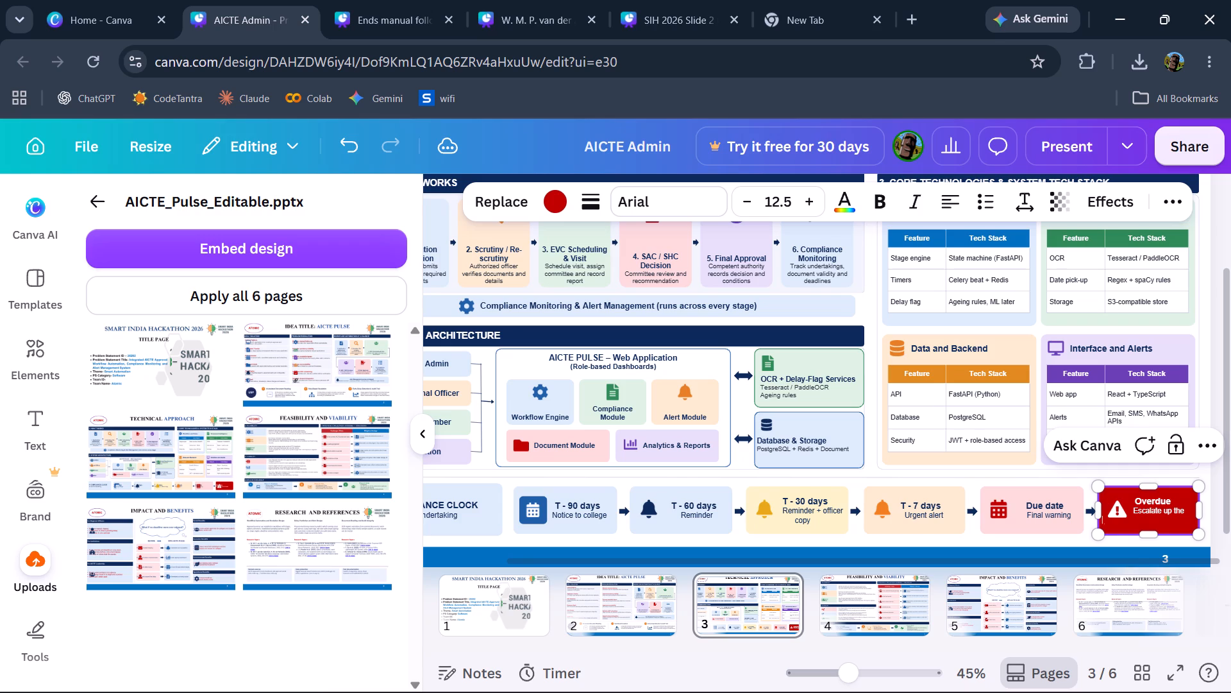
key(space)
key(space)
key(space)
text(chain)
Shrink the white warning triangle icon in the red Overdue box slightly more.
click(1123, 517)
click(1024, 516)
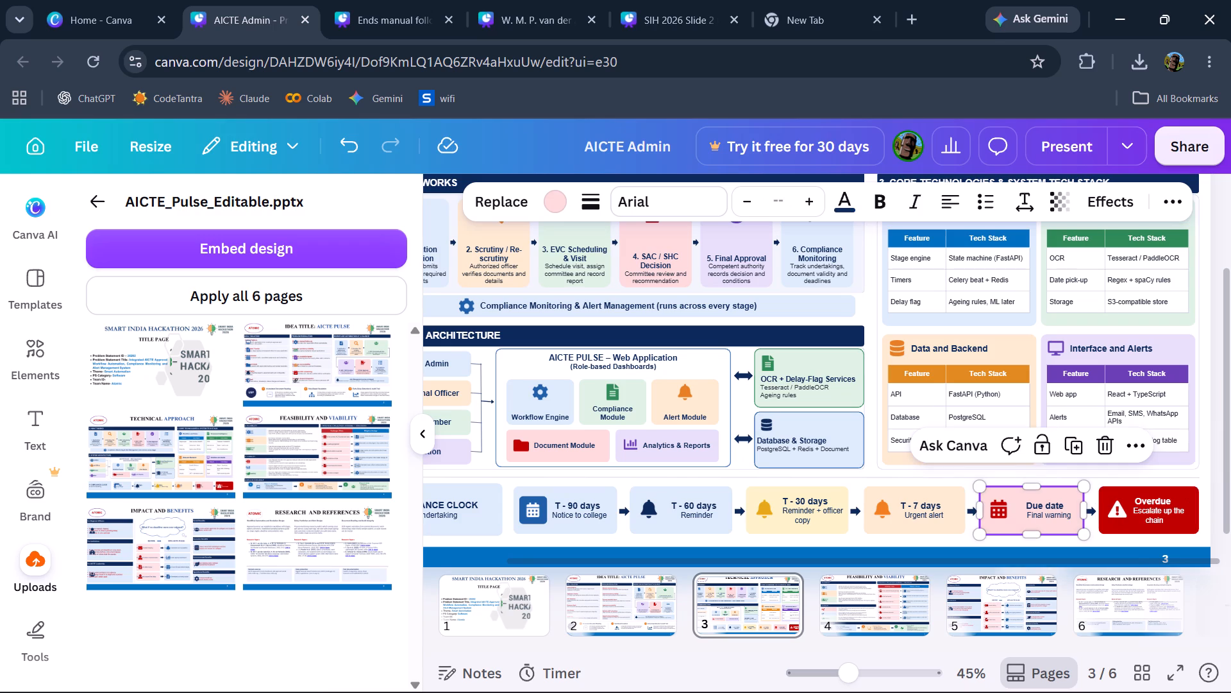
click(1114, 515)
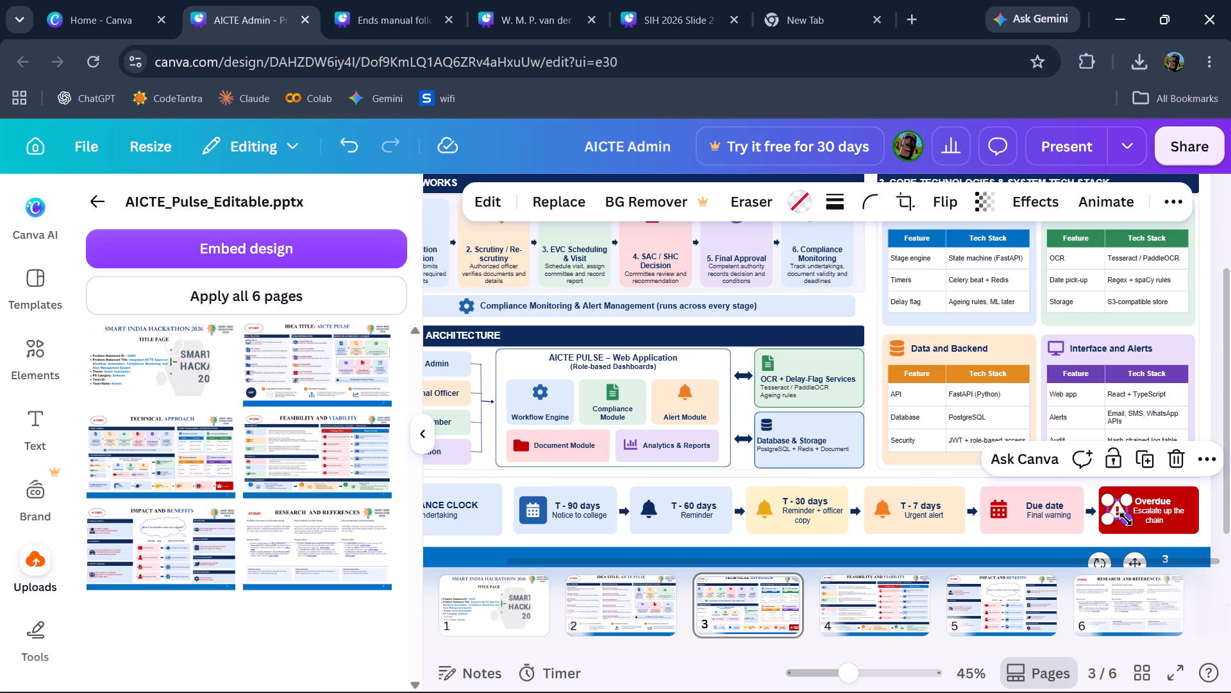
click(1126, 519)
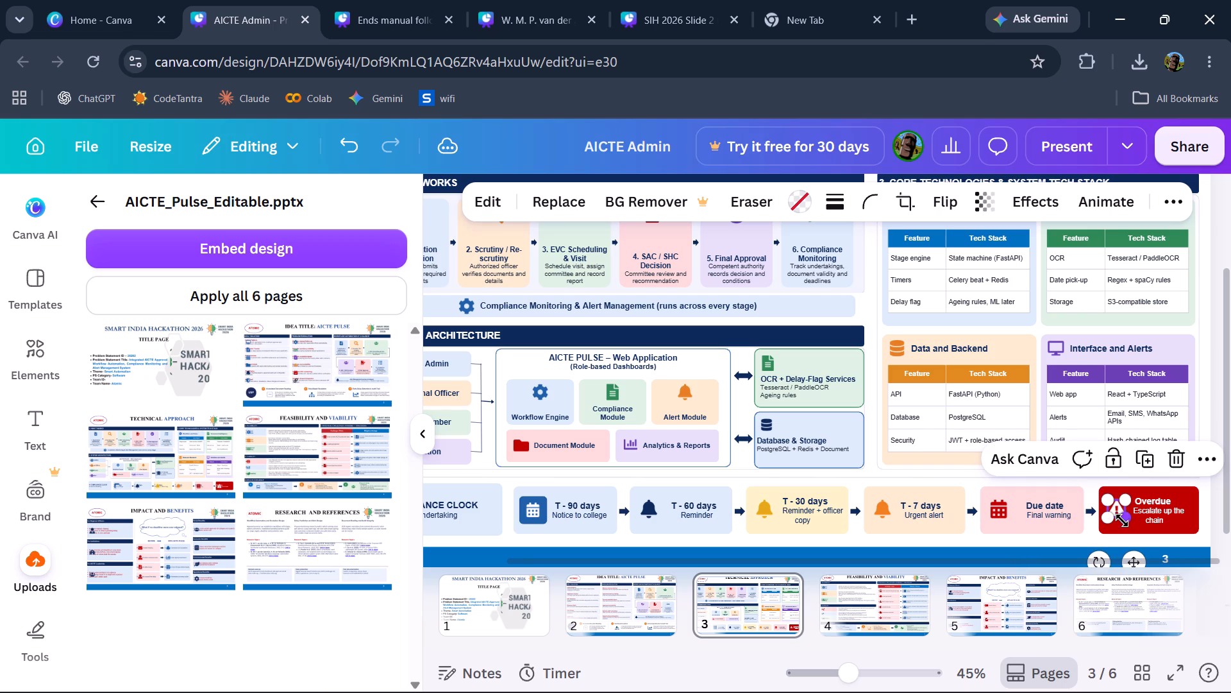
Preview page 3, Technical Approach, in full-screen presentation mode and return to editing.
click(1074, 138)
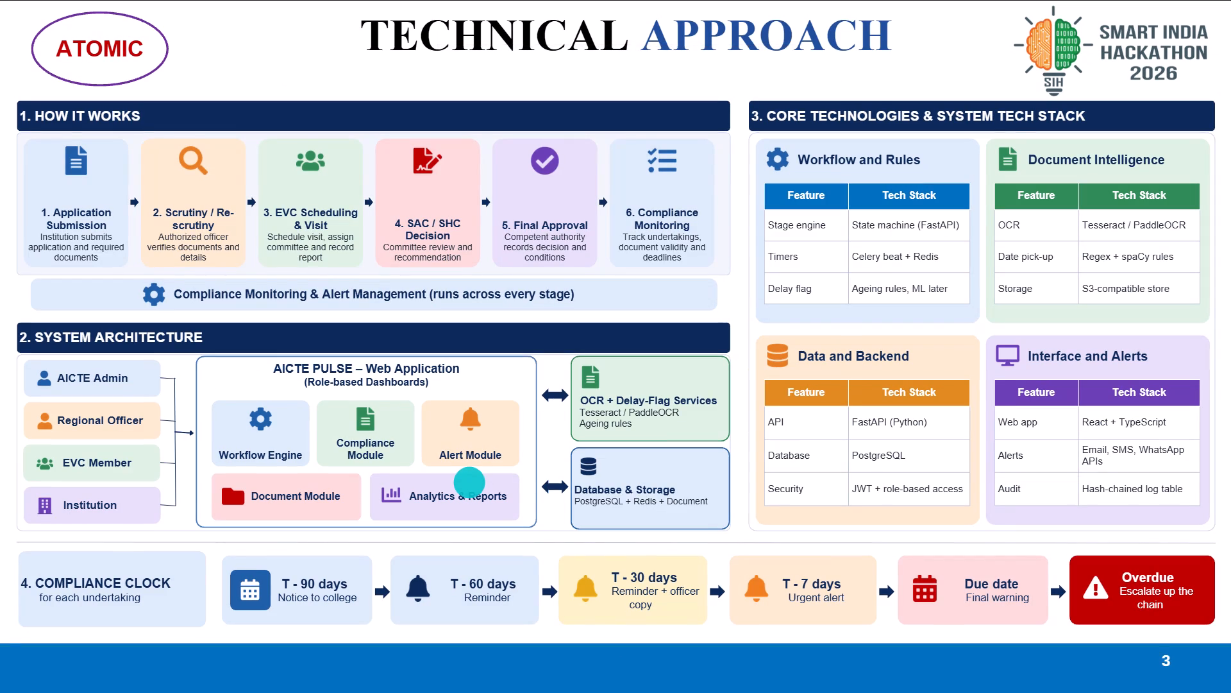
key(Escape)
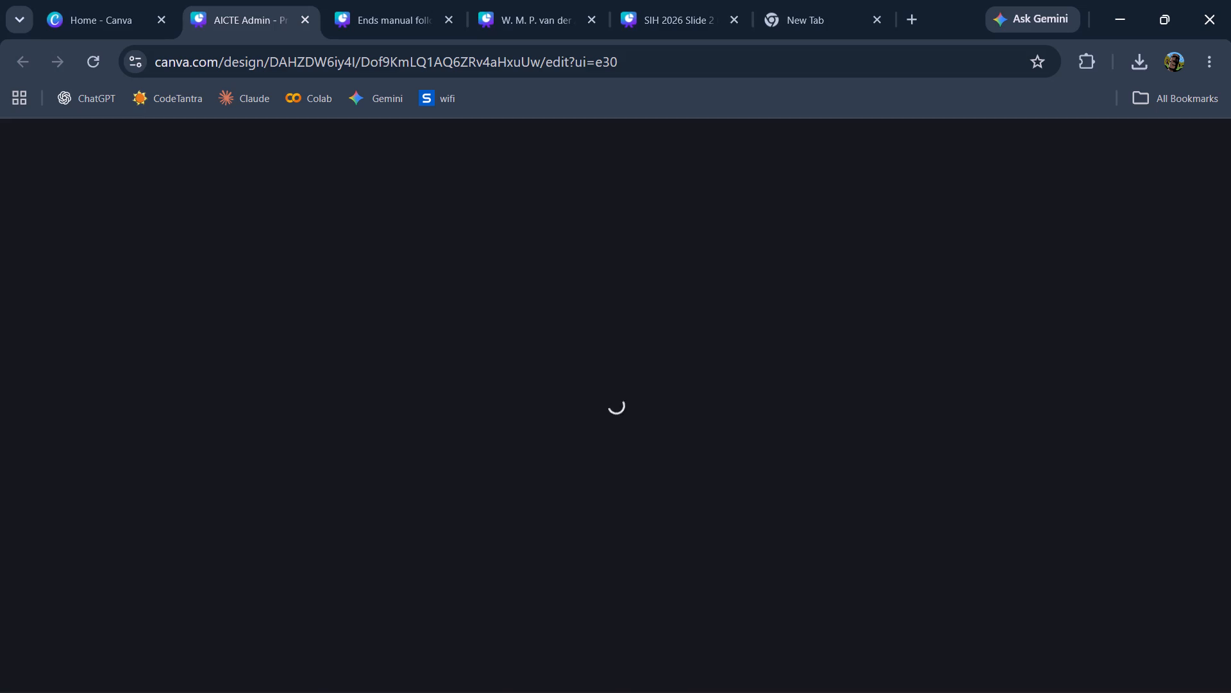
key(Right)
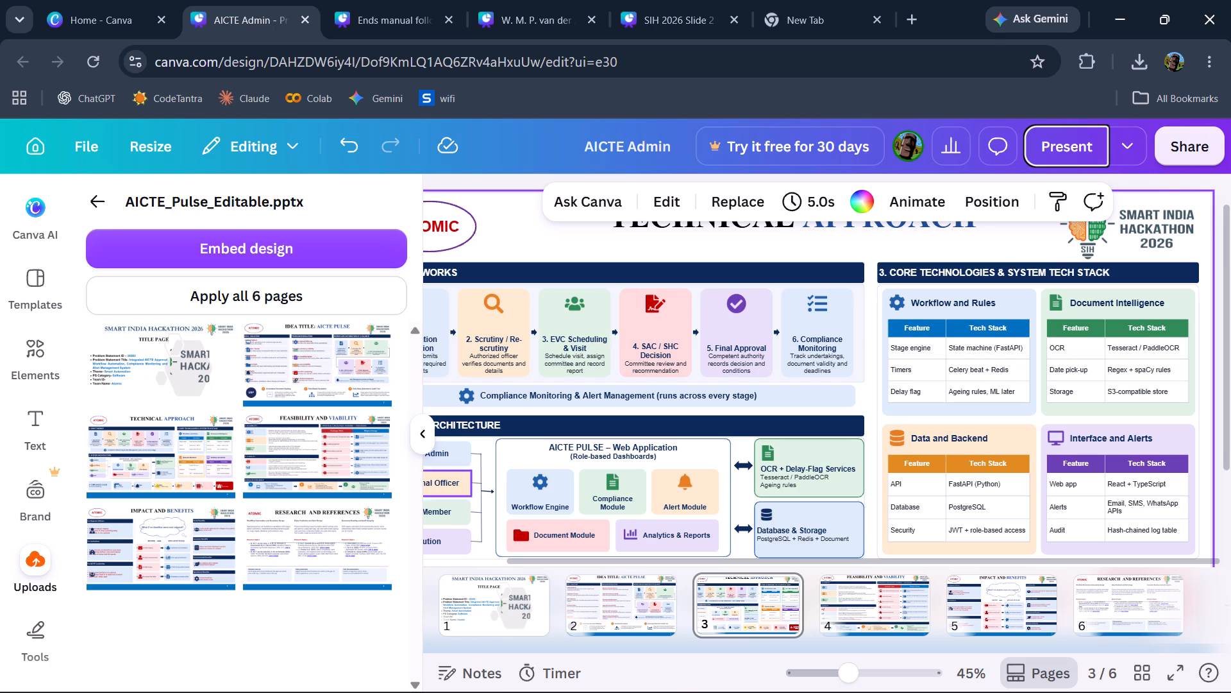
Open page 4, Feasibility and Viability, with the uploads side panel collapsed.
click(852, 600)
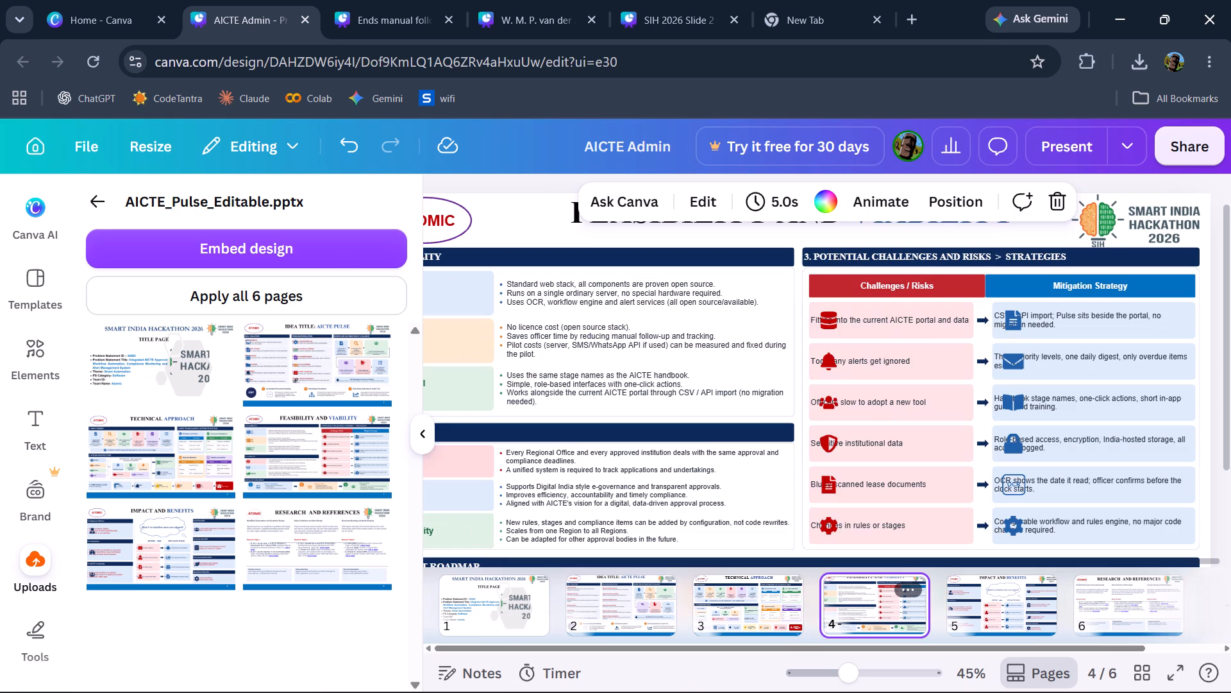
click(426, 422)
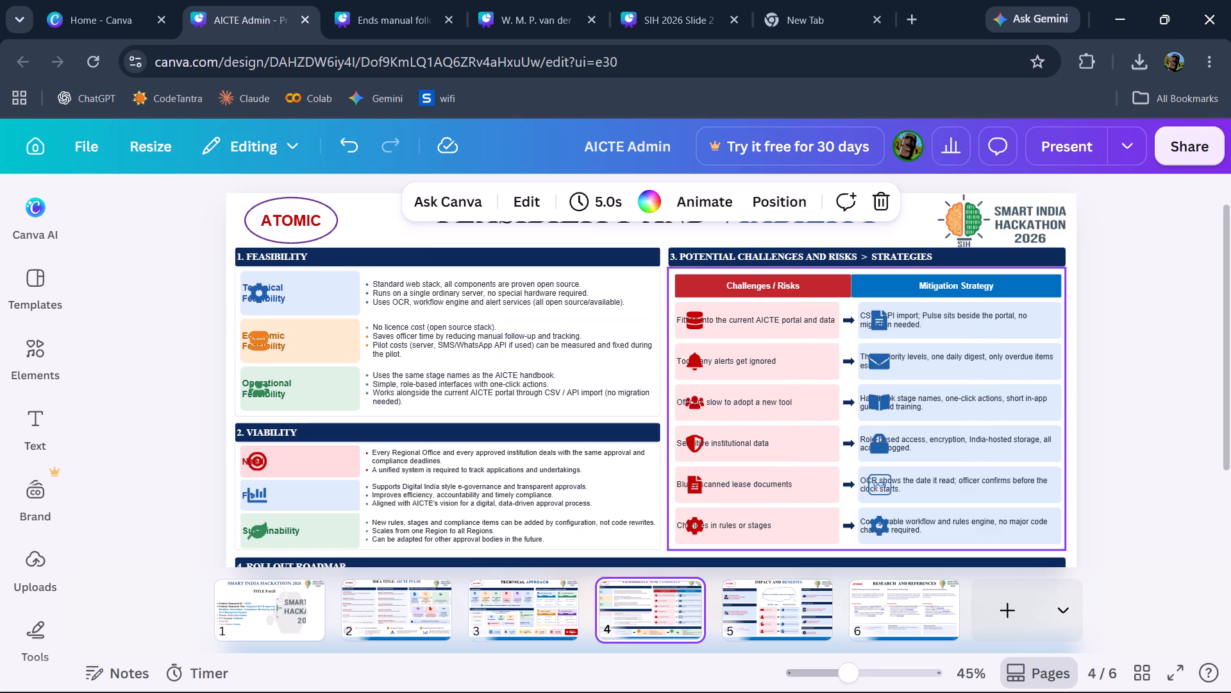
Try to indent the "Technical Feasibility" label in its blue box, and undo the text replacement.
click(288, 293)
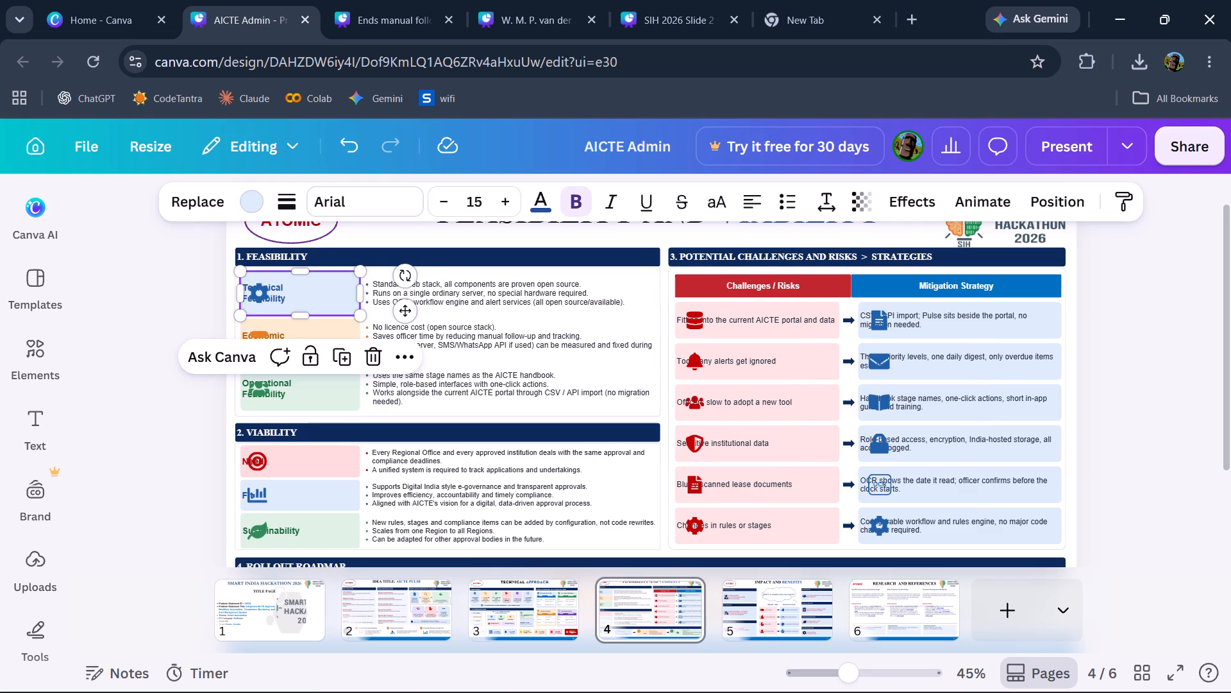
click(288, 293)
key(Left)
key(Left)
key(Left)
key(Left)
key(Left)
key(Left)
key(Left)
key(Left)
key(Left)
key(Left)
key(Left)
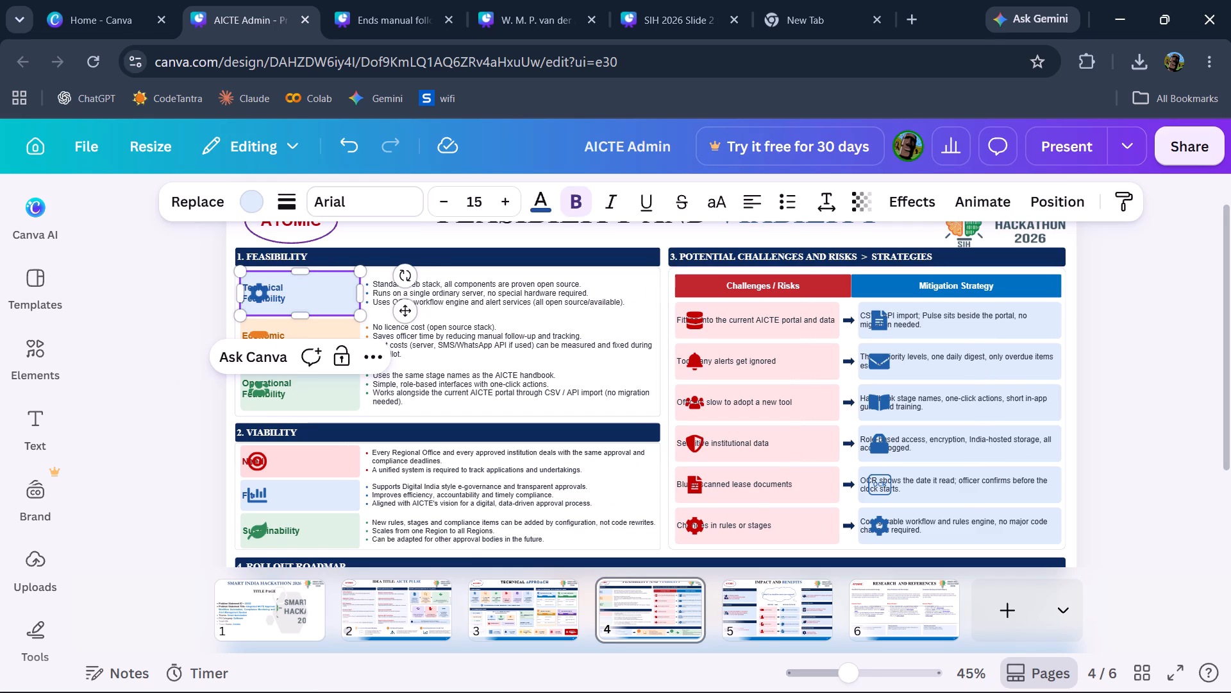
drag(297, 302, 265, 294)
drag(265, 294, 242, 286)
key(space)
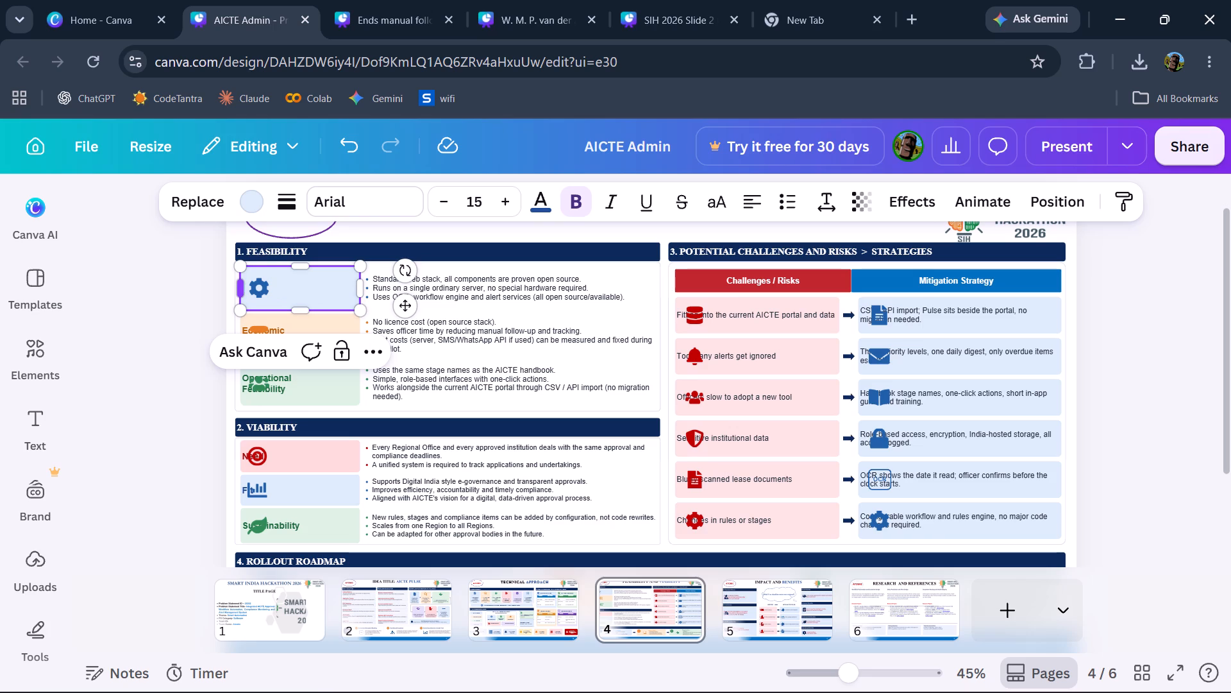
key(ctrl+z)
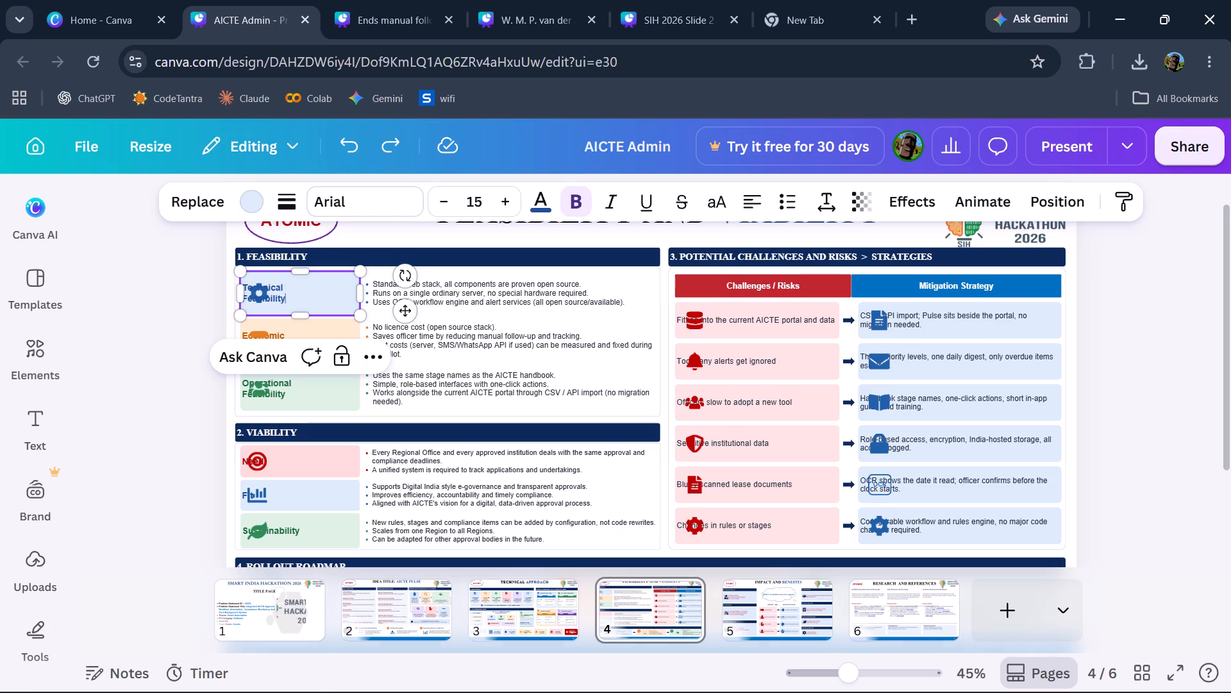
Indent the word "Technical" in the blue feasibility box with leading spaces so it clears the gear icon.
key(Left)
key(Left)
key(Left)
key(Left)
key(Left)
key(Left)
key(Left)
key(Left)
key(Left)
key(Left)
key(Left)
key(Left)
key(Left)
key(space)
key(space)
key(Left)
key(Left)
key(Left)
key(Left)
key(Left)
key(Left)
key(Left)
key(Left)
key(Left)
key(Left)
key(Left)
key(space)
key(space)
key(space)
key(space)
key(space)
key(space)
key(space)
key(space)
key(space)
key(space)
key(space)
key(space)
key(space)
key(space)
key(space)
key(space)
key(space)
key(space)
key(space)
key(space)
Indent the word "Feasibility" on the blue box's second line past the gear icon, removing stray characters and surplus spaces.
key(Down)
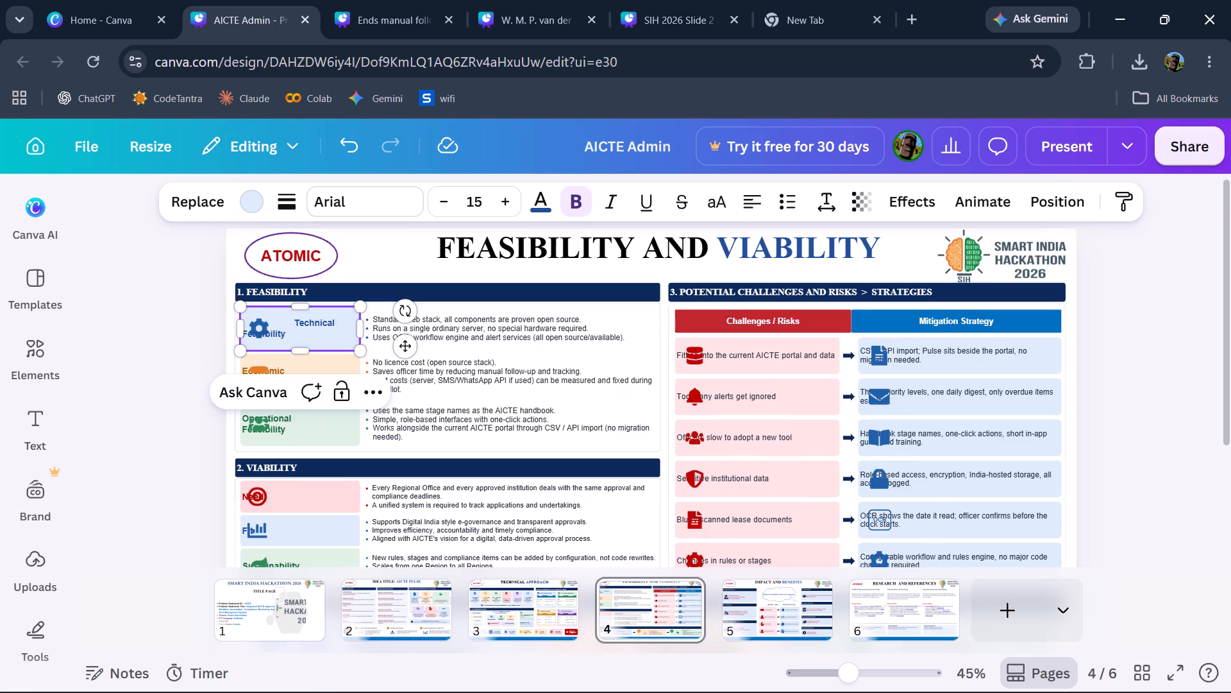
key(Left)
key(Left)
key(Left)
key(Left)
key(Left)
key(Left)
key(Left)
key(Left)
key(Left)
key(Left)
key(Left)
key(space)
key(space)
key(space)
key(space)
key(space)
key(space)
key(space)
key(space)
key(space)
key(space)
key(space)
key(space)
key(space)
key(space)
key(space)
key(space)
key(space)
key(space)
key(space)
text(\\)
key(BackSpace)
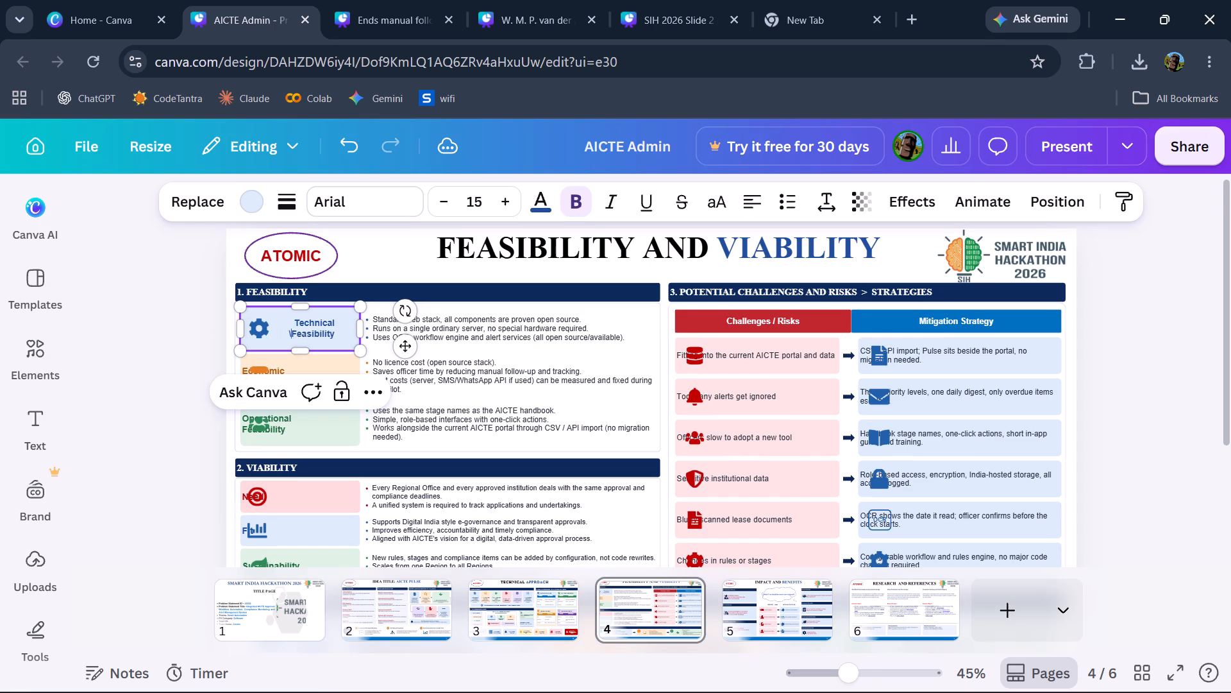
key(BackSpace)
key(BackSpace)
key(BackSpace)
key(BackSpace)
key(BackSpace)
key(BackSpace)
Trim the extra spaces before "Technical" so it lines up with "Feasibility" beneath it.
key(Up)
key(Up)
key(Down)
key(Up)
key(Up)
key(Down)
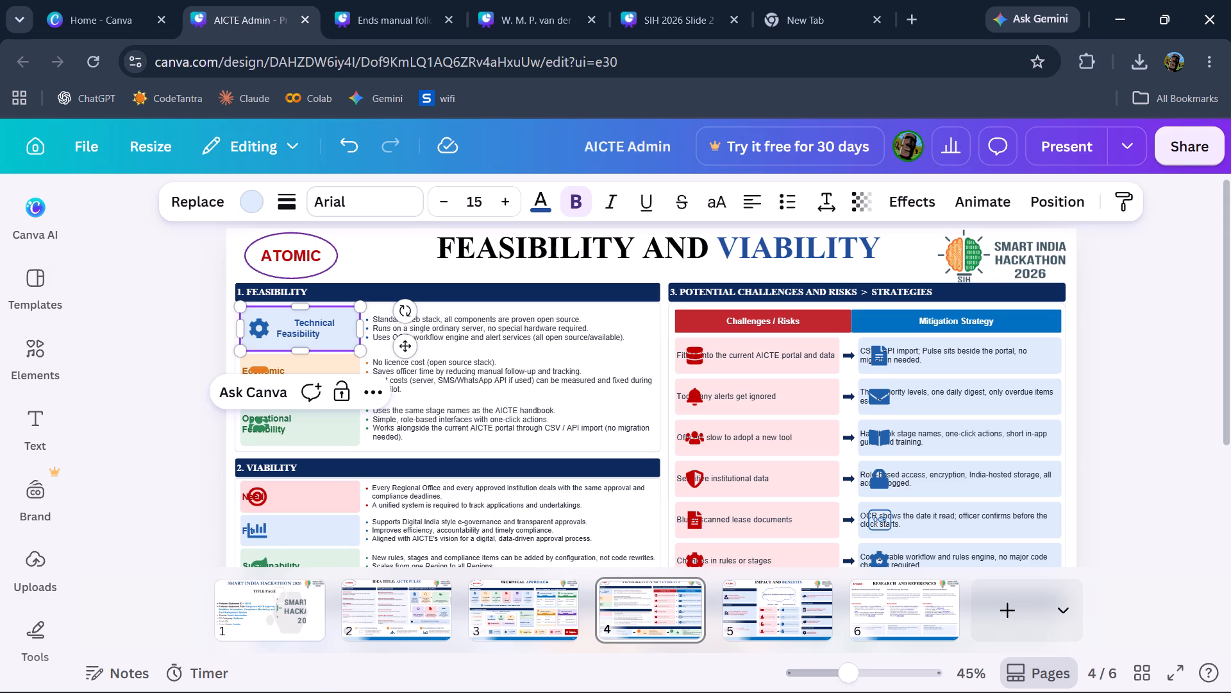
key(Down)
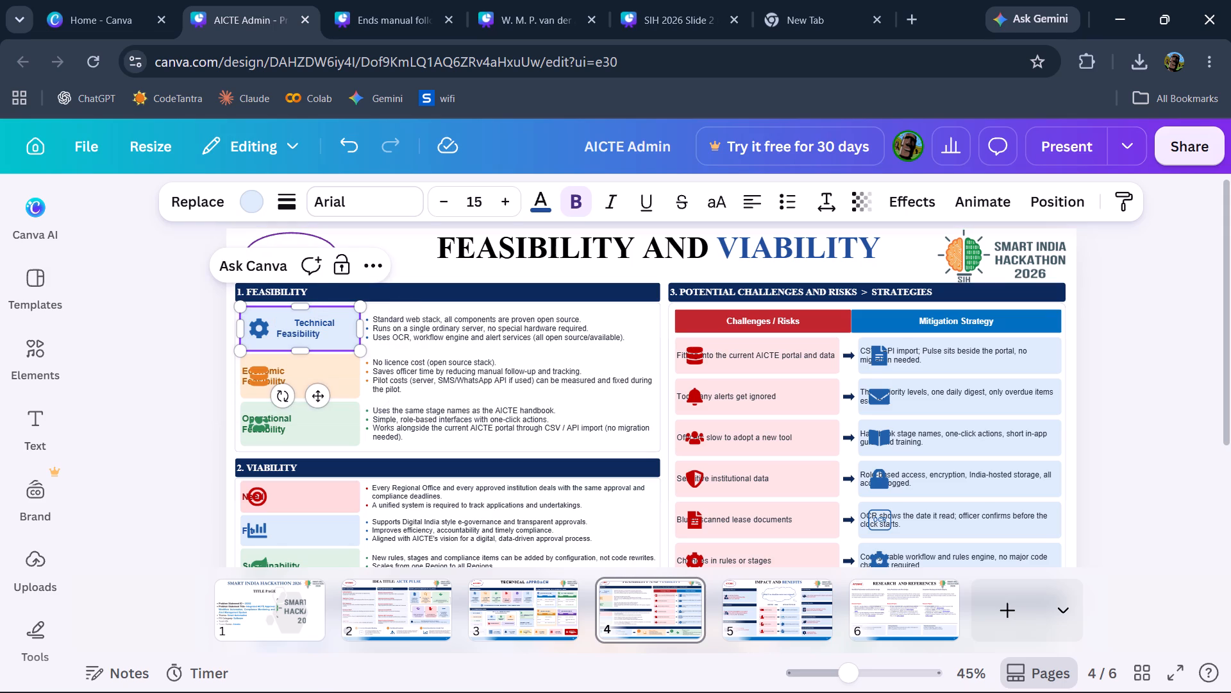
key(Left)
key(Up)
key(Left)
key(Left)
key(Left)
key(Left)
key(BackSpace)
key(BackSpace)
key(BackSpace)
key(BackSpace)
key(BackSpace)
key(BackSpace)
key(BackSpace)
Indent the word "Feasibility" in the orange Economic Feasibility box with leading spaces so it clears the coin-stack icon.
click(295, 377)
click(295, 377)
key(Left)
key(Left)
key(Left)
key(Left)
key(Left)
key(Left)
key(Left)
key(Left)
key(Left)
key(Left)
key(Left)
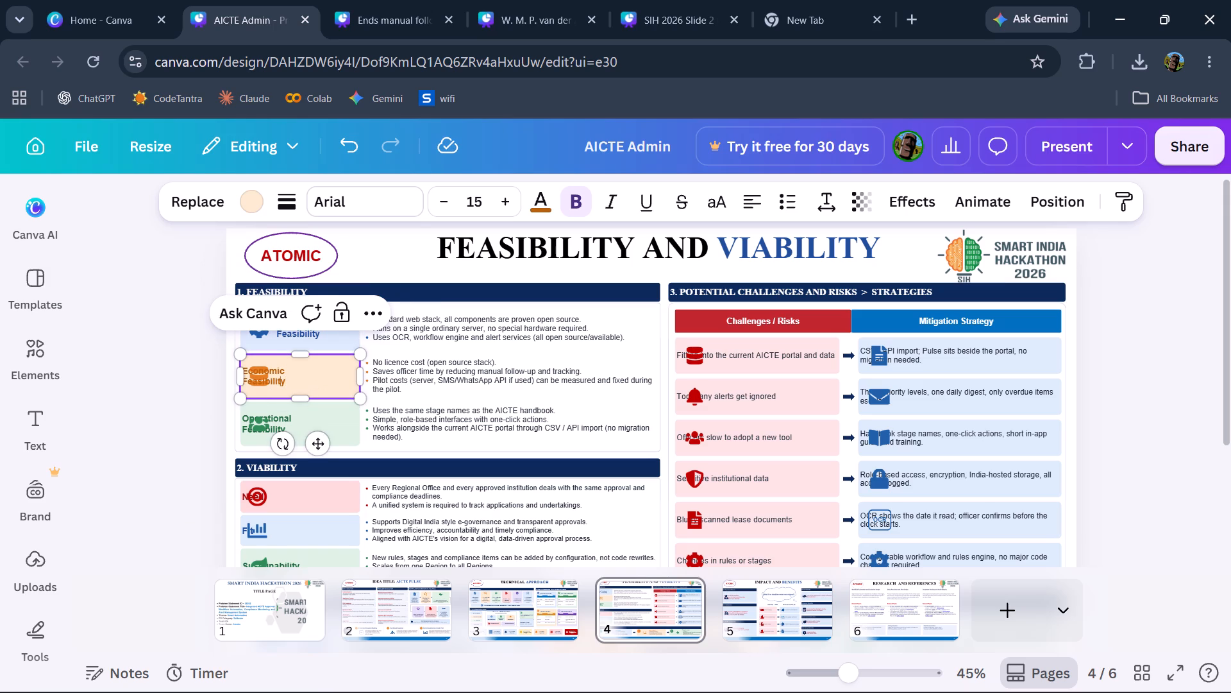
key(space)
key(space)
key(space)
key(space)
key(space)
key(space)
key(space)
key(space)
key(space)
key(space)
key(space)
key(space)
key(space)
key(space)
Indent the word "Economic" in the orange box with leading spaces, aligning it with "Feasibility" below.
key(Up)
key(Left)
key(Left)
key(Left)
key(Left)
key(Left)
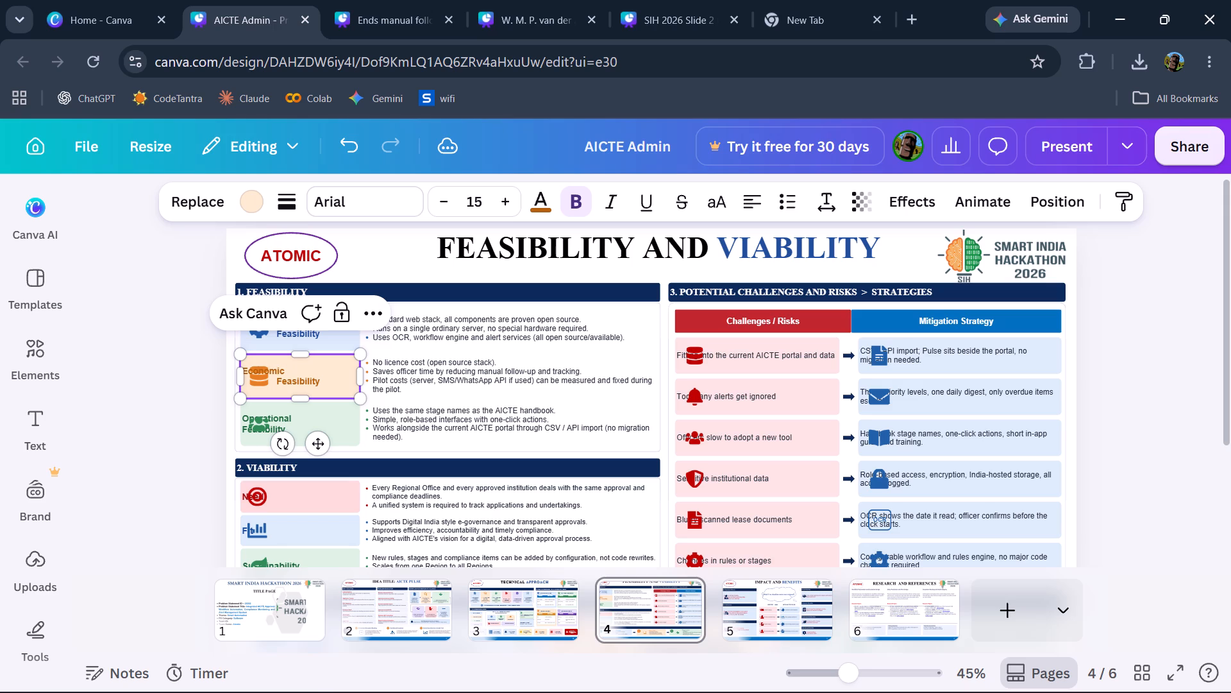
key(Left)
key(space)
key(space)
key(space)
key(space)
key(space)
key(space)
key(space)
key(space)
key(space)
key(space)
key(space)
key(space)
key(space)
key(space)
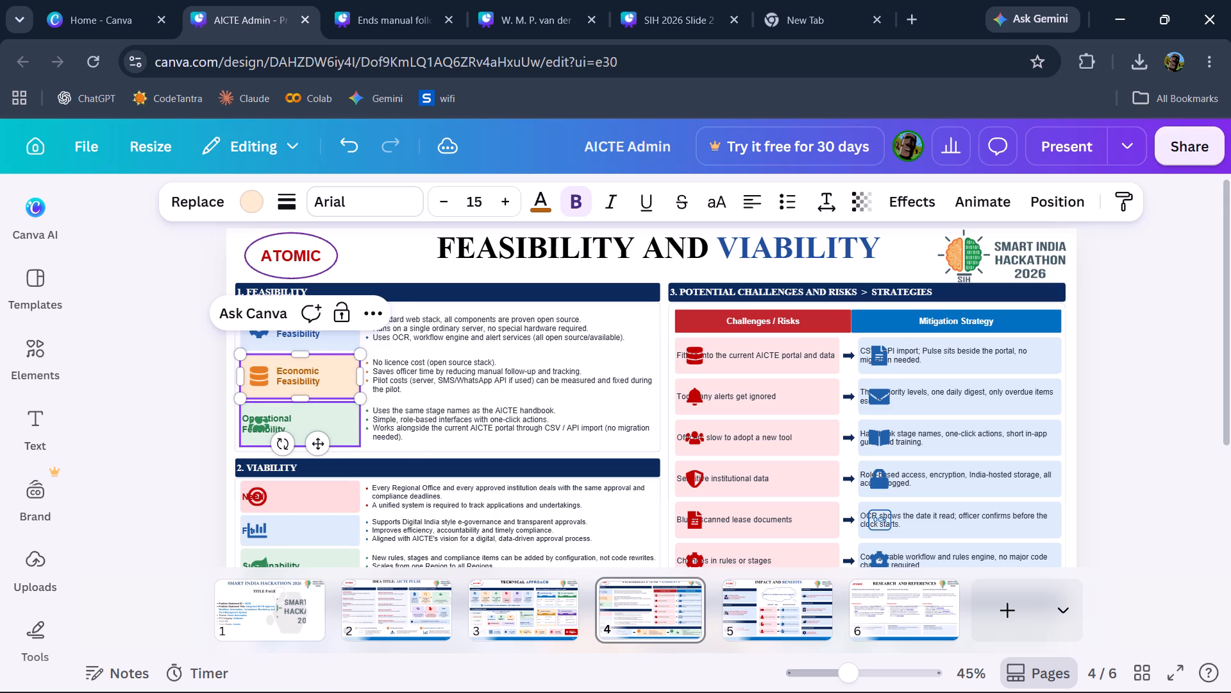
Indent the word "Feasibility" in the green Operational Feasibility box with leading spaces so it clears the people icon, removing misplaced spaces inside the word.
click(293, 424)
key(Left)
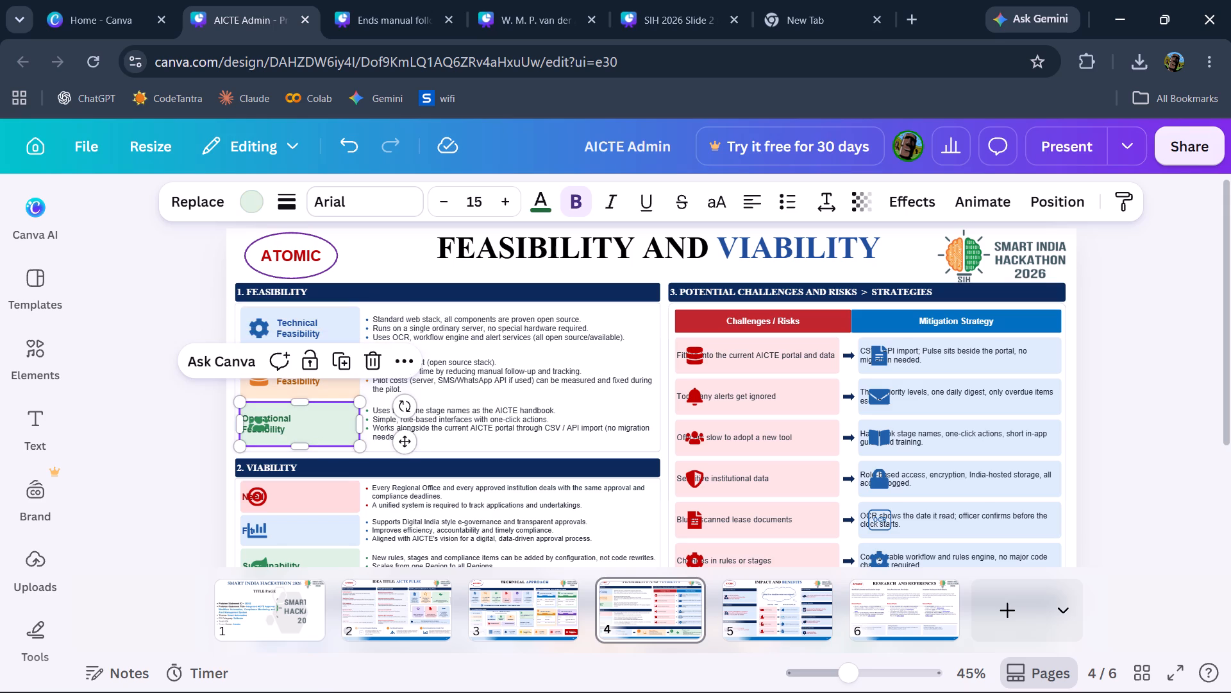
double_click(291, 425)
click(291, 425)
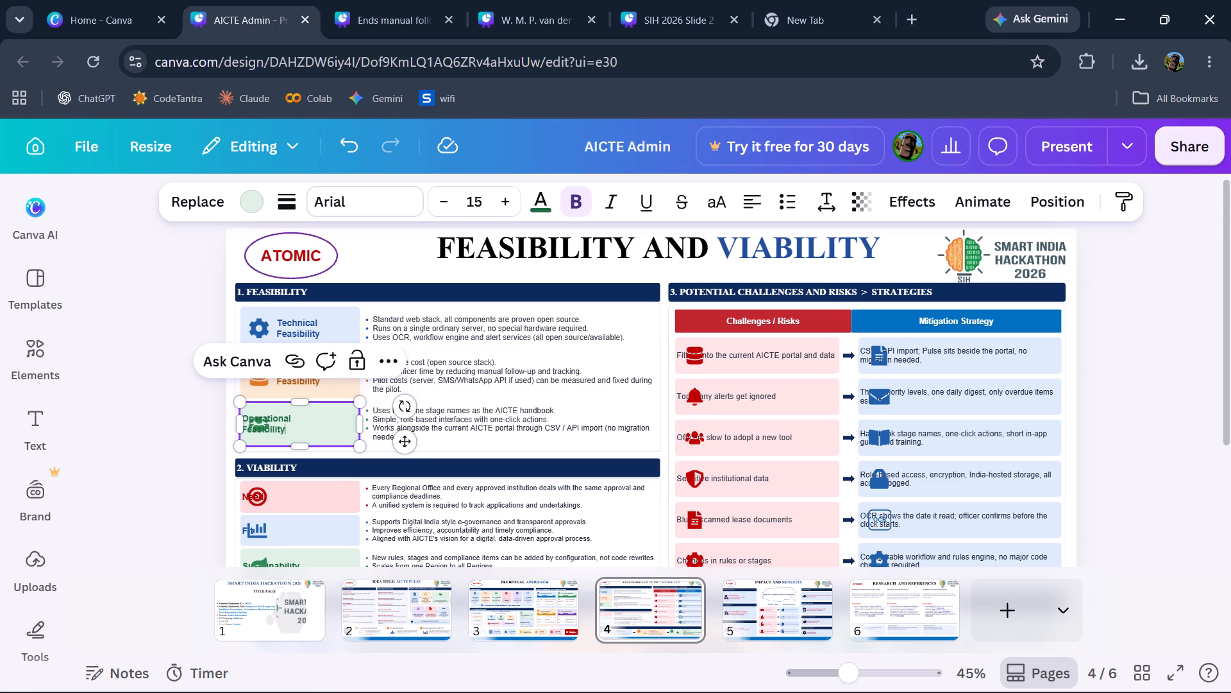
key(Left)
key(Left)
key(Left)
key(Left)
key(Left)
key(Left)
key(Left)
key(Left)
key(Left)
key(Left)
key(space)
key(space)
key(space)
key(space)
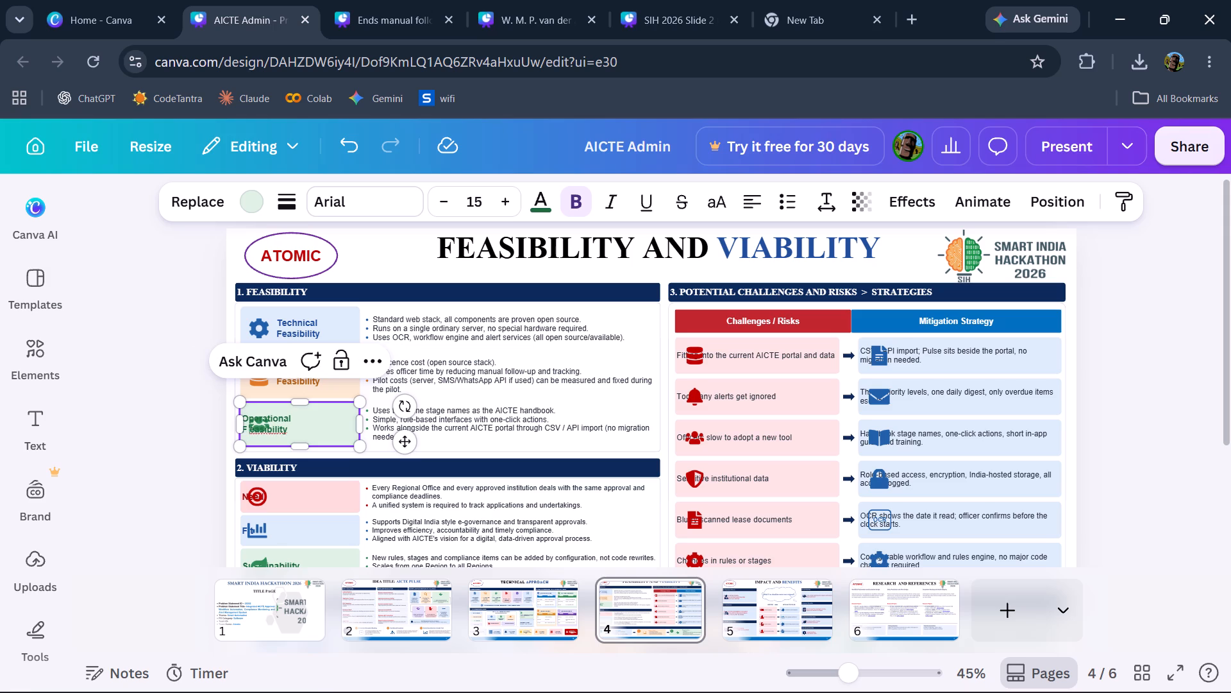
key(BackSpace)
key(BackSpace)
key(BackSpace)
key(Left)
key(space)
key(BackSpace)
key(Left)
key(space)
key(space)
key(space)
key(space)
key(space)
key(space)
key(space)
key(space)
key(space)
key(space)
key(space)
key(space)
key(space)
key(space)
key(space)
key(space)
key(space)
key(Right)
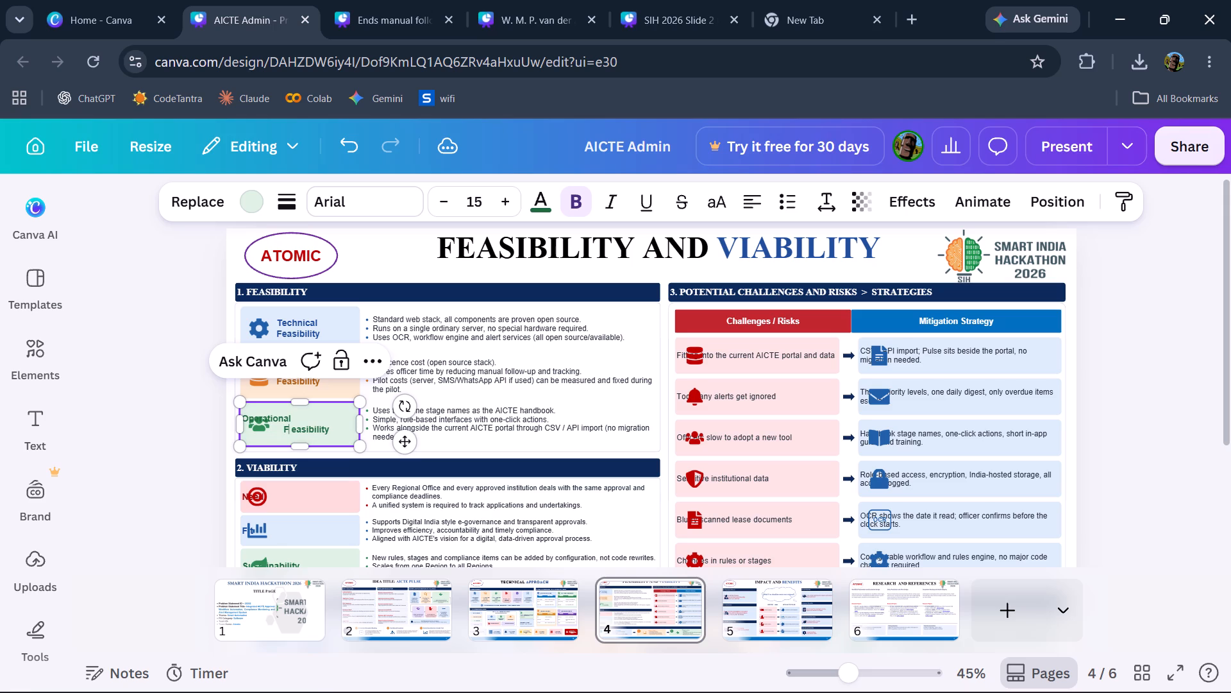
key(Right)
key(BackSpace)
key(Left)
Indent the word "Operational" in the green box with leading spaces so it clears the people icon.
key(Up)
key(Left)
key(Left)
key(Left)
key(Left)
key(Left)
key(Left)
key(Left)
key(Left)
key(Left)
key(Left)
key(space)
key(space)
key(space)
key(space)
key(space)
key(space)
key(space)
key(space)
key(space)
key(space)
key(space)
key(space)
key(space)
key(space)
key(space)
Trim the extra spaces before "Feasibility" in the green box to bring it closer in line with "Operational" above.
key(Down)
key(Right)
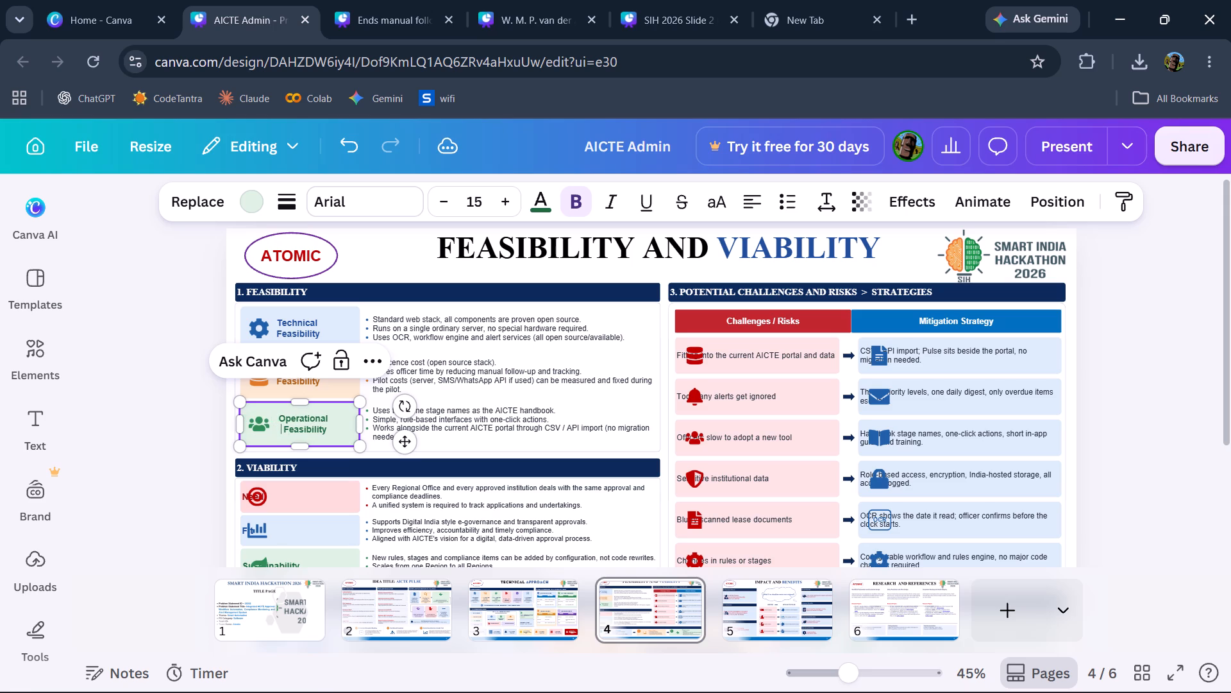
key(BackSpace)
key(BackSpace)
key(space)
click(171, 443)
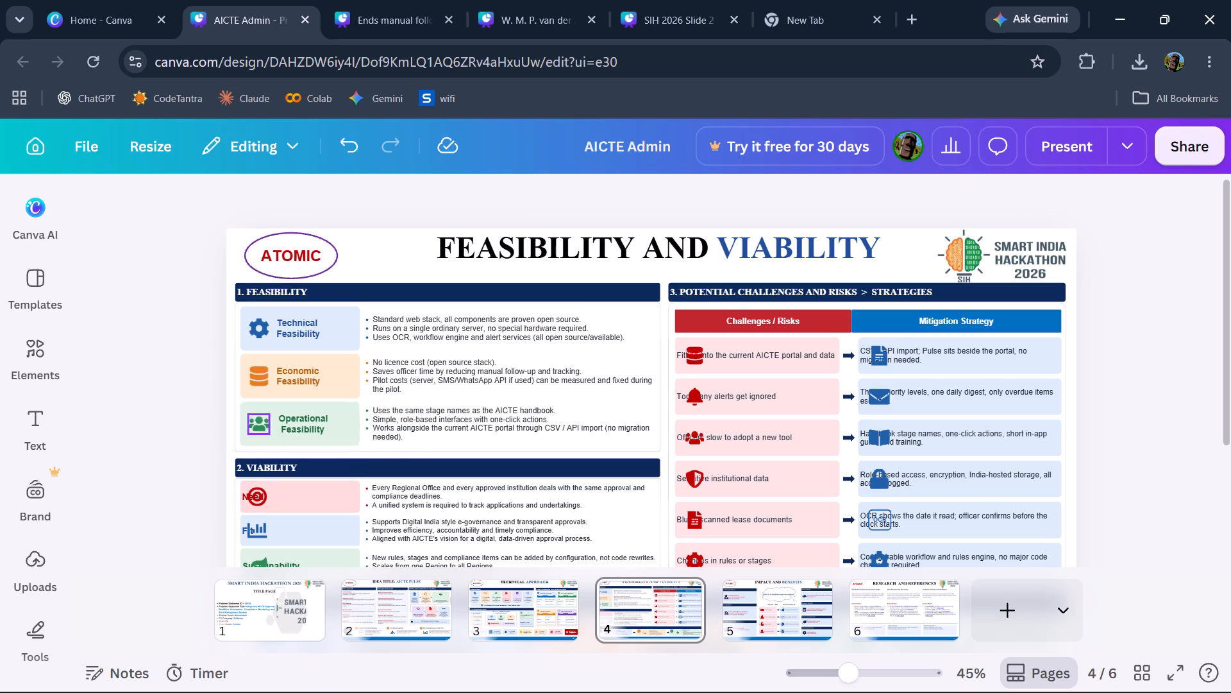
Remove one leading space each from "Feasibility" and "Operational" in the green box to fine-tune their alignment.
click(280, 429)
click(280, 429)
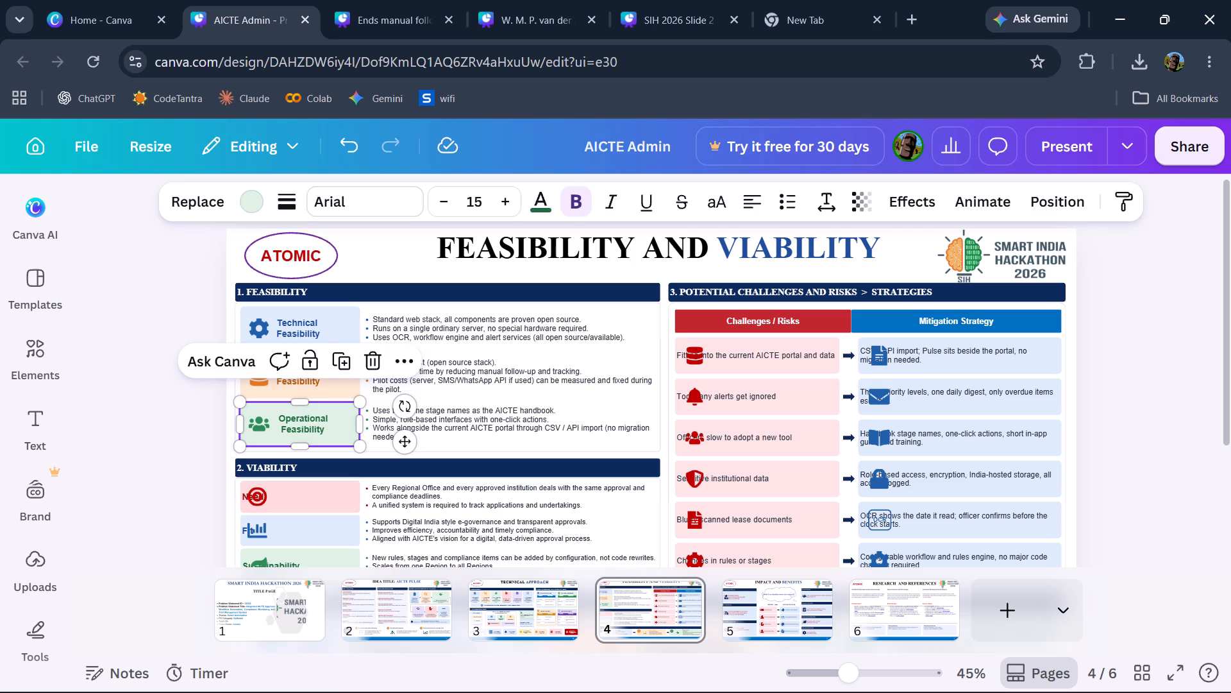
key(BackSpace)
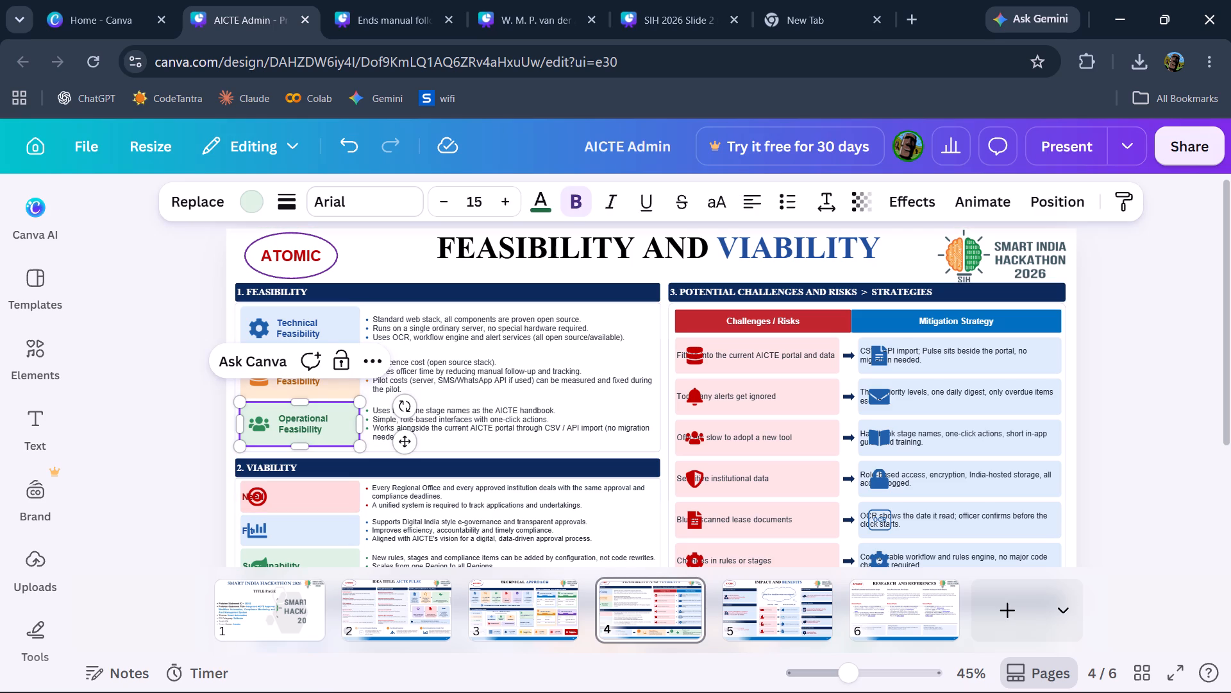
key(Right)
key(Up)
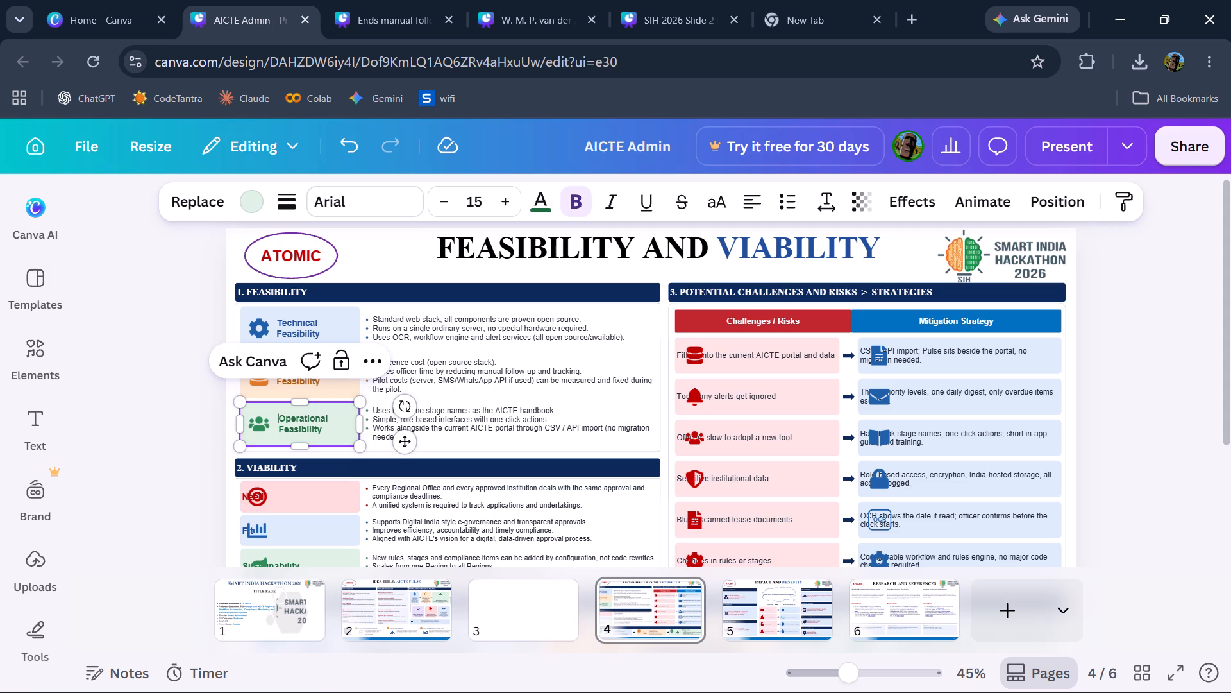
key(BackSpace)
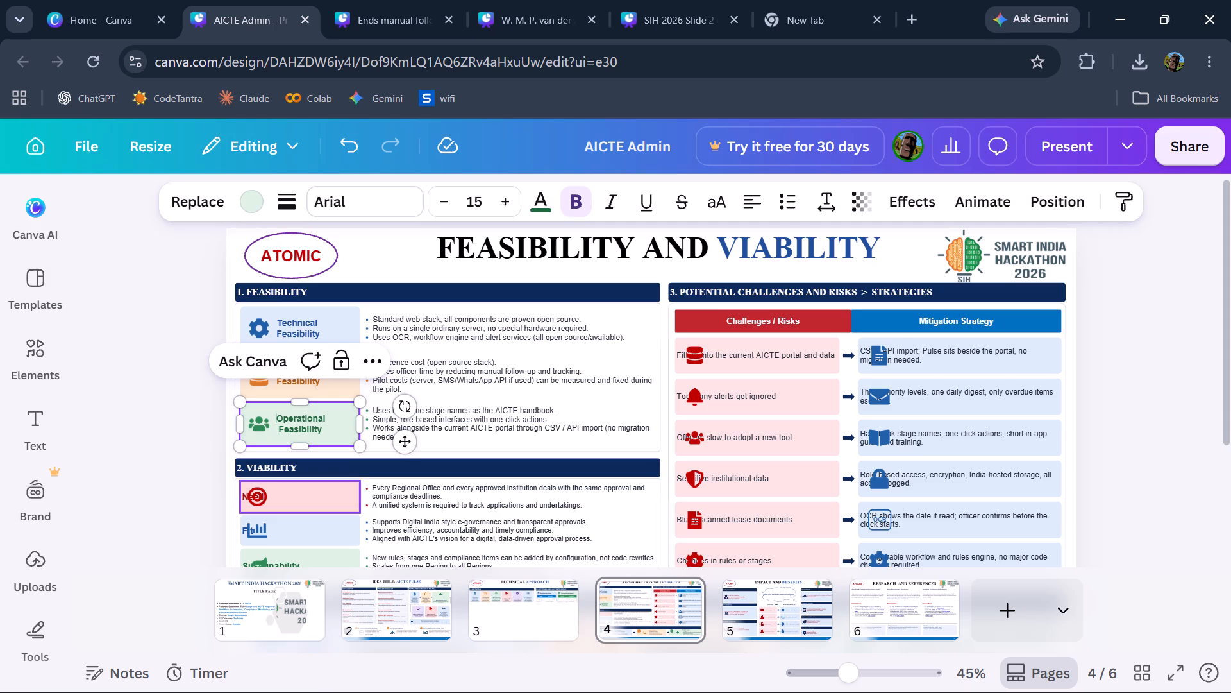
click(167, 502)
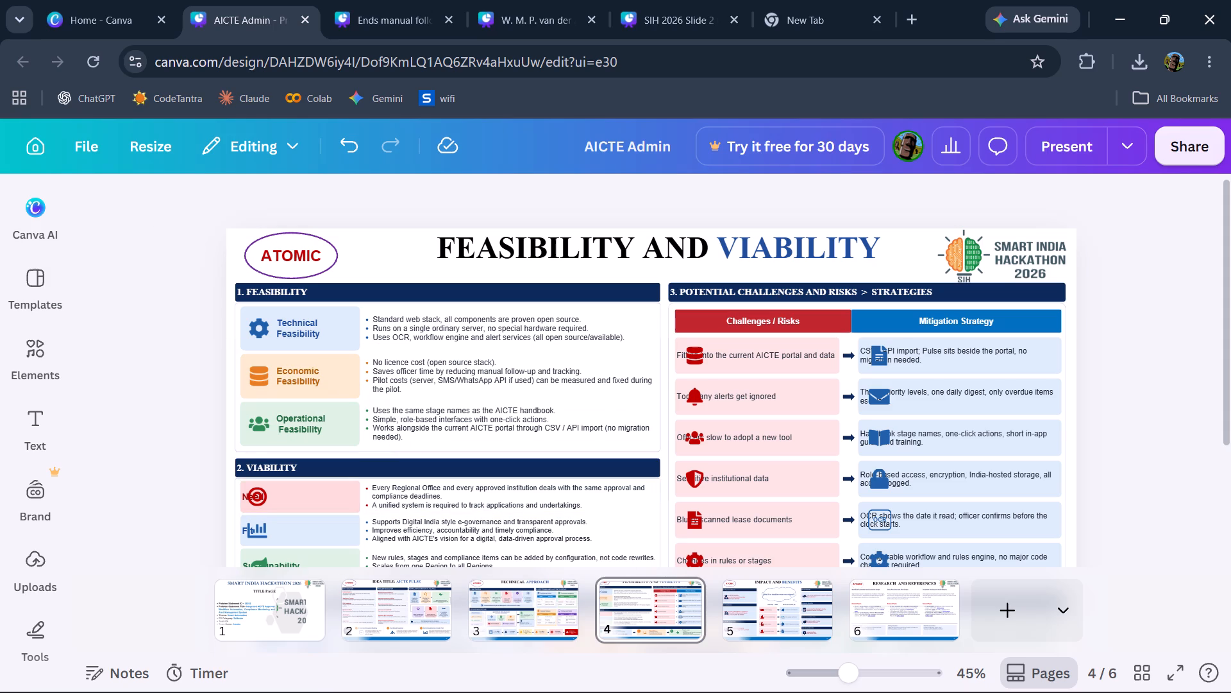
click(167, 502)
Indent the label "Need" in the red box of the Viability section with leading spaces so it clears the target icon.
scroll(352, 508, down, 1)
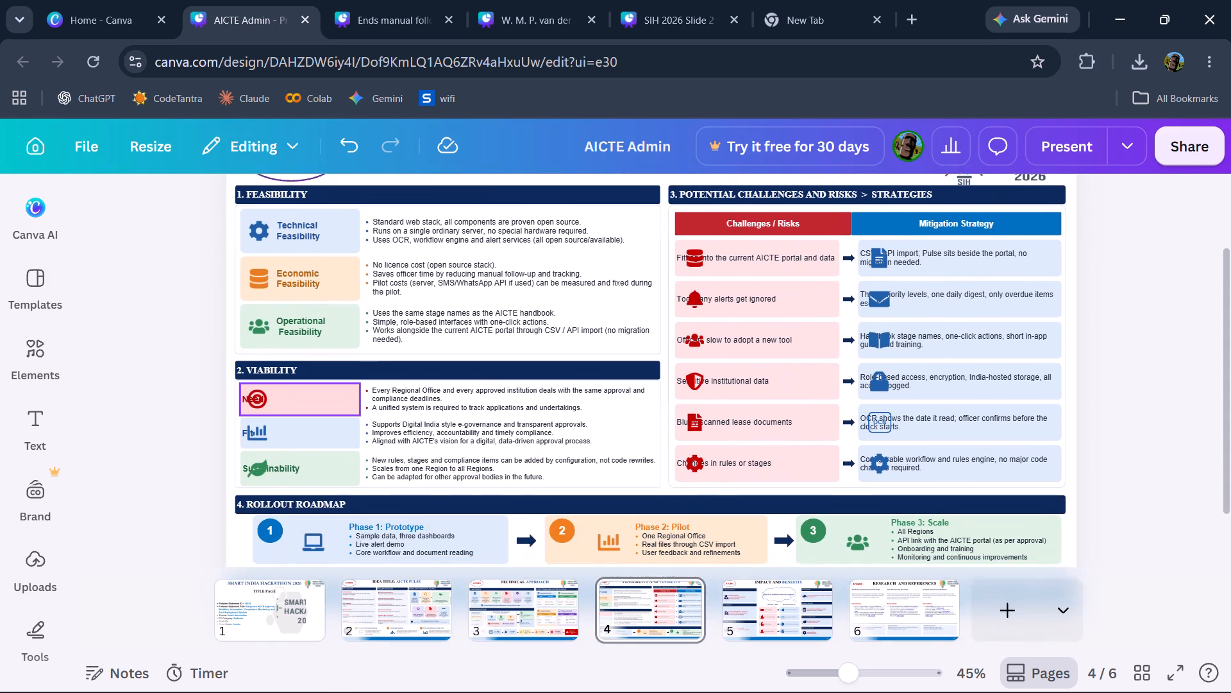
scroll(352, 508, down, 1)
double_click(274, 373)
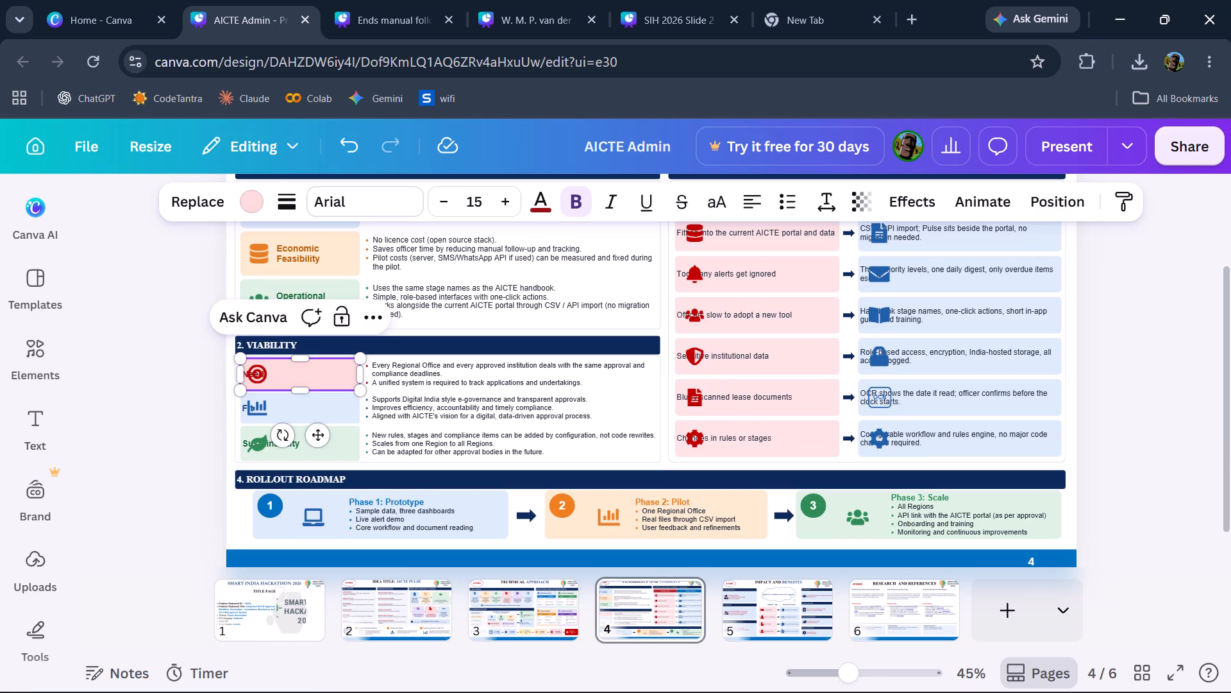
click(274, 373)
key(Left)
key(Left)
key(Left)
key(Left)
key(Left)
key(Left)
key(Left)
key(space)
key(space)
key(space)
key(space)
key(space)
key(space)
key(space)
key(space)
key(space)
key(space)
key(space)
key(space)
key(space)
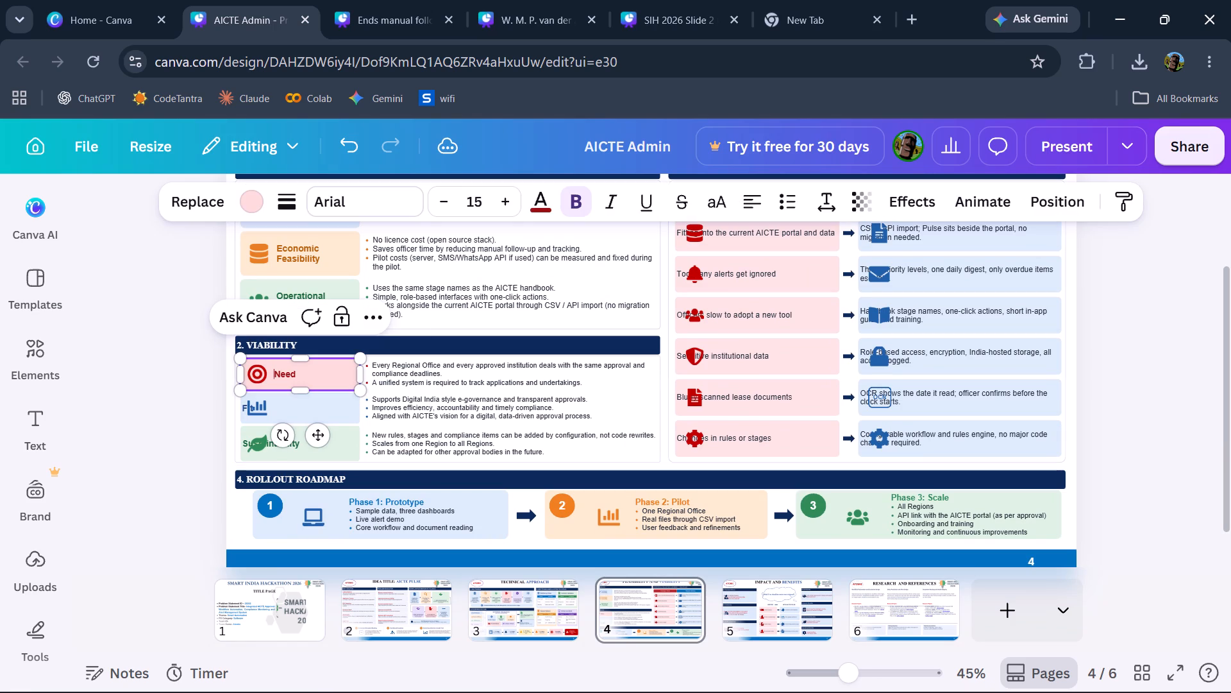
key(Down)
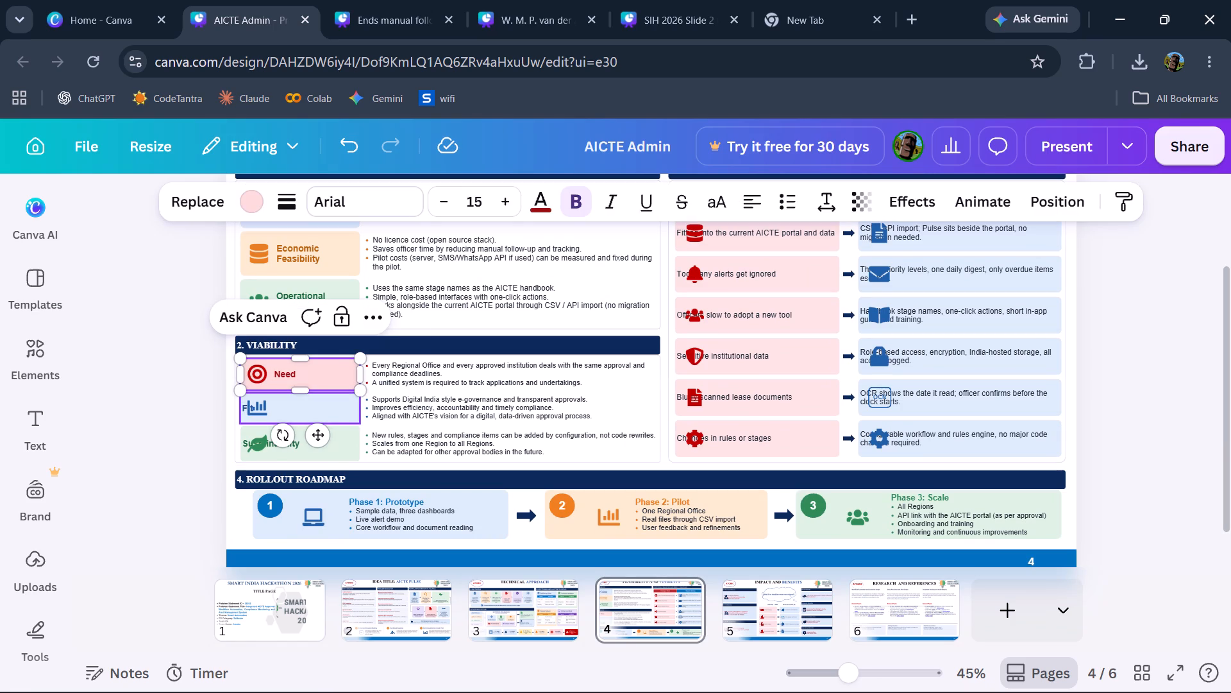
Indent the label "Fit" in the blue box of the Viability section with leading spaces so it clears the bar-chart icon.
double_click(271, 404)
key(Left)
key(Left)
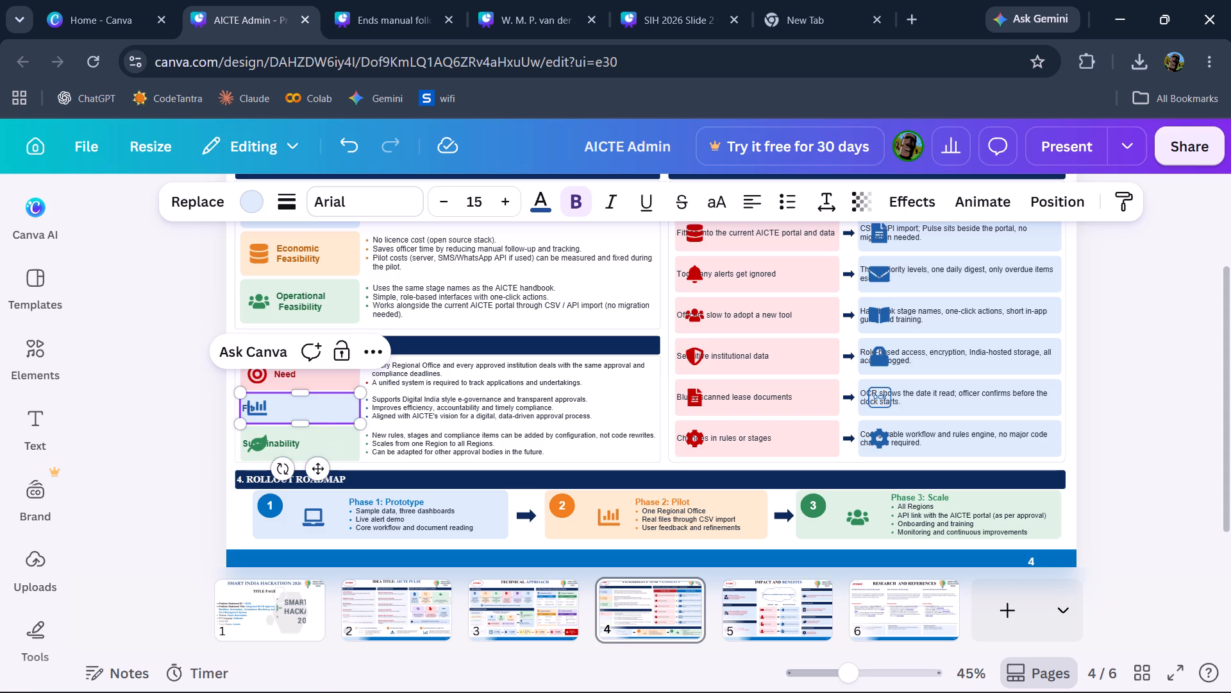
key(Left)
key(space)
key(space)
key(space)
key(space)
key(space)
key(space)
key(space)
key(space)
key(space)
key(space)
key(space)
key(space)
key(space)
key(space)
key(Down)
Indent the label "Sustainability" in the green box of the Viability section with leading spaces so it clears the leaf icon.
double_click(304, 441)
click(304, 441)
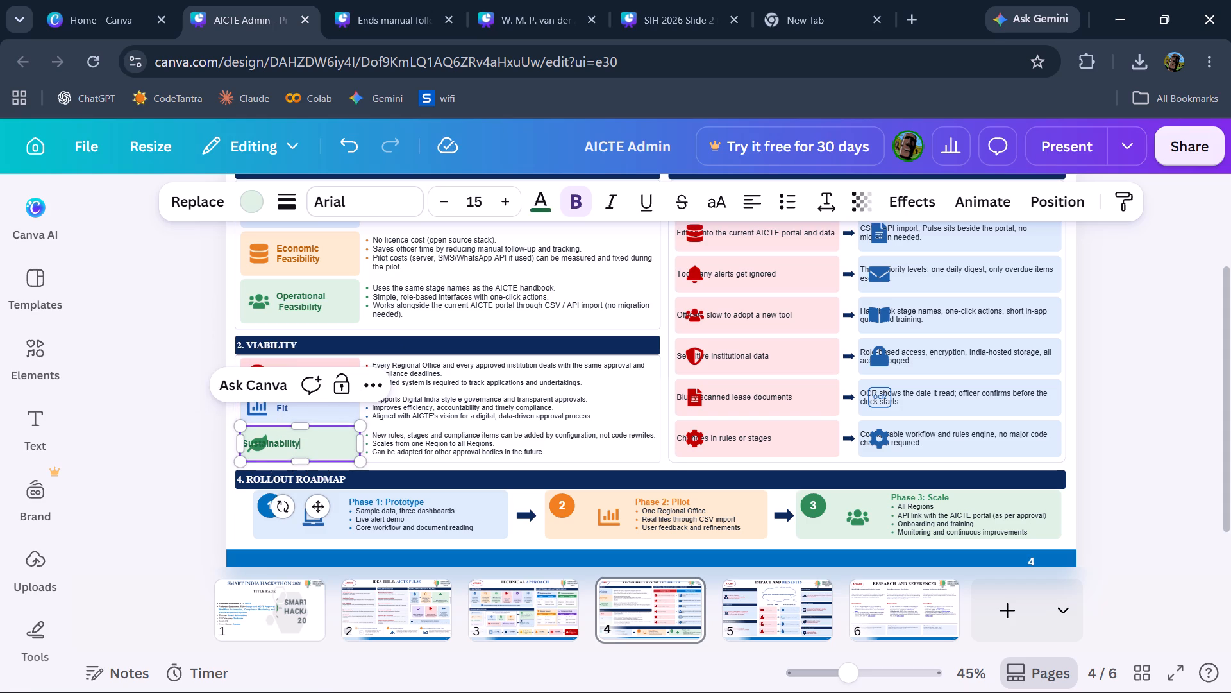
key(Left)
key(Left)
key(Left)
key(Left)
key(Left)
key(Left)
key(Left)
key(Left)
key(Left)
key(Left)
key(Left)
key(Left)
key(Left)
key(Left)
key(Left)
key(Left)
key(space)
key(space)
key(space)
key(space)
key(space)
key(space)
key(space)
key(space)
key(space)
key(space)
key(space)
key(space)
key(space)
key(space)
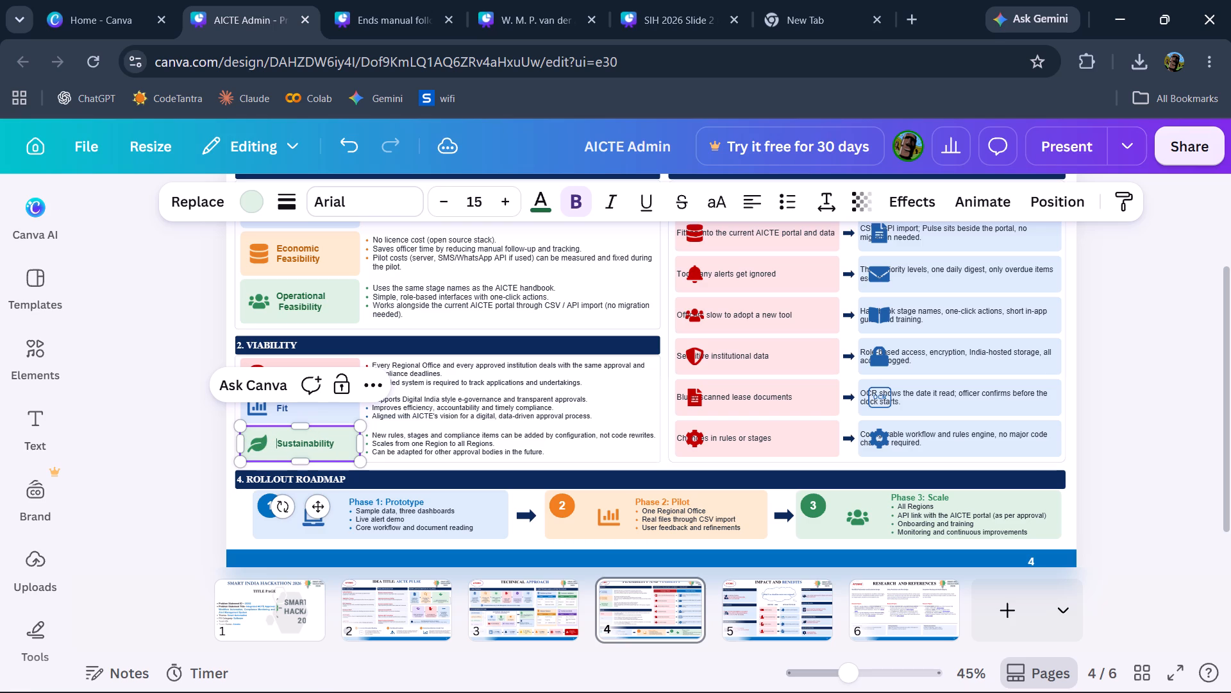
Indent "Fitting into the current AICTE portal and data" under Challenges / Risks with leading spaces so it clears the database icon.
scroll(662, 355, up, 2)
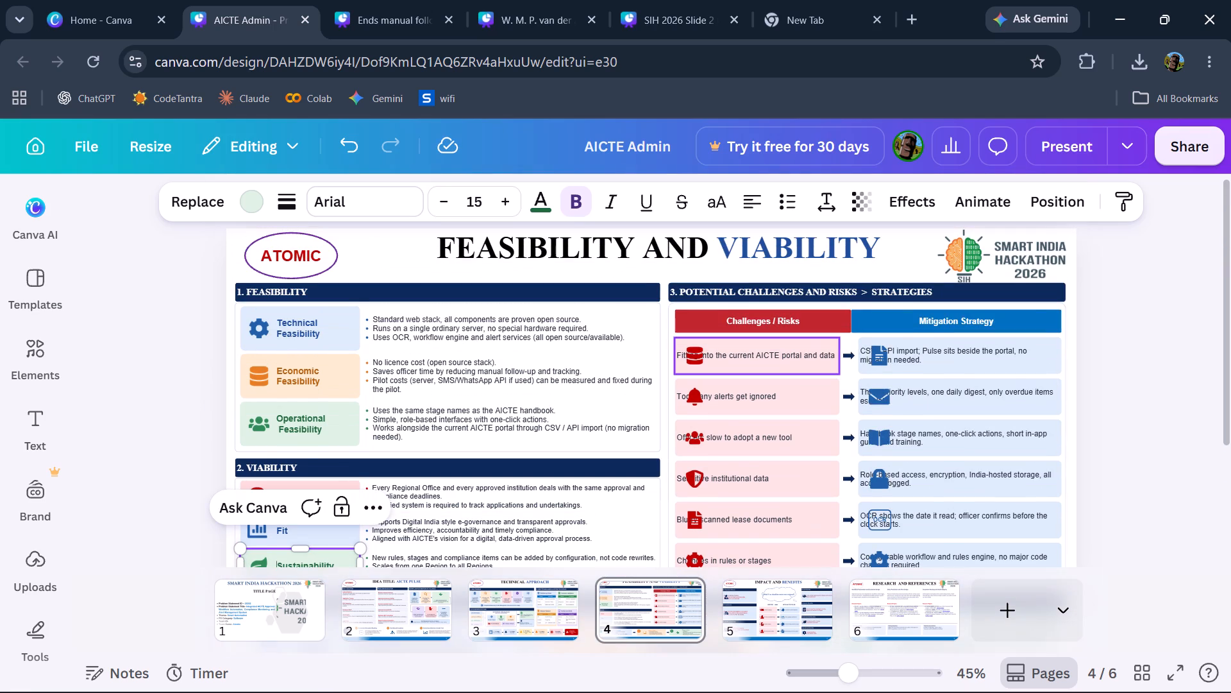
click(712, 358)
click(712, 358)
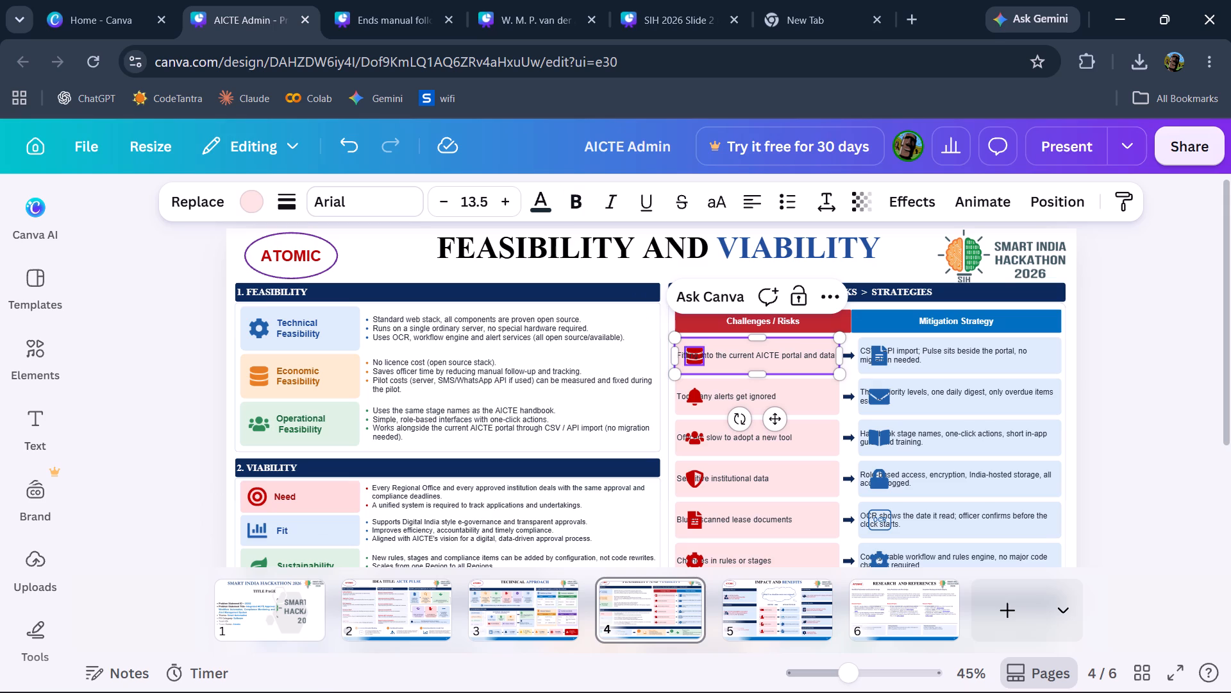
key(Left)
key(Left)
key(Left)
key(Left)
key(Left)
key(Left)
key(Left)
key(Left)
key(Left)
key(Left)
key(Left)
key(space)
key(space)
key(space)
key(space)
key(space)
key(space)
key(space)
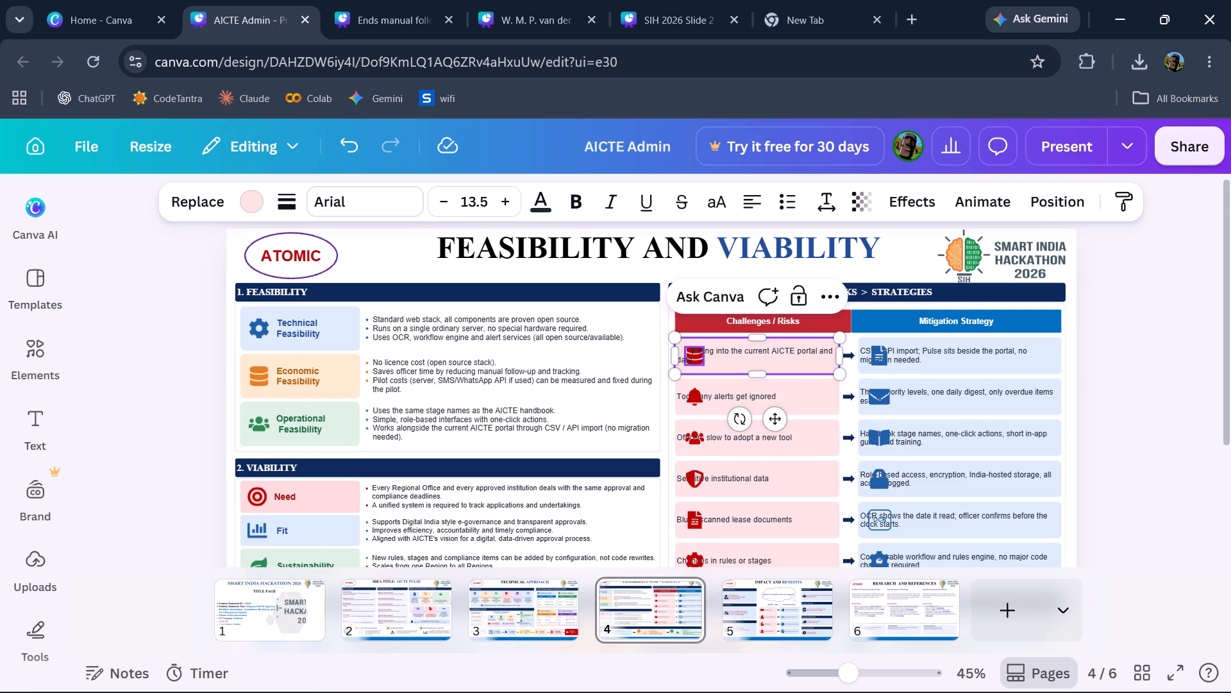
key(space)
key(space)
key(space)
key(space)
key(space)
key(space)
key(space)
key(space)
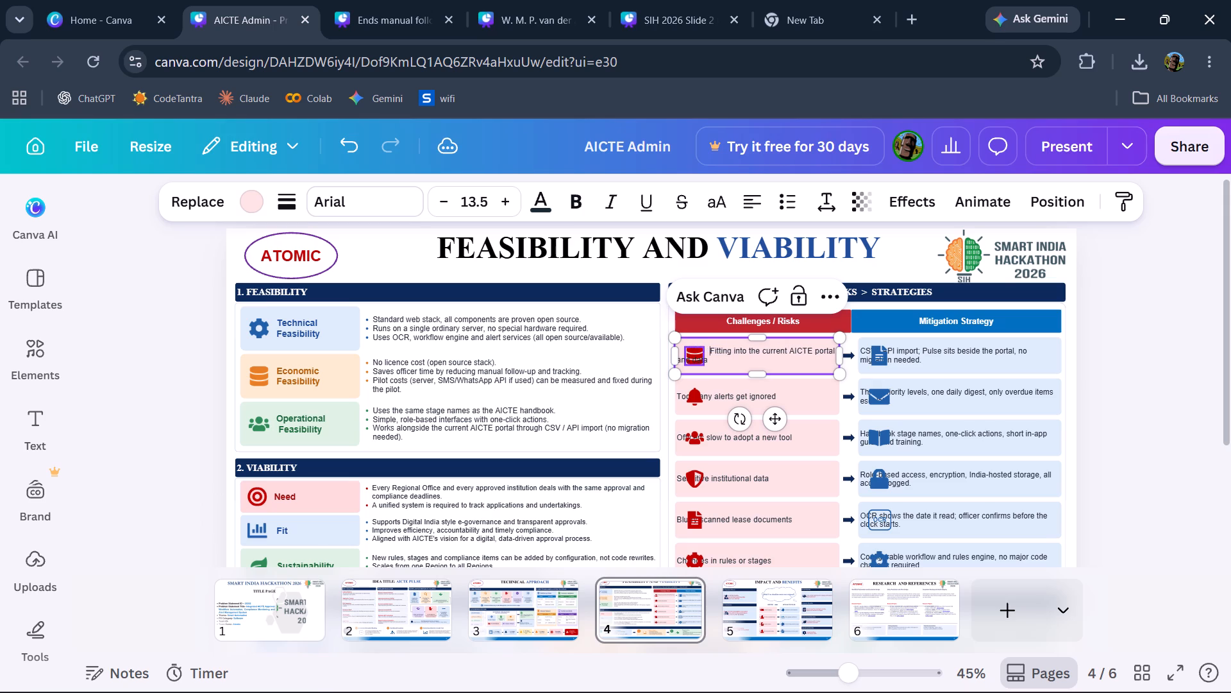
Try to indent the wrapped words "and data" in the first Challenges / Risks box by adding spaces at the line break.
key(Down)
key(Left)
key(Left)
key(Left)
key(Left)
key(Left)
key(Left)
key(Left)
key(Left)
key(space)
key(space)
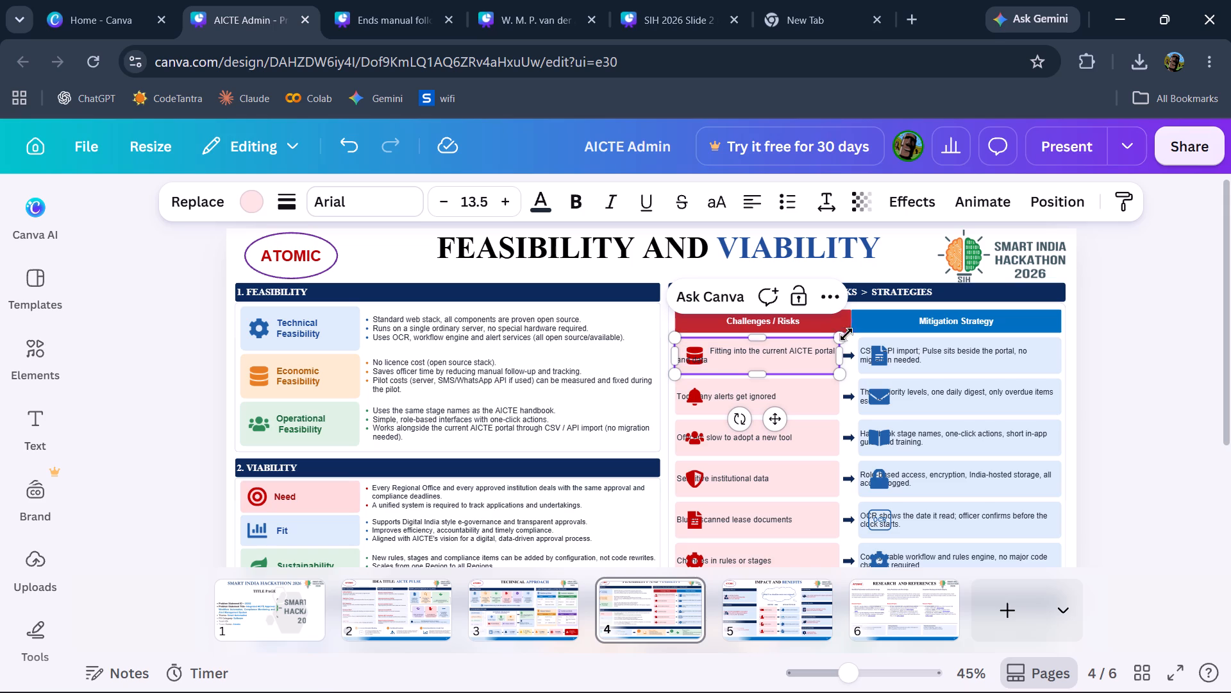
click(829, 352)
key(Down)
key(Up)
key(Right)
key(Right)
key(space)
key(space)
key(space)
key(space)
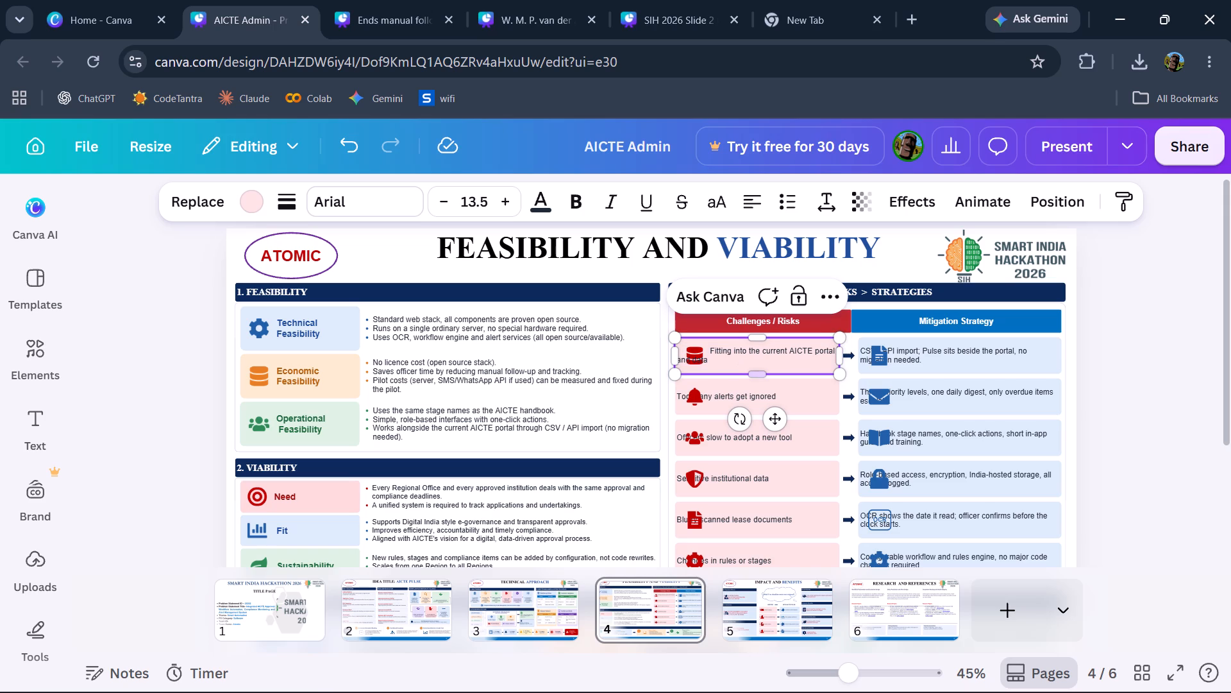
Replace the wrapped "and data" in the first risk box with "and data." on its own line, indented with spaces beneath "Fitting".
click(735, 361)
text(\\)
key(BackSpace)
key(BackSpace)
key(BackSpace)
key(BackSpace)
key(BackSpace)
key(BackSpace)
key(BackSpace)
key(BackSpace)
key(BackSpace)
key(BackSpace)
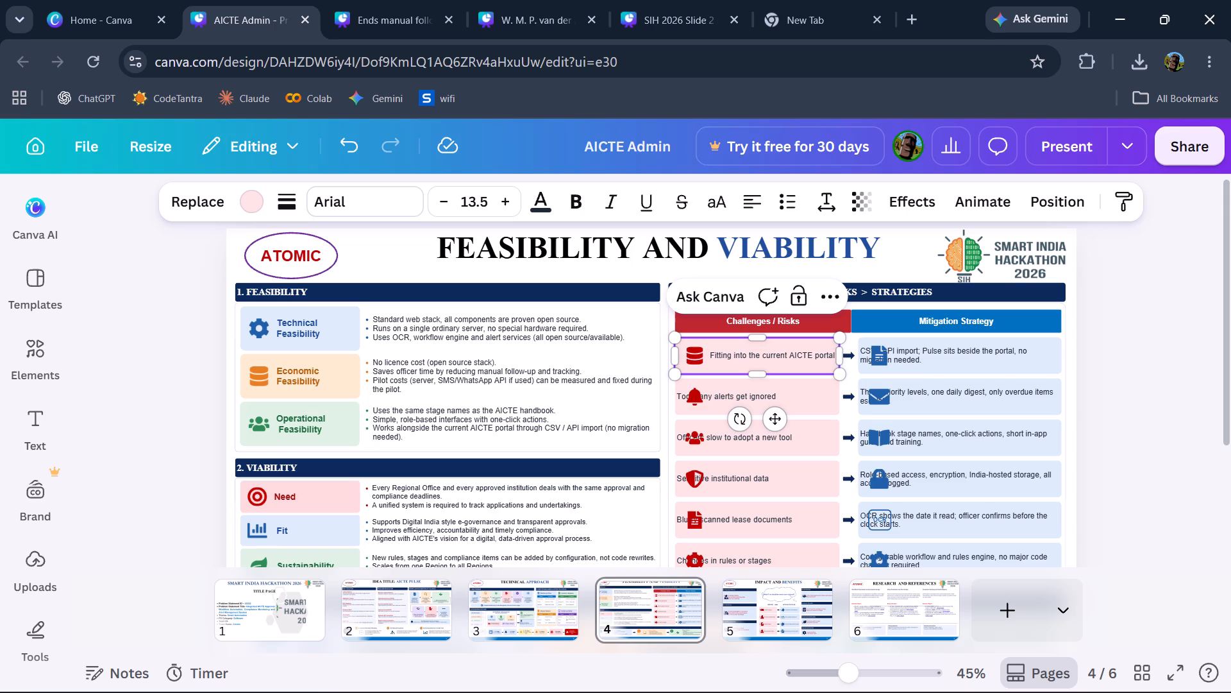
key(space)
key(space)
key(Return)
key(space)
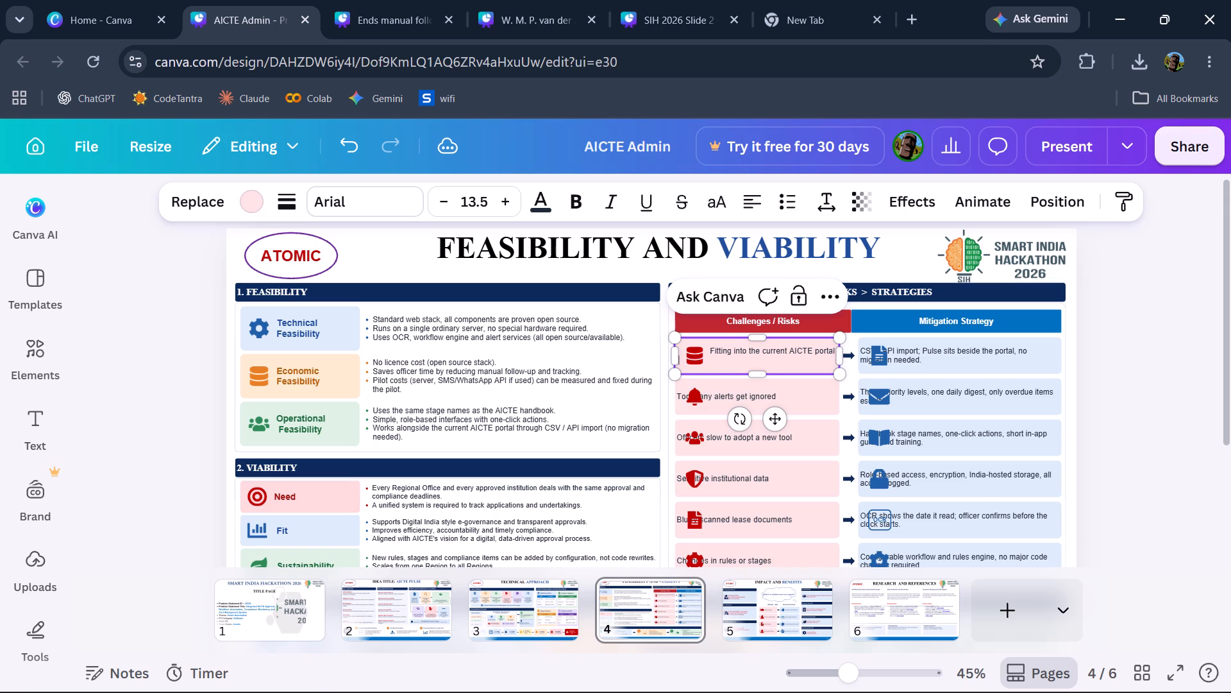
key(space)
key(space)
text(and daya)
key(BackSpace)
key(BackSpace)
text(ta)
key(period)
Indent "Too many alerts get ignored" under Challenges / Risks with leading spaces so it clears the bell icon.
double_click(736, 391)
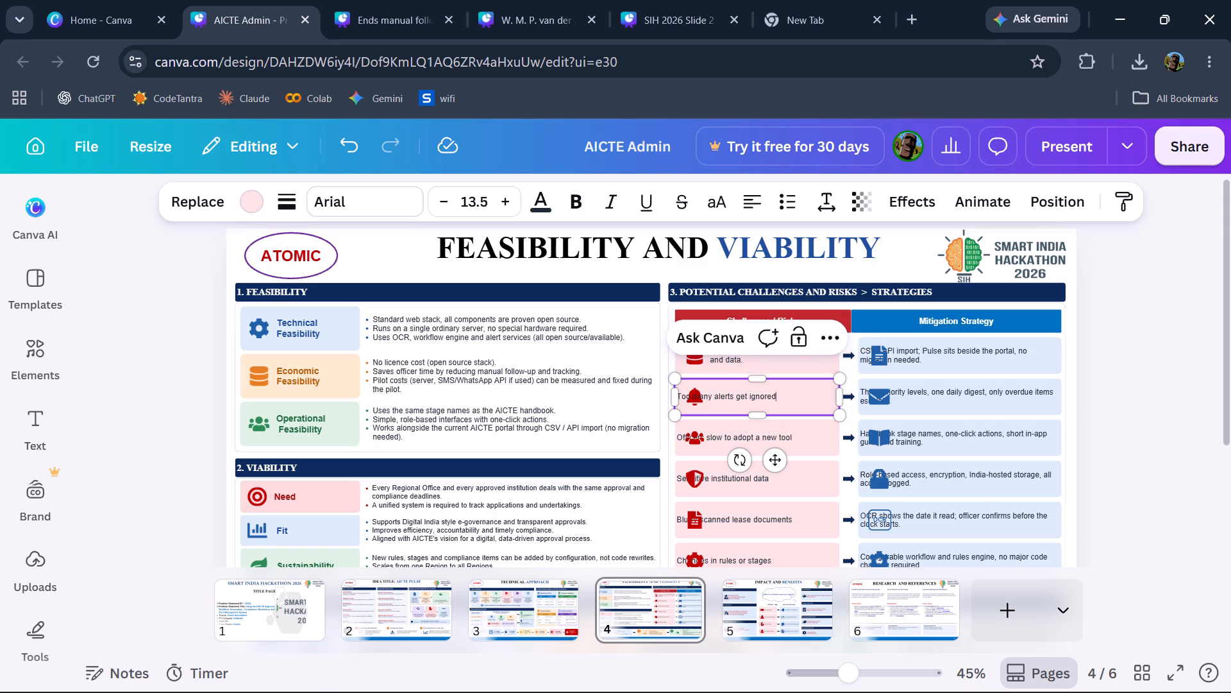
key(Left)
key(Left)
key(Left)
key(Left)
key(Left)
key(Left)
key(Left)
key(Left)
key(Left)
key(Left)
key(Left)
key(Left)
key(Left)
key(Left)
key(Left)
key(Left)
key(Left)
key(Left)
key(Left)
key(Left)
key(space)
key(space)
key(space)
key(space)
key(space)
key(space)
key(space)
key(space)
key(space)
key(space)
key(space)
key(space)
key(space)
key(space)
key(space)
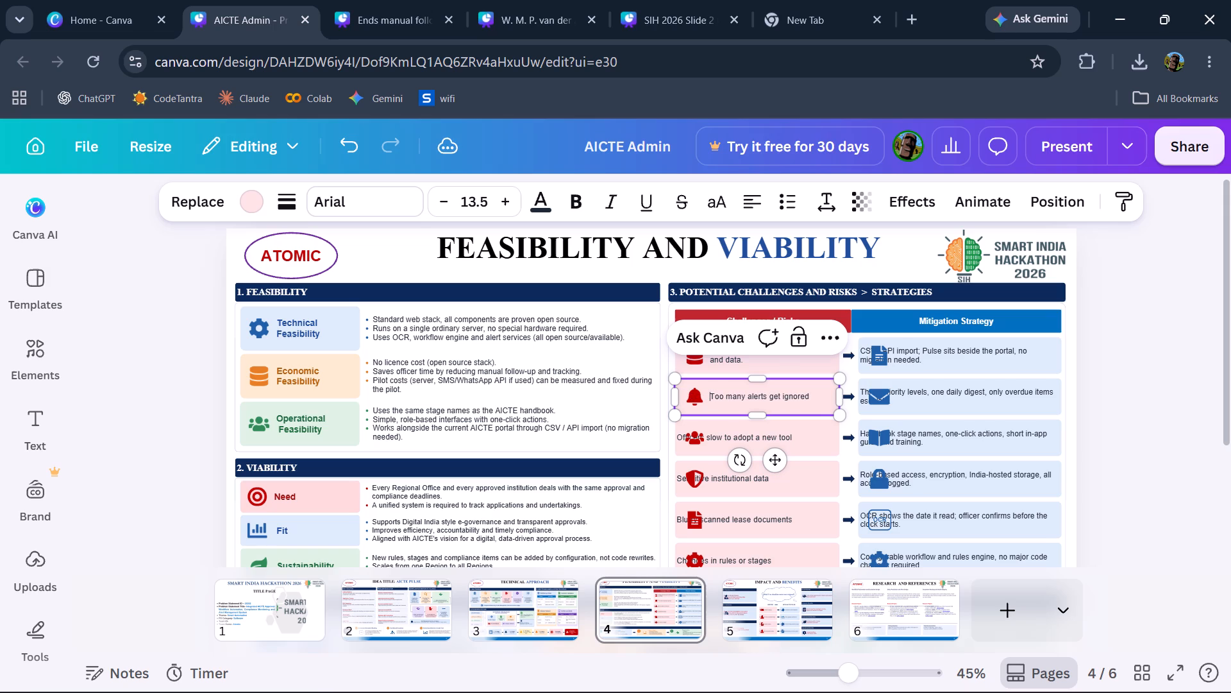
key(space)
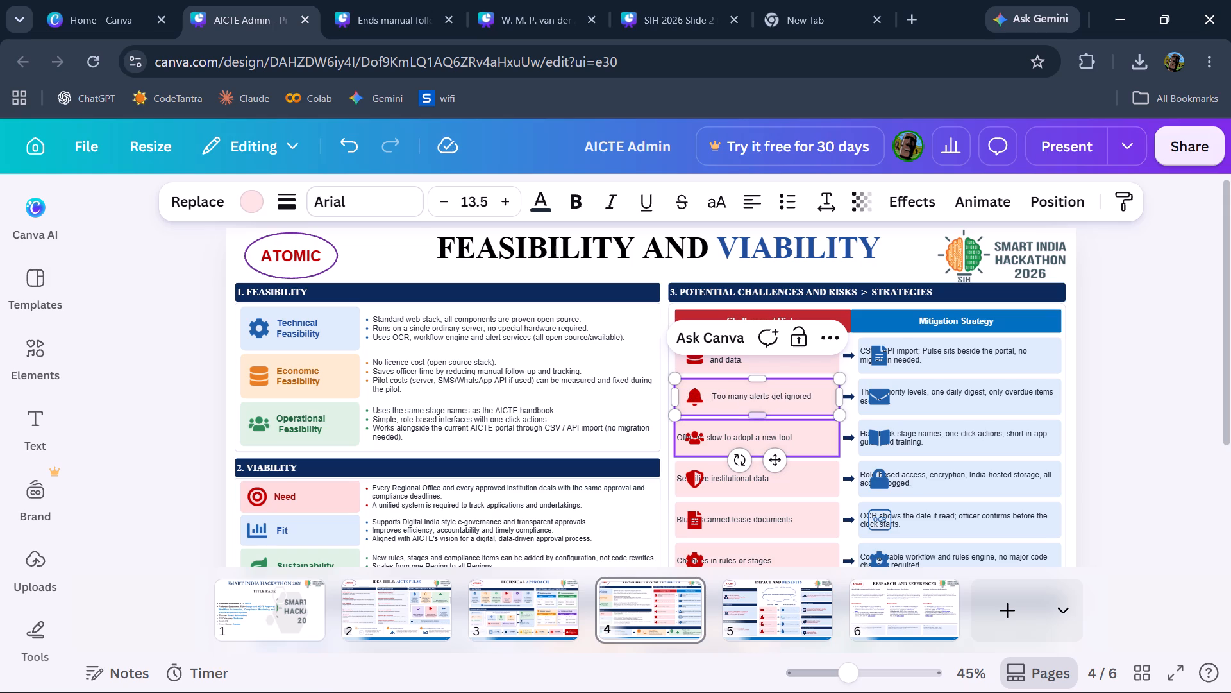
Indent "Officers slow to adopt a new tool" under Challenges / Risks with leading spaces so it clears the people icon.
click(738, 434)
click(724, 437)
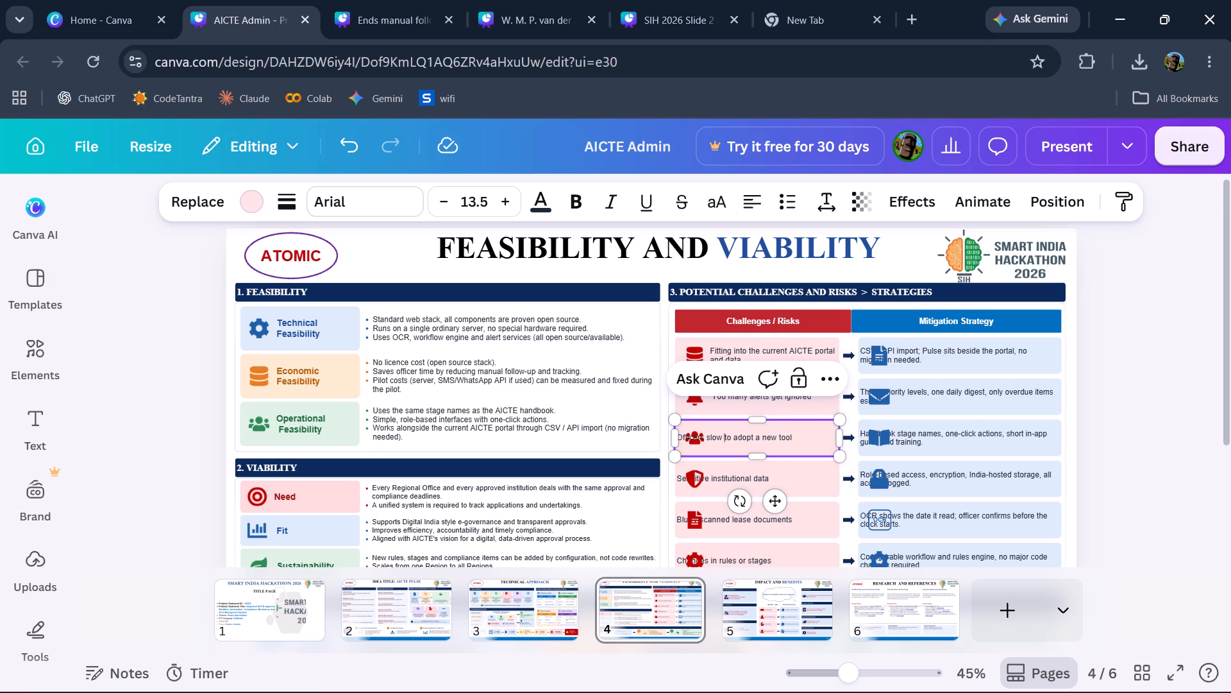
key(Left)
key(Left)
key(Left)
key(Left)
key(Left)
key(Left)
key(Left)
key(Left)
key(Left)
key(Left)
key(Left)
key(Left)
key(Left)
key(Left)
key(Left)
key(space)
key(space)
key(space)
key(space)
key(space)
key(space)
key(space)
key(space)
key(space)
key(space)
key(space)
key(space)
key(space)
key(space)
key(space)
key(space)
key(space)
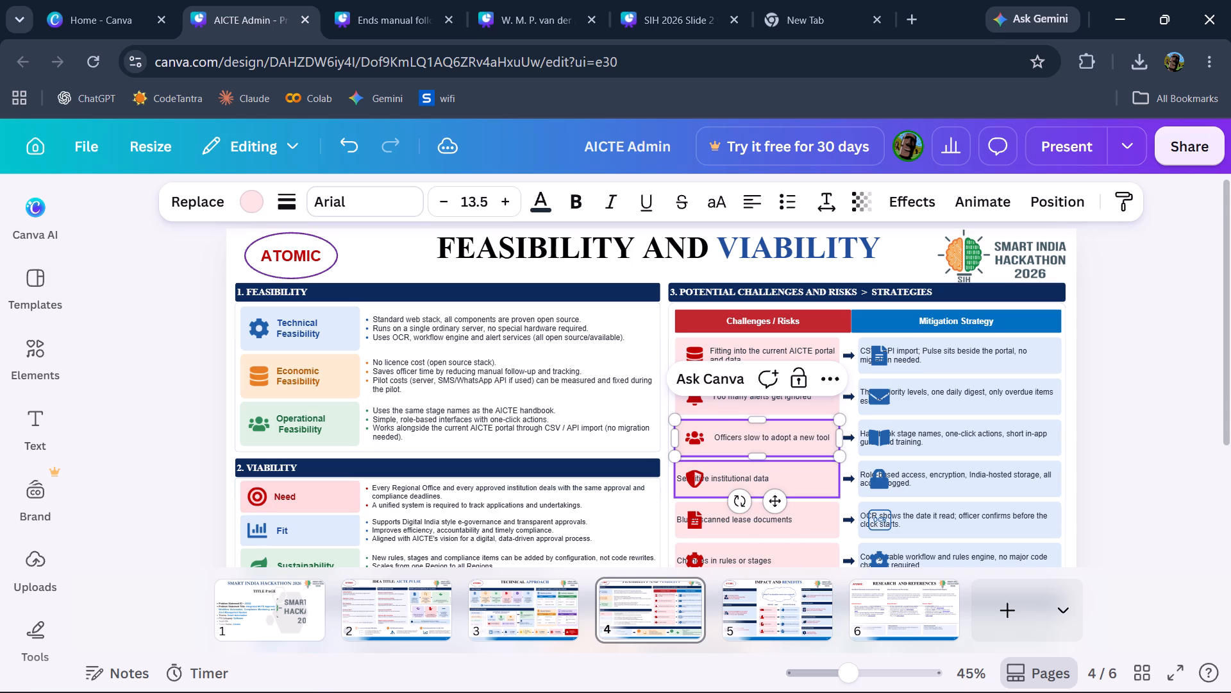
Indent "Sensitive institutional data" under Challenges / Risks with leading spaces so it clears the shield icon.
click(735, 474)
click(735, 474)
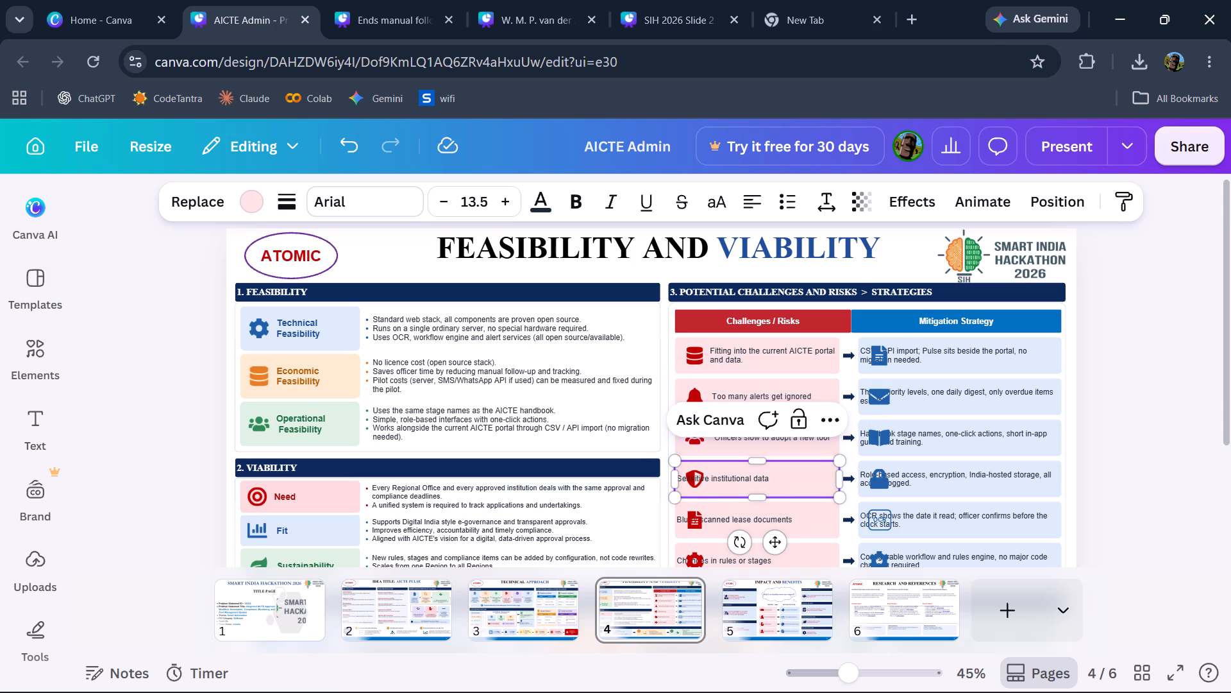
key(Left)
key(Left)
key(Left)
key(Left)
key(Left)
key(Left)
key(Left)
key(Left)
key(Left)
key(Left)
key(Left)
key(Left)
key(Left)
key(Left)
key(Left)
key(Left)
key(Left)
key(Left)
key(Left)
key(Left)
key(Left)
key(space)
key(space)
key(space)
key(space)
key(space)
key(space)
key(space)
key(space)
key(space)
key(space)
key(space)
key(space)
key(space)
key(space)
key(space)
key(space)
key(space)
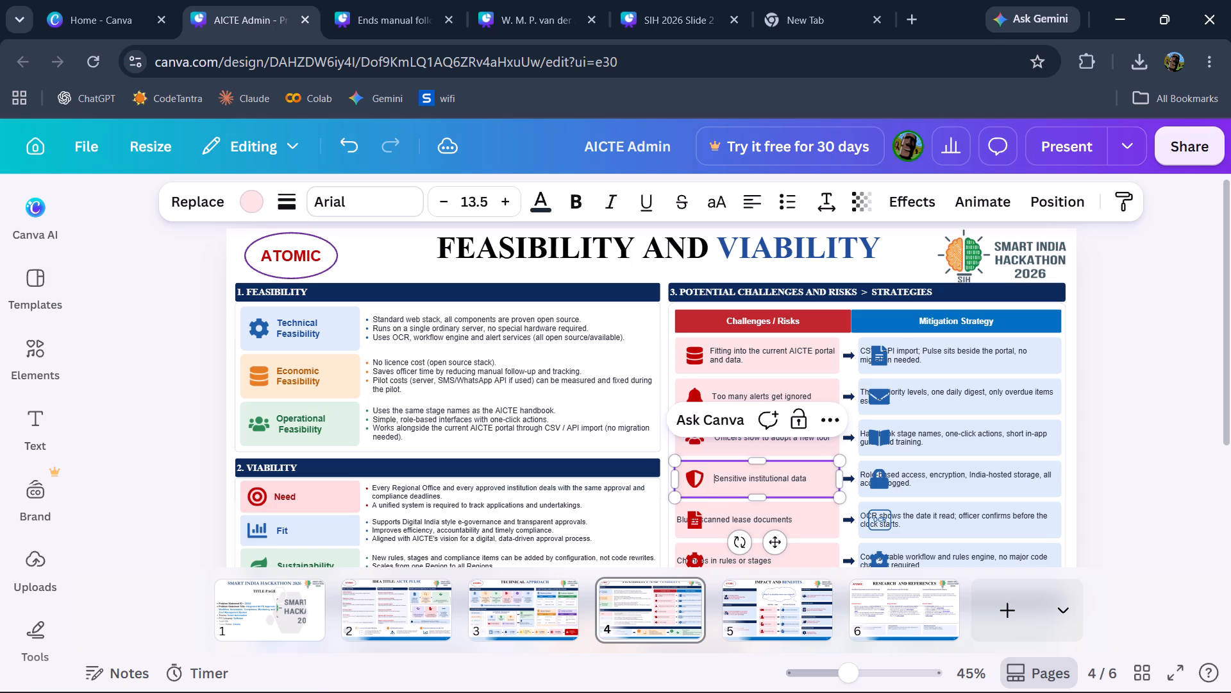
Indent "Blurry scanned lease documents" under Challenges / Risks with leading spaces so it clears the document icon.
click(746, 521)
click(746, 521)
key(Left)
key(Left)
key(Left)
key(Left)
key(Left)
key(Left)
key(Left)
key(Left)
key(Left)
key(Left)
key(Left)
key(Left)
key(Left)
key(Left)
key(Left)
key(Left)
key(Left)
key(Left)
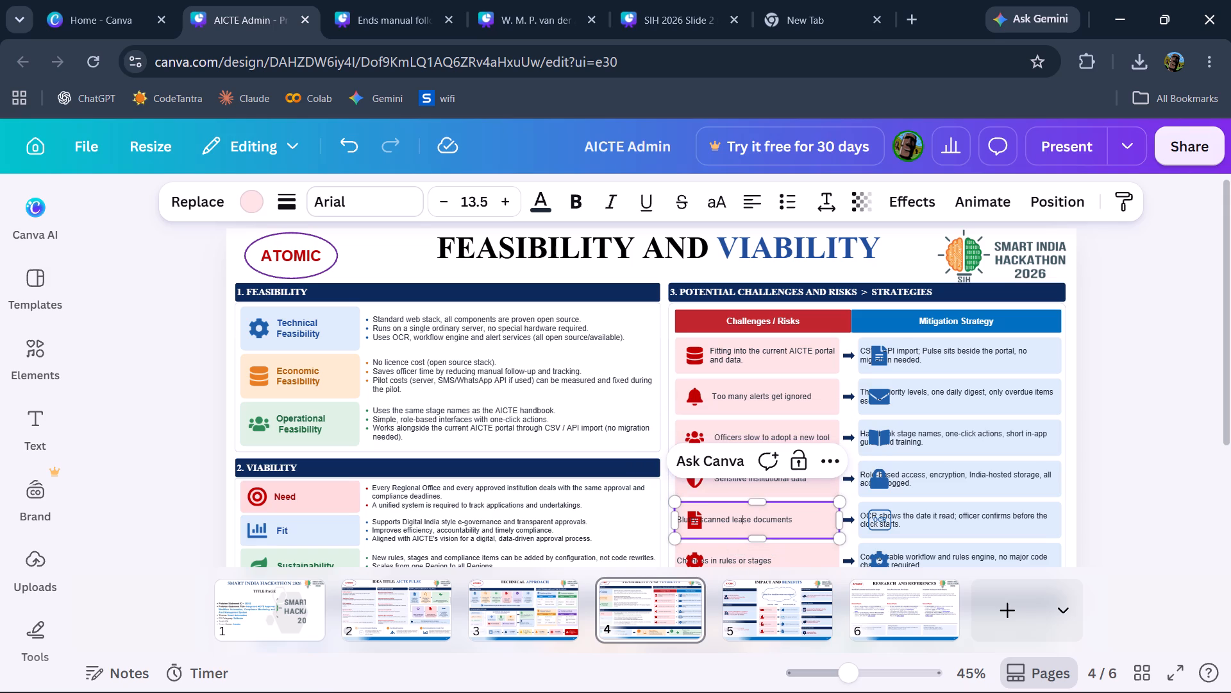
key(Left)
key(space)
key(space)
key(space)
key(space)
key(space)
key(space)
key(space)
key(space)
key(space)
key(space)
key(space)
key(space)
key(space)
key(space)
key(space)
key(space)
key(space)
key(space)
key(BackSpace)
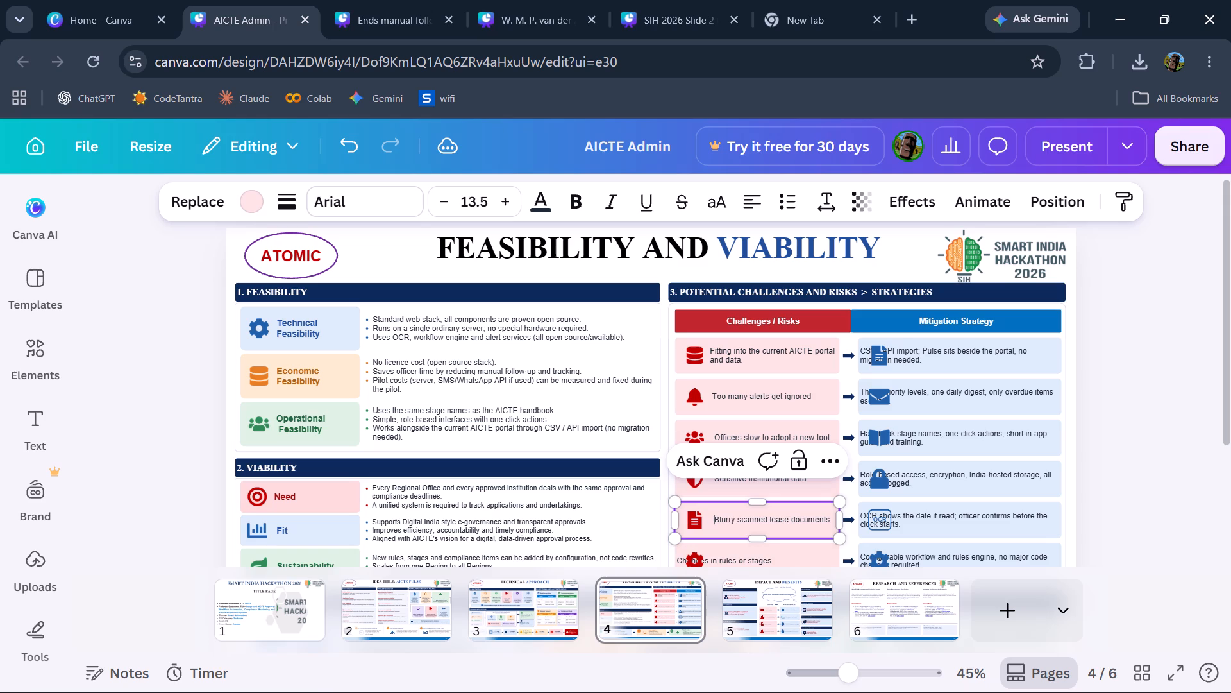
Indent "Changes in rules or stages" under Challenges / Risks with leading spaces so it clears the gear icon, and leave the box.
click(748, 559)
double_click(748, 559)
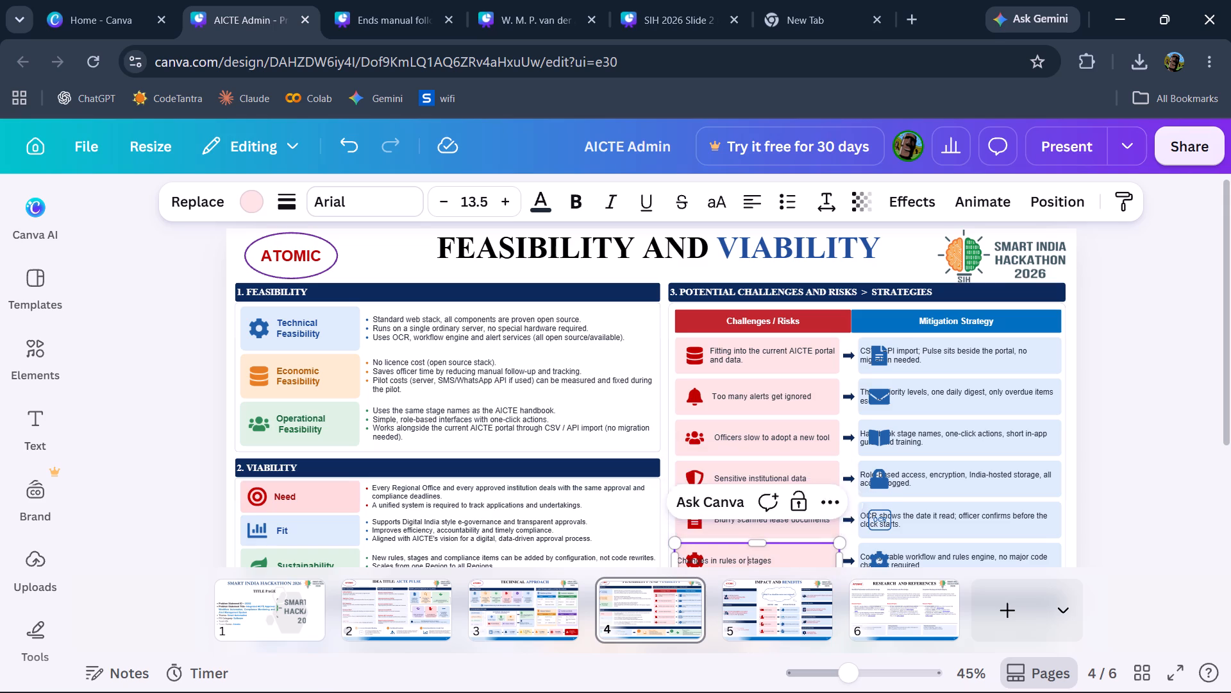
click(748, 559)
key(Left)
key(Left)
key(Left)
key(Left)
key(Left)
key(Left)
key(Left)
key(Left)
key(Left)
key(Left)
key(Left)
key(Left)
key(Left)
key(Left)
key(Left)
key(Left)
key(Left)
key(Left)
key(Left)
key(Left)
key(space)
key(space)
key(space)
key(space)
key(space)
key(space)
key(space)
key(space)
key(space)
key(space)
key(space)
key(space)
key(space)
key(space)
key(space)
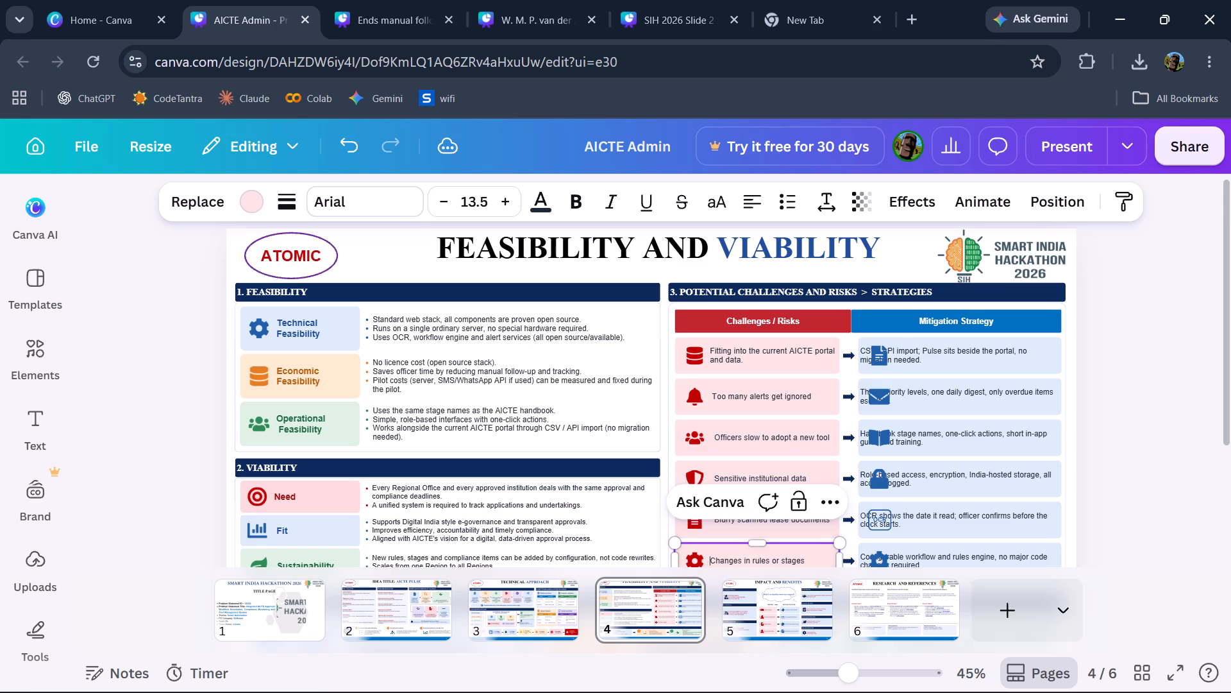
key(space)
key(space)
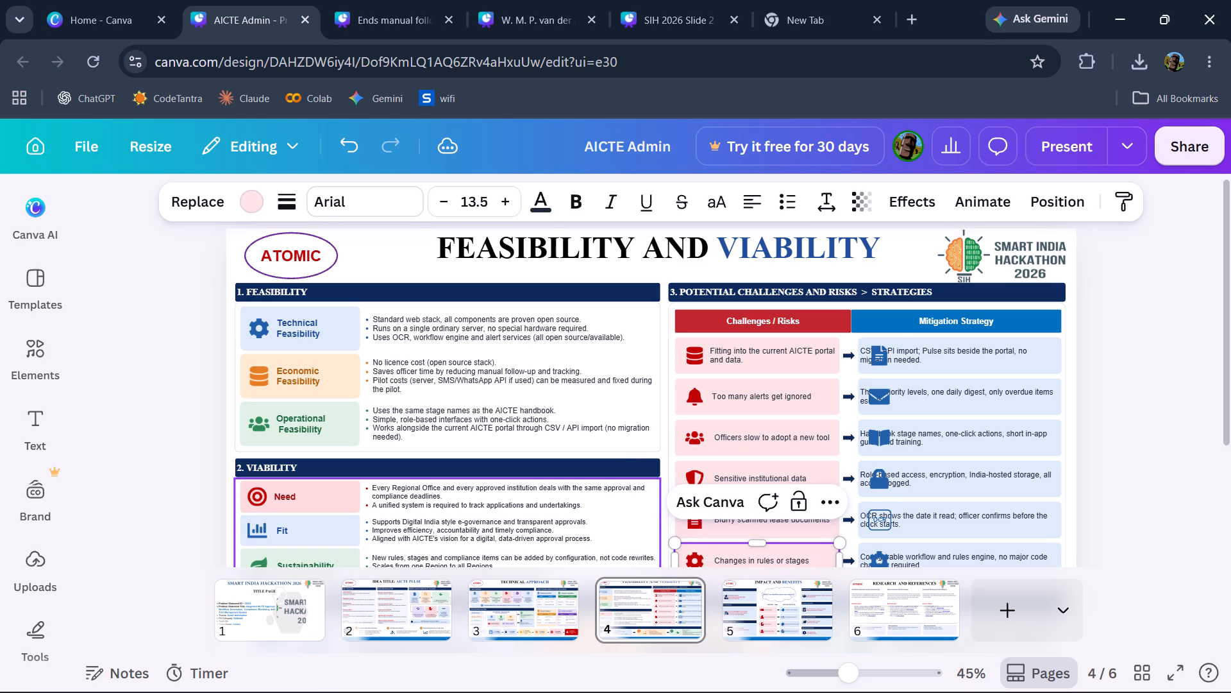
click(602, 517)
Add leading spaces to both lines of "Fitting into the current AICTE portal and data." so they sit clear of the database icon.
scroll(733, 472, down, 1)
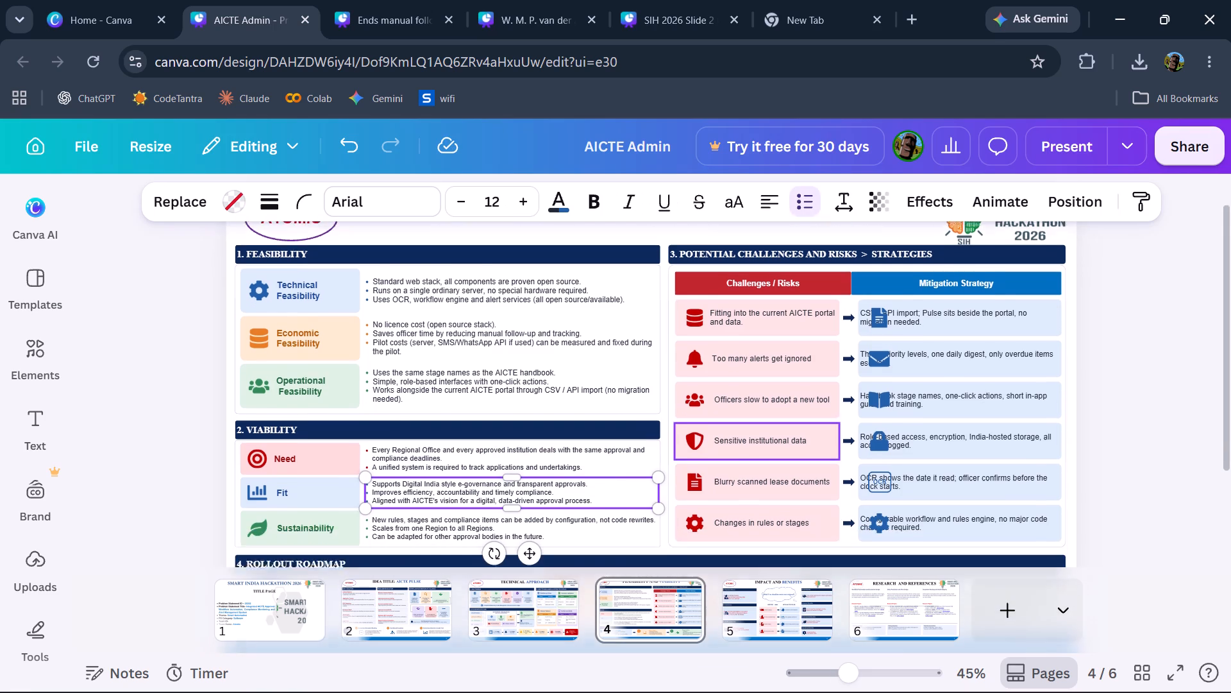
scroll(733, 472, down, 1)
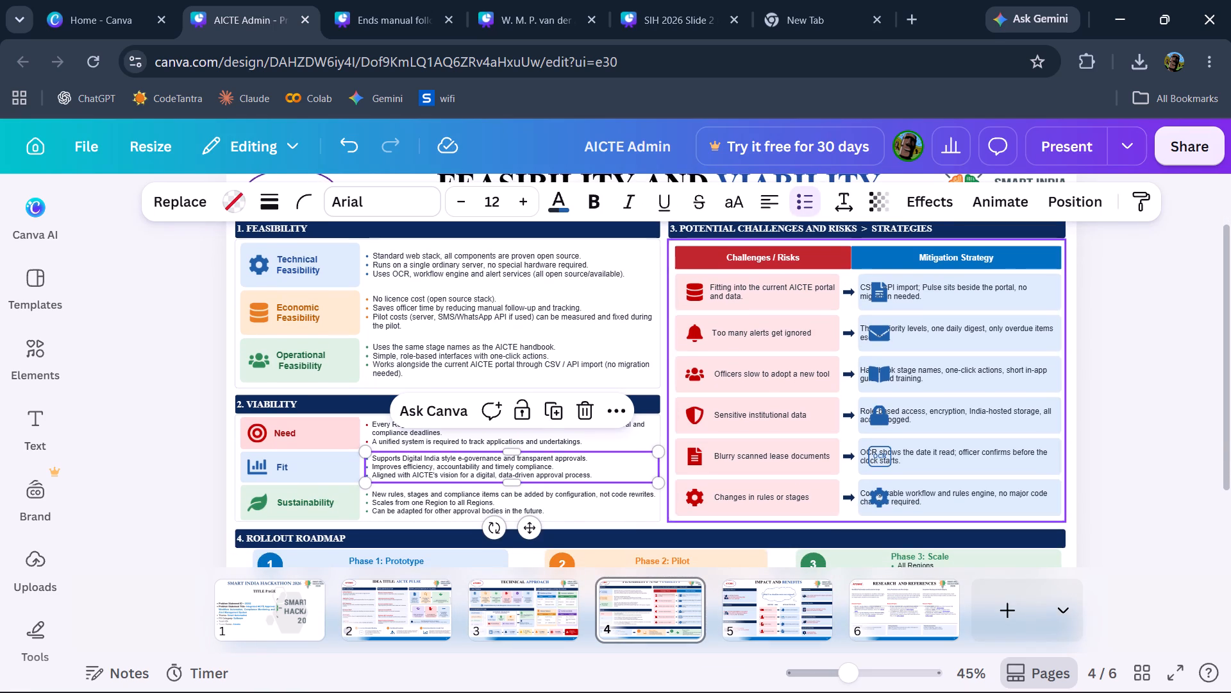
click(714, 287)
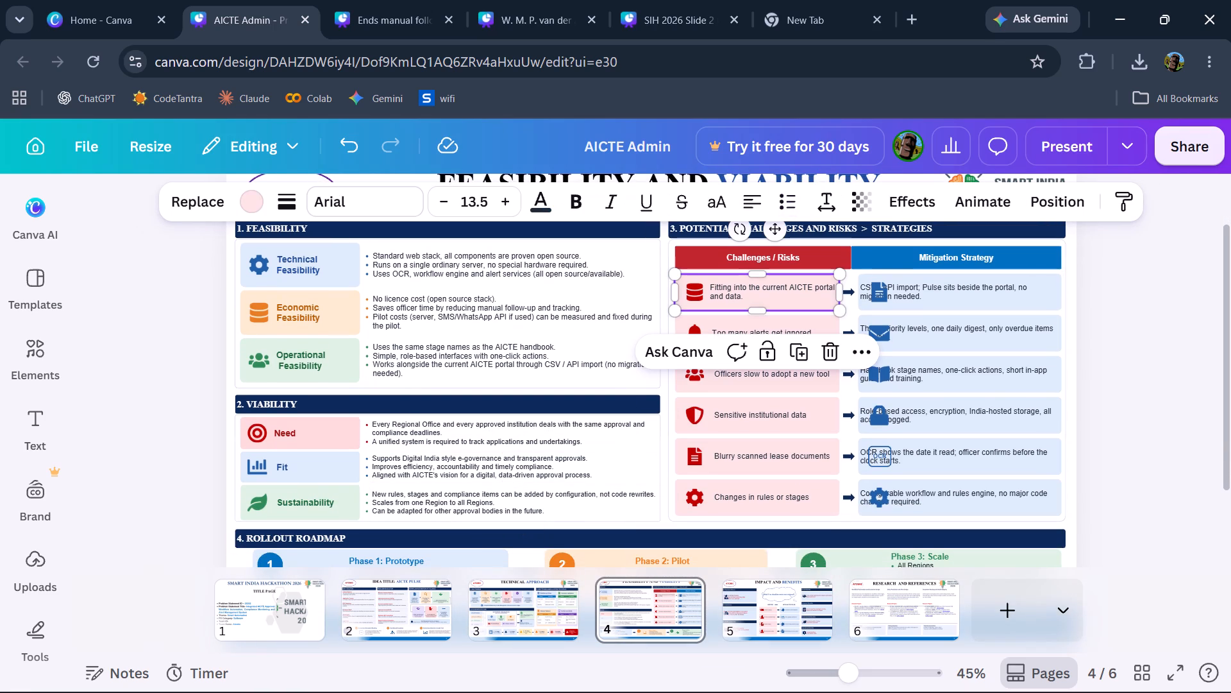
double_click(710, 284)
click(710, 284)
key(space)
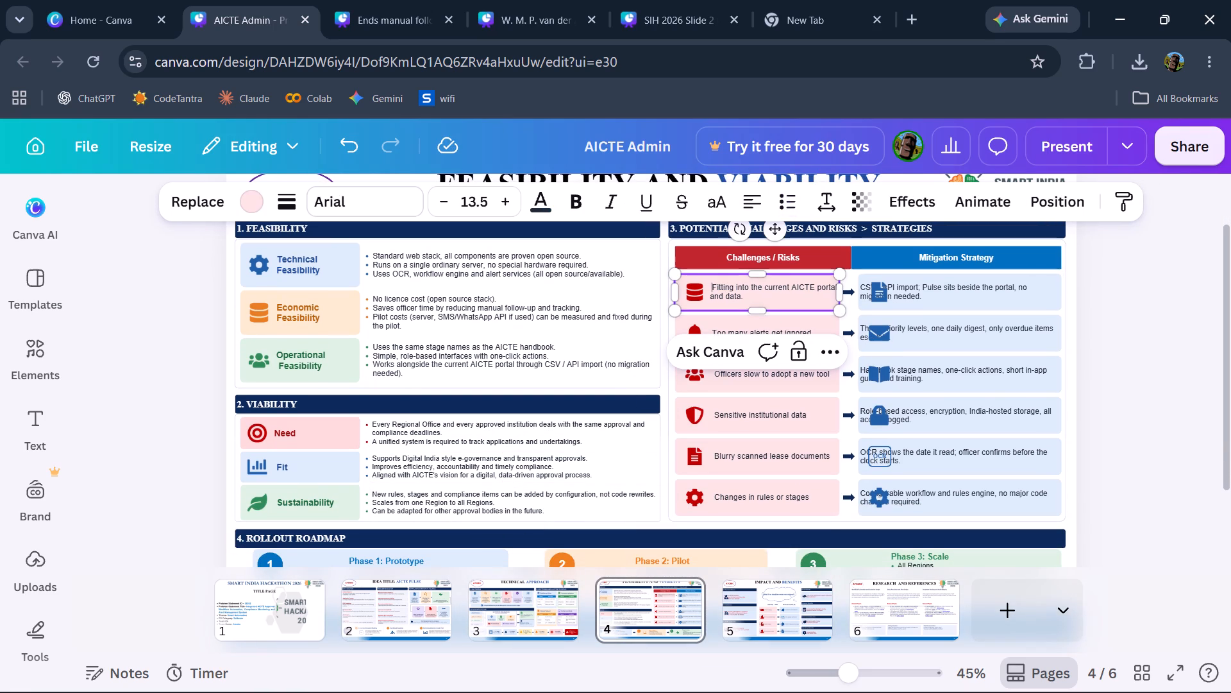
click(708, 293)
key(space)
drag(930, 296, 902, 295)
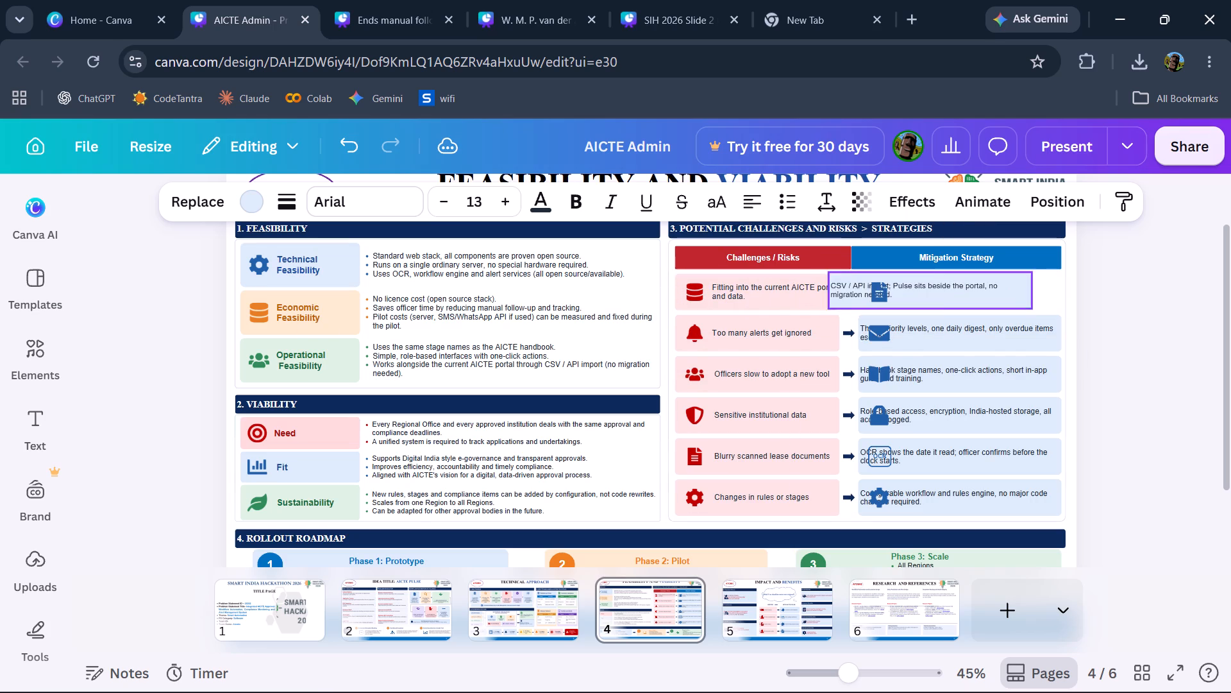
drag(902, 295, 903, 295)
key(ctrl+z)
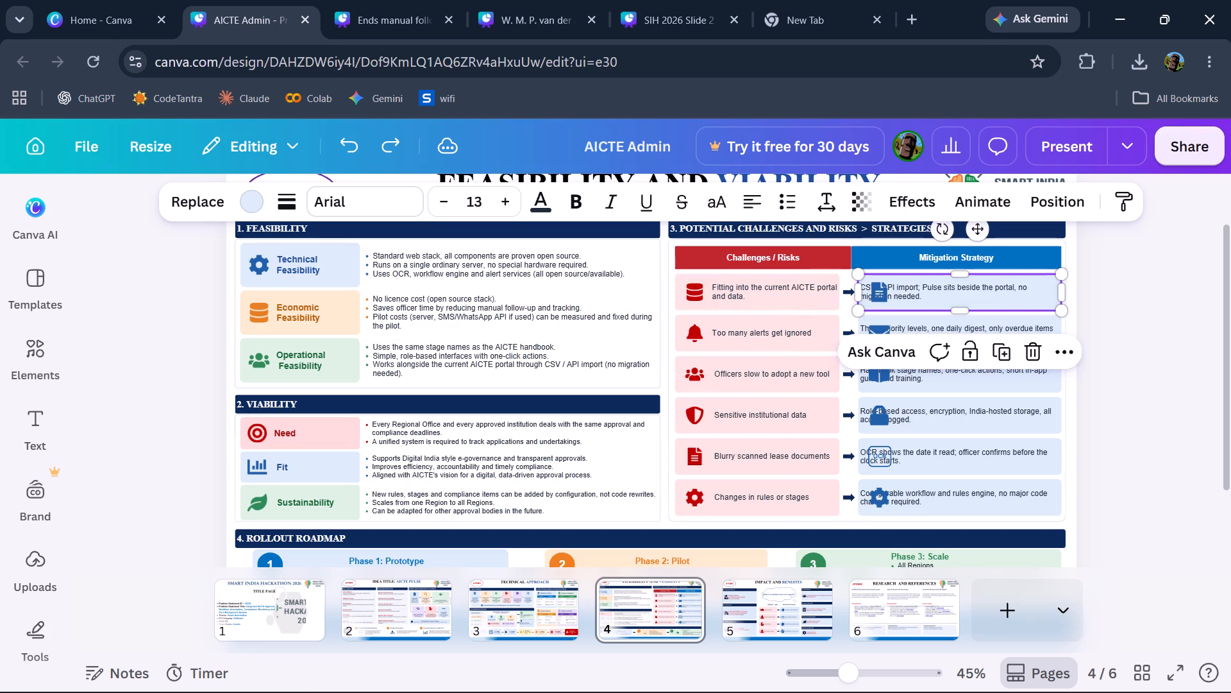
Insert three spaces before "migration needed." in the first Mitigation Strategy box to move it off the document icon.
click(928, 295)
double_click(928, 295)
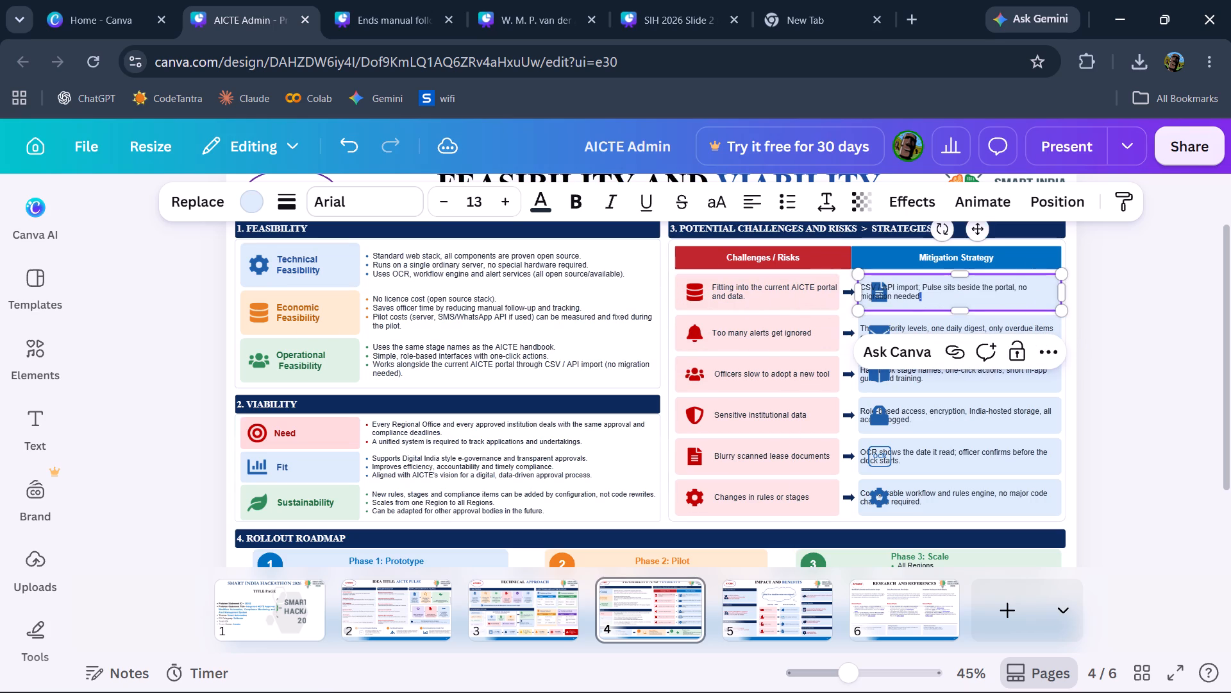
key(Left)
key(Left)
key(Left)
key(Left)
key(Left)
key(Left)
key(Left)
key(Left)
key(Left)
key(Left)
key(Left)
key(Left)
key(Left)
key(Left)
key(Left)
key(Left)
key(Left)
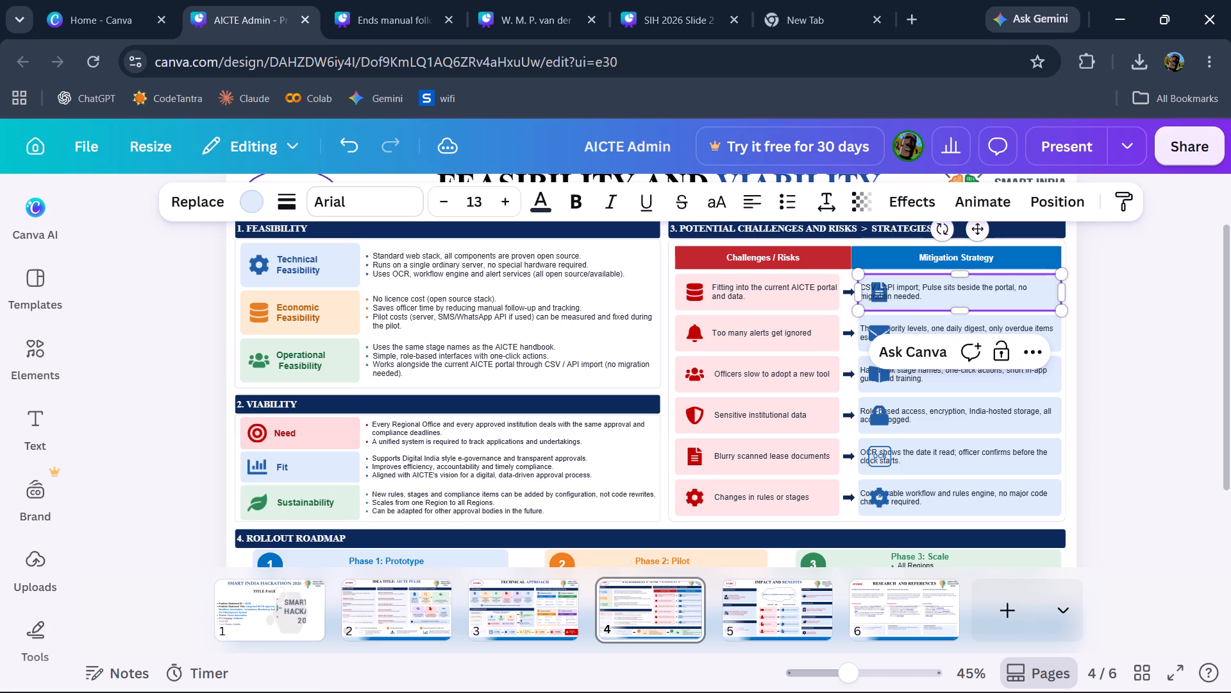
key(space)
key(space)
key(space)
Indent the first line, "CSV / API import; Pulse sits beside the portal," under Mitigation Strategy with leading spaces so it clears the document icon.
key(Up)
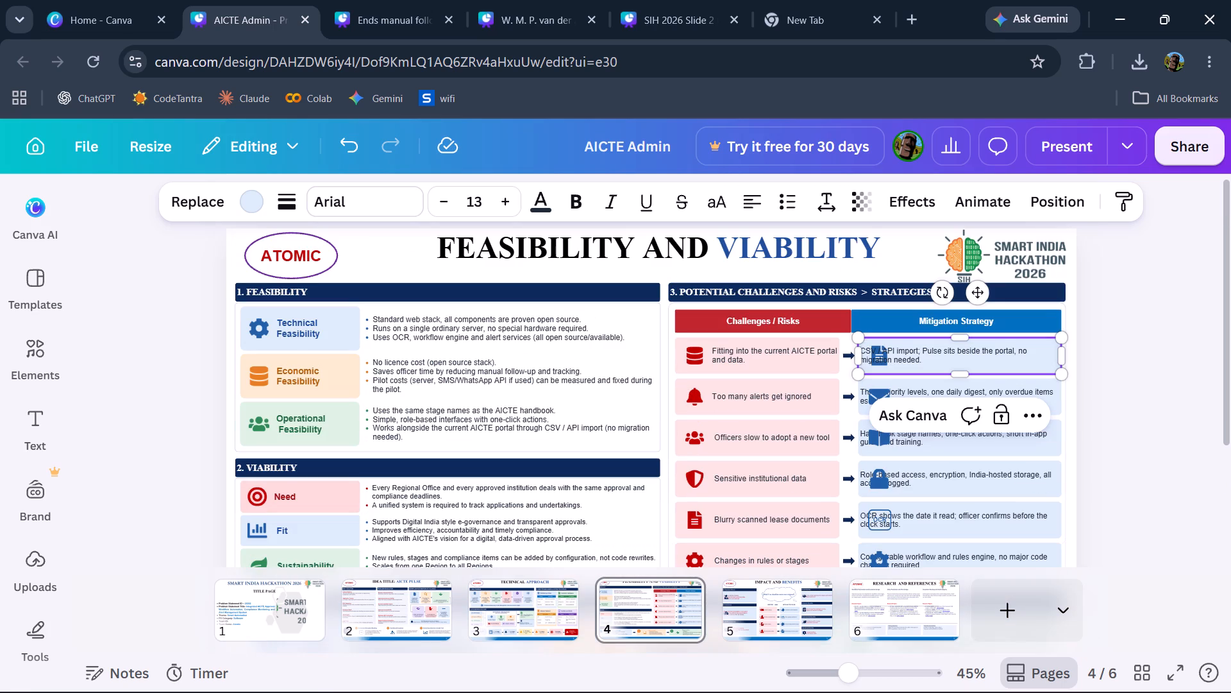
key(Left)
key(Left)
key(Left)
key(Left)
key(Left)
key(Left)
key(Left)
key(Left)
key(Left)
key(Left)
key(Left)
double_click(921, 352)
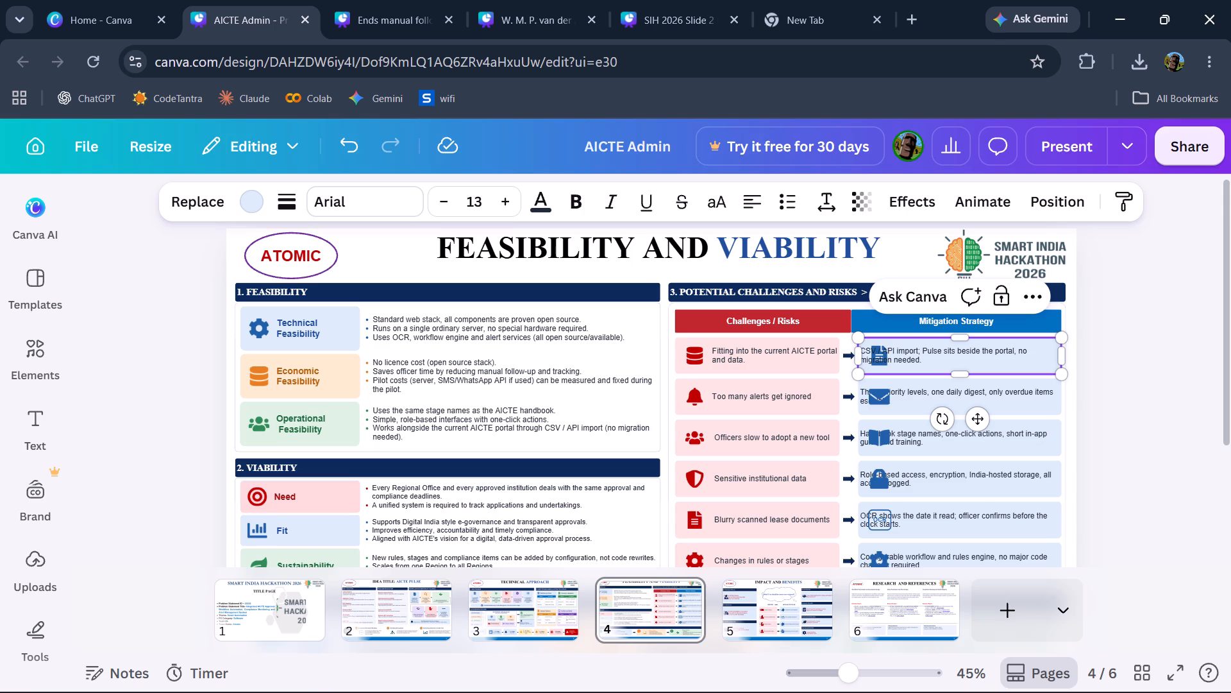
key(Left)
key(Left)
key(Left)
key(Left)
key(Left)
key(Left)
key(Left)
key(Left)
key(Left)
key(Left)
key(Left)
key(Left)
key(Left)
key(Left)
key(Left)
key(Left)
key(Left)
key(Left)
key(Left)
key(Left)
key(Left)
key(space)
key(space)
key(space)
key(space)
key(space)
key(space)
key(space)
key(space)
key(space)
key(space)
key(space)
key(space)
key(space)
key(space)
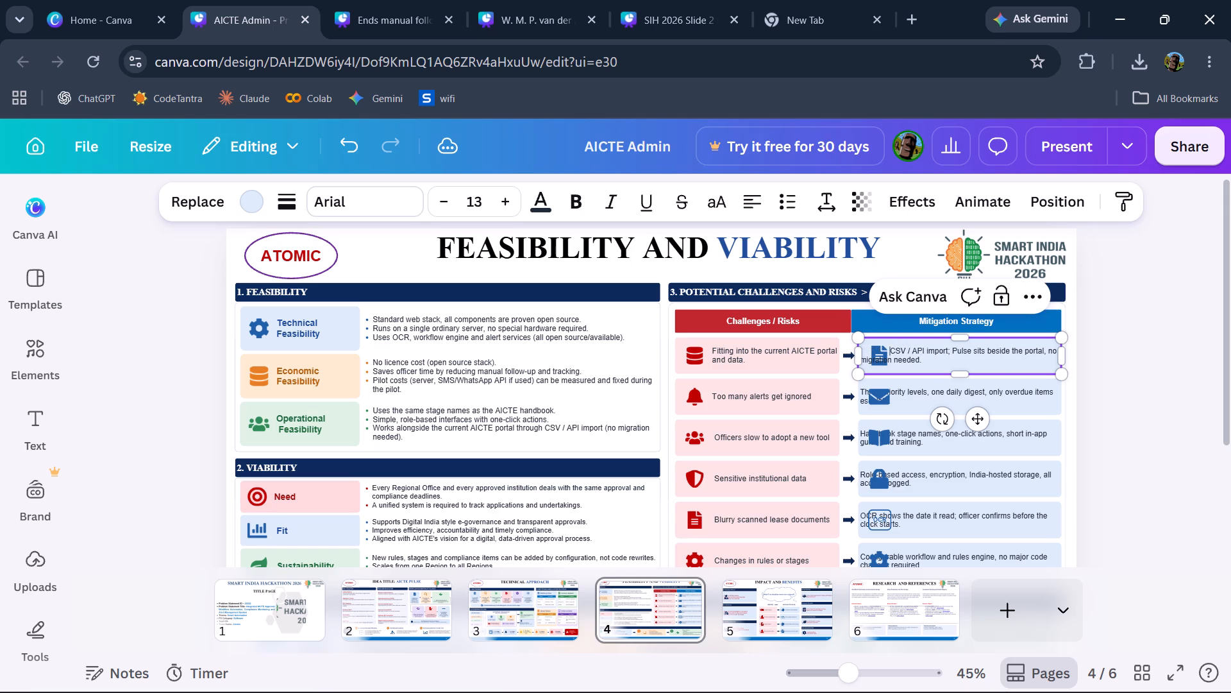
key(space)
key(space)
key(space)
key(space)
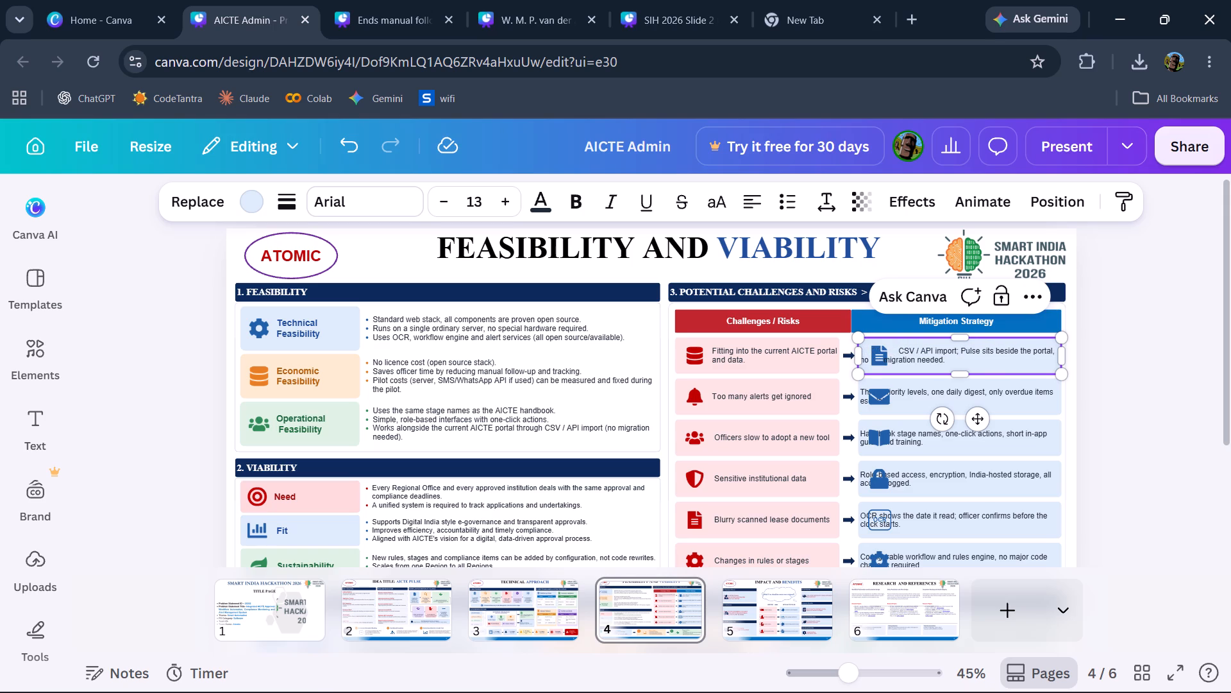
click(948, 362)
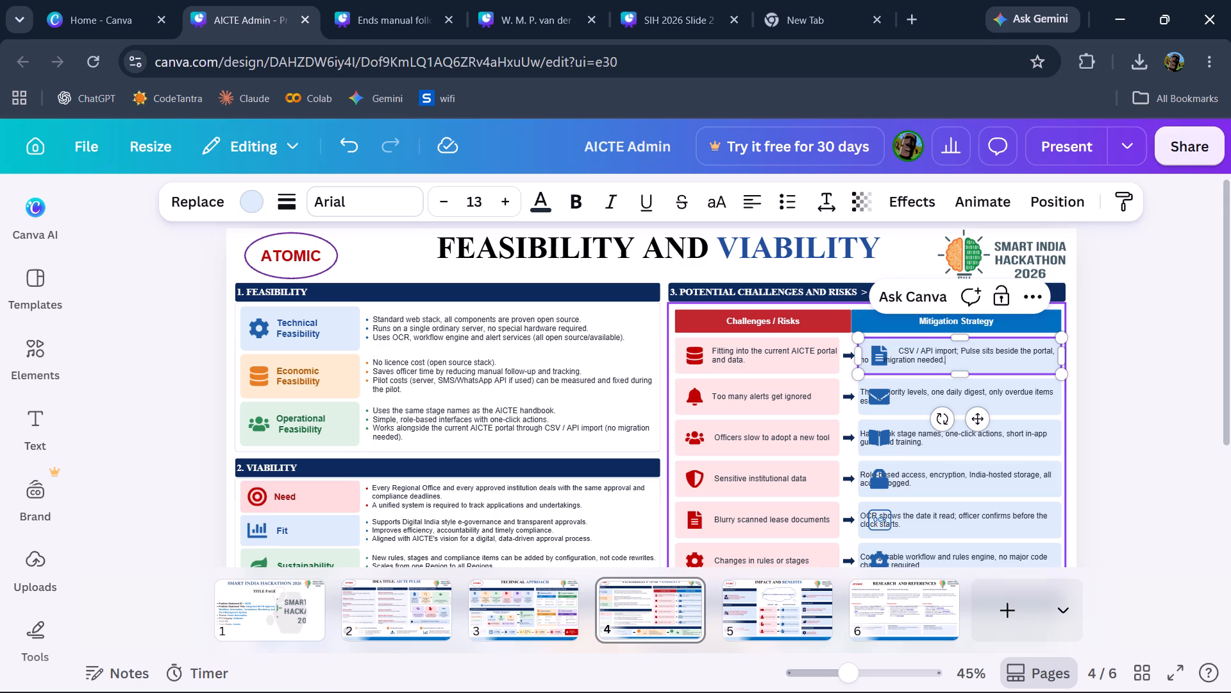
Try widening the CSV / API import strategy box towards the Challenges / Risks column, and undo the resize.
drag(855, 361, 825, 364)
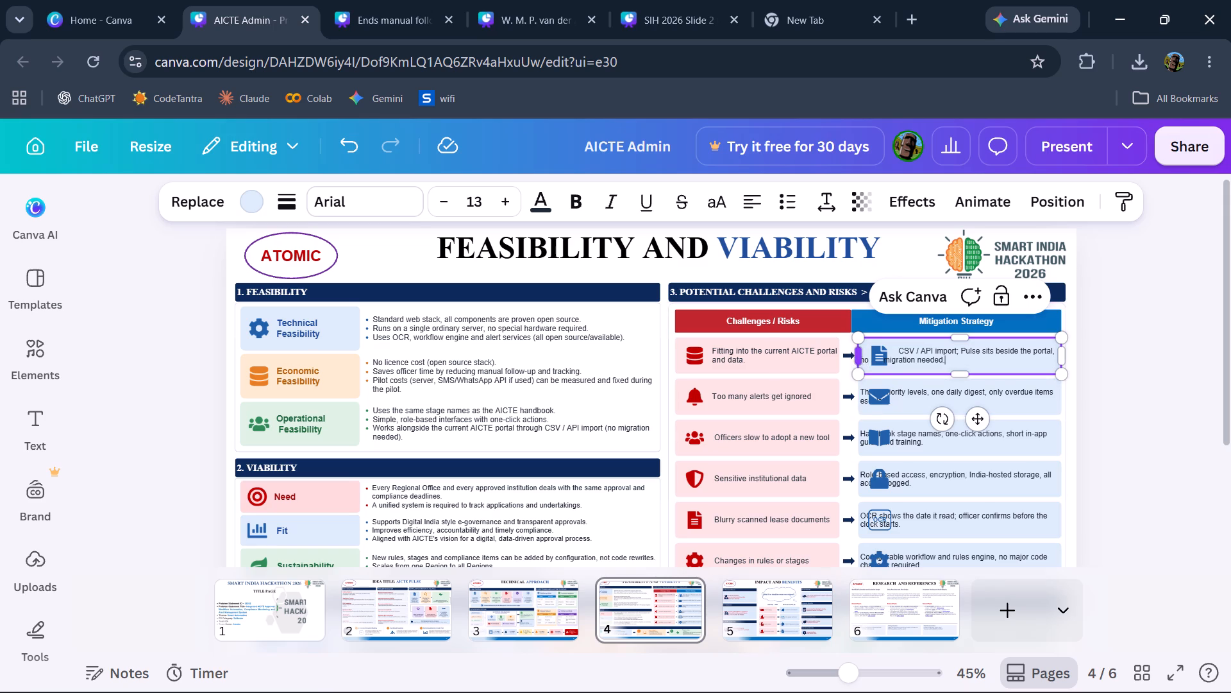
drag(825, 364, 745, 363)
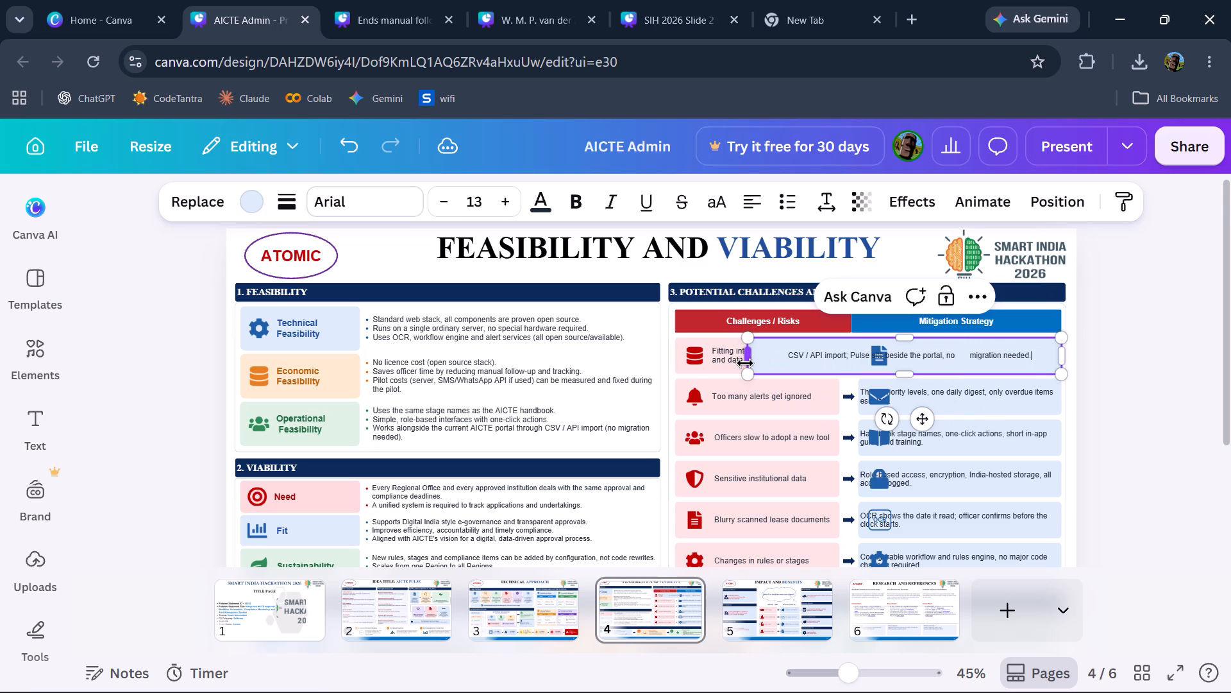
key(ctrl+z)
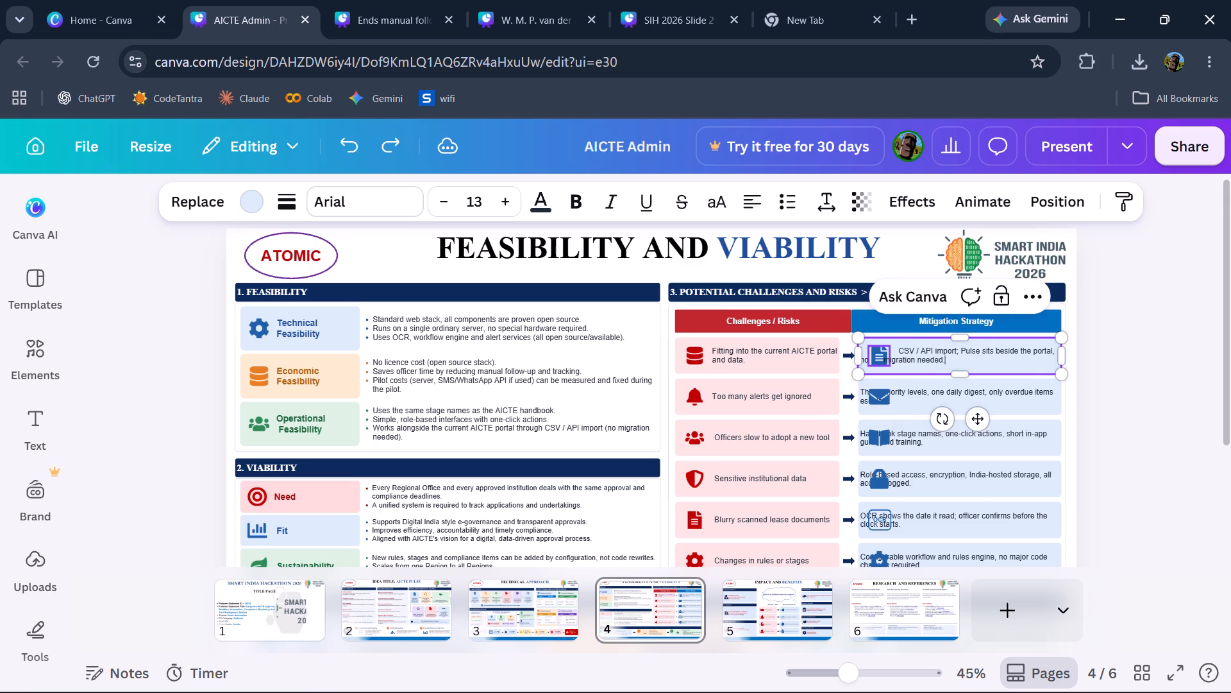
Replace "no migration needed." in the CSV / API import box with a new, space-indented second line reading "np migration needed.".
key(BackSpace)
key(BackSpace)
key(BackSpace)
key(BackSpace)
key(BackSpace)
key(BackSpace)
key(BackSpace)
key(BackSpace)
key(BackSpace)
key(BackSpace)
key(BackSpace)
key(BackSpace)
key(BackSpace)
key(BackSpace)
key(BackSpace)
key(BackSpace)
key(BackSpace)
key(BackSpace)
key(BackSpace)
key(BackSpace)
key(BackSpace)
key(BackSpace)
key(BackSpace)
key(BackSpace)
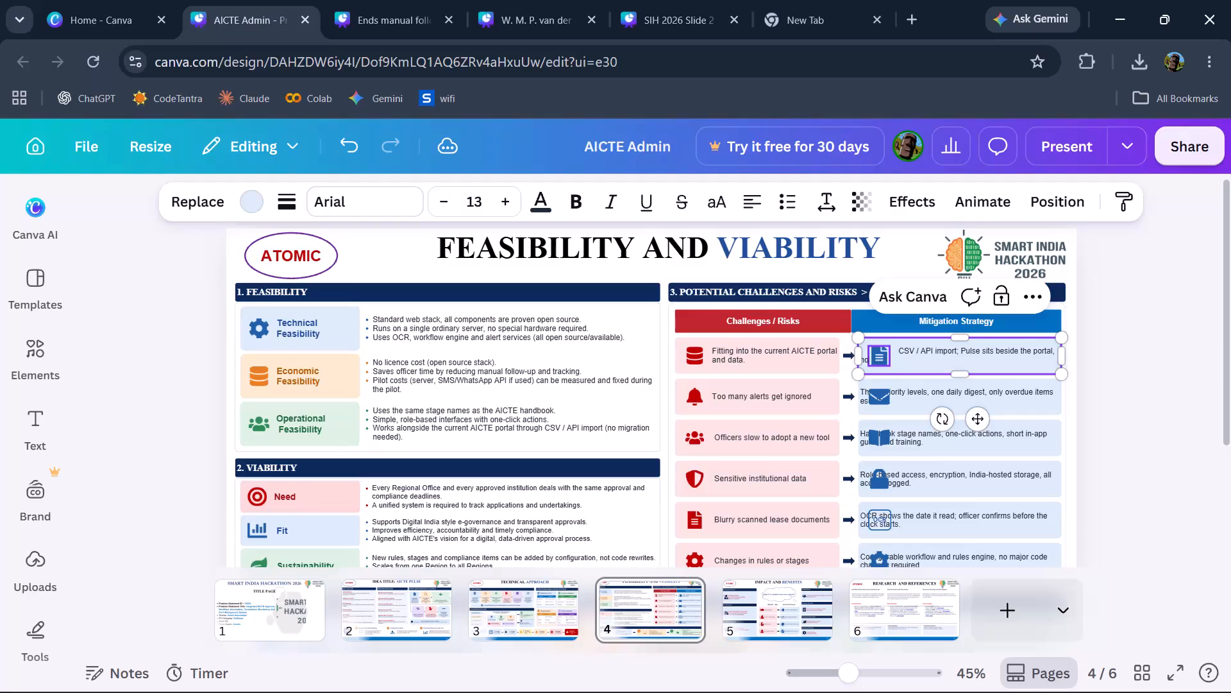
key(BackSpace)
key(BackSpace)
key(Return)
key(space)
key(space)
key(space)
key(space)
key(space)
key(space)
key(space)
key(space)
key(space)
key(space)
key(space)
key(space)
key(space)
key(space)
key(space)
key(space)
key(space)
key(space)
key(space)
text(m)
key(BackSpace)
text(np)
key(space)
text(migration needed.)
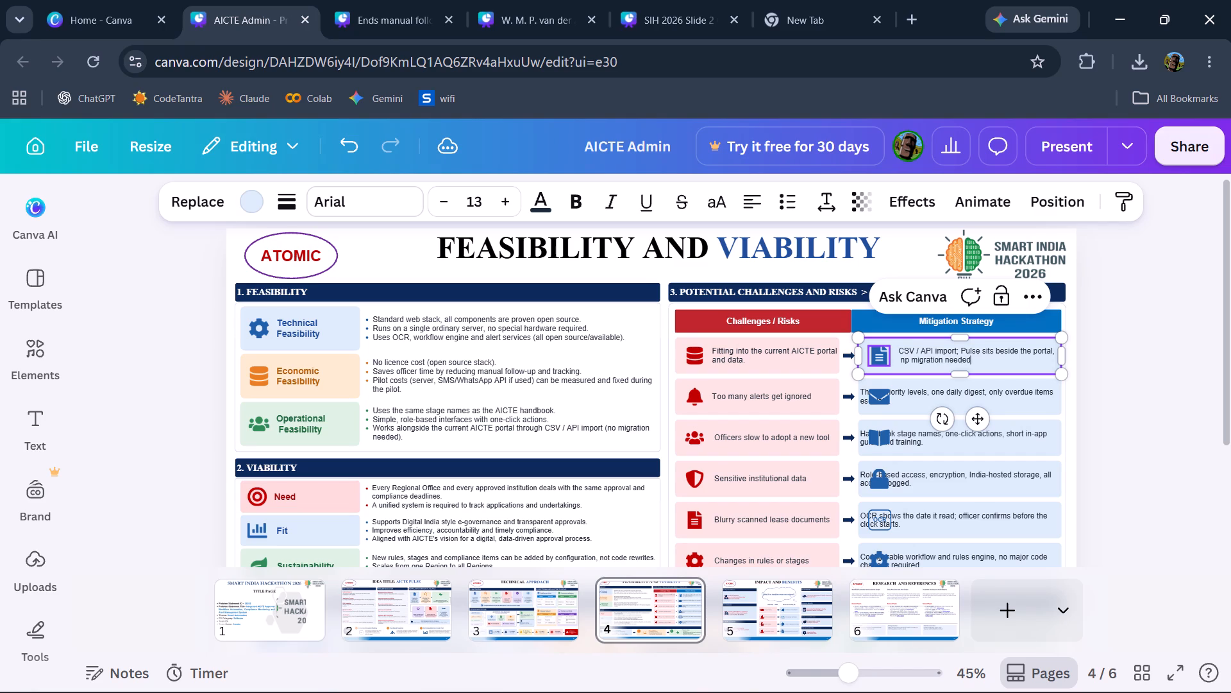
Indent the first line, "Three priority levels, one daily digest," under Mitigation Strategy with leading spaces so it clears the envelope icon.
click(894, 402)
click(894, 402)
key(BackSpace)
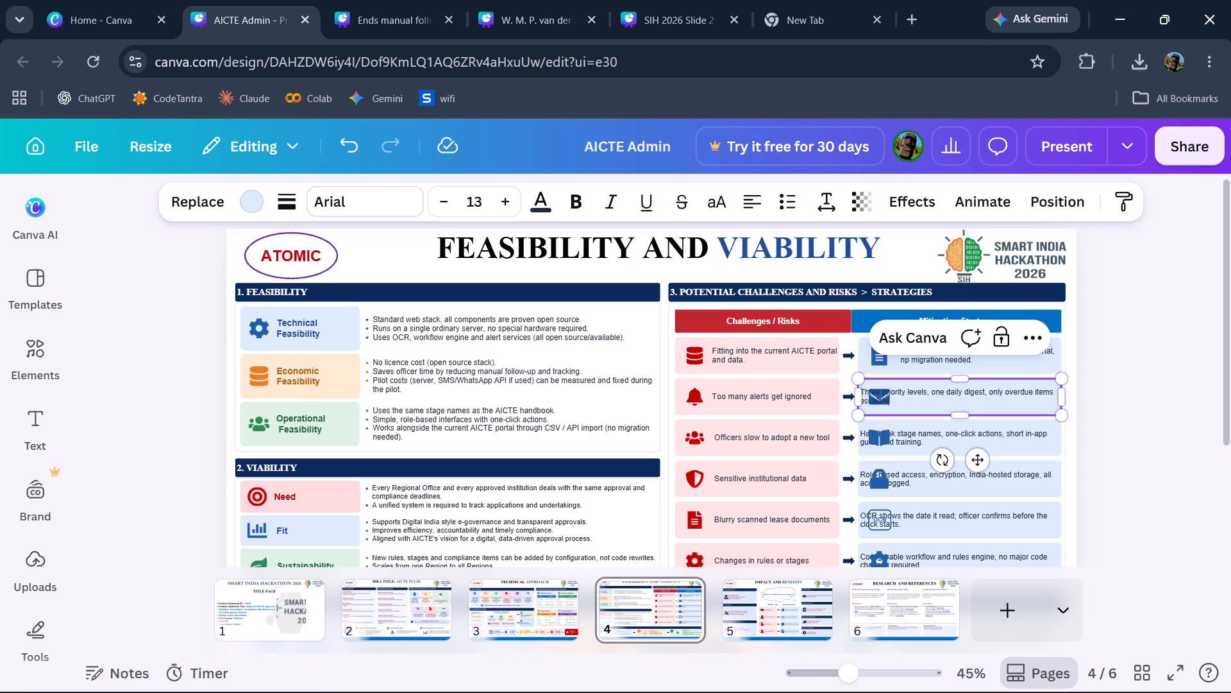
key(ctrl+z)
key(Up)
key(Left)
key(Left)
key(Left)
key(Left)
key(Left)
key(Left)
key(Left)
key(Left)
key(Left)
key(Left)
key(space)
key(space)
key(space)
key(space)
key(space)
key(space)
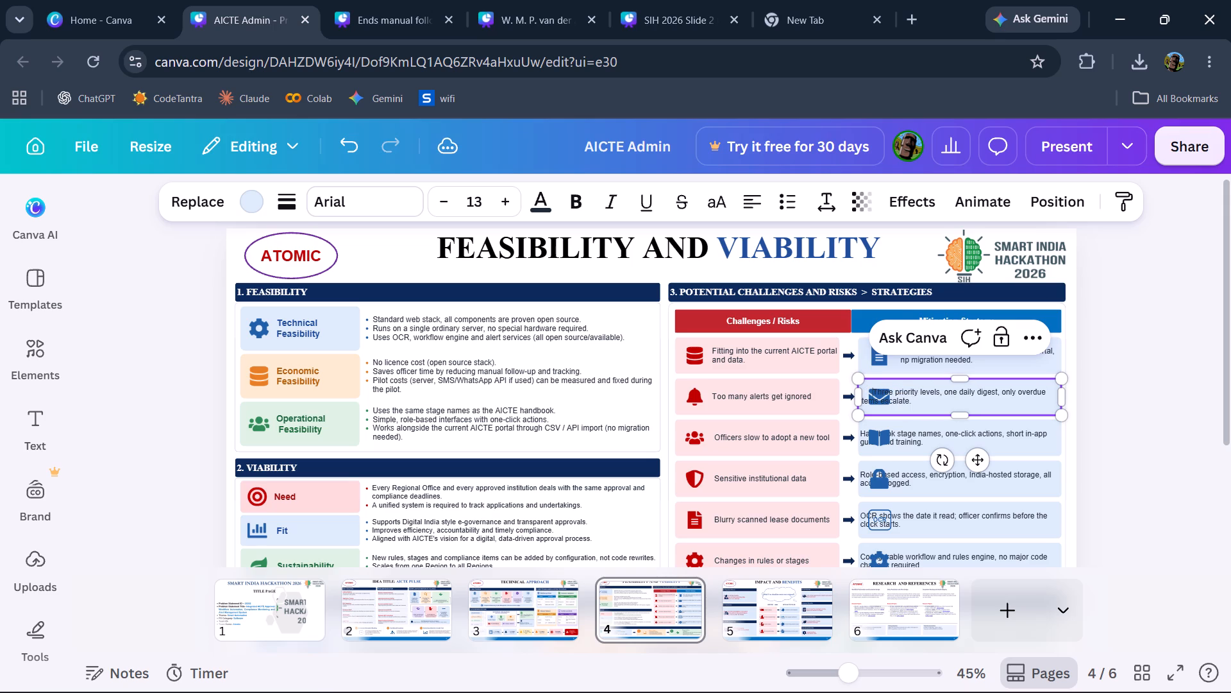
key(space)
key(space)
key(space)
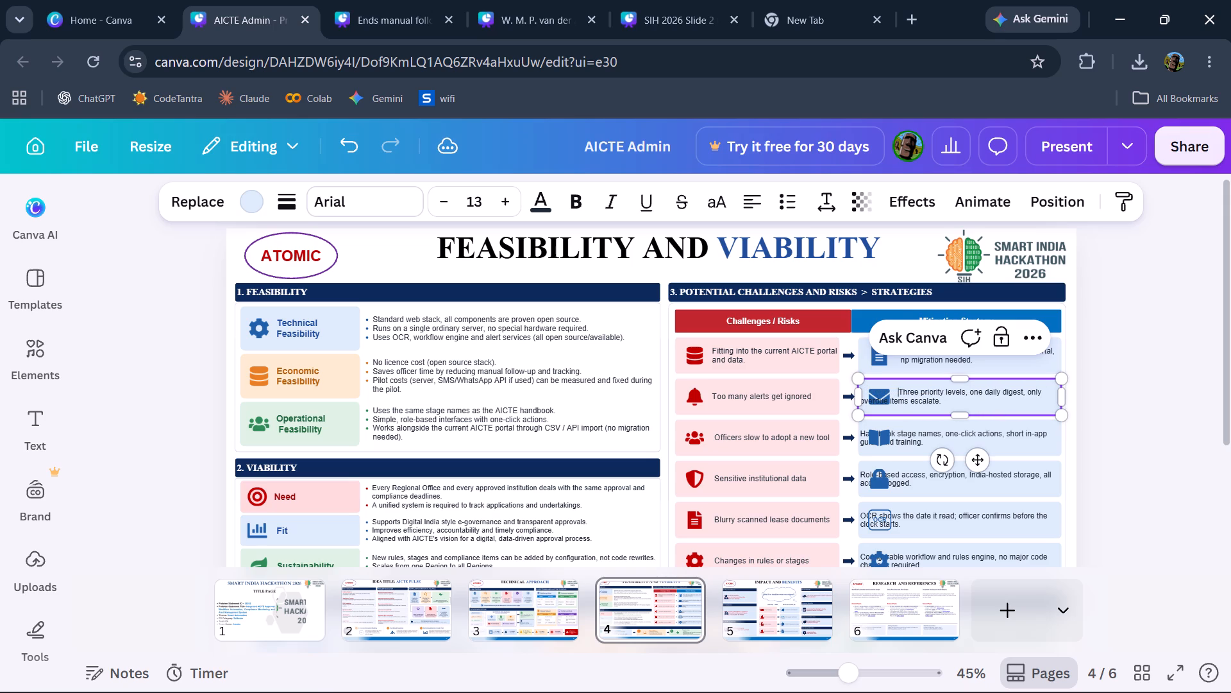
key(space)
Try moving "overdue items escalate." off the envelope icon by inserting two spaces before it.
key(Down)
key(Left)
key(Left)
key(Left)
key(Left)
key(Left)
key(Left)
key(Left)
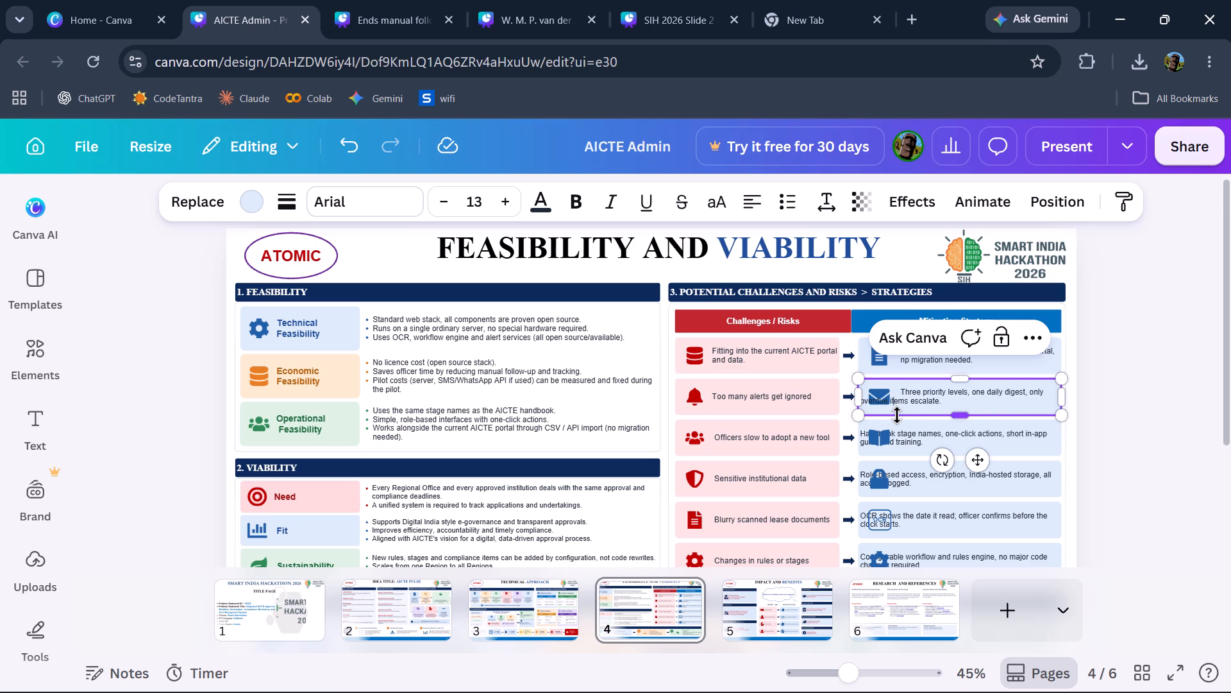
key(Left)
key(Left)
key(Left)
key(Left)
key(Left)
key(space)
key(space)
Delete "overdue items escalate." from the end of the Three priority levels box, leaving the text ending at "only".
key(Down)
scroll(856, 435, left, 2)
key(BackSpace)
key(BackSpace)
key(BackSpace)
key(BackSpace)
key(BackSpace)
key(BackSpace)
key(BackSpace)
key(BackSpace)
key(BackSpace)
key(BackSpace)
key(BackSpace)
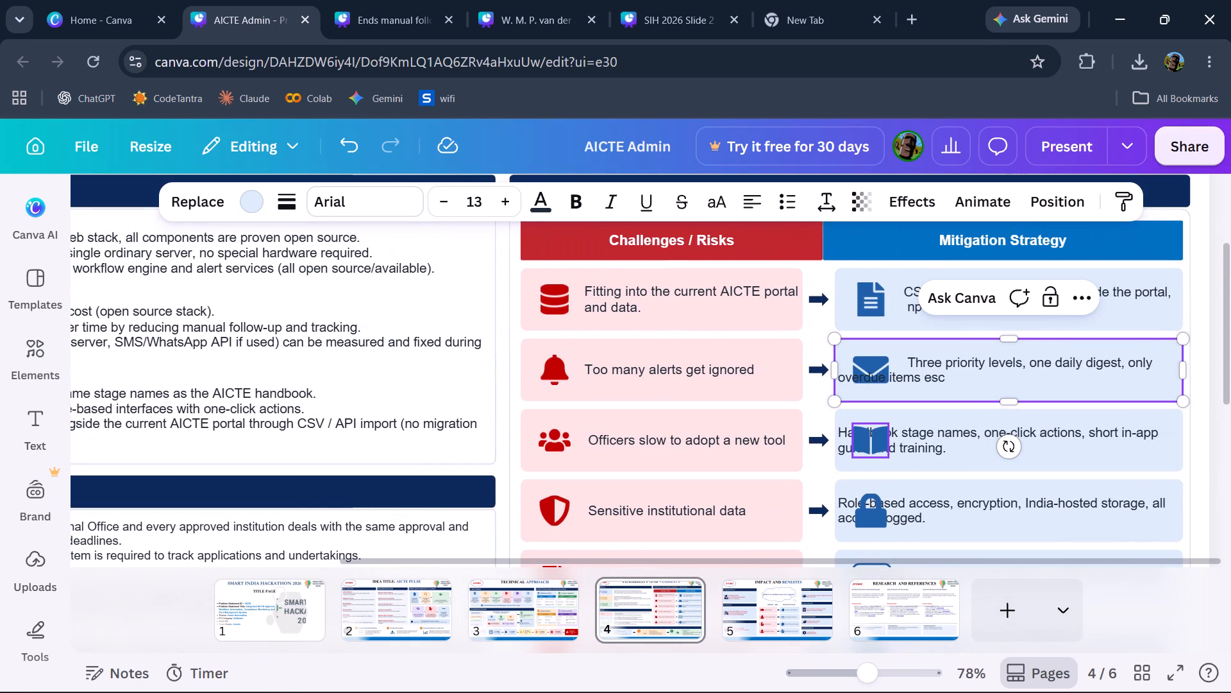
key(BackSpace)
key(BackSpace)
key(BackSpace)
key(BackSpace)
key(BackSpace)
key(BackSpace)
key(BackSpace)
key(BackSpace)
key(BackSpace)
key(BackSpace)
key(BackSpace)
key(BackSpace)
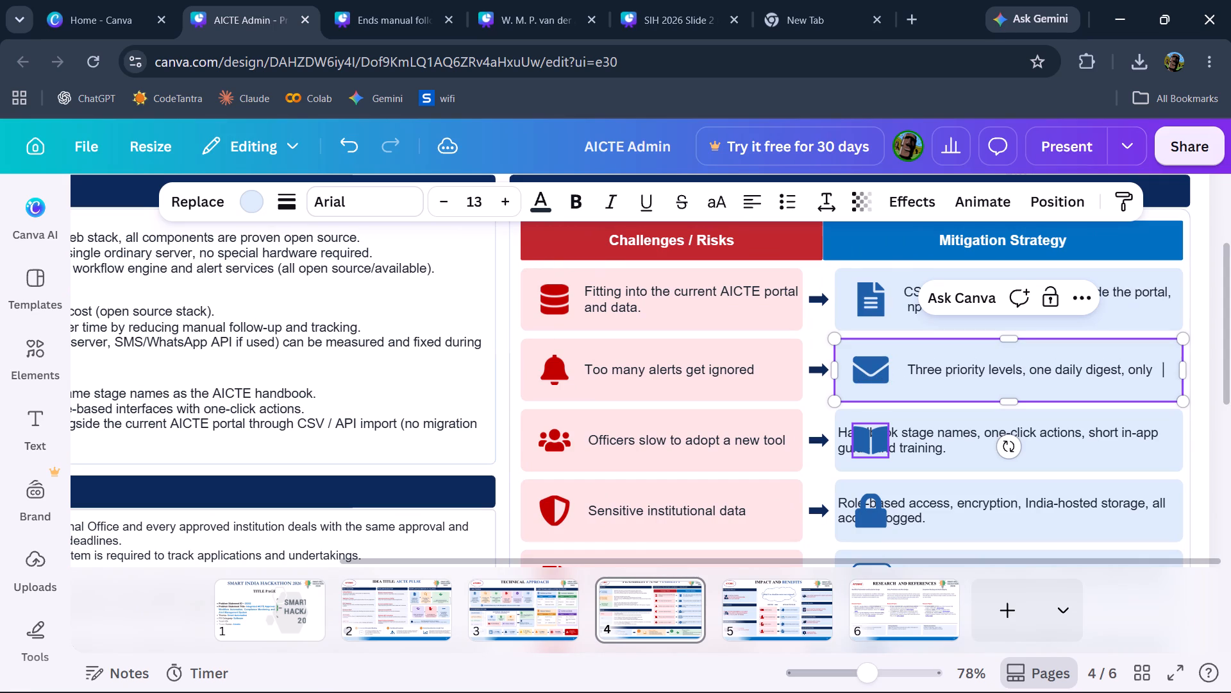
key(ctrl+z)
key(BackSpace)
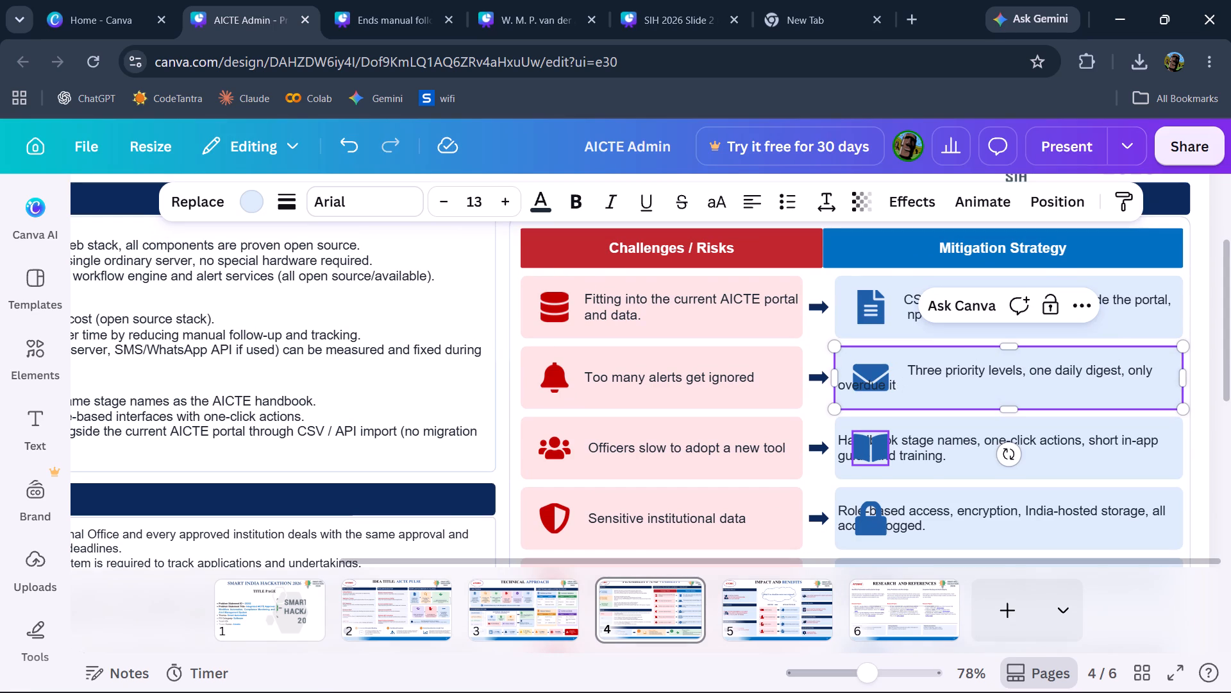
key(BackSpace)
key(BackSpace)
key(BackSpace)
key(BackSpace)
key(BackSpace)
key(BackSpace)
key(BackSpace)
key(BackSpace)
key(BackSpace)
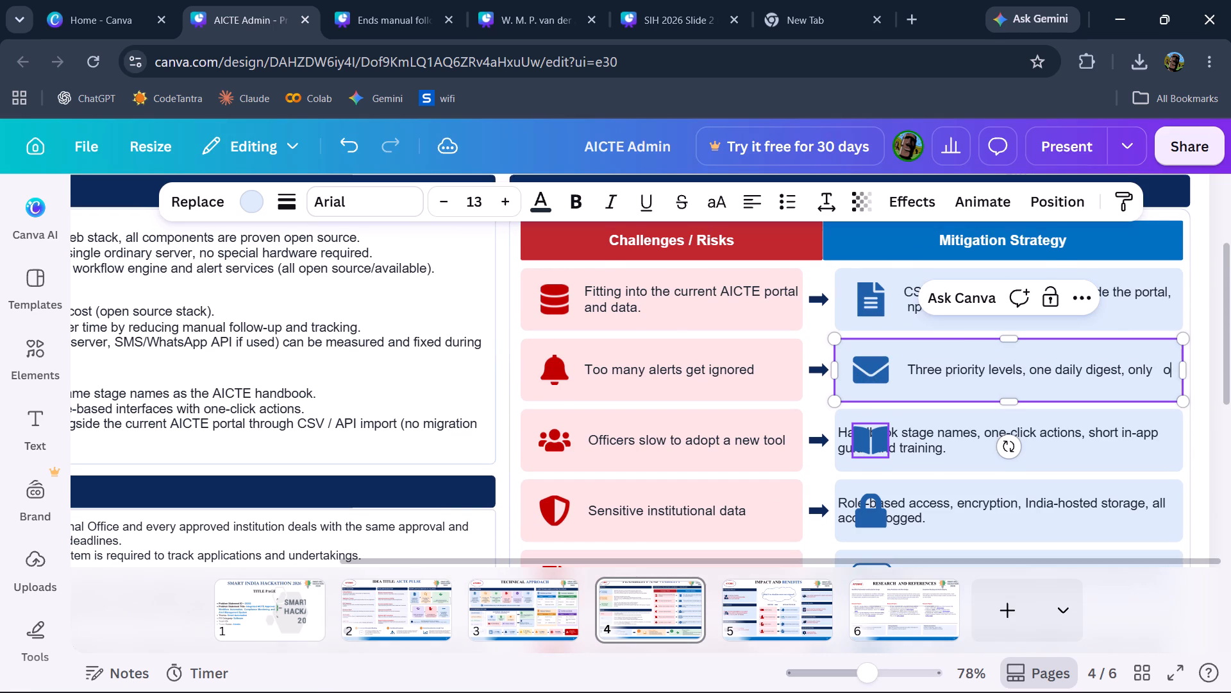
key(ctrl+z)
key(BackSpace)
key(BackSpace)
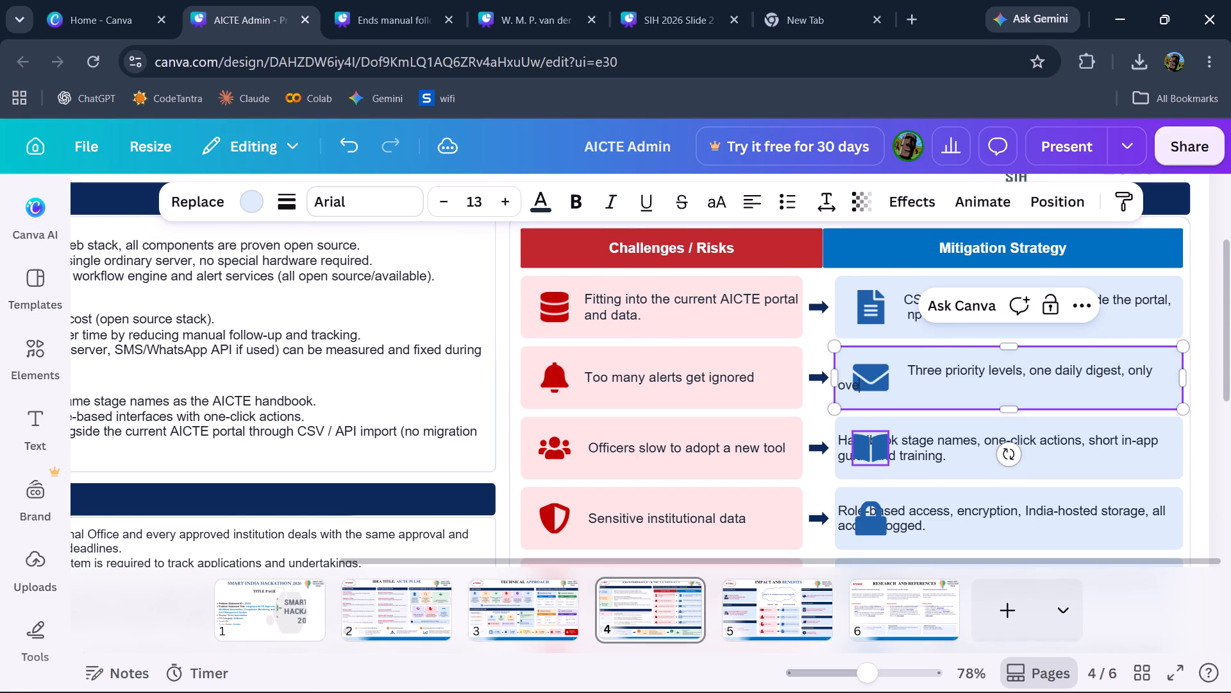
key(BackSpace)
key(BackSpace)
key(BackSpace)
key(BackSpace)
key(BackSpace)
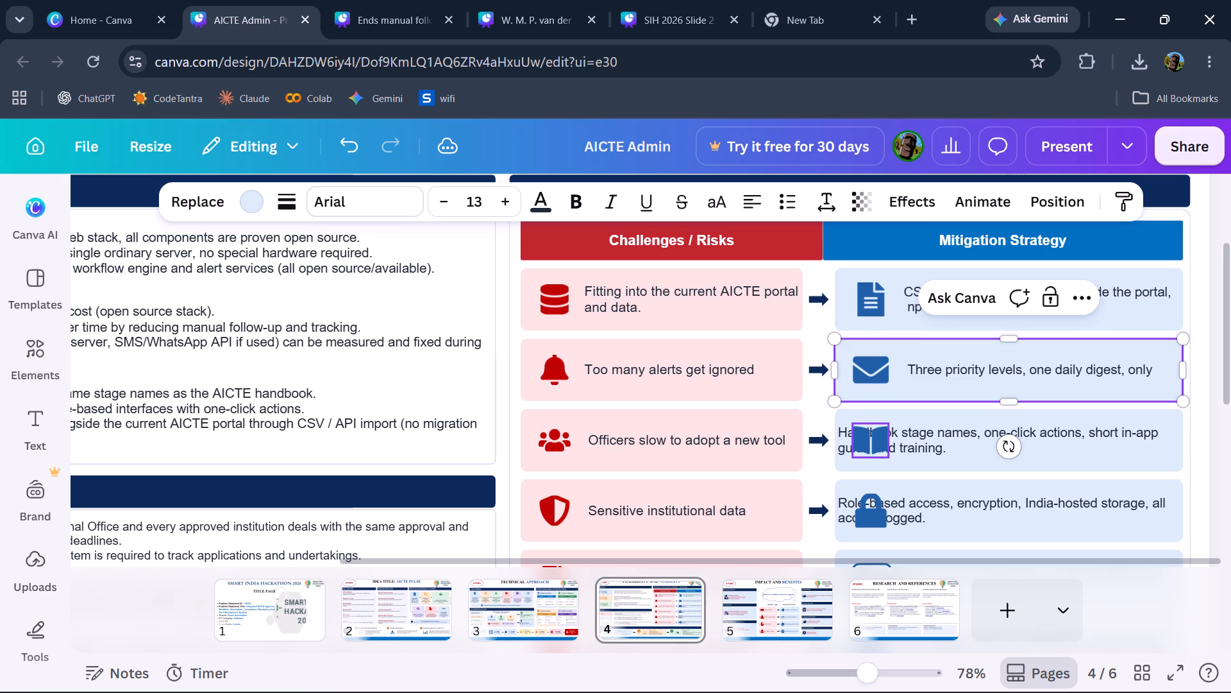
Add a space-indented second line reading "overdue items esclate." in the Three priority levels box, aligned under the first line.
key(Left)
key(Return)
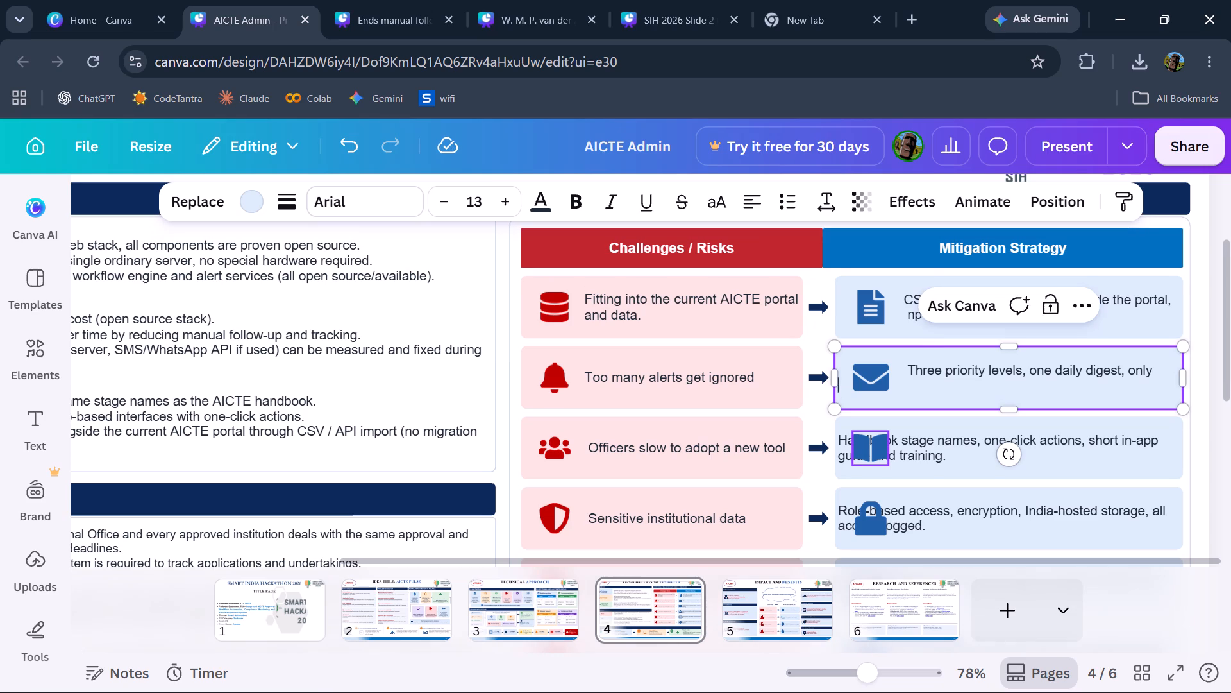
key(space)
key(space)
key(space)
key(space)
key(space)
key(space)
key(space)
key(space)
key(space)
key(space)
key(space)
key(space)
key(space)
key(space)
key(space)
key(space)
key(space)
key(space)
key(space)
key(space)
key(BackSpace)
key(BackSpace)
text(overdue)
key(space)
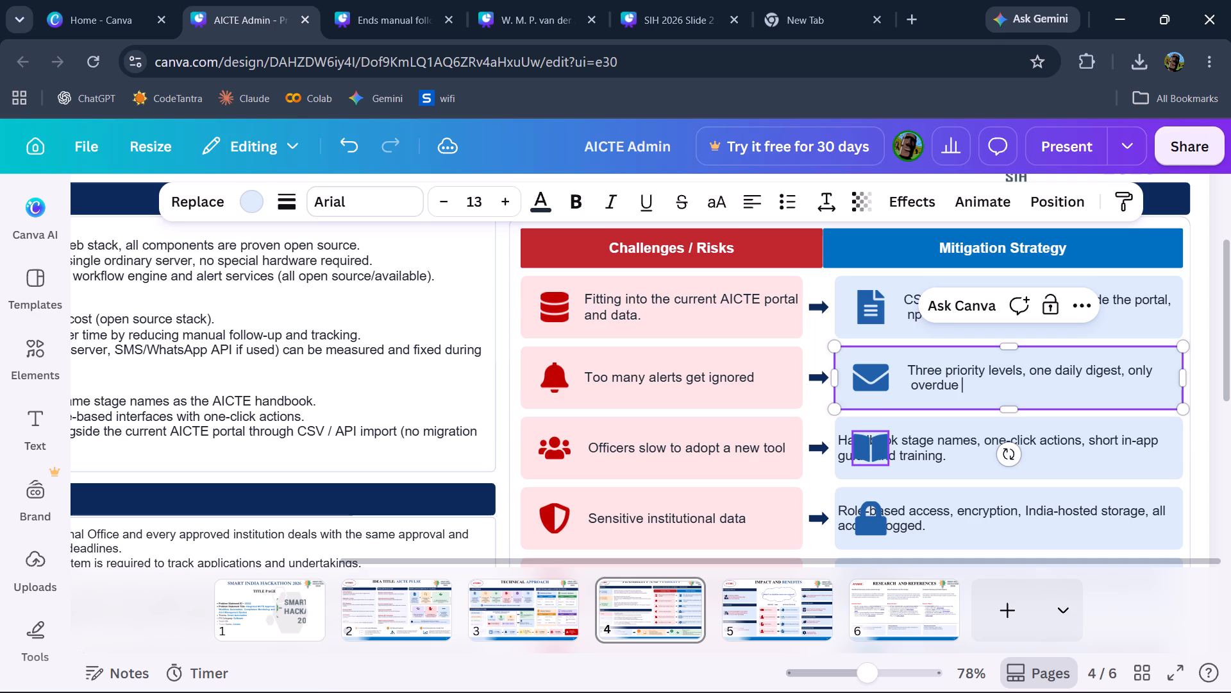
text(items esclate.)
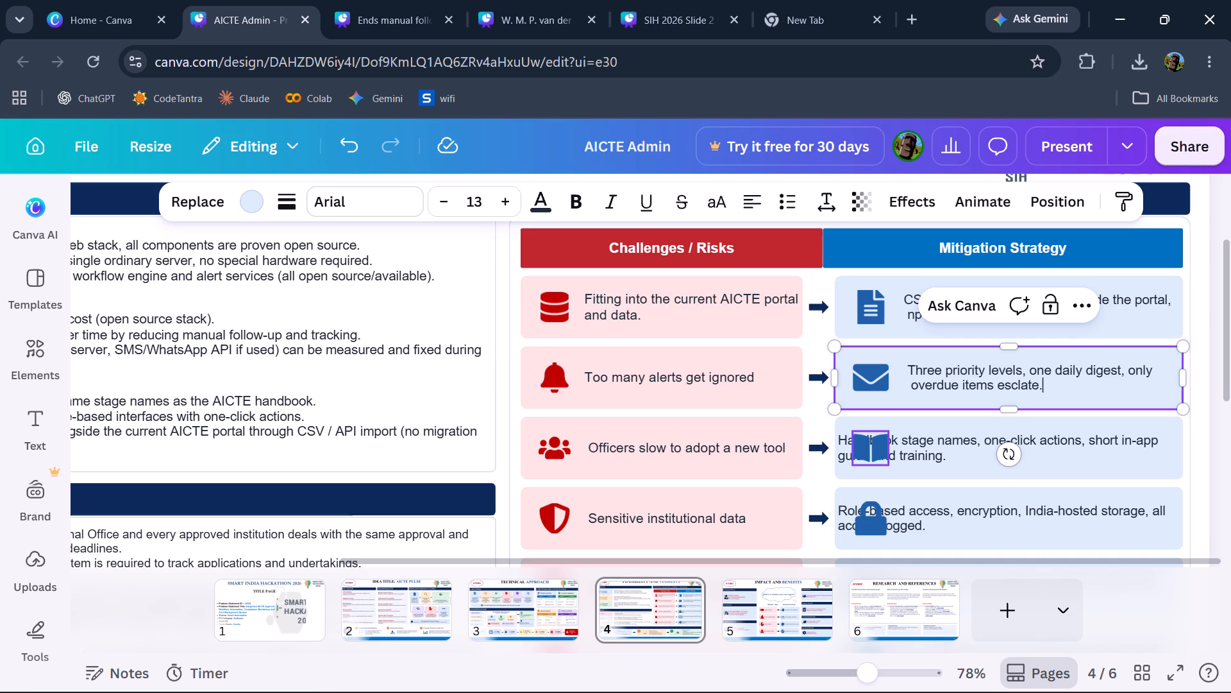
click(912, 389)
key(BackSpace)
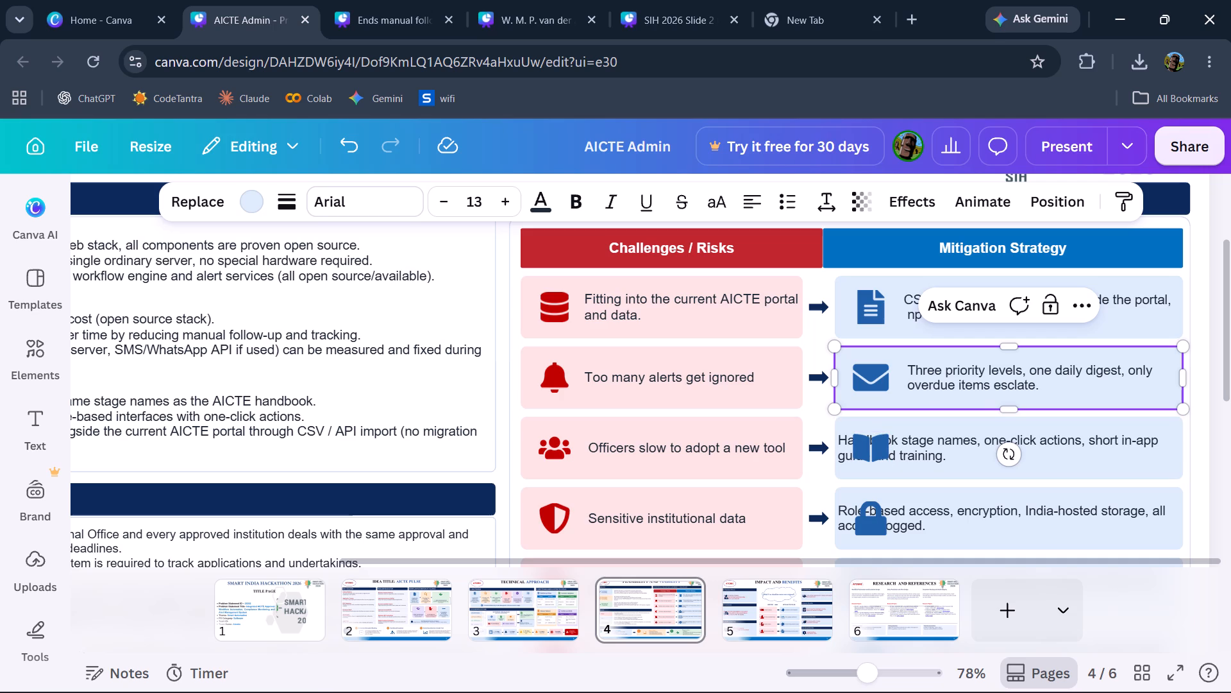
Indent the first line, "Handbook stage names, one-click actions," under Mitigation Strategy with leading spaces so it clears the book icon.
click(951, 454)
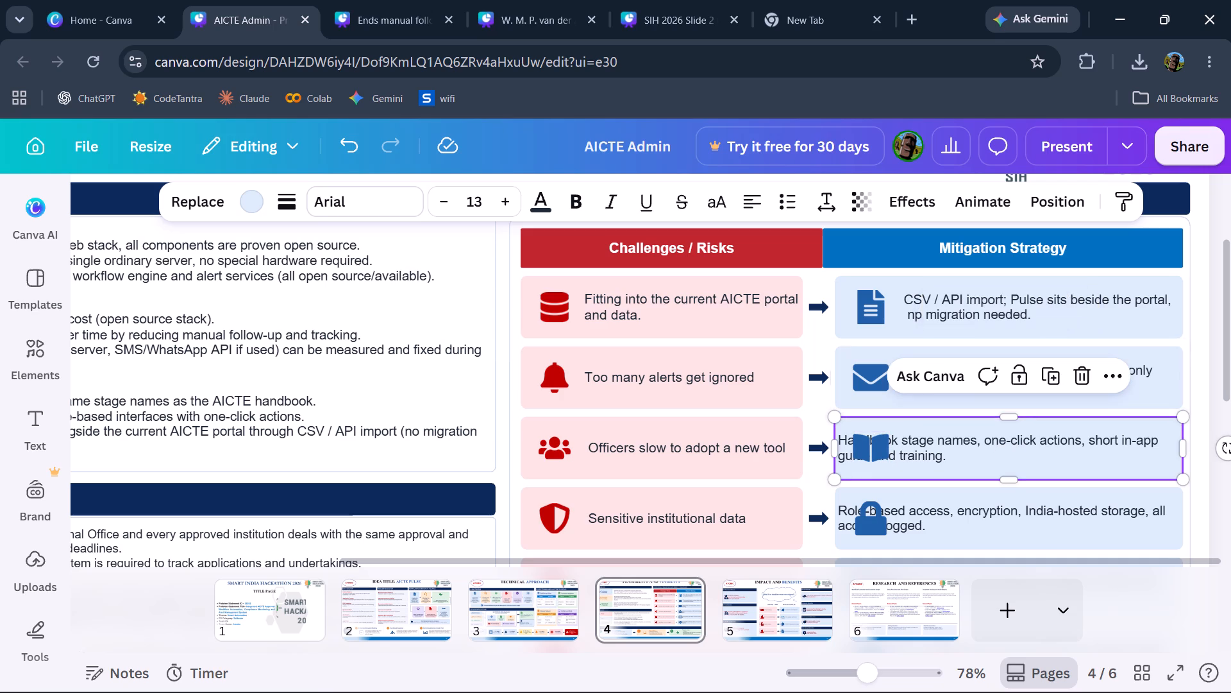
click(951, 454)
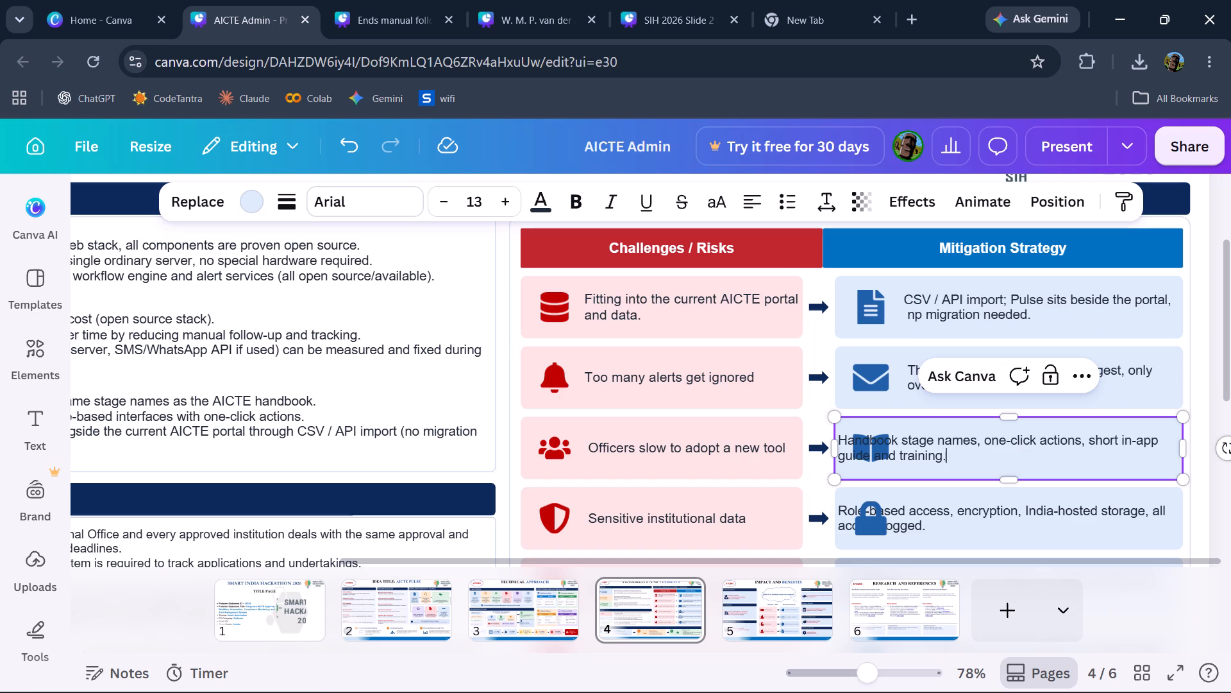
key(Up)
key(Left)
key(Left)
key(Left)
key(Left)
key(Left)
key(Left)
key(Left)
key(Left)
key(Left)
key(Left)
key(Left)
key(Left)
key(Left)
key(Left)
key(Left)
key(Left)
key(space)
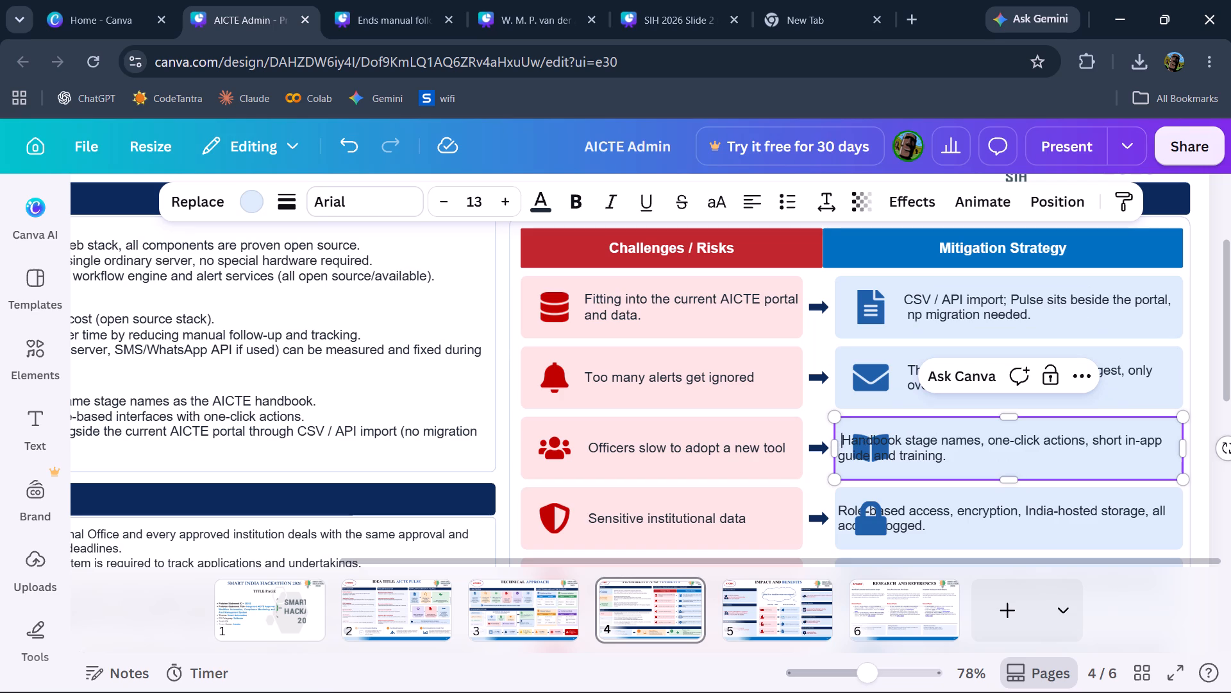
key(space)
key(space)
key(space)
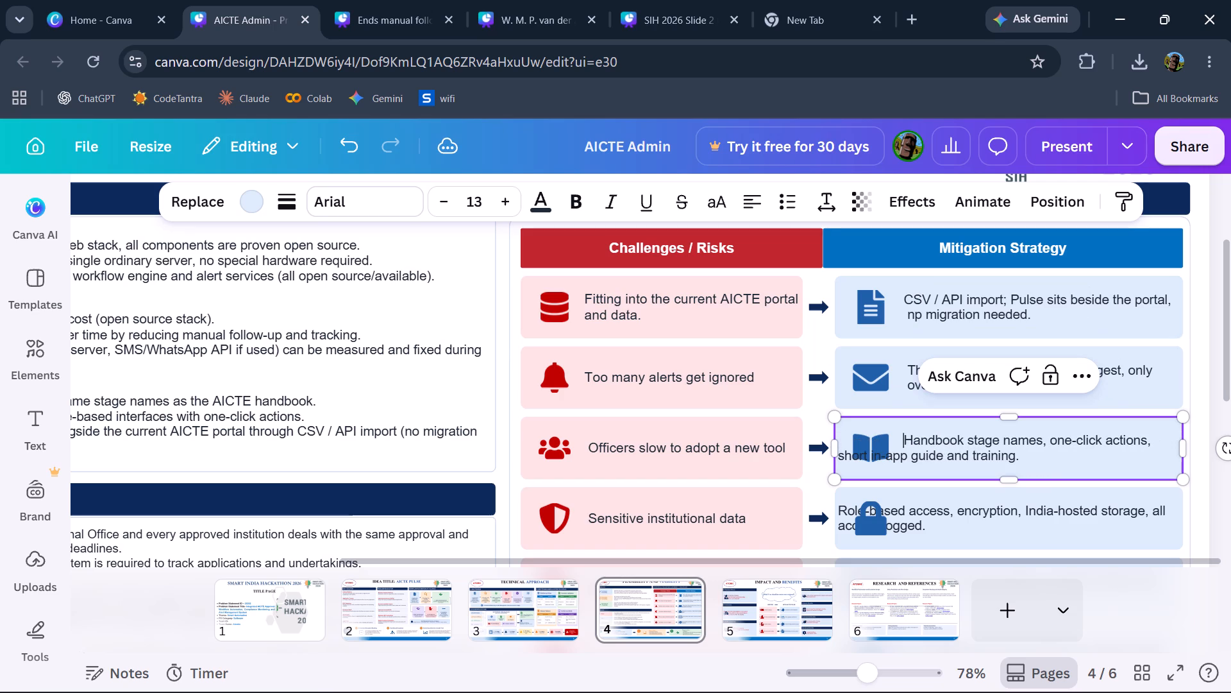
key(space)
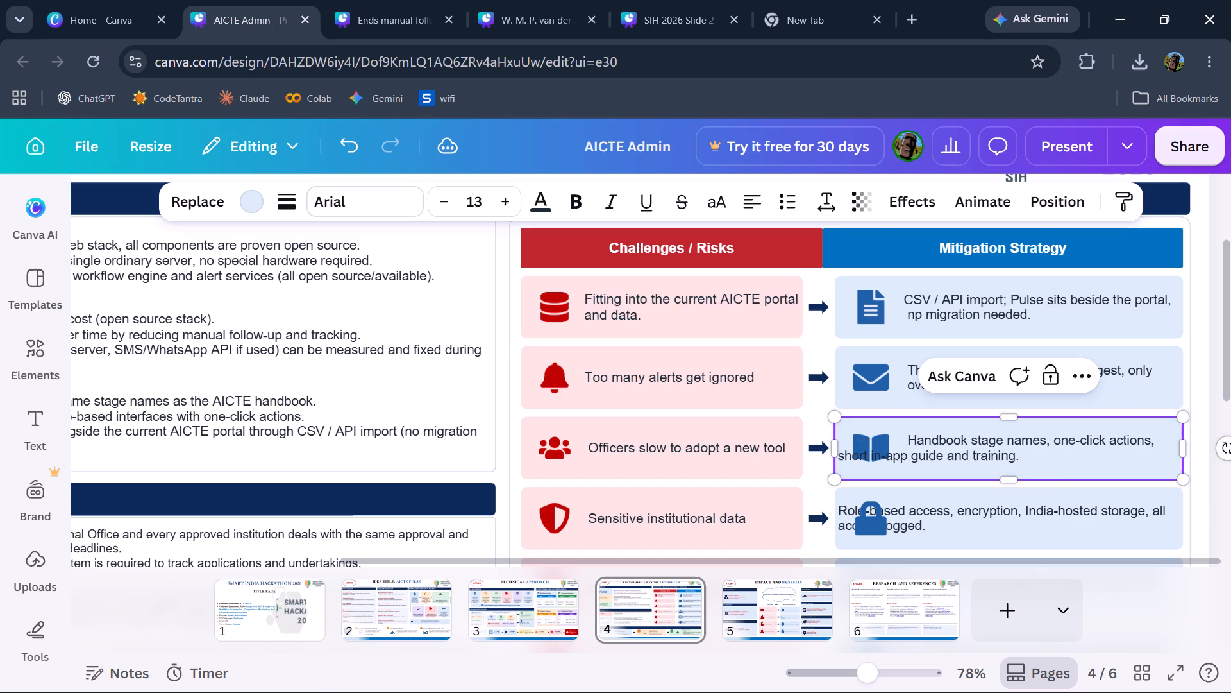
Delete "short in-app guide and training." from the Handbook stage names box, leaving the text ending at "one-click actions,".
click(1016, 461)
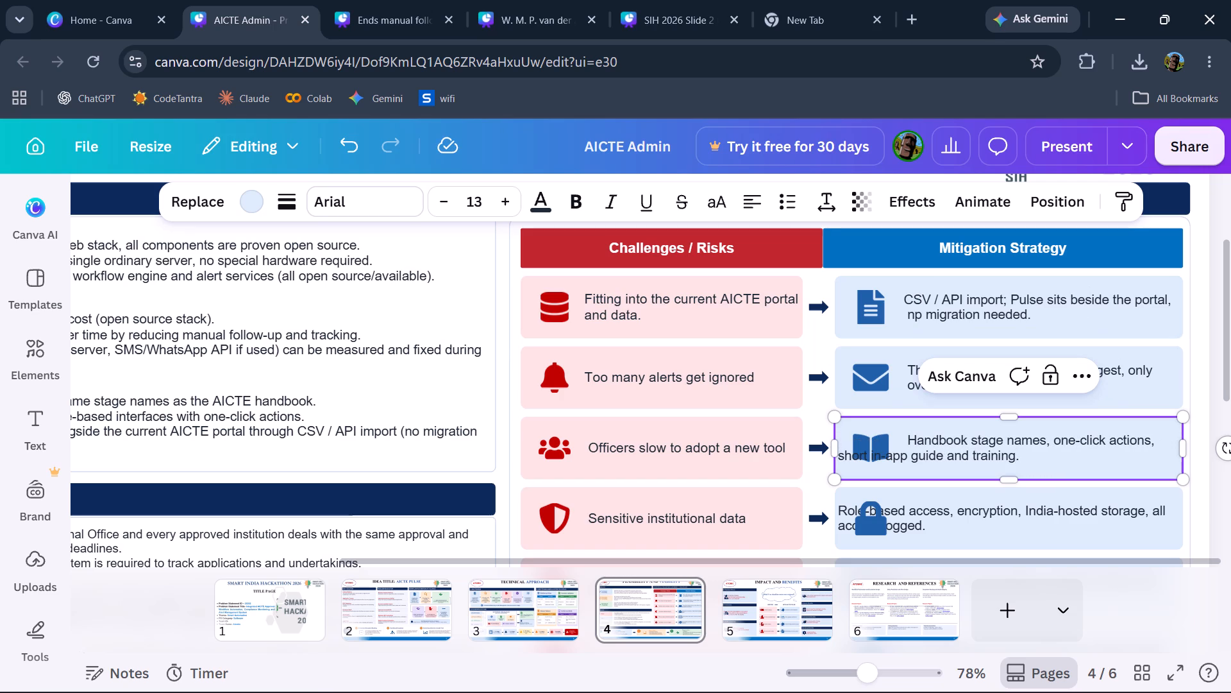
click(1019, 461)
key(BackSpace)
key(BackSpace)
key(BackSpace)
key(BackSpace)
key(BackSpace)
key(BackSpace)
key(BackSpace)
key(BackSpace)
key(BackSpace)
key(BackSpace)
key(BackSpace)
key(BackSpace)
key(BackSpace)
key(BackSpace)
key(BackSpace)
key(BackSpace)
key(BackSpace)
key(BackSpace)
key(BackSpace)
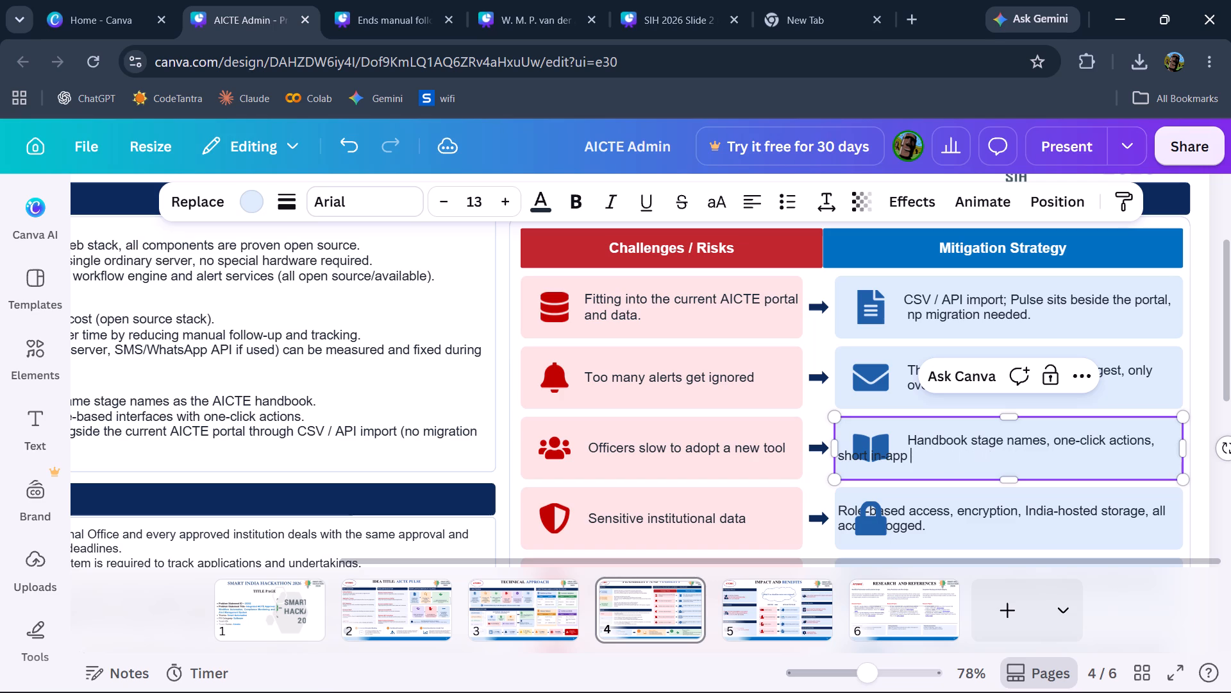
key(BackSpace)
key(BackSpace)
key(BackSpace)
key(BackSpace)
key(BackSpace)
key(BackSpace)
key(BackSpace)
key(BackSpace)
key(BackSpace)
key(BackSpace)
key(BackSpace)
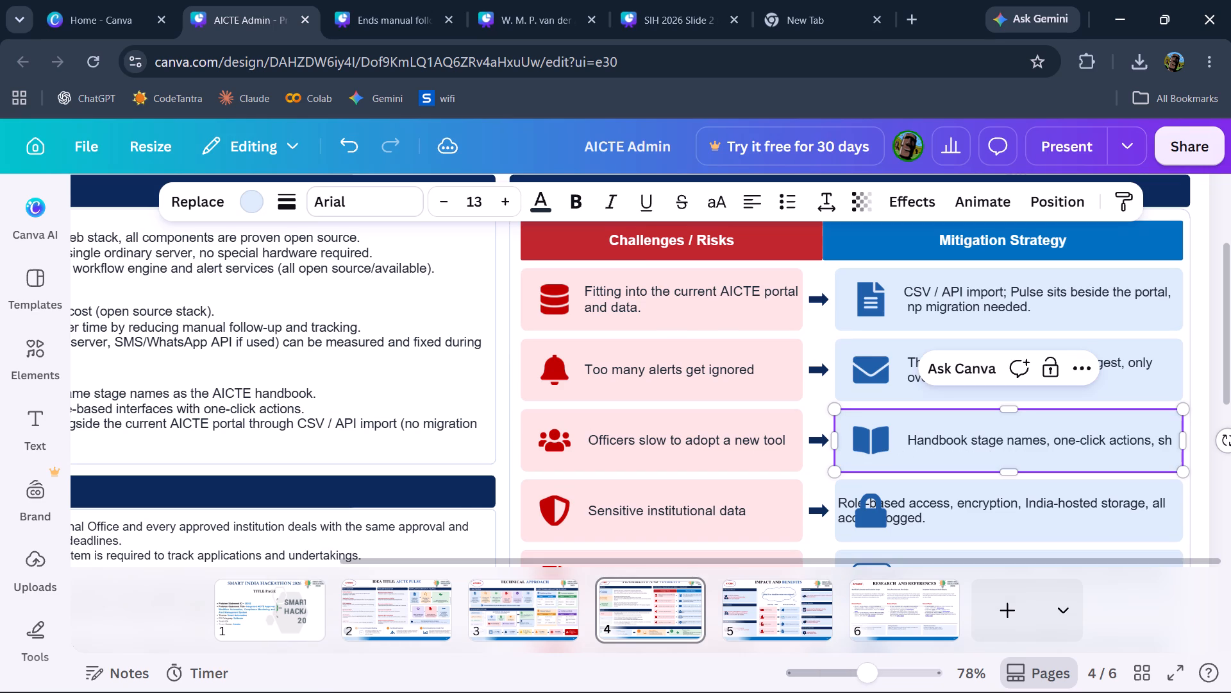
key(BackSpace)
key(BackSpace)
Add a space-indented second line reading "short in-app training." in the Handbook stage names box, aligned under the first line.
key(Return)
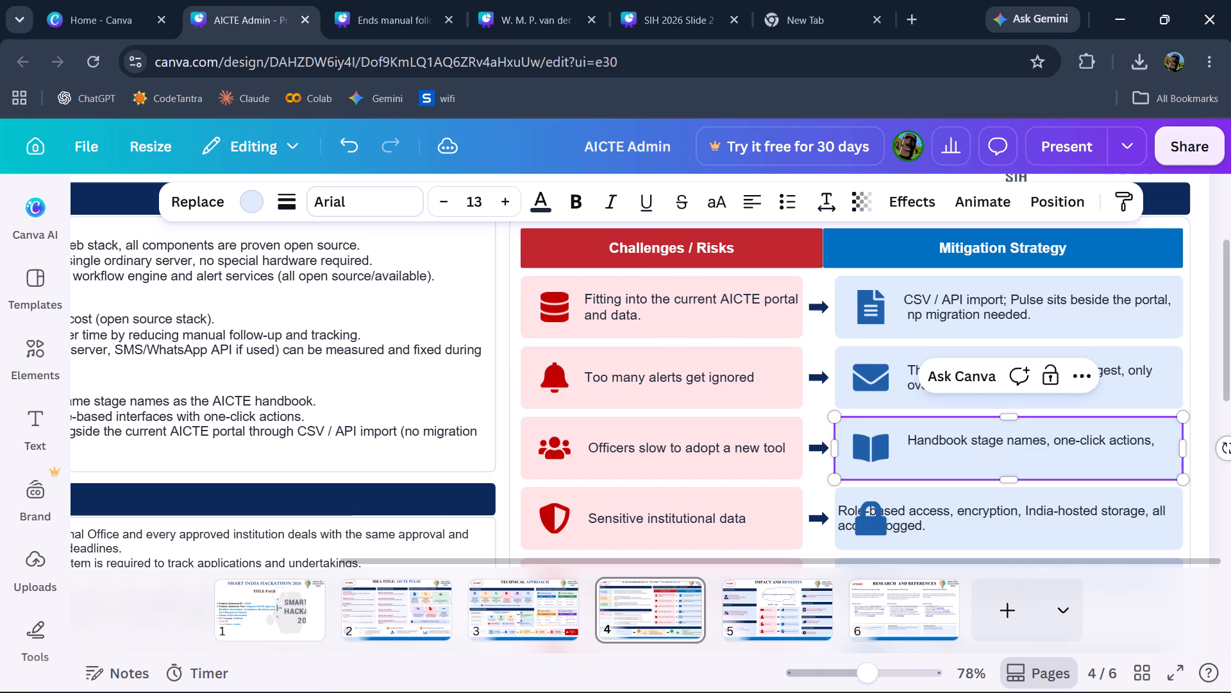
key(space)
key(space)
key(space)
key(space)
key(space)
key(space)
key(space)
key(space)
key(space)
key(space)
key(space)
key(space)
key(space)
key(space)
key(space)
key(space)
key(space)
key(space)
key(space)
key(space)
key(BackSpace)
text(short)
key(minus)
key(BackSpace)
key(space)
text(in-app training.)
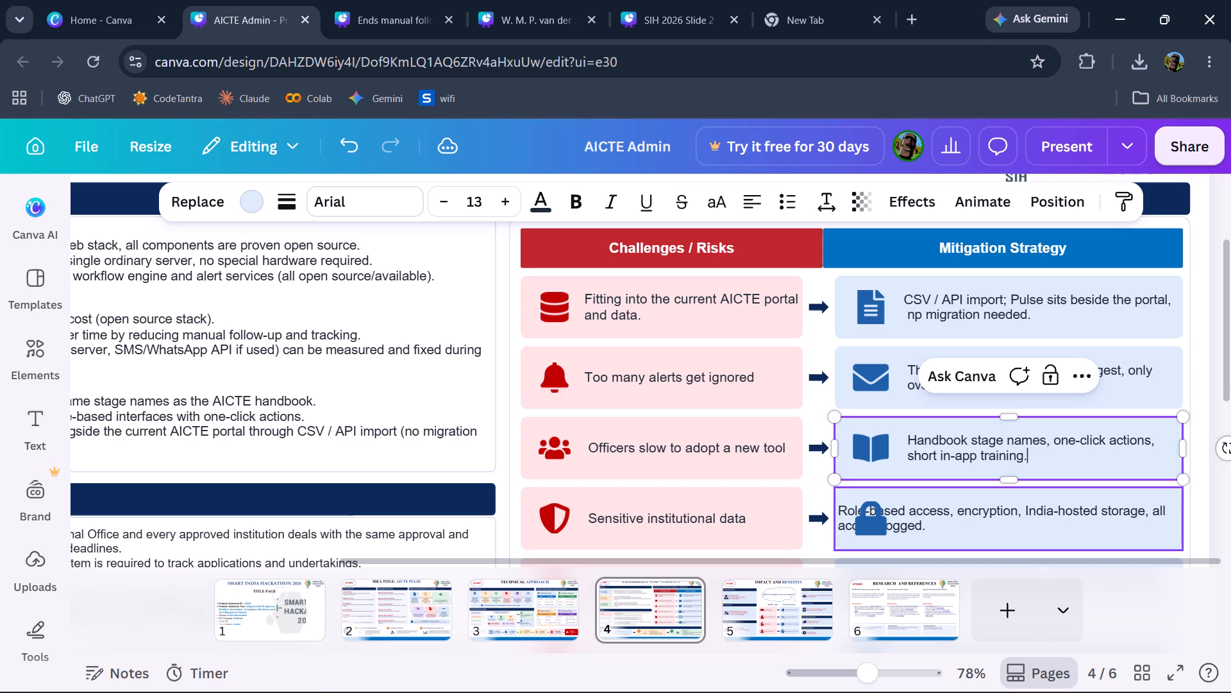
Indent the first line, "Role-based access, encryption, India-hosted", under Mitigation Strategy with leading spaces so it clears the lock icon.
click(934, 524)
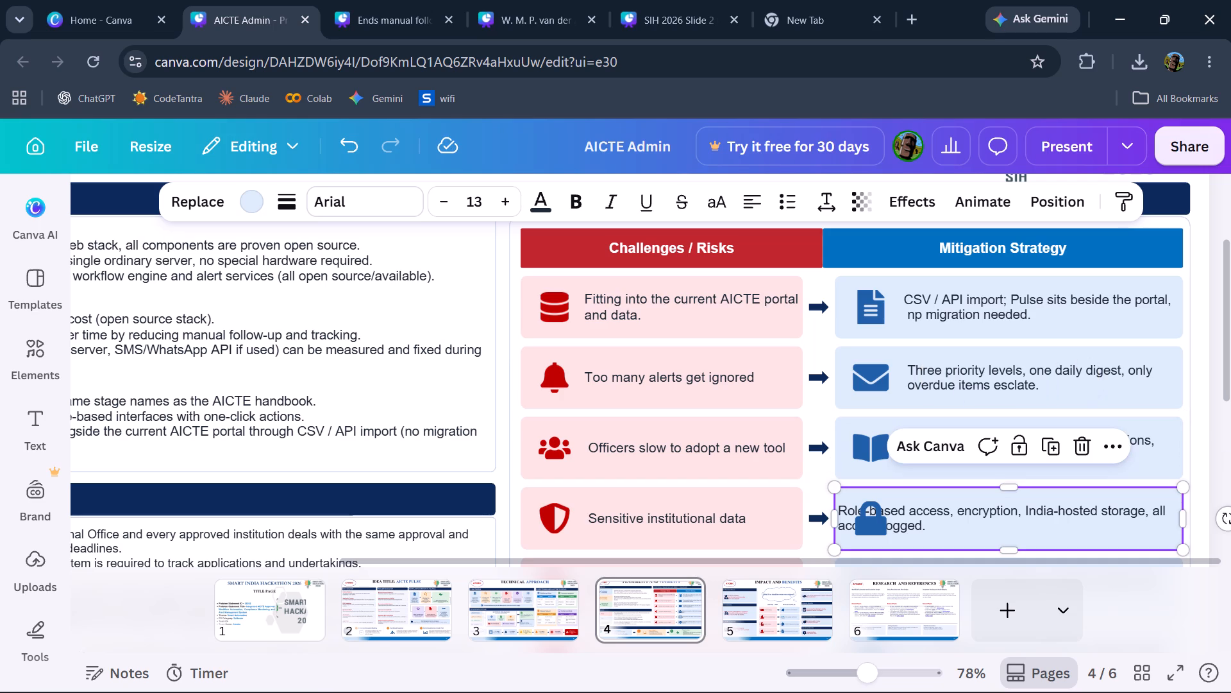
double_click(924, 527)
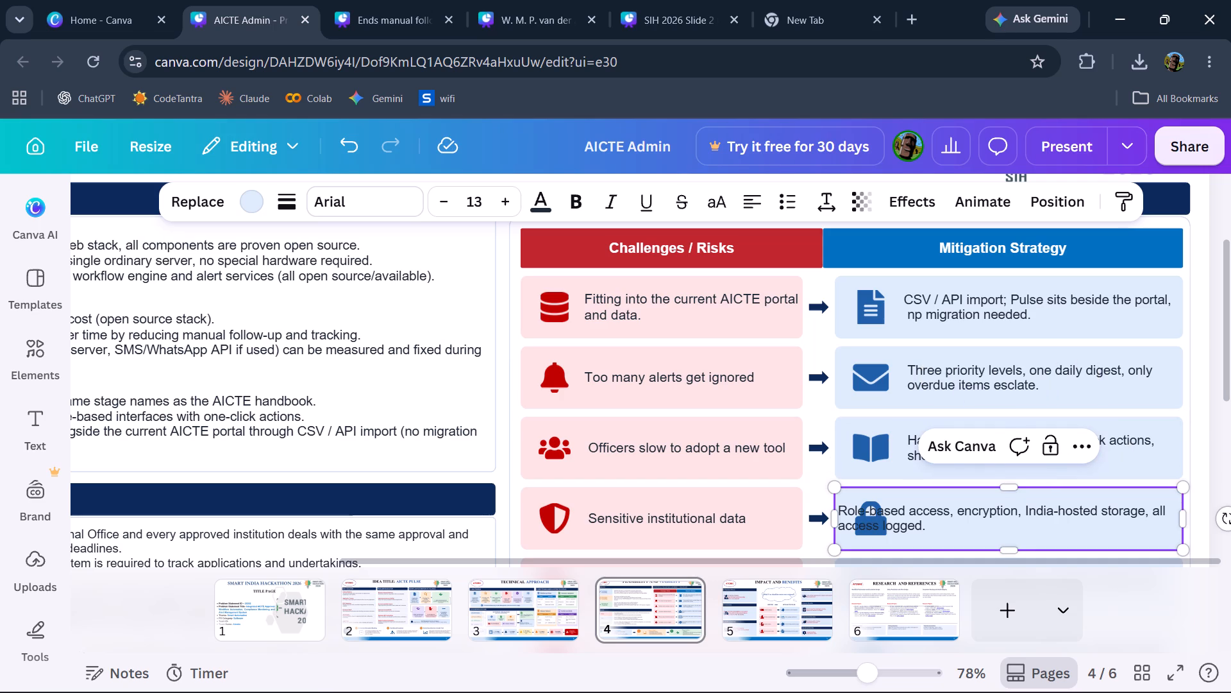
click(844, 513)
key(Left)
key(space)
key(space)
key(space)
key(space)
key(space)
key(space)
key(space)
key(space)
key(space)
key(space)
key(space)
key(space)
key(space)
key(space)
key(space)
key(space)
key(space)
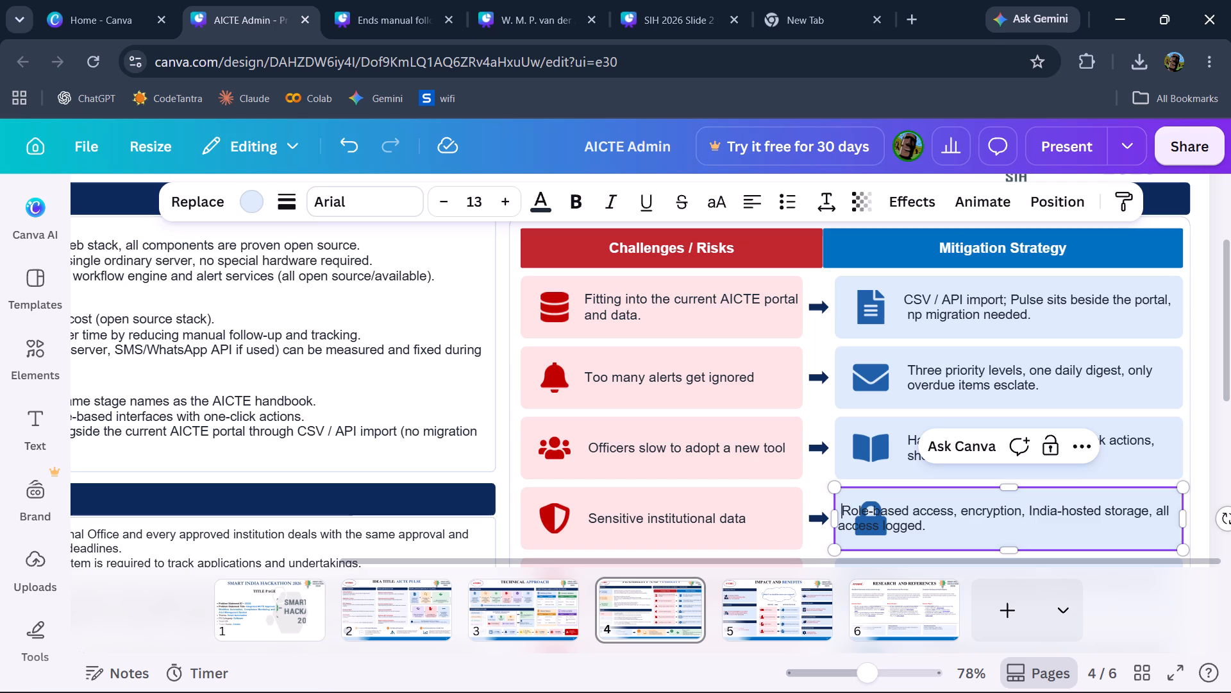
key(space)
key(space)
key(space)
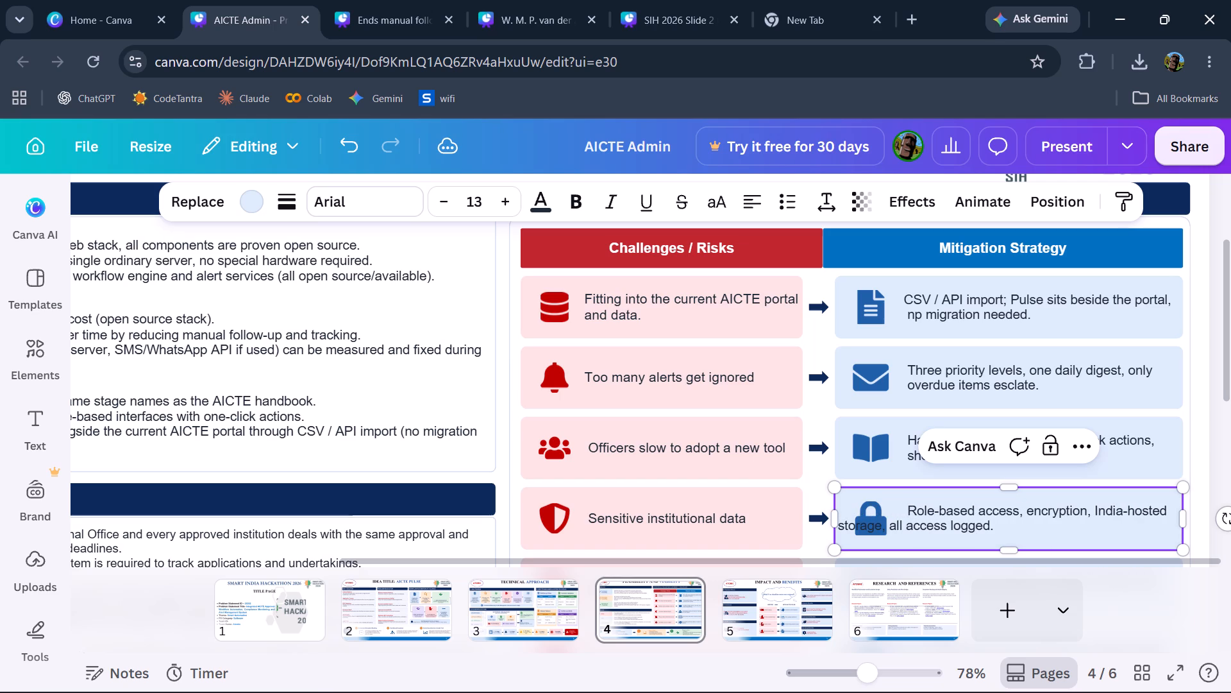
key(BackSpace)
key(BackSpace)
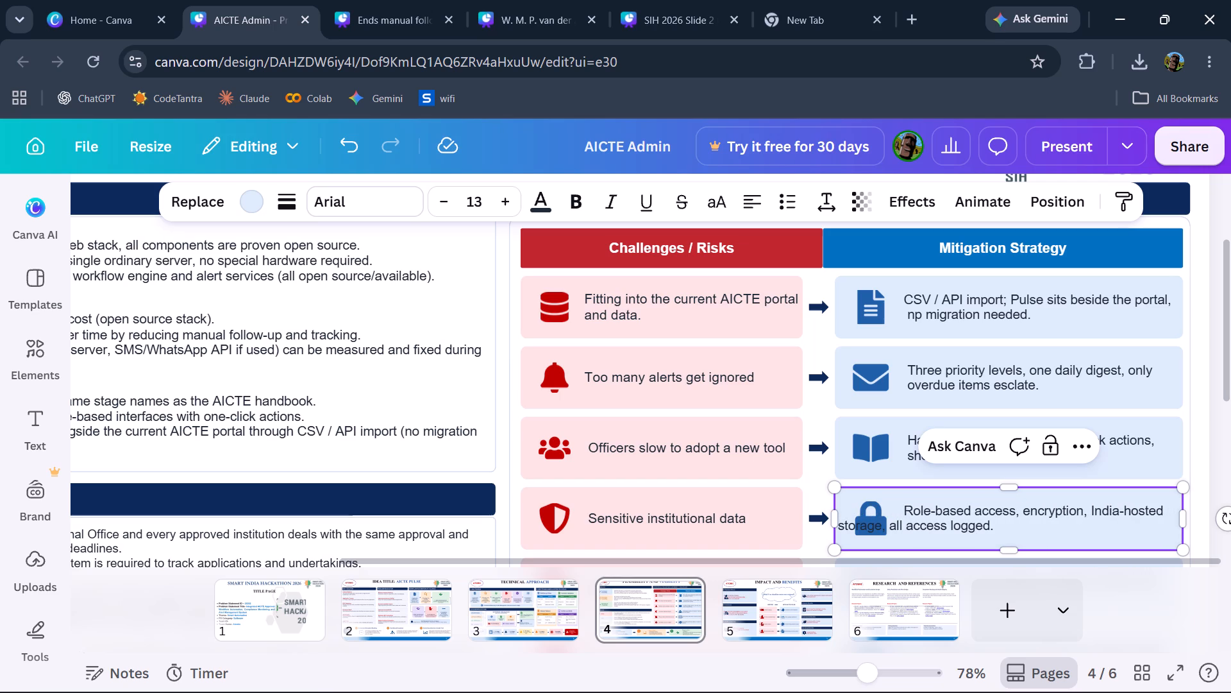
key(space)
Delete "storage, all access logged." from the end of the Role-based access box, leaving the text ending at "India-hosted".
key(Down)
key(Right)
key(Right)
key(Right)
key(Right)
key(Right)
key(Right)
key(Right)
key(Right)
key(Right)
key(Right)
key(Right)
key(Right)
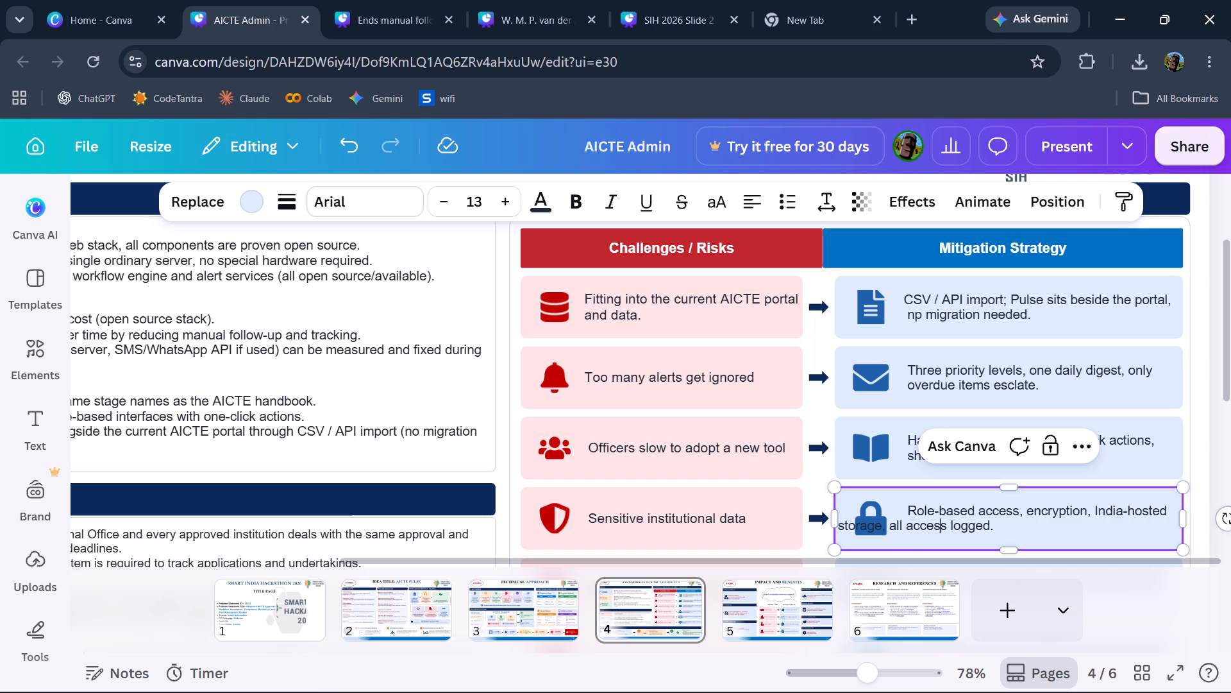
key(Right)
key(Right)
key(BackSpace)
key(BackSpace)
key(BackSpace)
key(BackSpace)
key(BackSpace)
key(BackSpace)
key(BackSpace)
key(BackSpace)
key(BackSpace)
key(BackSpace)
key(BackSpace)
key(BackSpace)
key(BackSpace)
key(BackSpace)
key(BackSpace)
key(BackSpace)
key(BackSpace)
key(BackSpace)
key(BackSpace)
key(BackSpace)
key(BackSpace)
key(BackSpace)
key(BackSpace)
key(BackSpace)
key(BackSpace)
key(BackSpace)
key(BackSpace)
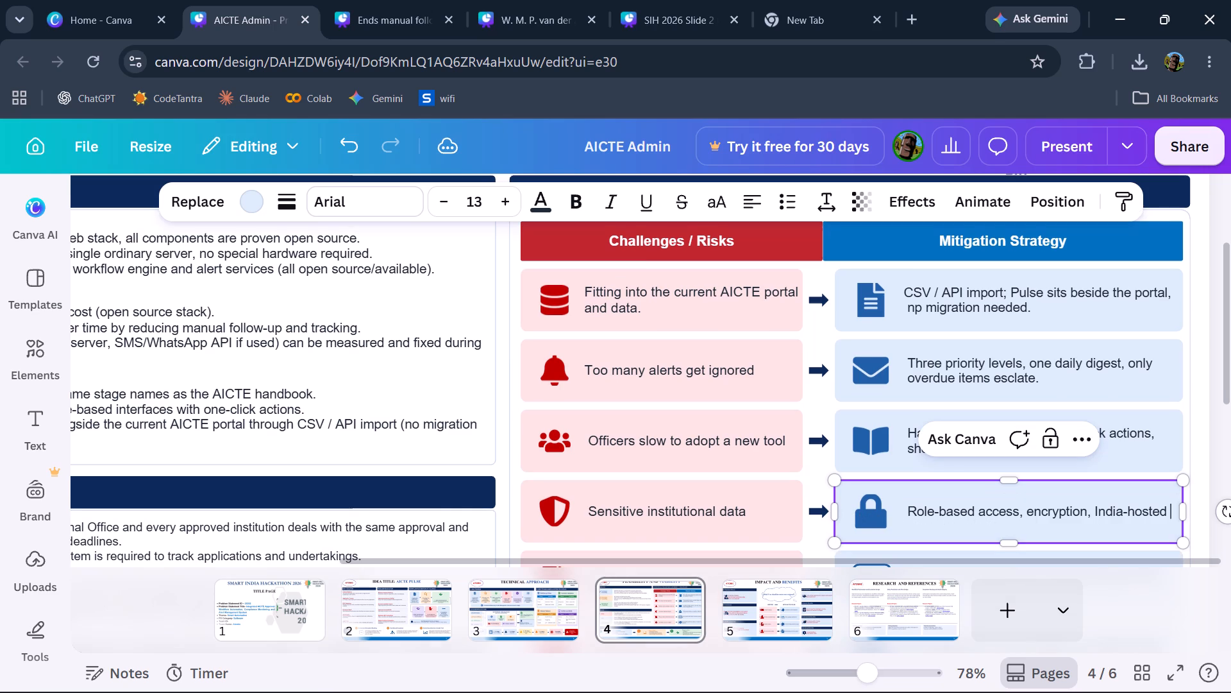
key(ctrl+z)
key(BackSpace)
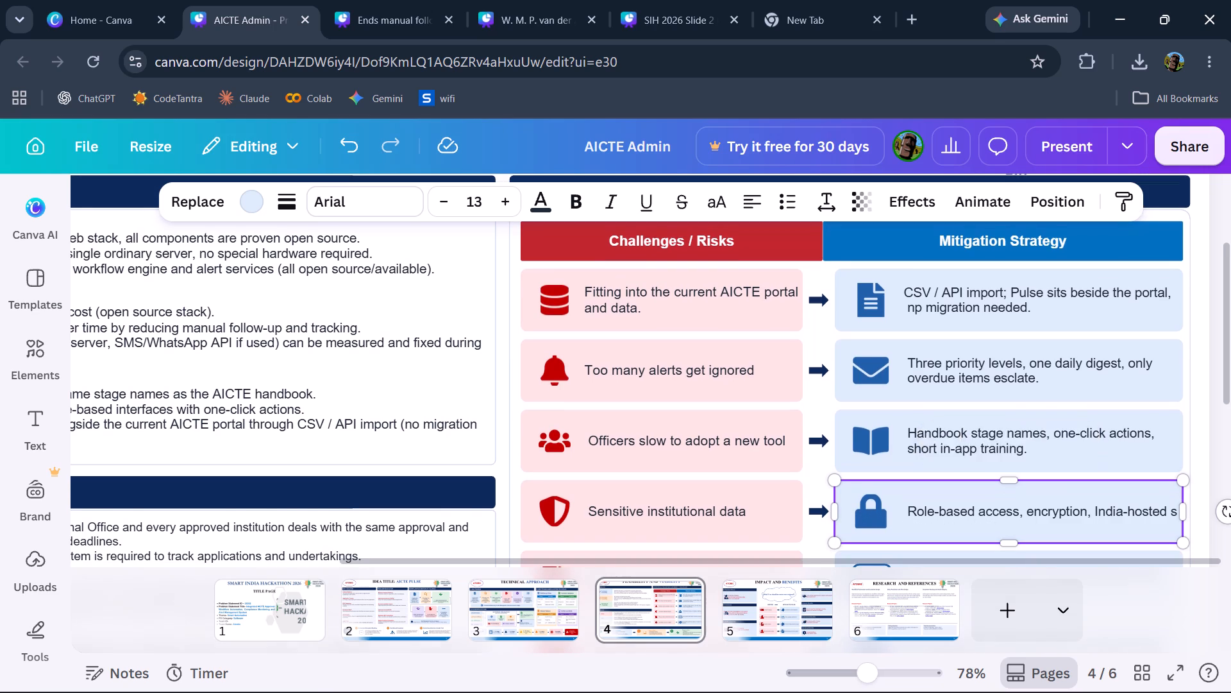
key(BackSpace)
Add a space-indented second line reading "storage all access logged." in the Role-based access box, aligned under the first line.
key(Return)
key(space)
key(space)
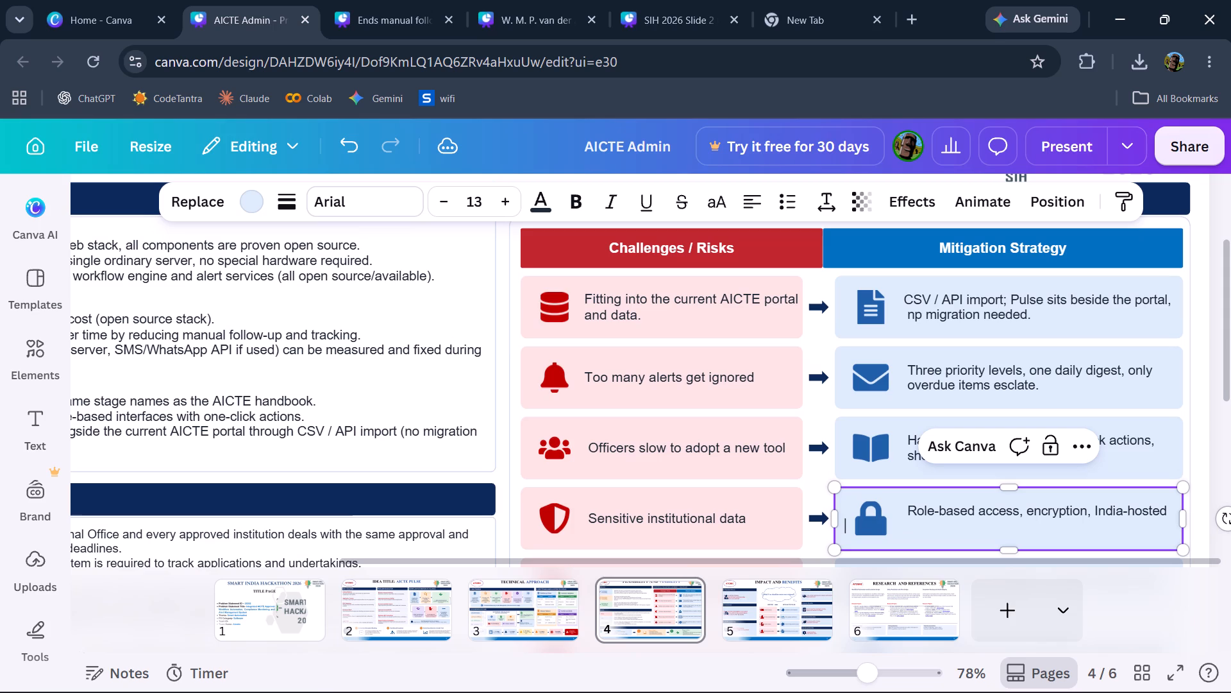
key(space)
key(space)
key(space)
key(space)
key(space)
key(space)
key(space)
key(BackSpace)
text(storage all access logged)
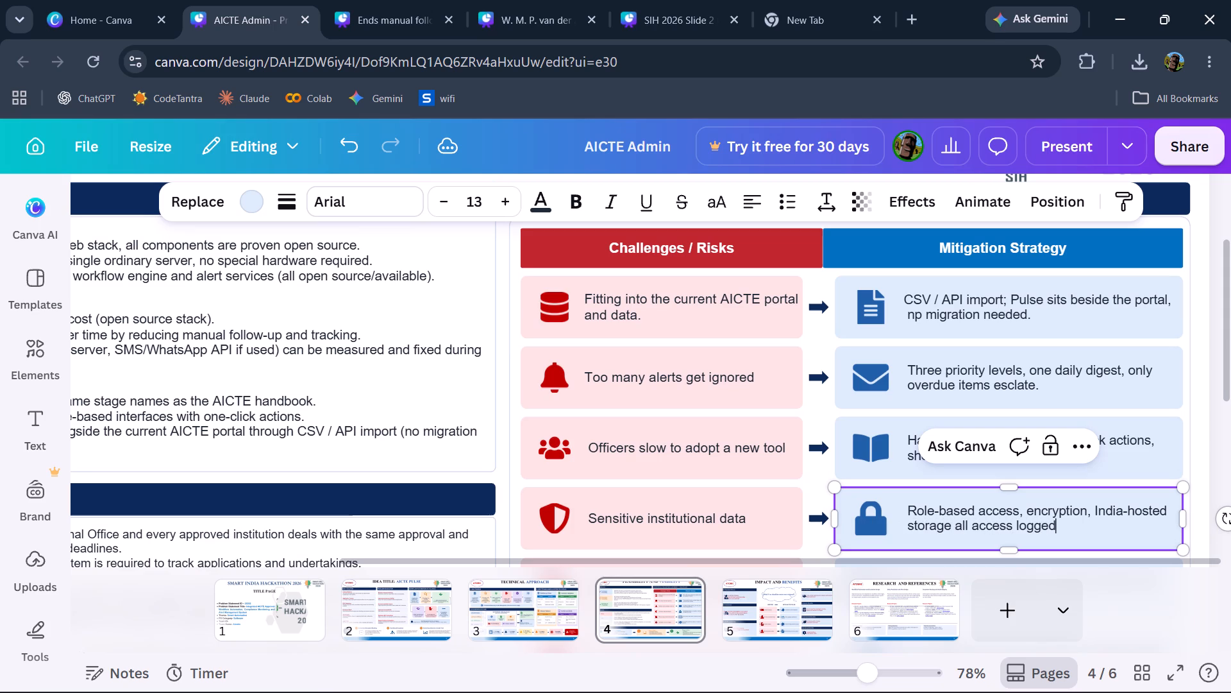
key(period)
Indent the first line, "OCR shows the date it read; officer confirms", under Mitigation Strategy with leading spaces so it clears the OCR icon.
scroll(894, 521, down, 2)
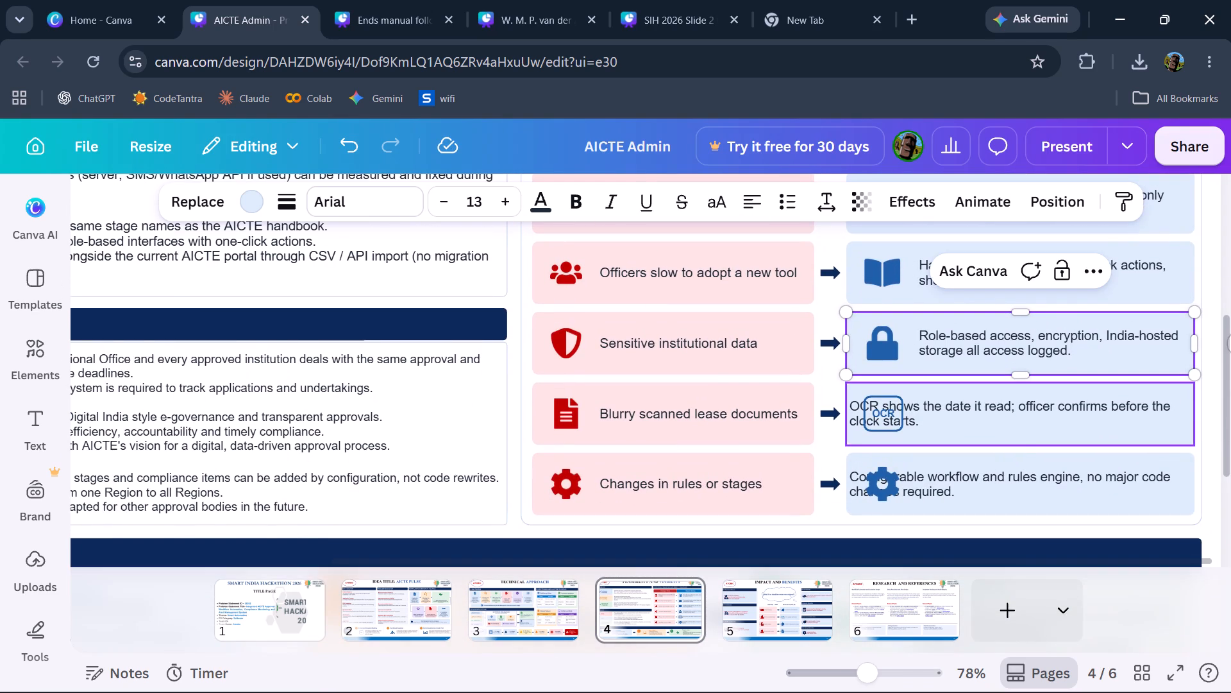
click(924, 420)
key(Up)
key(Left)
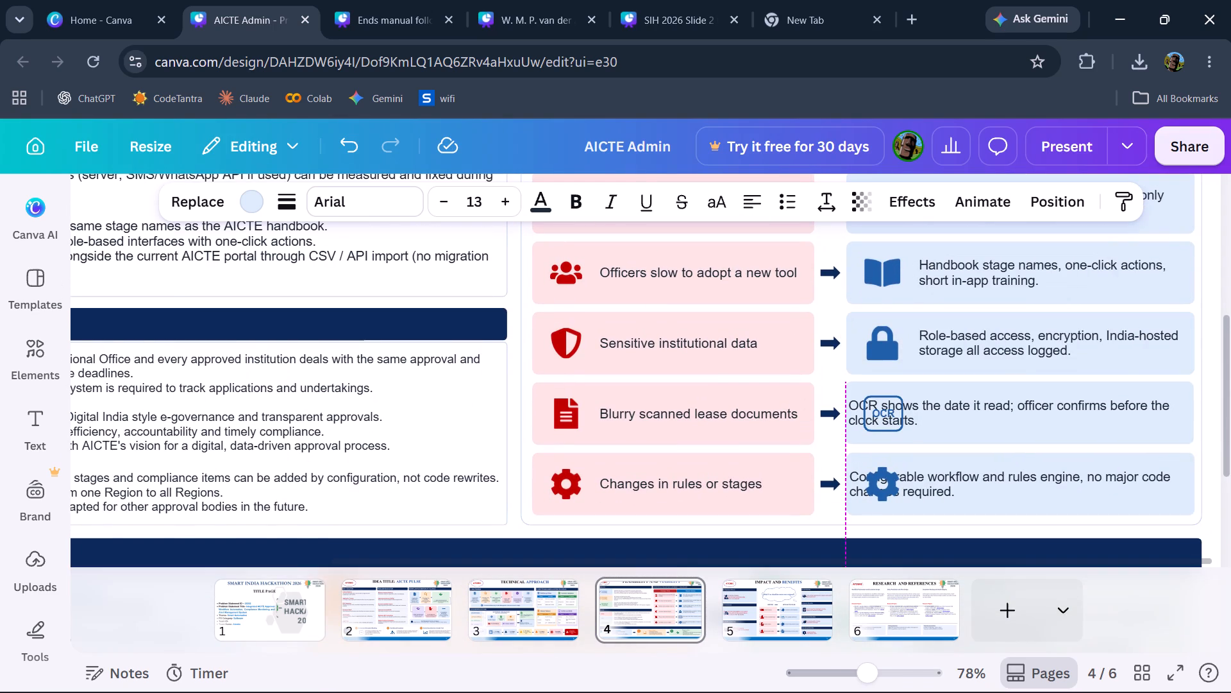
key(Right)
click(921, 416)
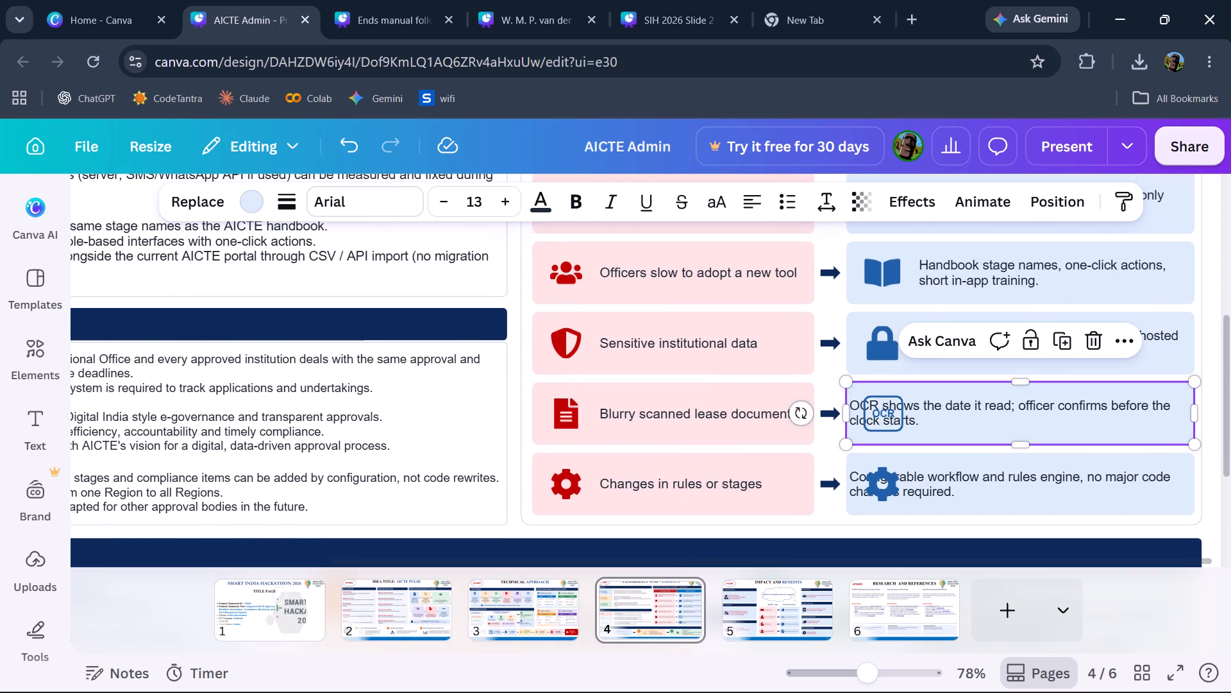
key(Up)
key(Left)
key(Left)
key(Left)
key(Left)
key(Left)
key(Left)
key(Left)
key(Left)
key(Left)
key(Left)
key(Left)
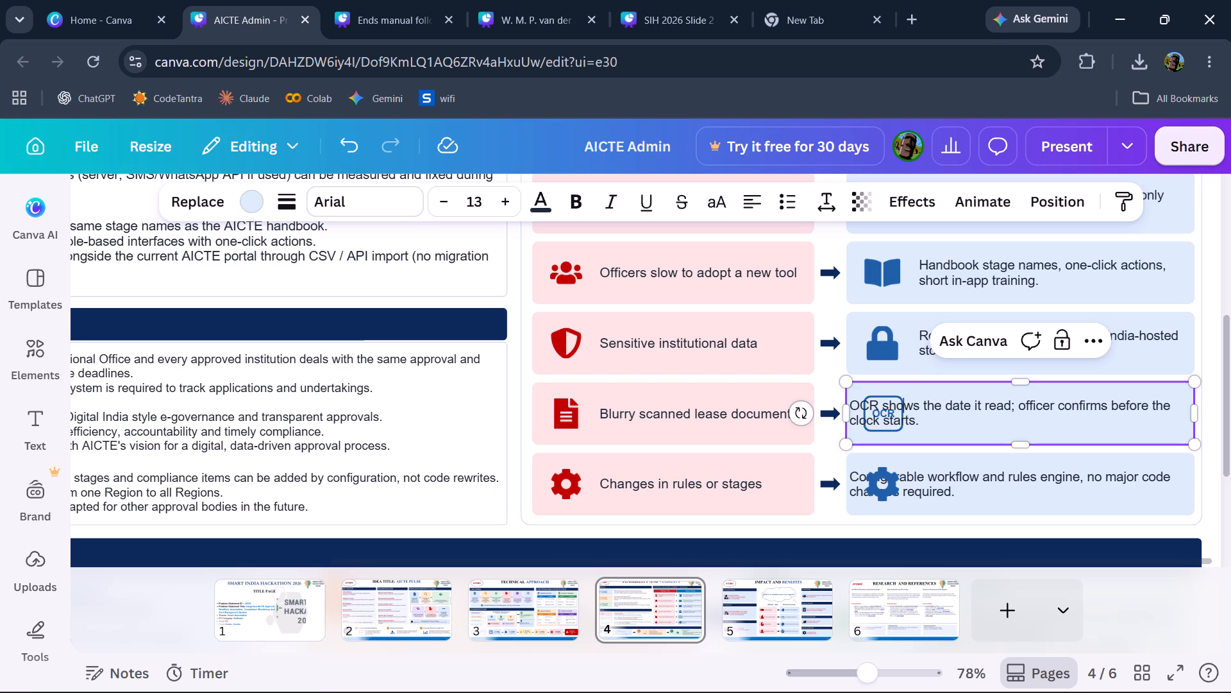
key(space)
key(space)
key(space)
key(space)
key(space)
key(space)
key(space)
key(space)
key(space)
key(space)
key(space)
key(space)
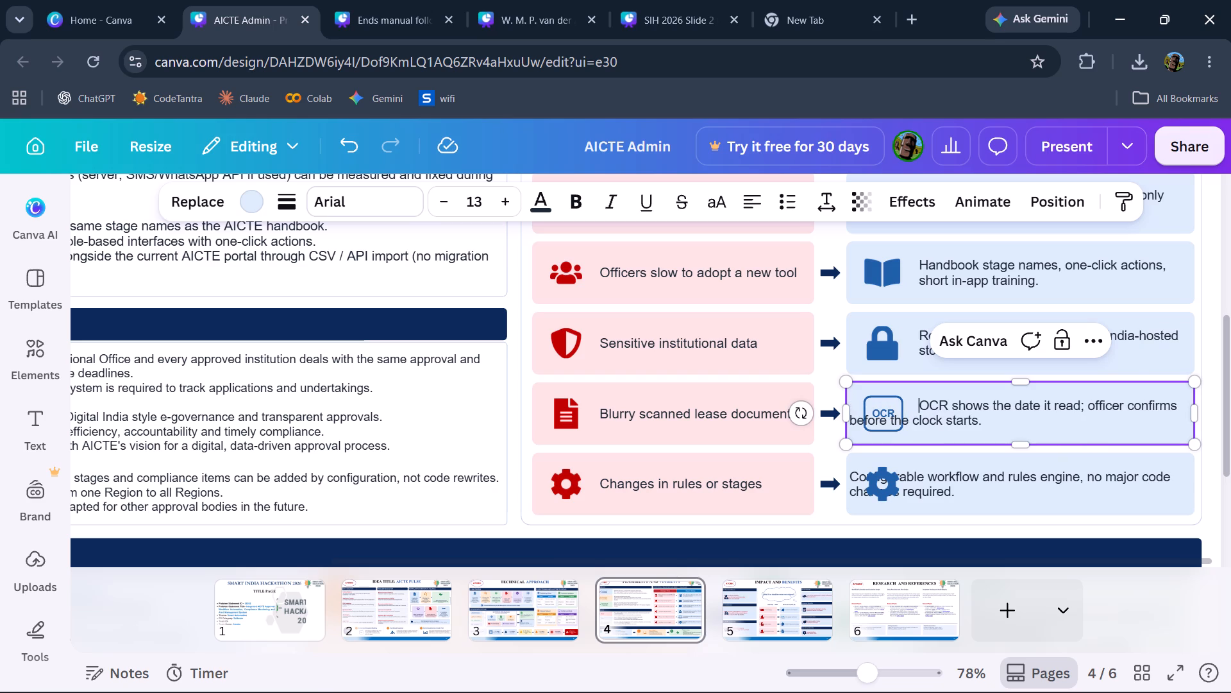
Delete "before the clock starts." from the end of the OCR box, leaving the text ending at "officer confirms".
click(982, 421)
key(BackSpace)
key(BackSpace)
key(BackSpace)
key(BackSpace)
key(BackSpace)
key(BackSpace)
key(BackSpace)
key(BackSpace)
key(BackSpace)
key(BackSpace)
key(BackSpace)
key(BackSpace)
key(BackSpace)
key(BackSpace)
key(BackSpace)
key(BackSpace)
key(BackSpace)
key(BackSpace)
key(BackSpace)
key(BackSpace)
key(BackSpace)
key(BackSpace)
key(BackSpace)
key(BackSpace)
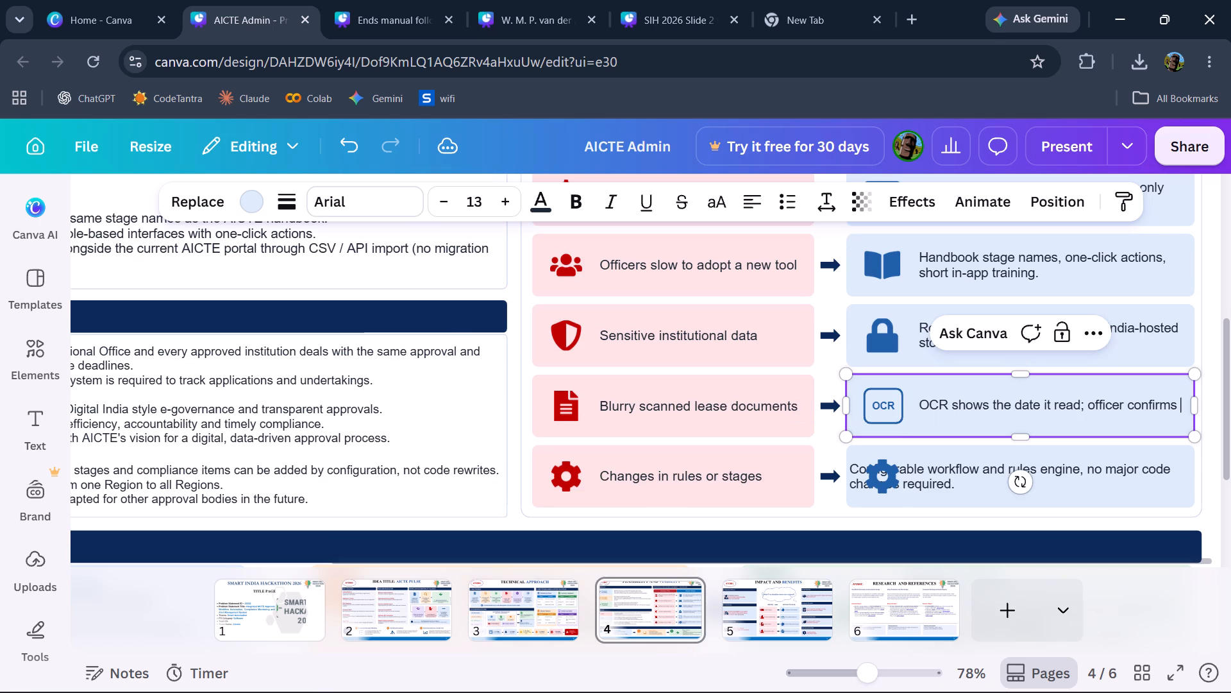
Add a space-indented second line reading "before the clock starts." in the OCR box, aligned under the first line.
key(Return)
key(space)
key(space)
key(space)
key(space)
key(space)
key(space)
key(space)
key(space)
key(space)
key(space)
key(space)
key(space)
key(space)
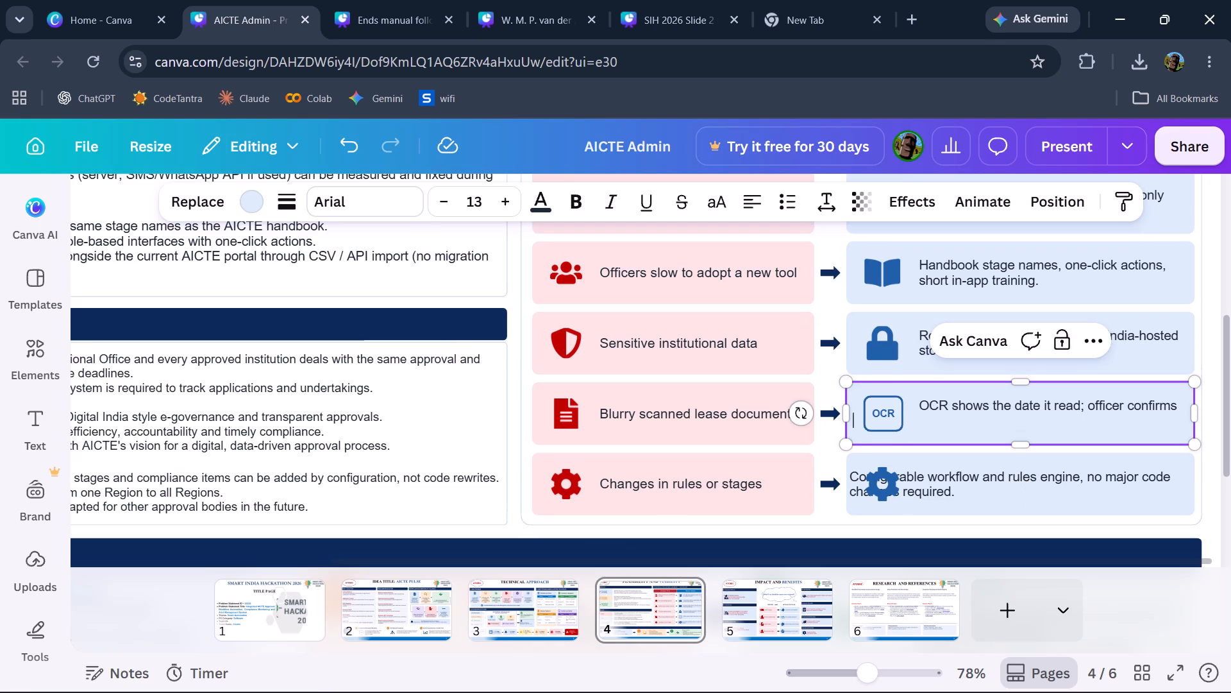
key(space)
key(space)
key(space)
key(space)
key(space)
key(space)
key(space)
text(before the clock starts.)
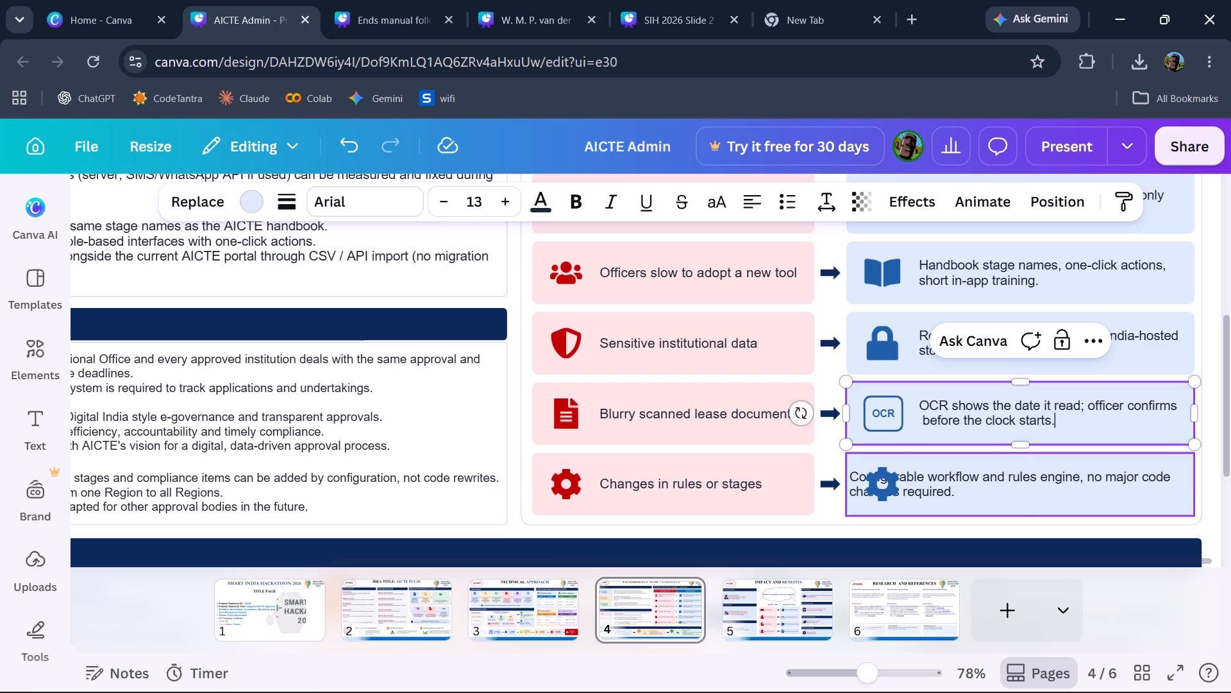
Indent the first line, "Configurable workflow and rules engine, no", under Mitigation Strategy with leading spaces so it clears the gear icon.
click(963, 489)
click(963, 489)
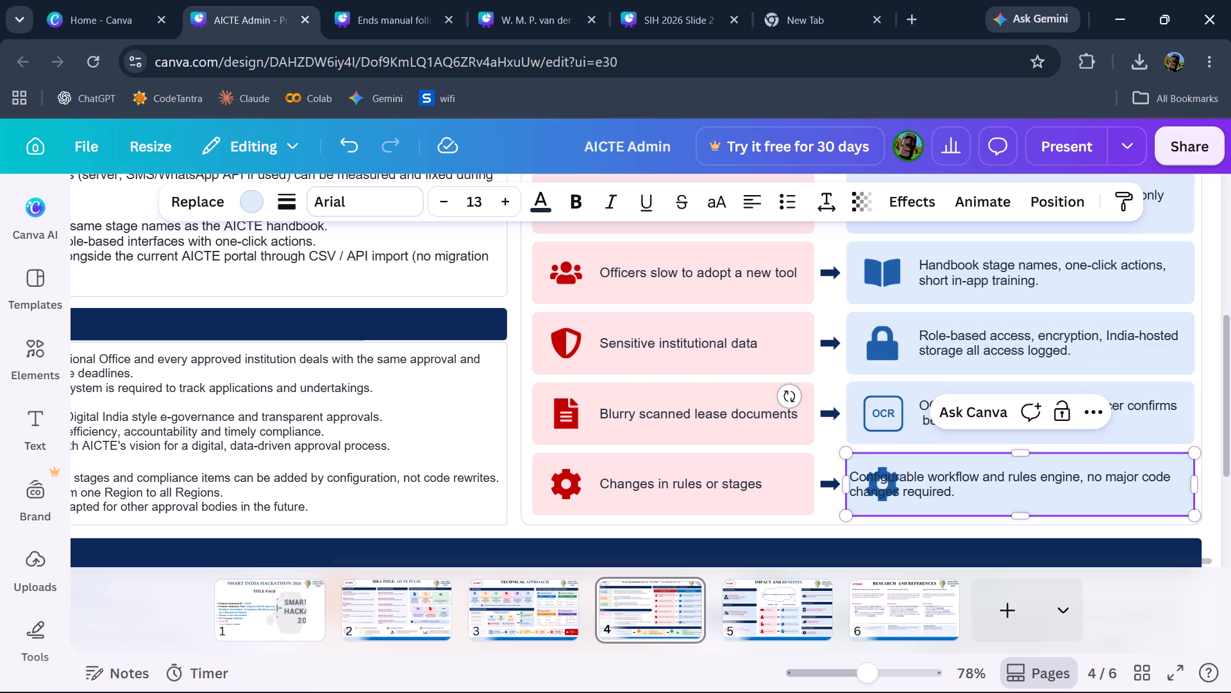
key(Up)
key(Left)
key(Left)
key(Left)
key(Left)
key(Left)
key(Left)
key(Left)
key(Left)
key(Left)
key(Left)
key(Left)
key(Left)
key(Left)
key(Left)
key(Left)
key(Left)
key(Left)
key(space)
key(space)
key(space)
key(space)
key(space)
key(space)
key(space)
key(space)
key(space)
key(space)
key(space)
key(space)
key(space)
key(space)
key(space)
key(space)
key(space)
key(space)
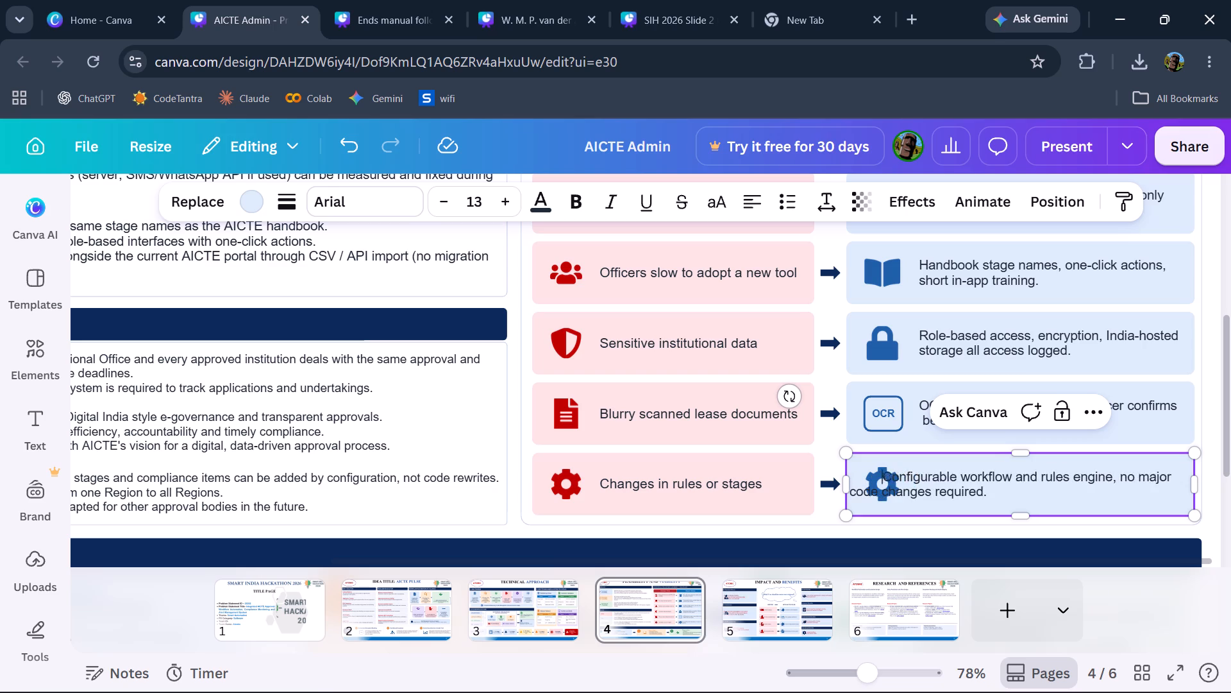
key(space)
key(space)
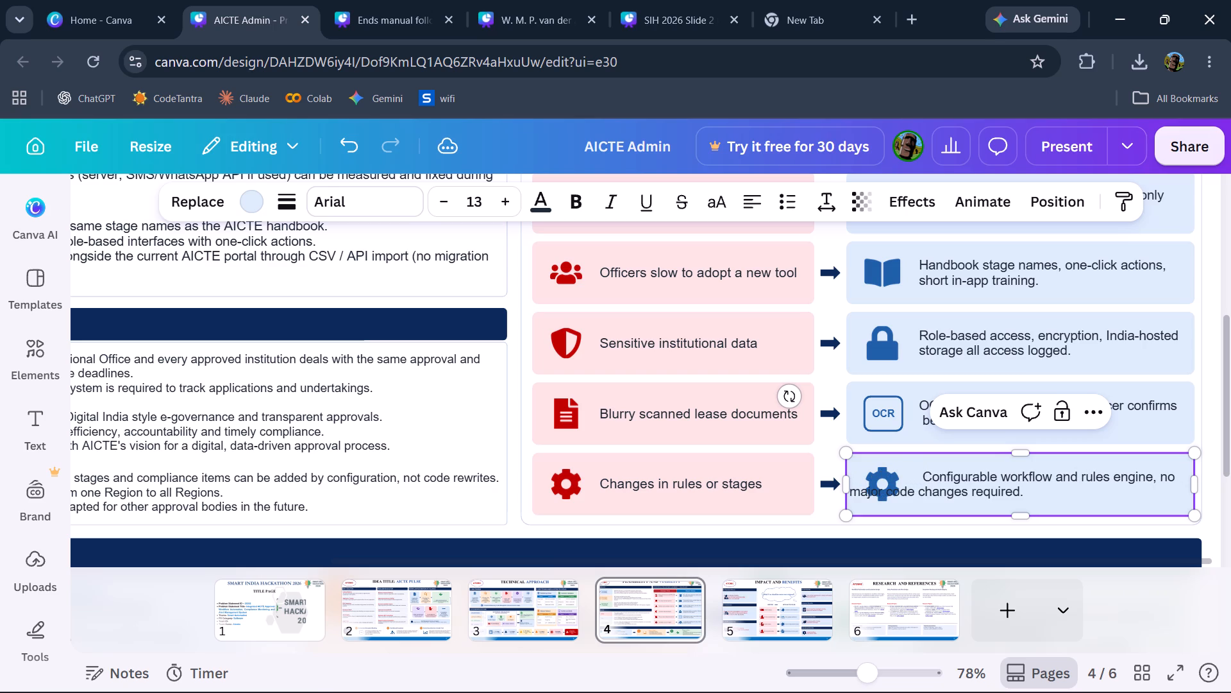
Delete "major code changes required." from the end of the Configurable workflow box, leaving the text ending at "rules engine, no".
click(1012, 497)
click(1026, 491)
key(BackSpace)
key(BackSpace)
key(BackSpace)
key(BackSpace)
key(BackSpace)
key(BackSpace)
key(BackSpace)
key(BackSpace)
key(BackSpace)
key(BackSpace)
key(BackSpace)
key(BackSpace)
key(BackSpace)
key(BackSpace)
key(BackSpace)
key(BackSpace)
key(BackSpace)
key(BackSpace)
key(BackSpace)
key(BackSpace)
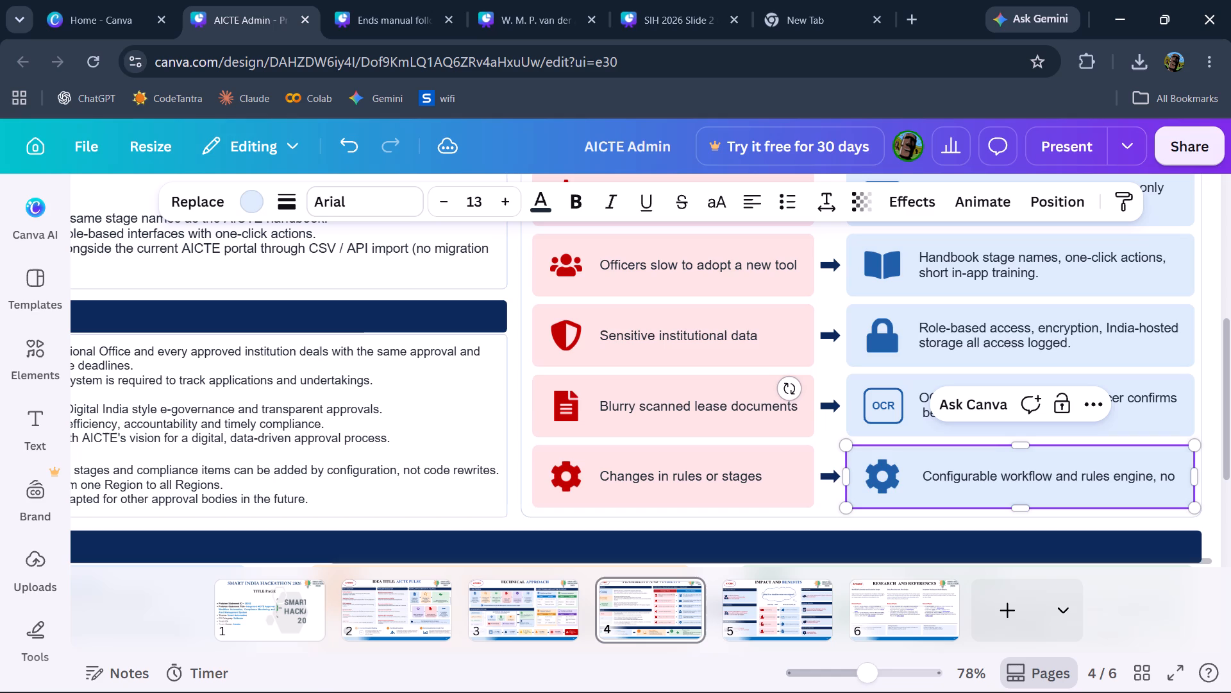
Add a space-indented second line reading "major code changes required." in the Configurable workflow box, aligned under the first line.
key(Return)
key(space)
key(space)
key(space)
key(space)
key(space)
key(space)
key(space)
key(space)
key(space)
key(space)
key(space)
key(space)
key(space)
key(space)
key(space)
key(space)
key(space)
key(space)
key(space)
key(space)
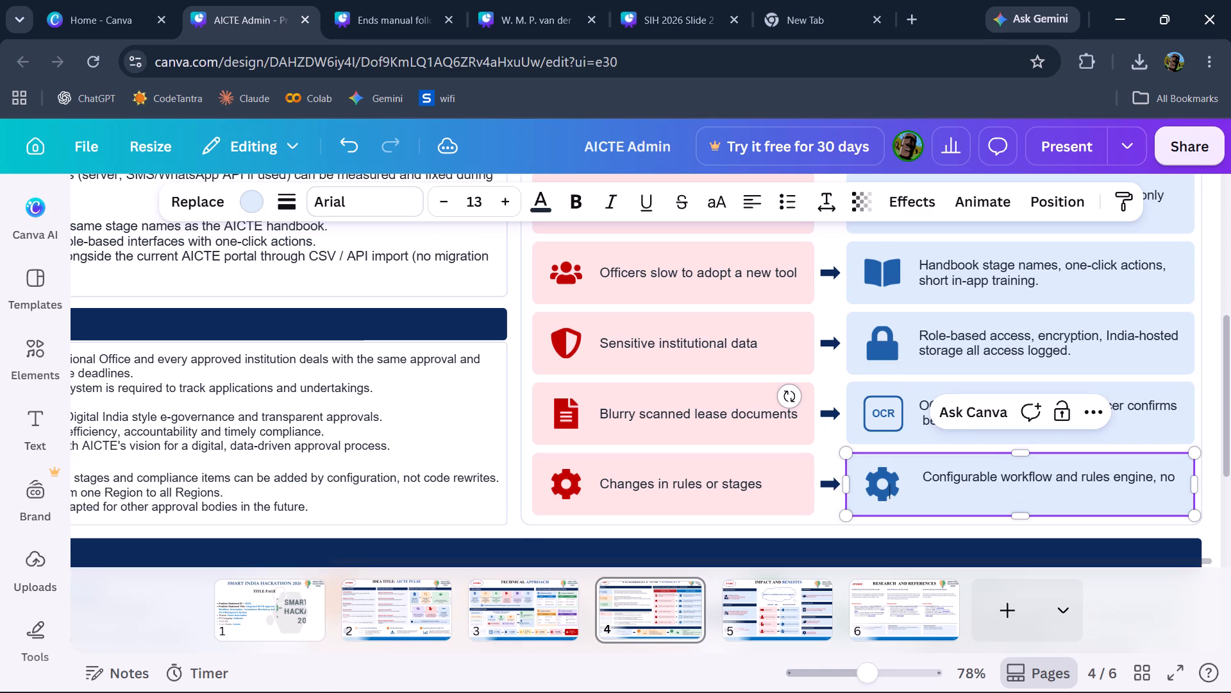
key(space)
text(major codes)
key(space)
key(BackSpace)
key(BackSpace)
key(space)
text(xh)
key(BackSpace)
key(BackSpace)
text(changes required.)
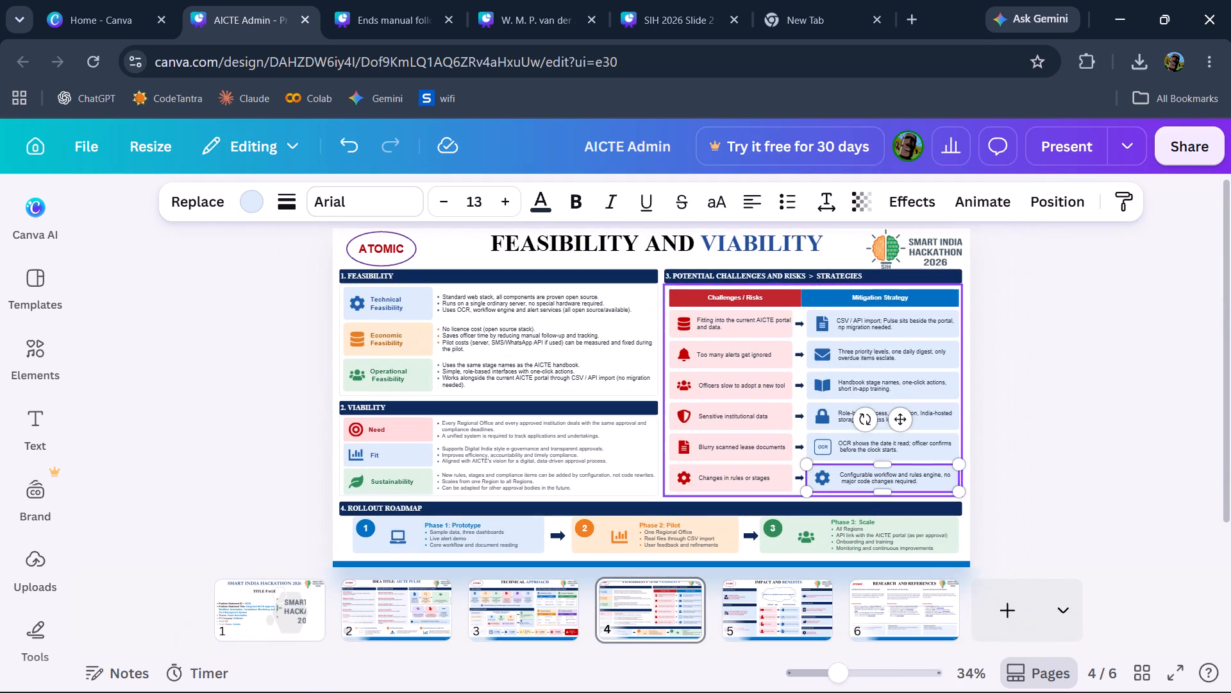
Preview the design full screen from page 4 onward, then return to editing on page 5, Impact and Benefits.
click(1034, 147)
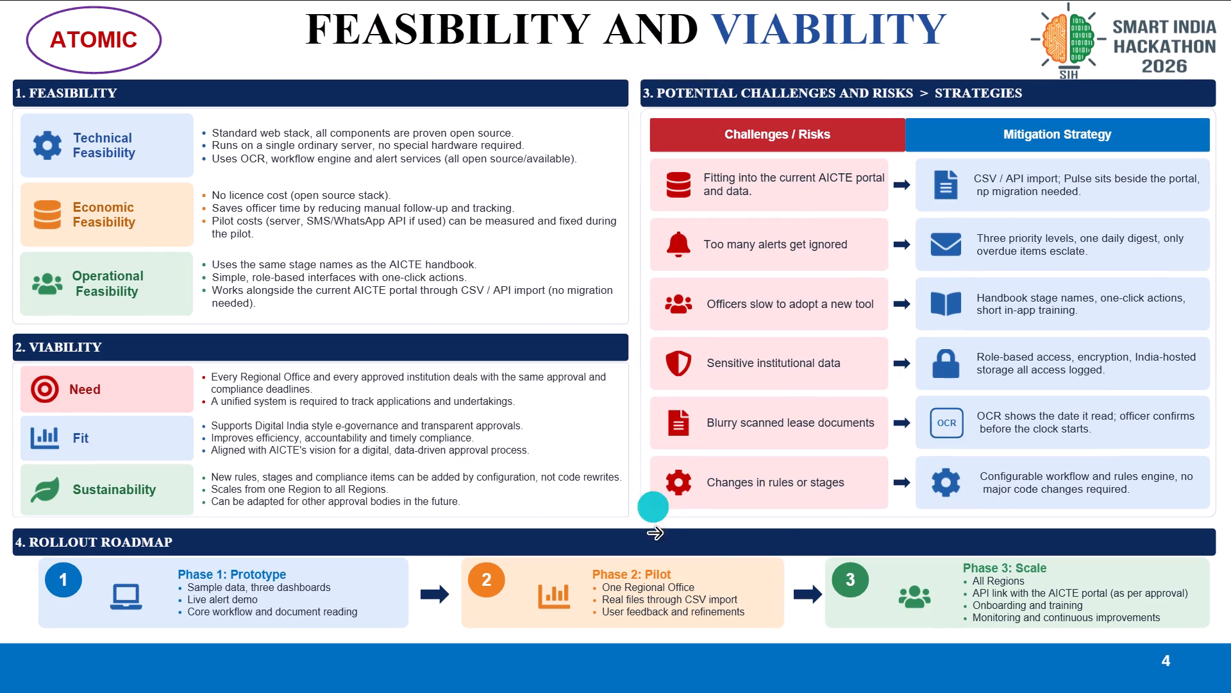
key(Right)
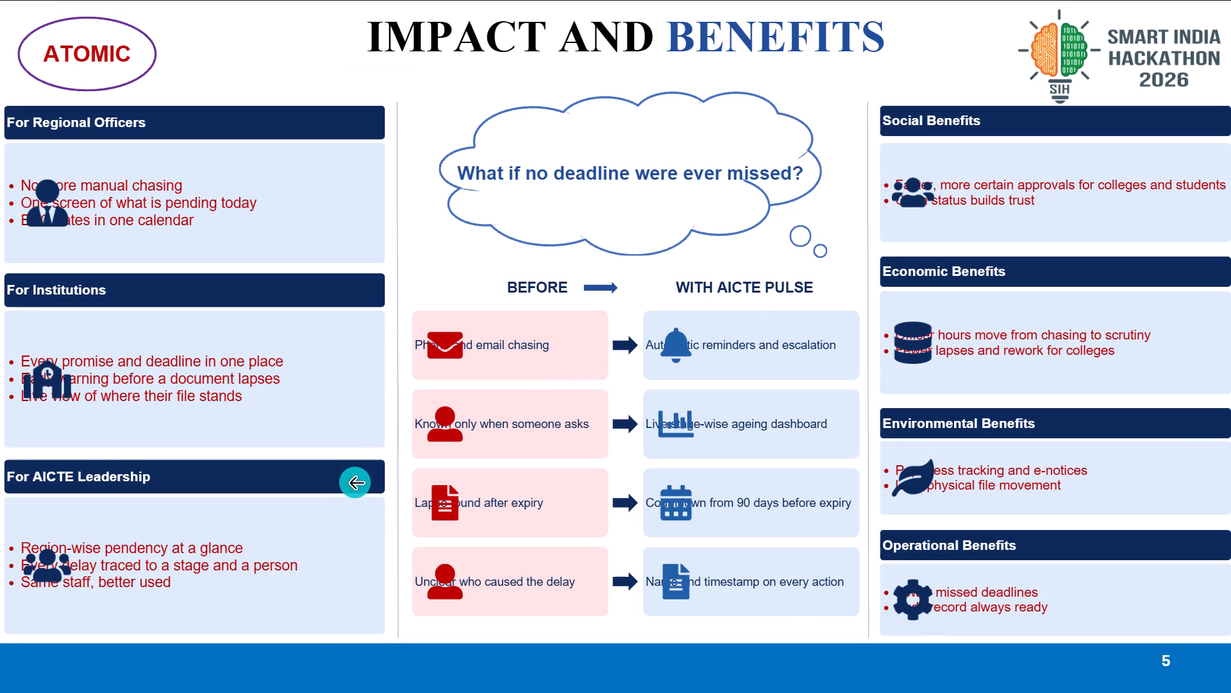
key(Right)
key(Left)
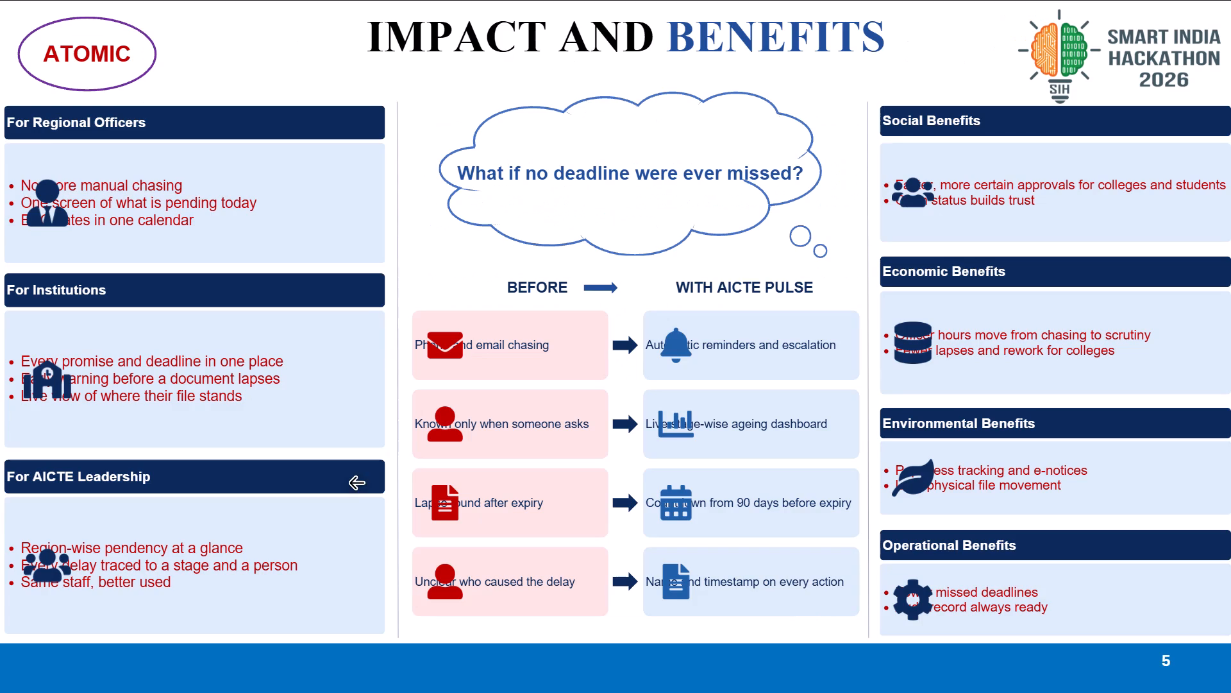
key(Escape)
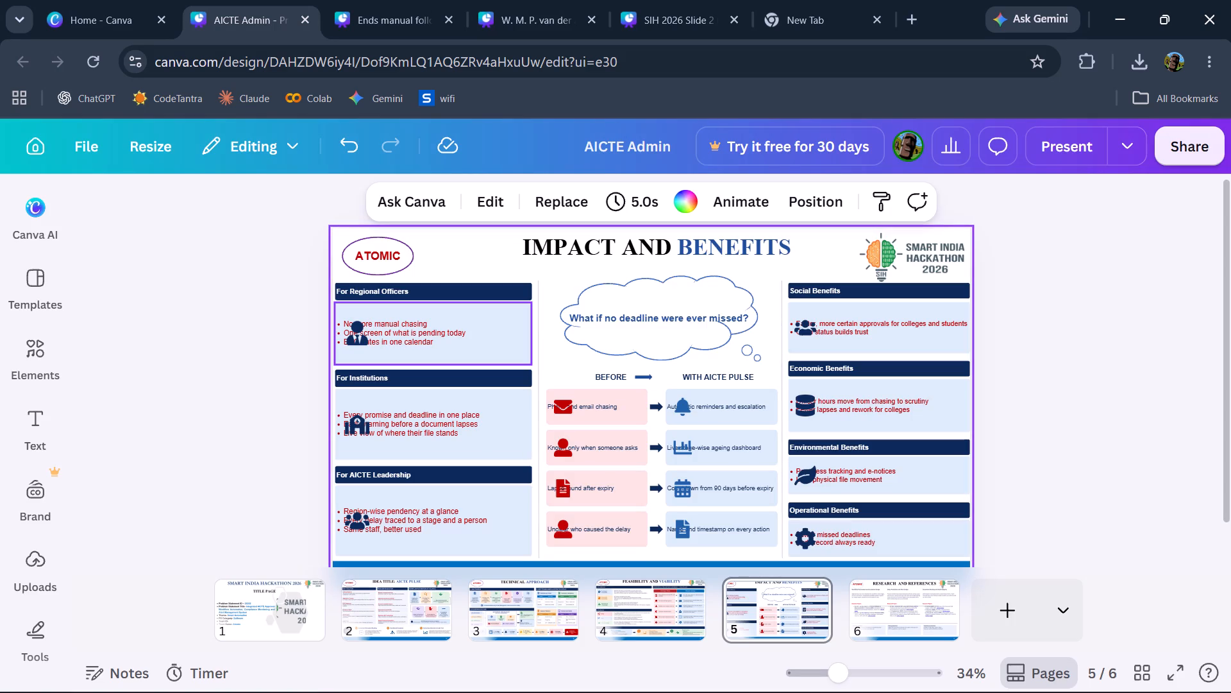
Move the officer icon to the top-left corner of the For Regional Officers box and shrink it to clear the bullets.
click(357, 332)
drag(357, 332, 351, 311)
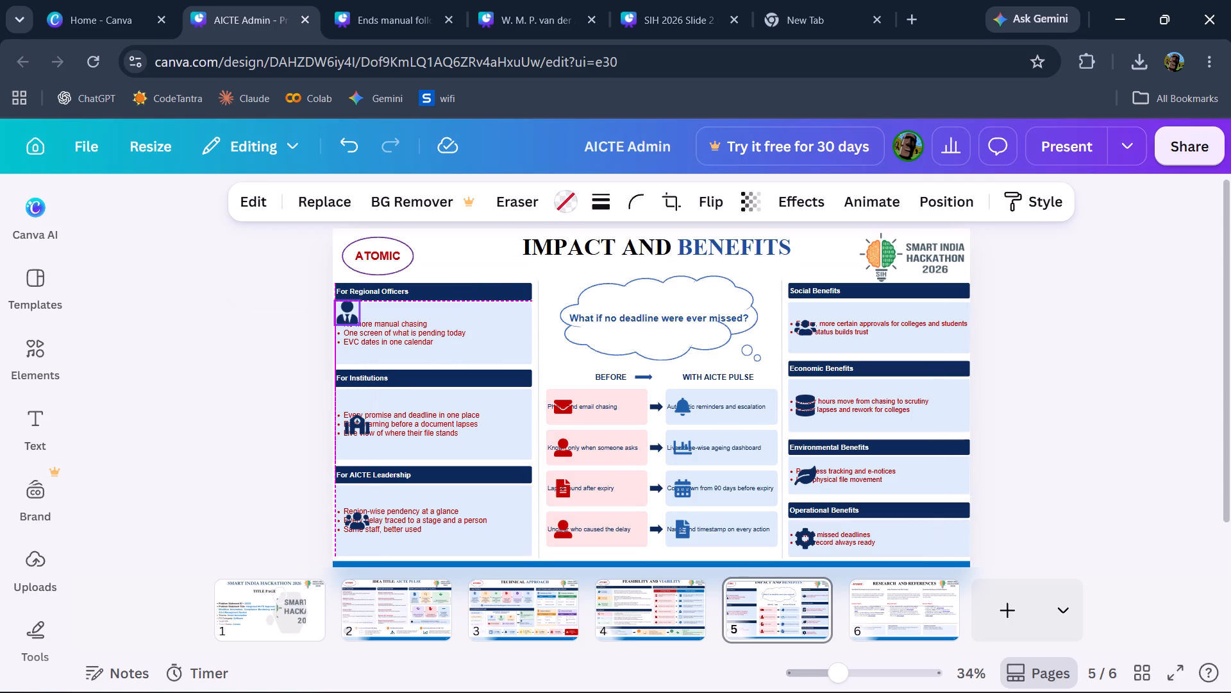
drag(351, 311, 351, 312)
drag(357, 323, 356, 317)
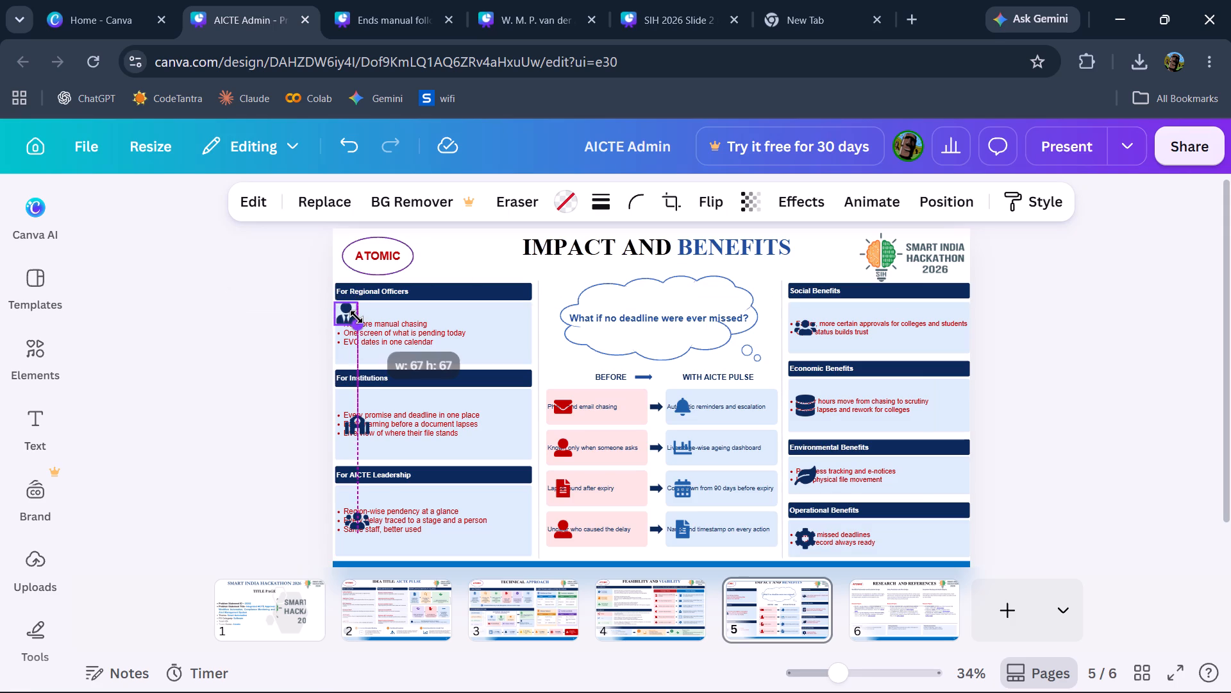
drag(356, 317, 352, 312)
Insert an unbulleted blank line above "No more manual chasing" in the For Regional Officers box.
click(360, 318)
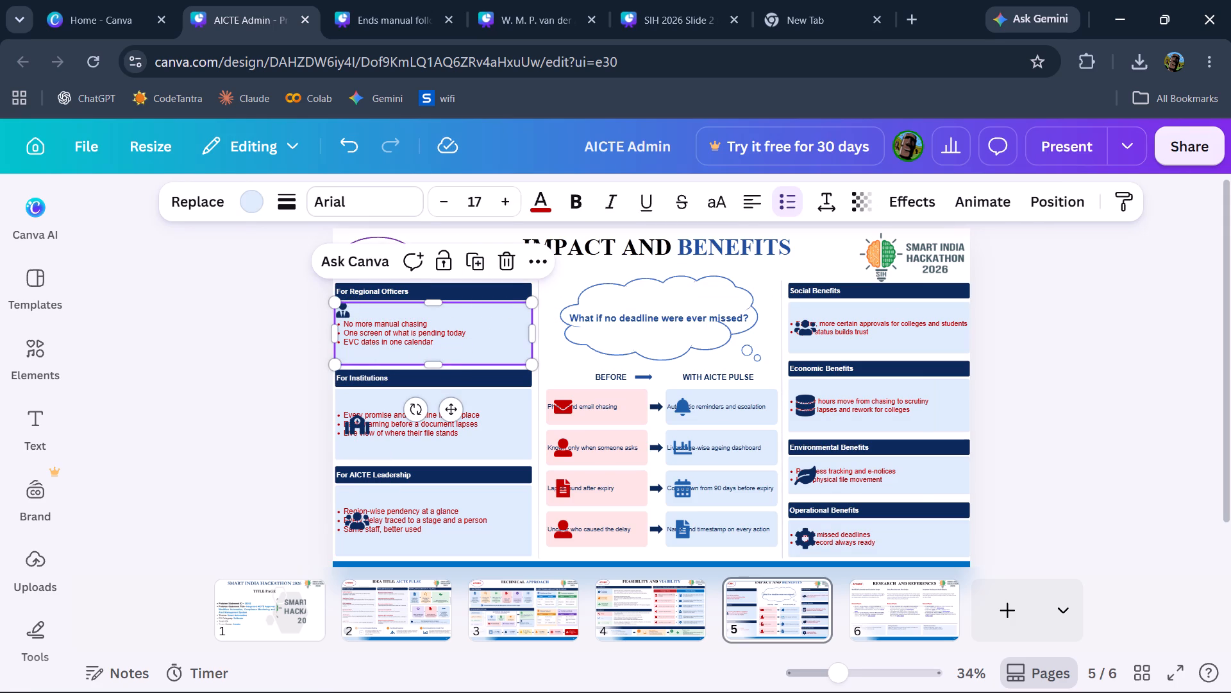
click(353, 321)
key(Left)
key(Left)
key(Left)
key(Left)
key(Left)
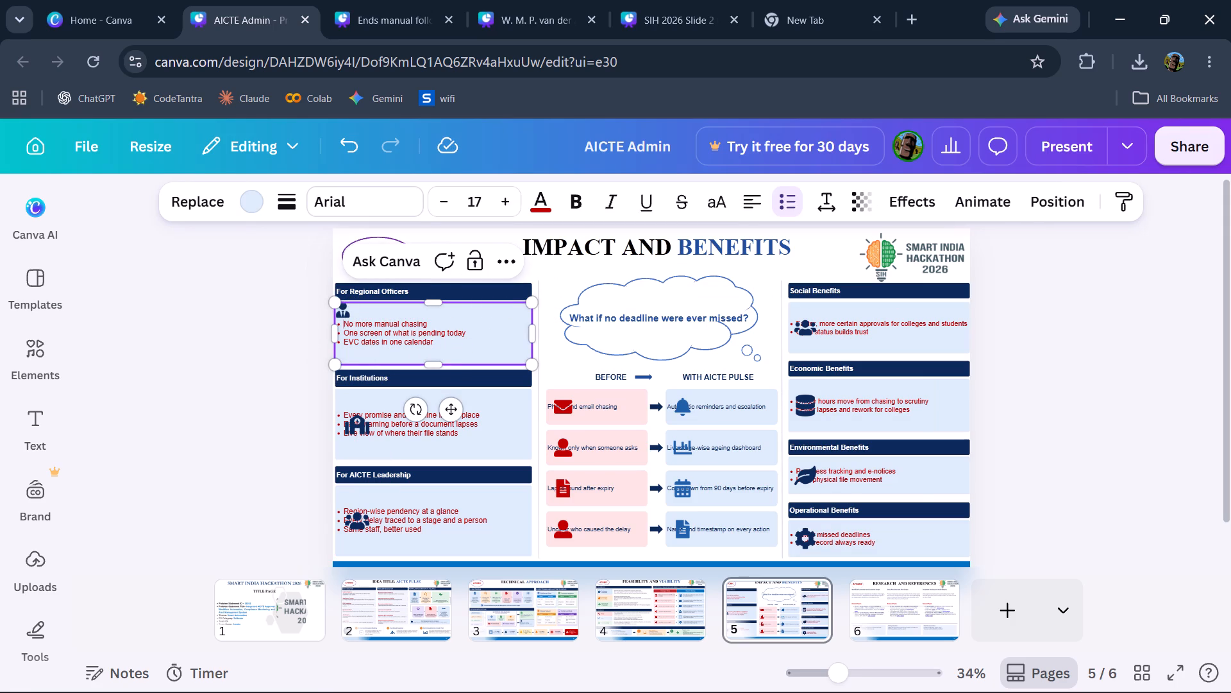
click(353, 323)
key(Left)
key(Left)
key(Left)
key(Left)
key(Return)
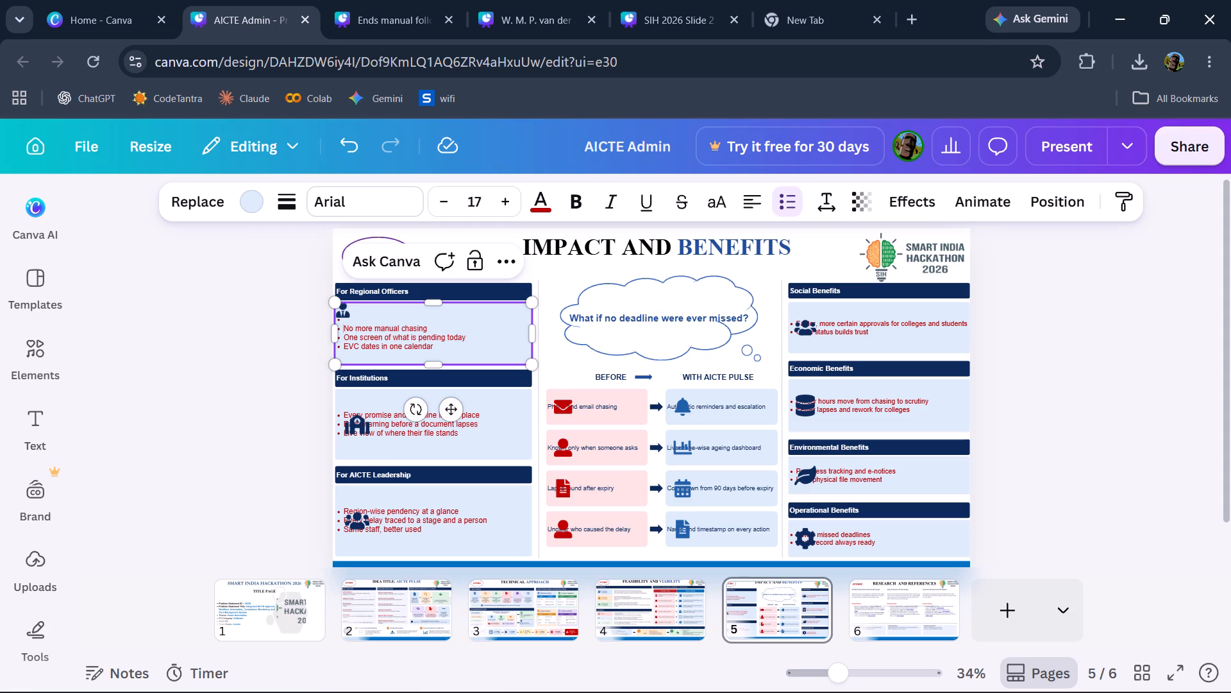
key(Up)
key(BackSpace)
key(BackSpace)
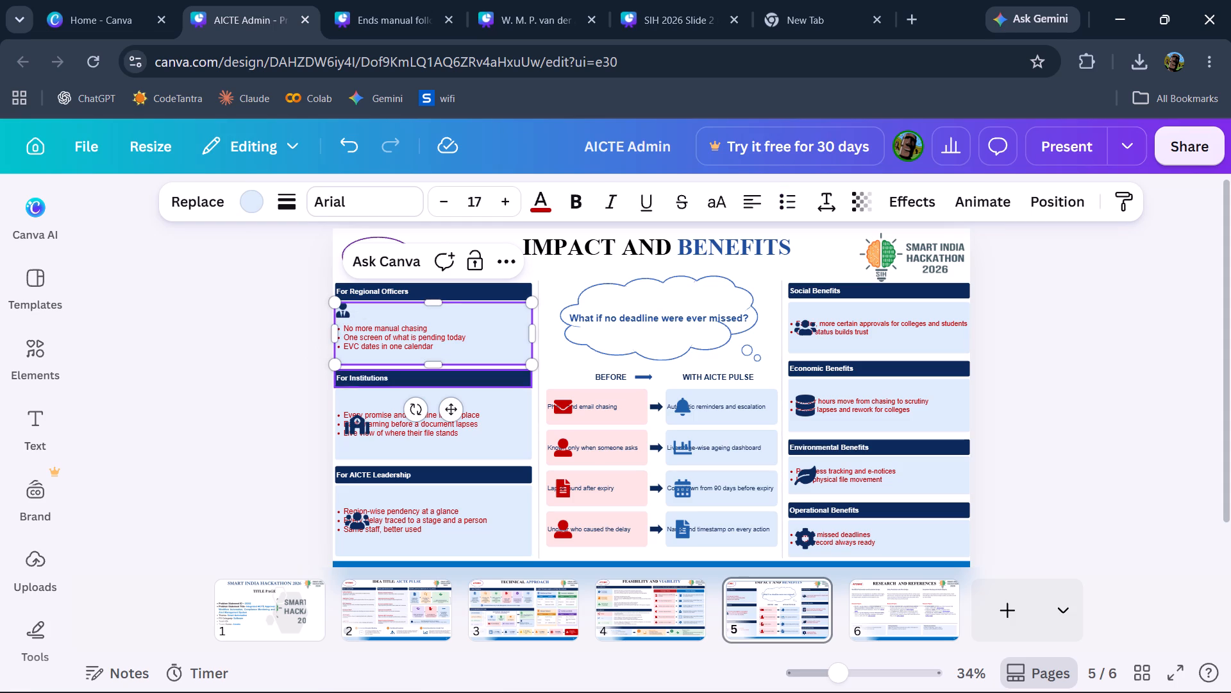
Move the building icon to the top-left corner of the For Institutions box and shrink it to clear the bullets.
drag(360, 433, 351, 411)
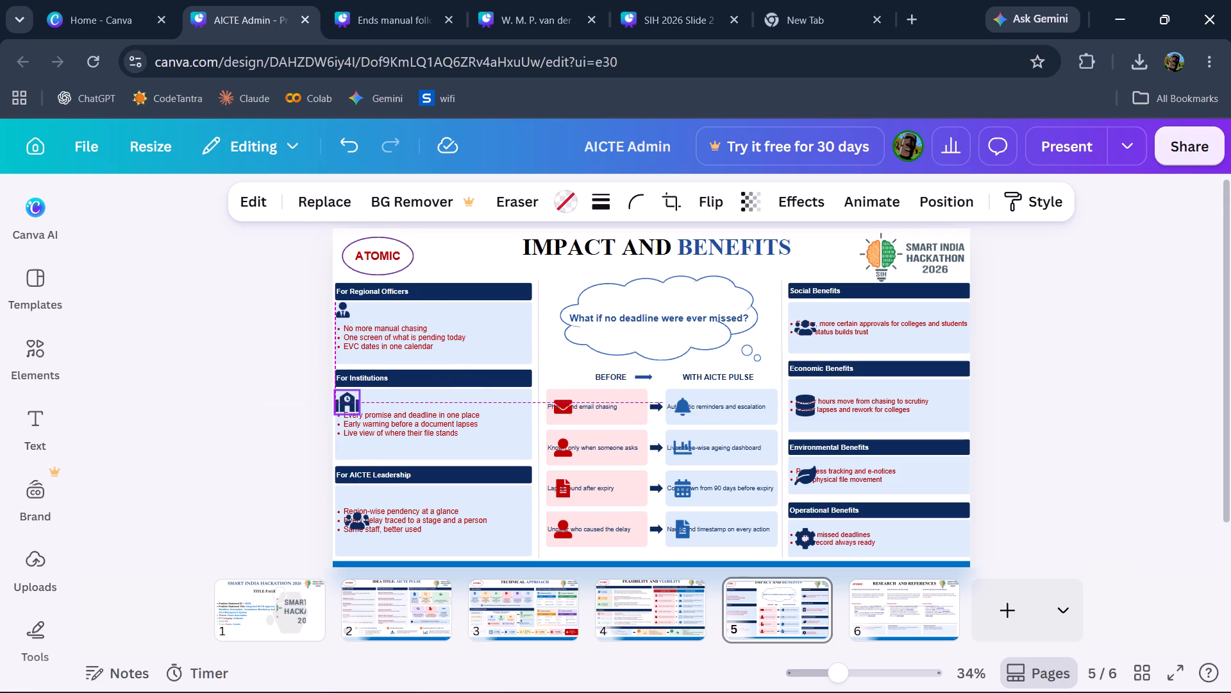
drag(351, 411, 350, 411)
drag(350, 411, 350, 409)
drag(355, 416, 351, 404)
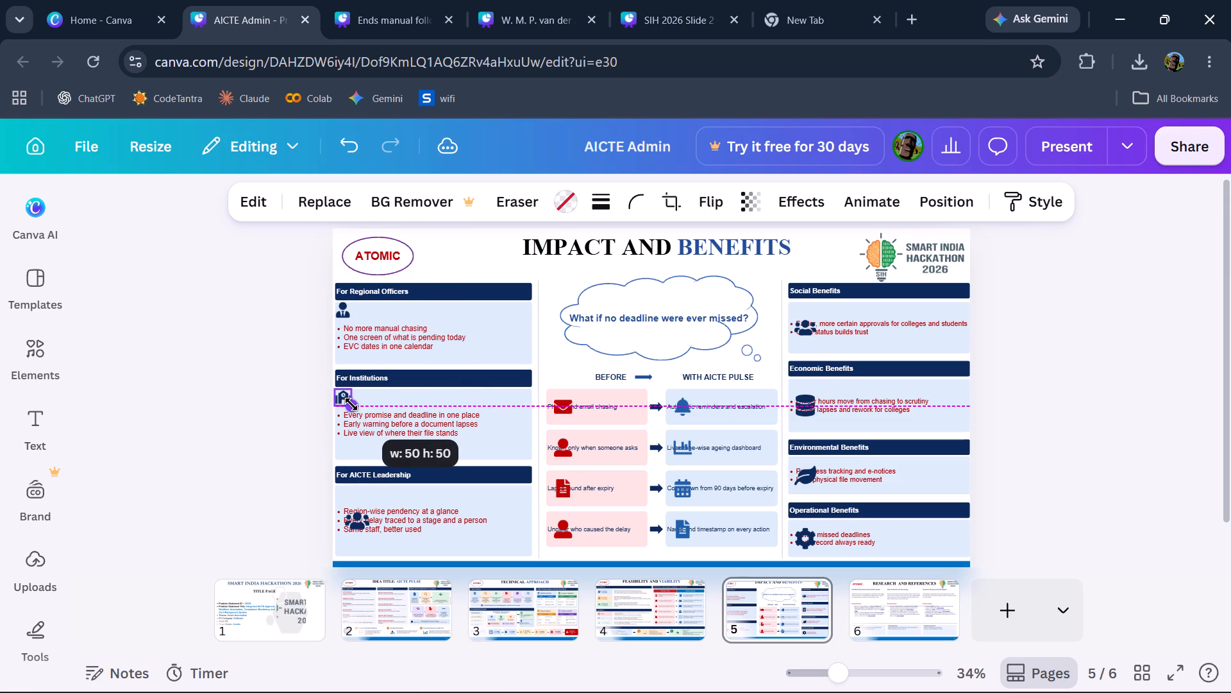
drag(351, 404, 352, 407)
click(224, 429)
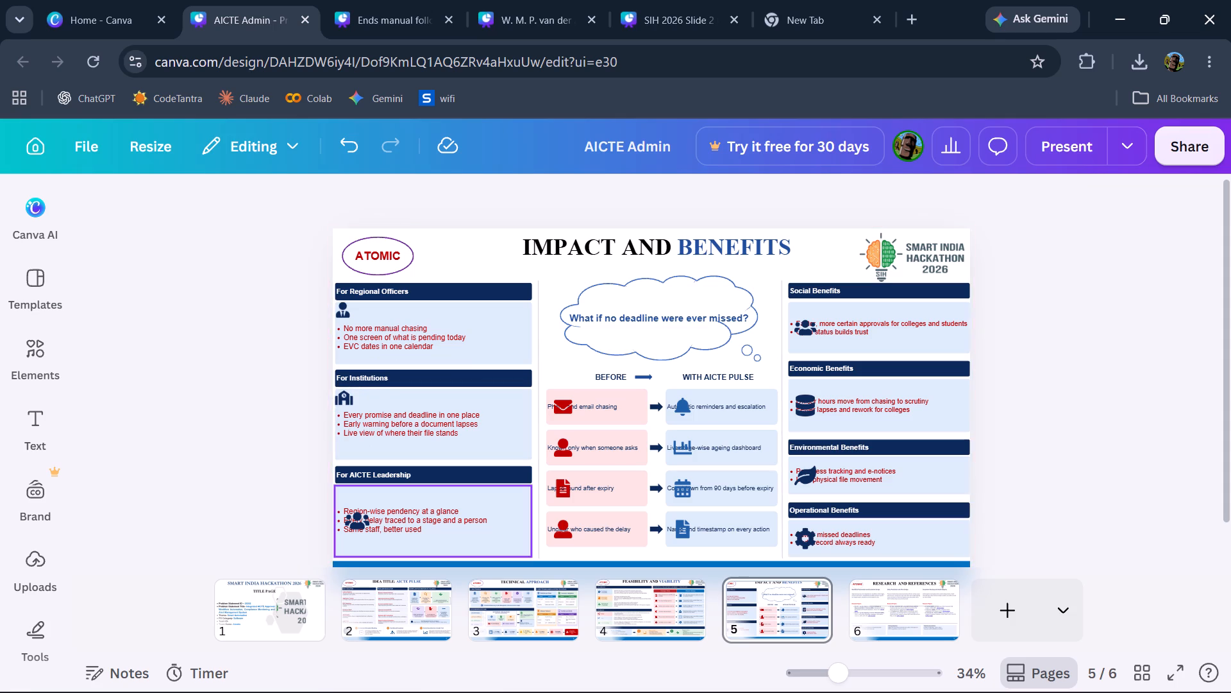
Insert an unbulleted blank line above "Every promise and deadline in one place" in the For Institutions box.
click(349, 418)
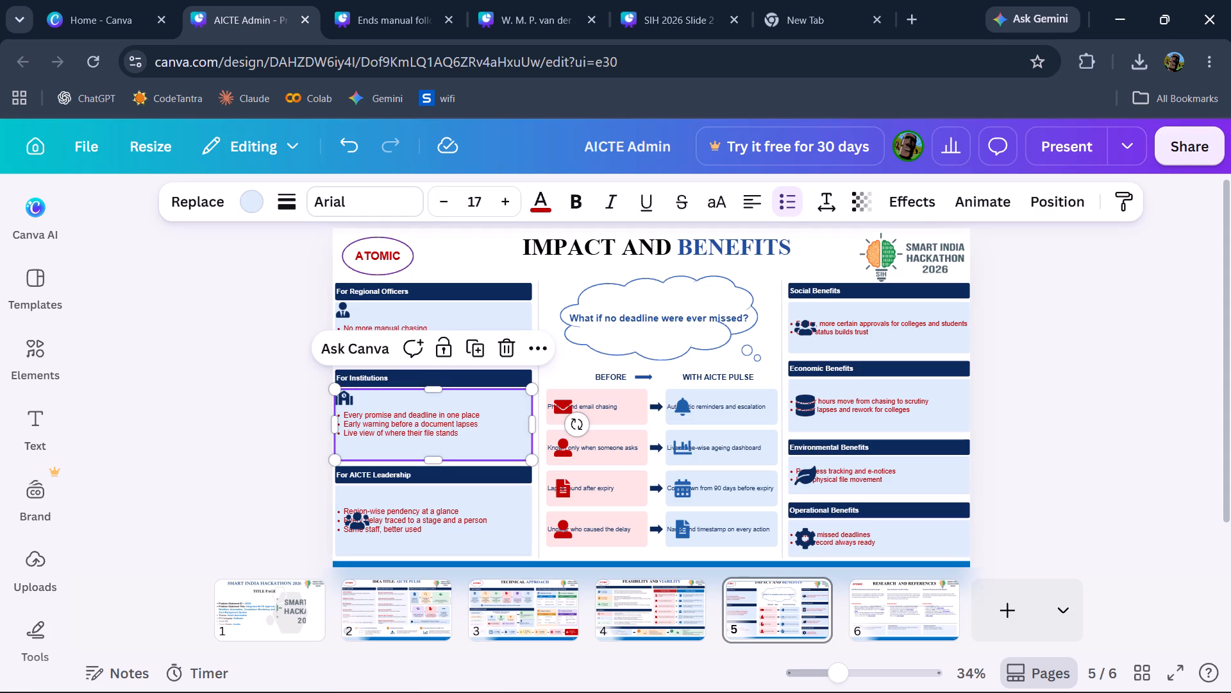
click(349, 418)
key(Left)
key(Left)
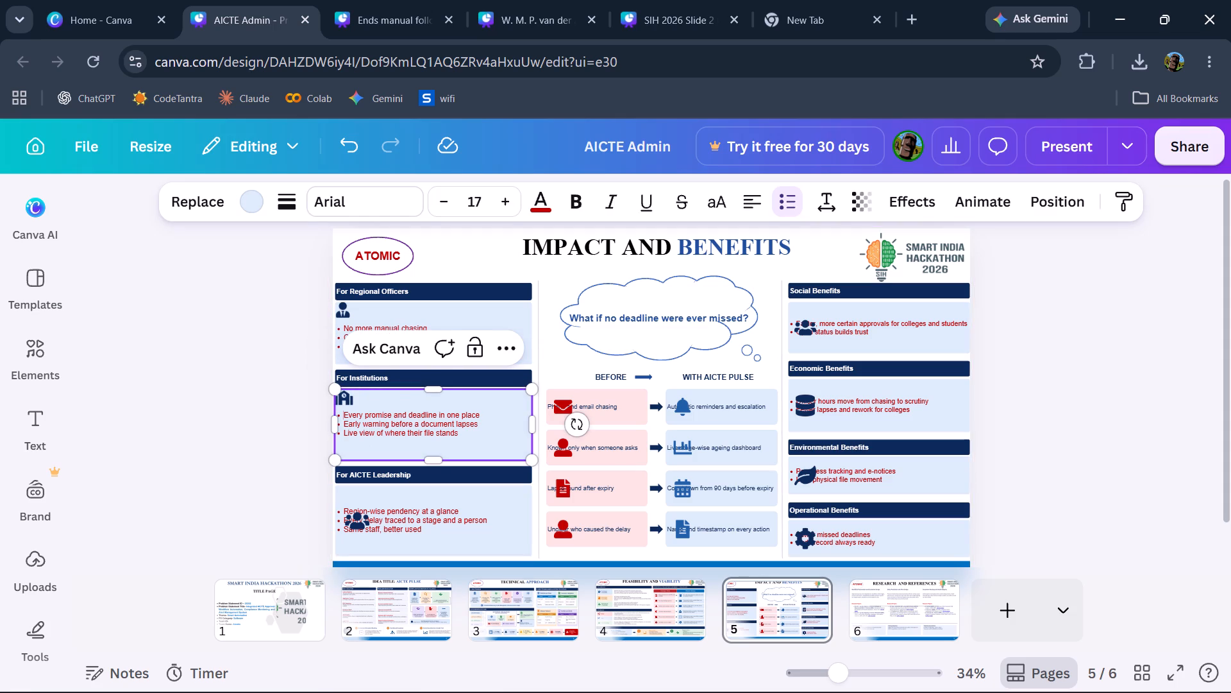
key(Return)
key(Up)
key(BackSpace)
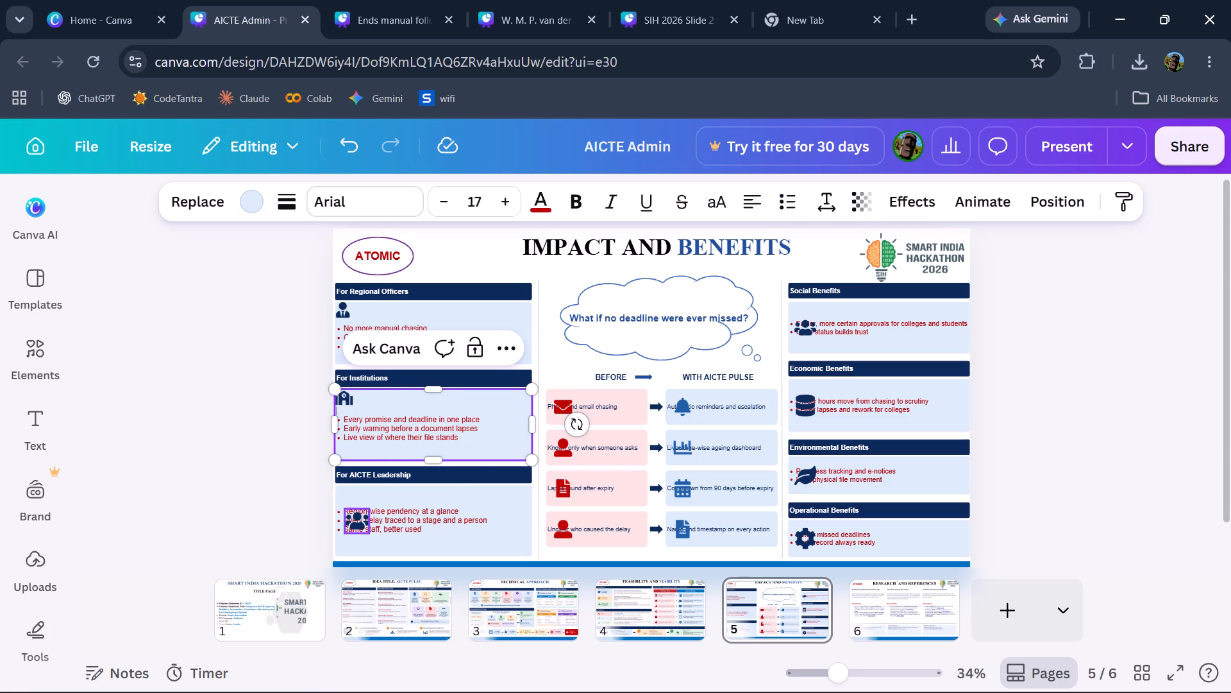
Move the people icon to the top-left corner of the For AICTE Leadership box and shrink it to clear the bullets.
drag(355, 529, 342, 503)
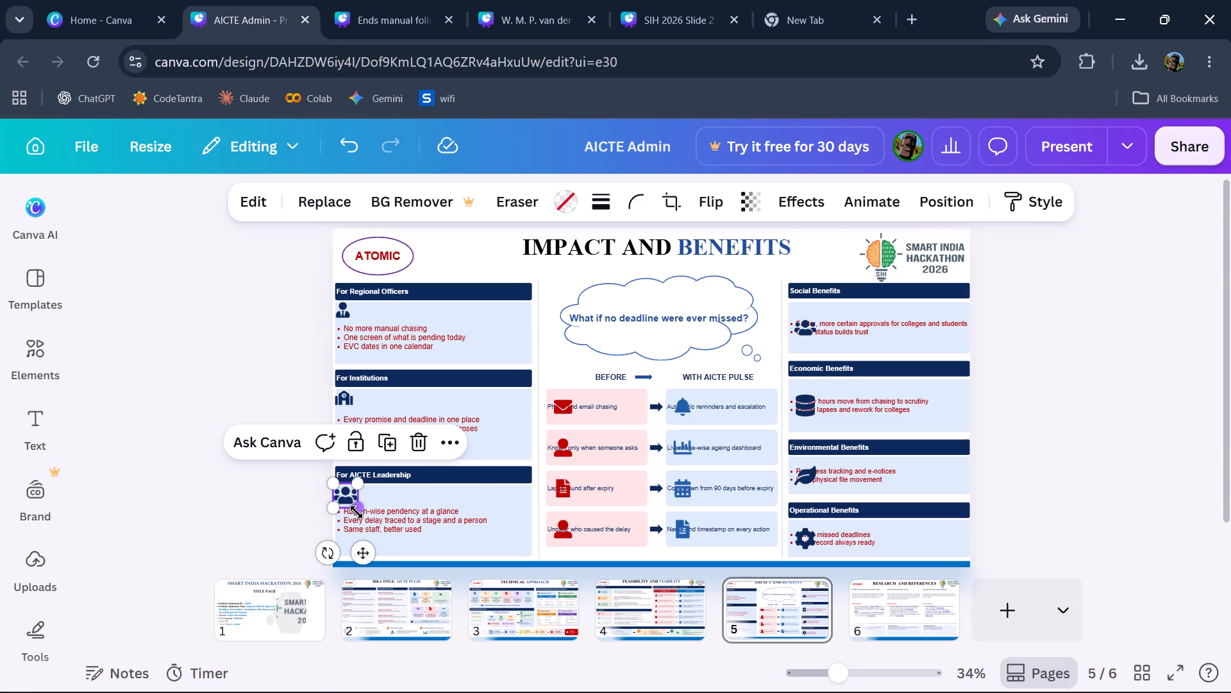
drag(356, 512, 354, 506)
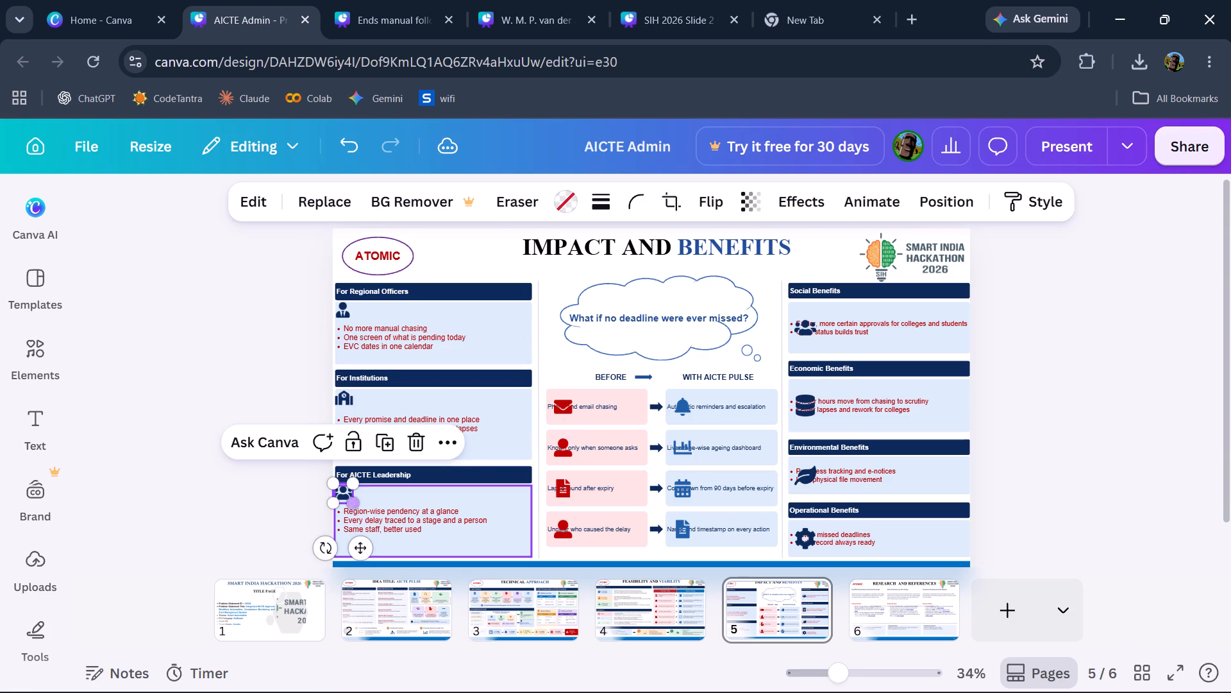
key(Down)
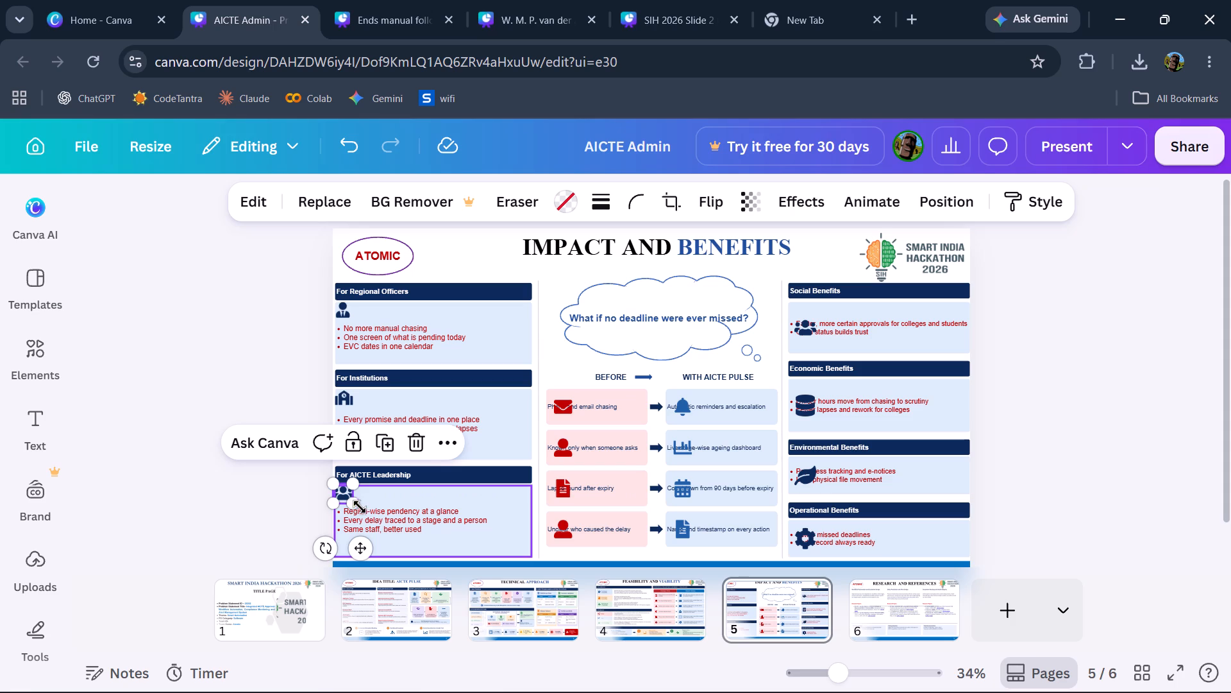
key(Up)
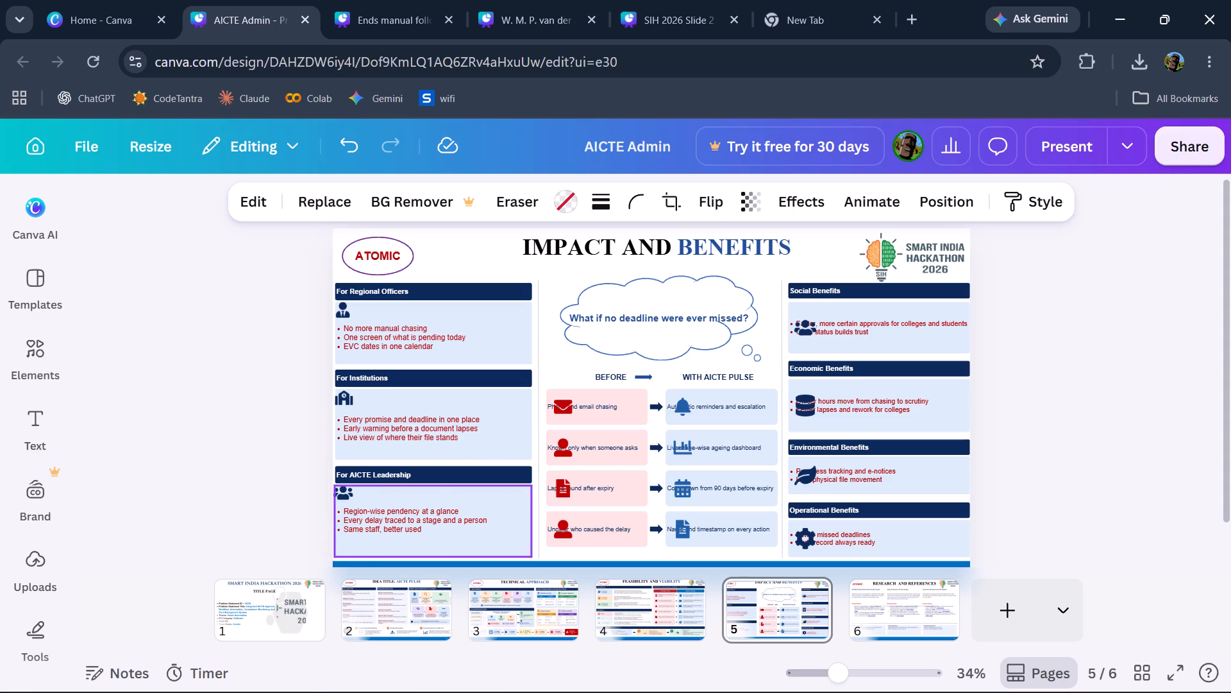
Insert an unbulleted blank line above "Region-wise pendency at a glance" in the For AICTE Leadership box.
click(362, 513)
click(362, 513)
key(Left)
key(Left)
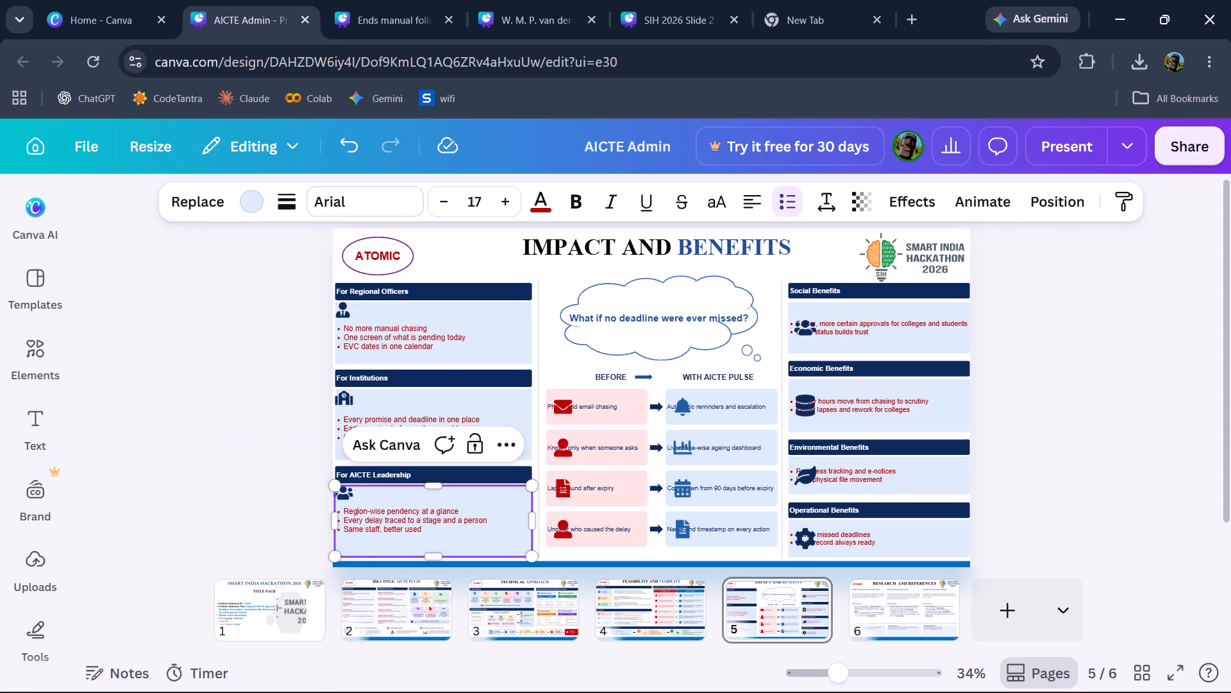
key(Left)
key(Left)
key(Left)
key(Left)
key(Return)
key(Up)
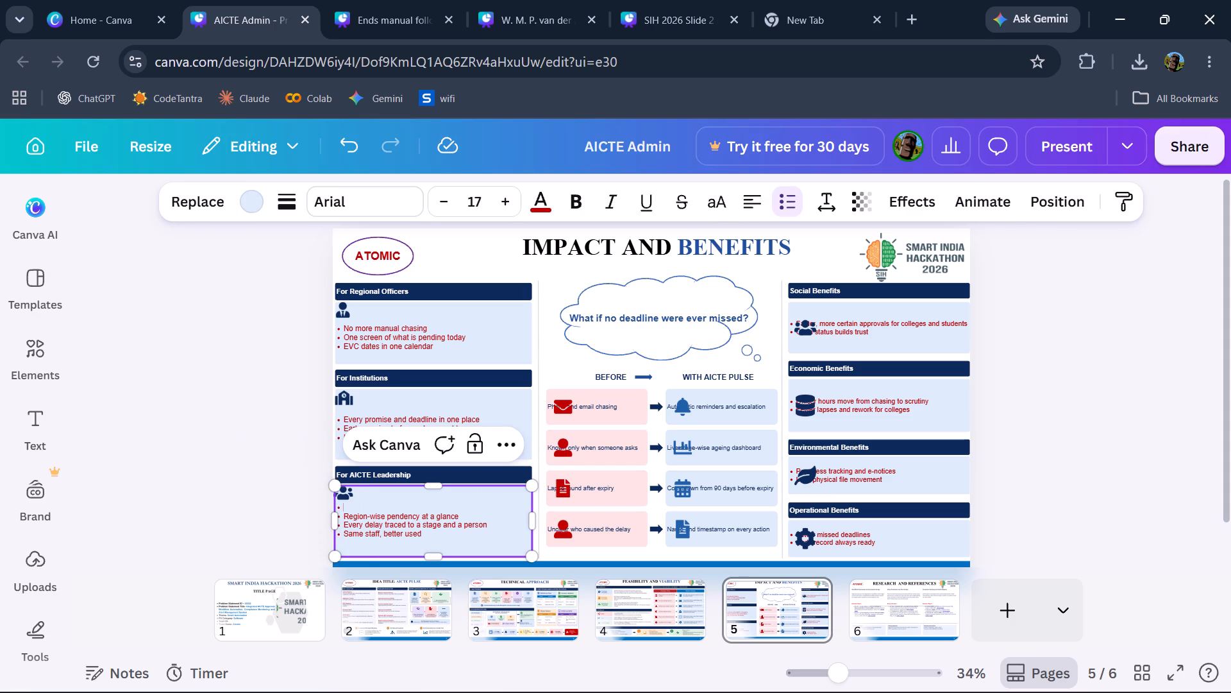
key(BackSpace)
click(228, 463)
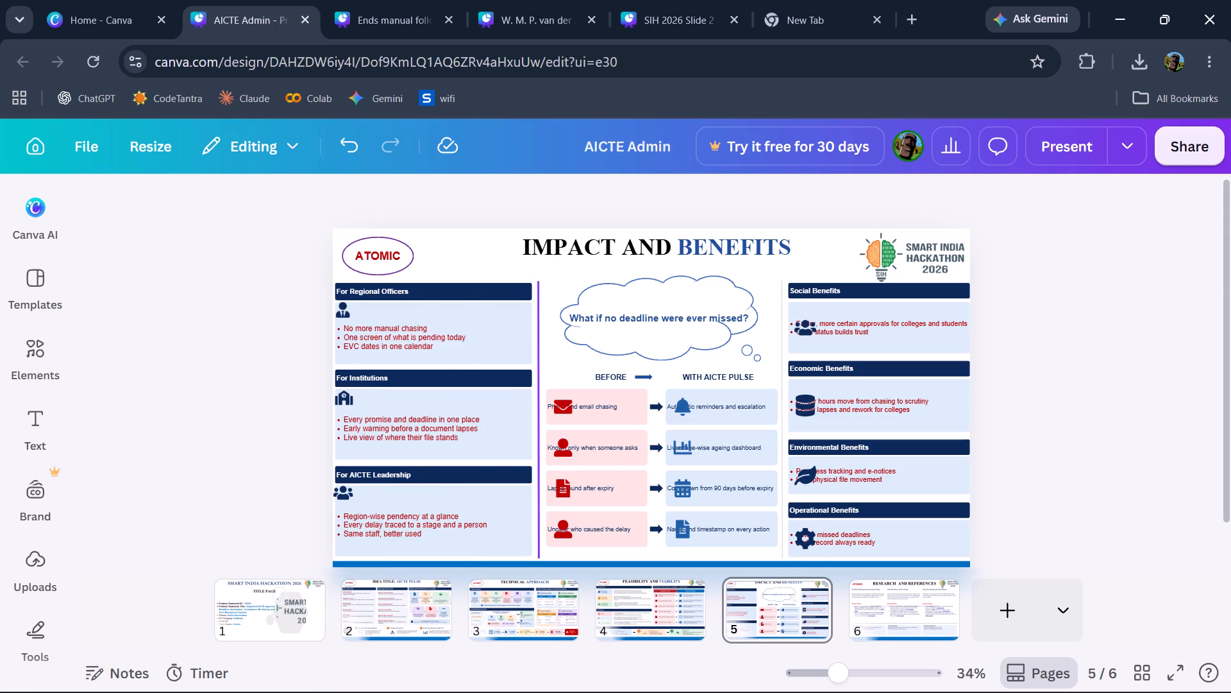
Indent "Phone and email chasing" in the BEFORE column with leading spaces so it clears the envelope icon.
click(561, 409)
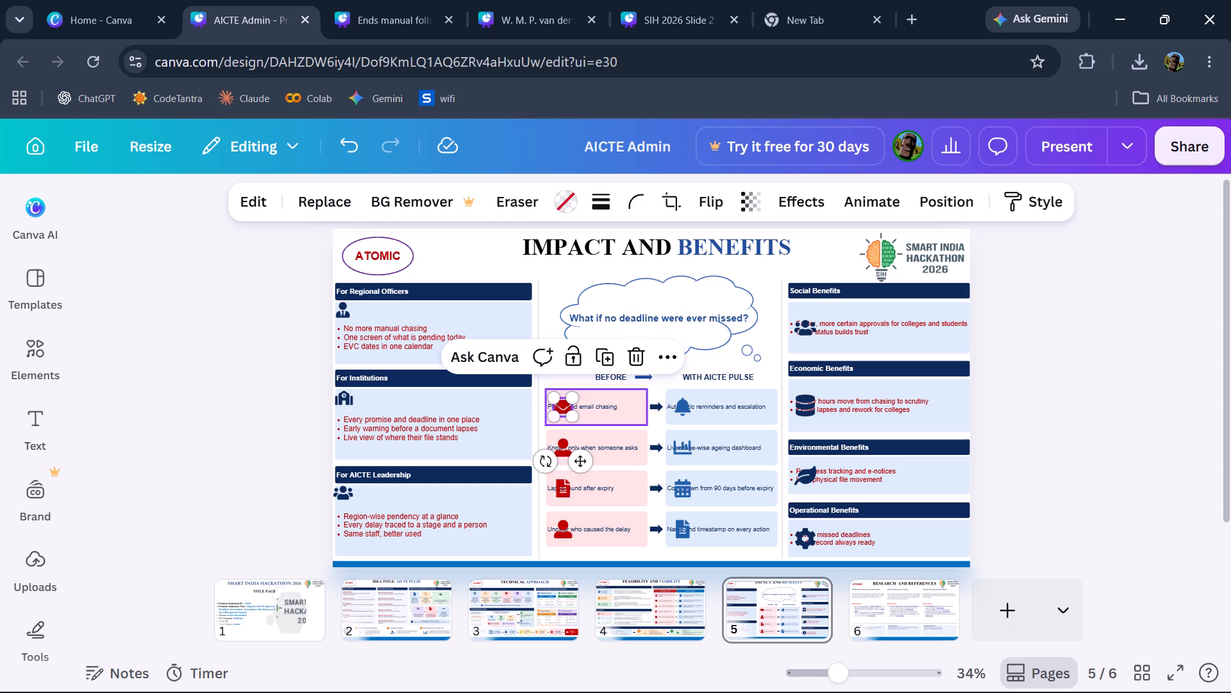
click(600, 405)
click(600, 405)
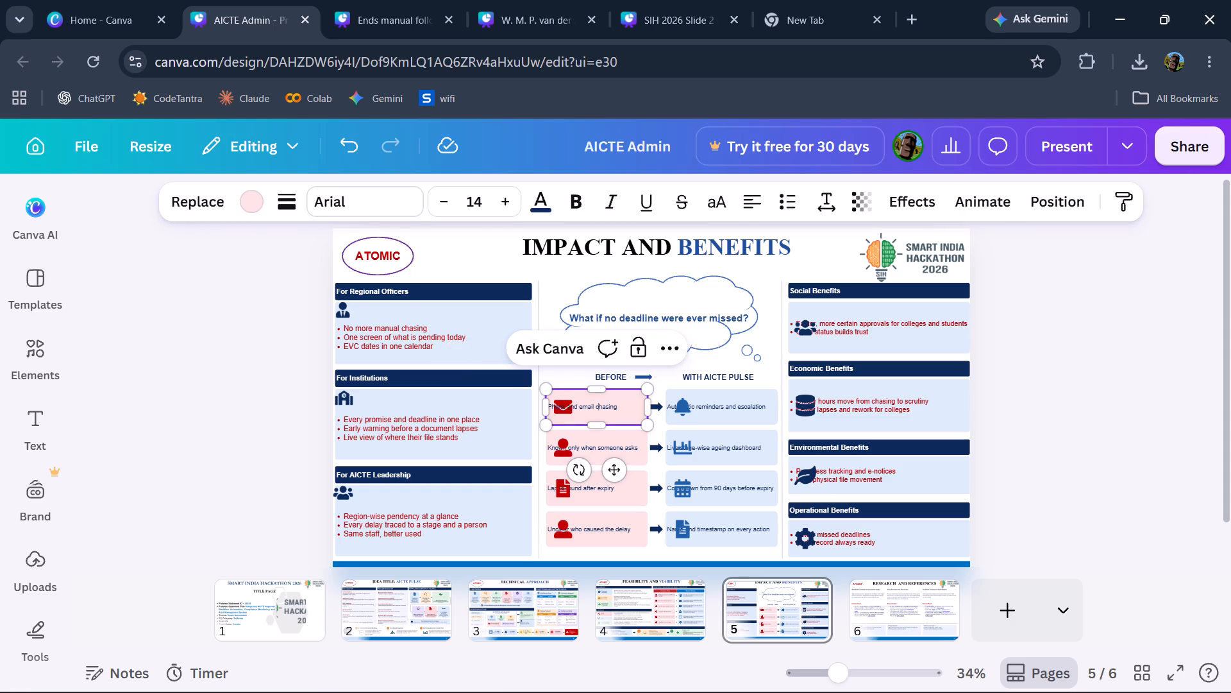
key(Left)
key(Left)
key(Left)
key(Left)
key(Left)
key(Left)
key(Left)
key(Left)
key(Left)
key(Left)
key(Left)
key(Left)
key(Left)
key(Left)
key(Left)
key(Left)
key(Left)
key(space)
key(space)
key(space)
key(space)
key(space)
key(space)
key(space)
key(space)
key(space)
key(space)
key(space)
key(space)
key(space)
key(space)
key(space)
key(space)
key(space)
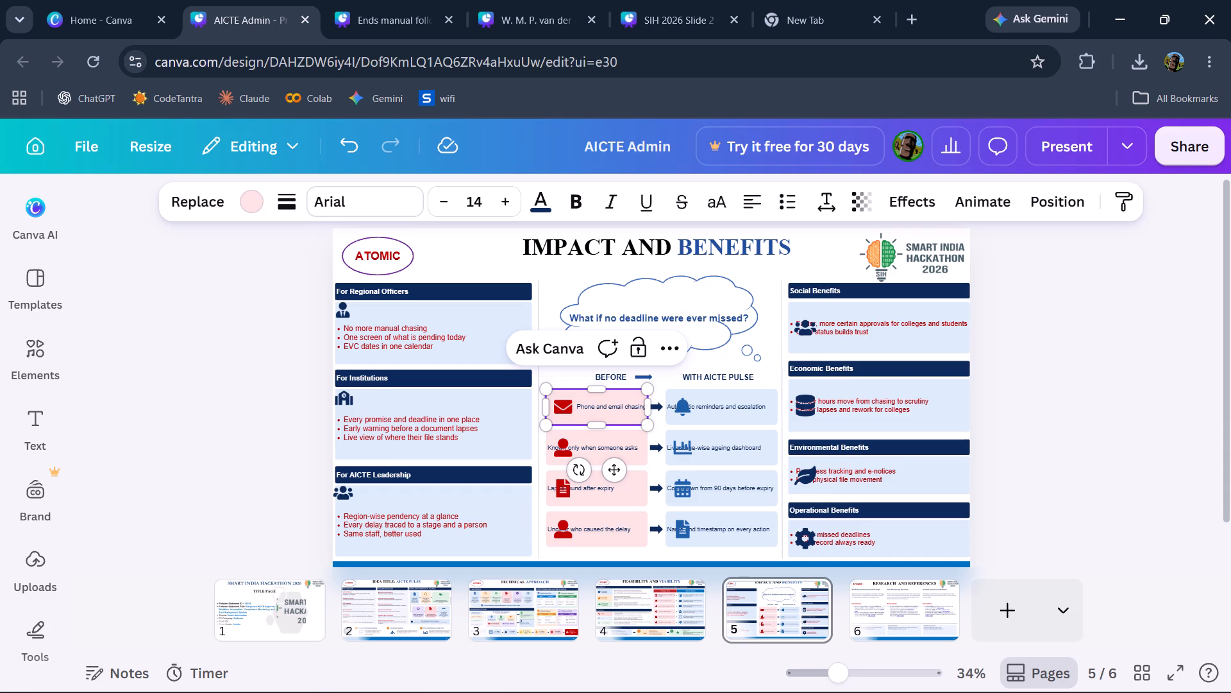
key(BackSpace)
Shrink the envelope icon in the BEFORE column's first box to about 42 by 42.
click(567, 409)
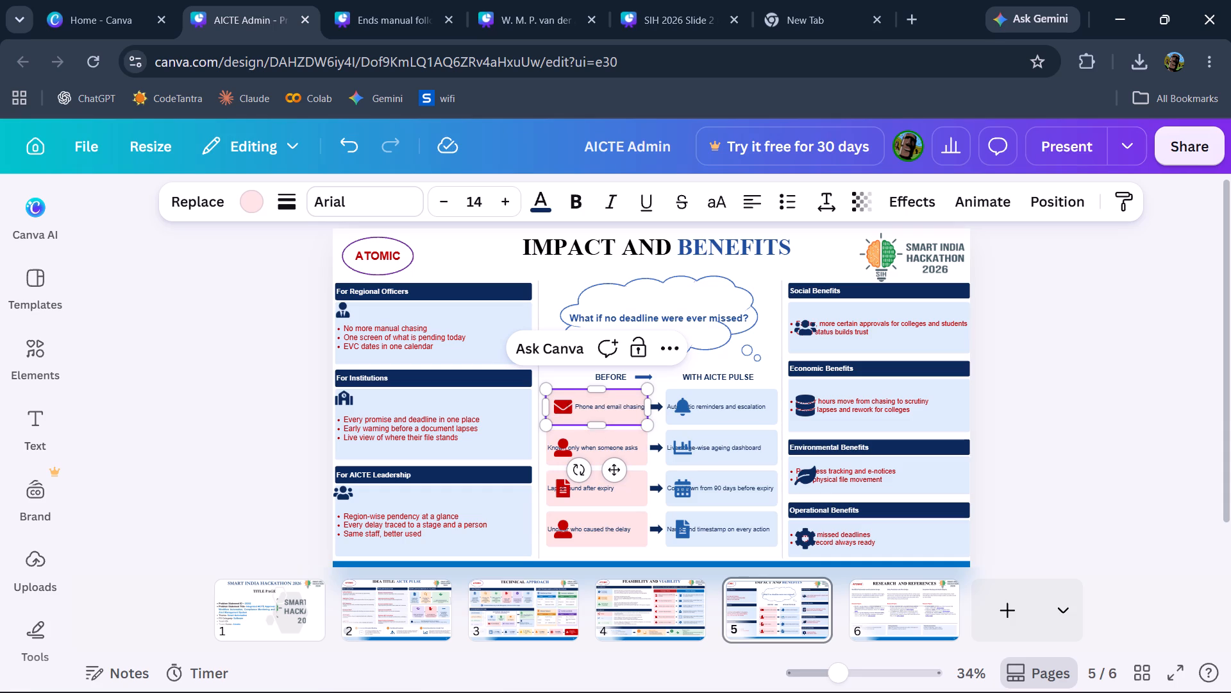
click(562, 408)
click(436, 438)
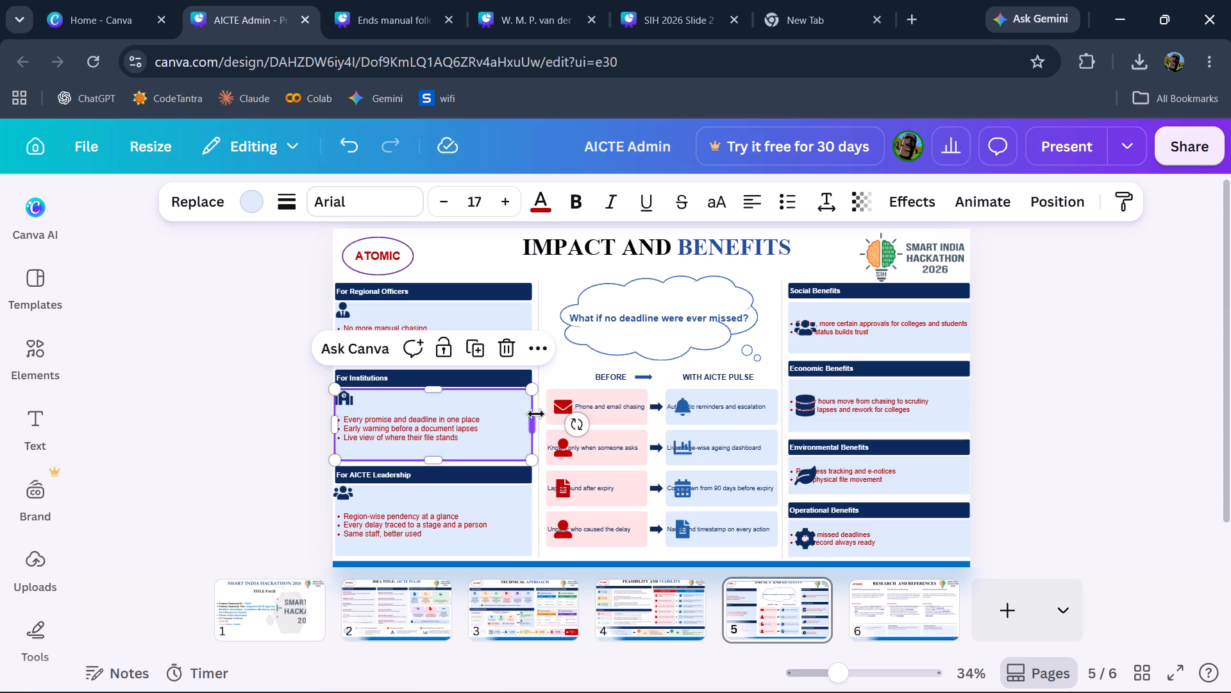
click(562, 409)
drag(572, 415, 564, 411)
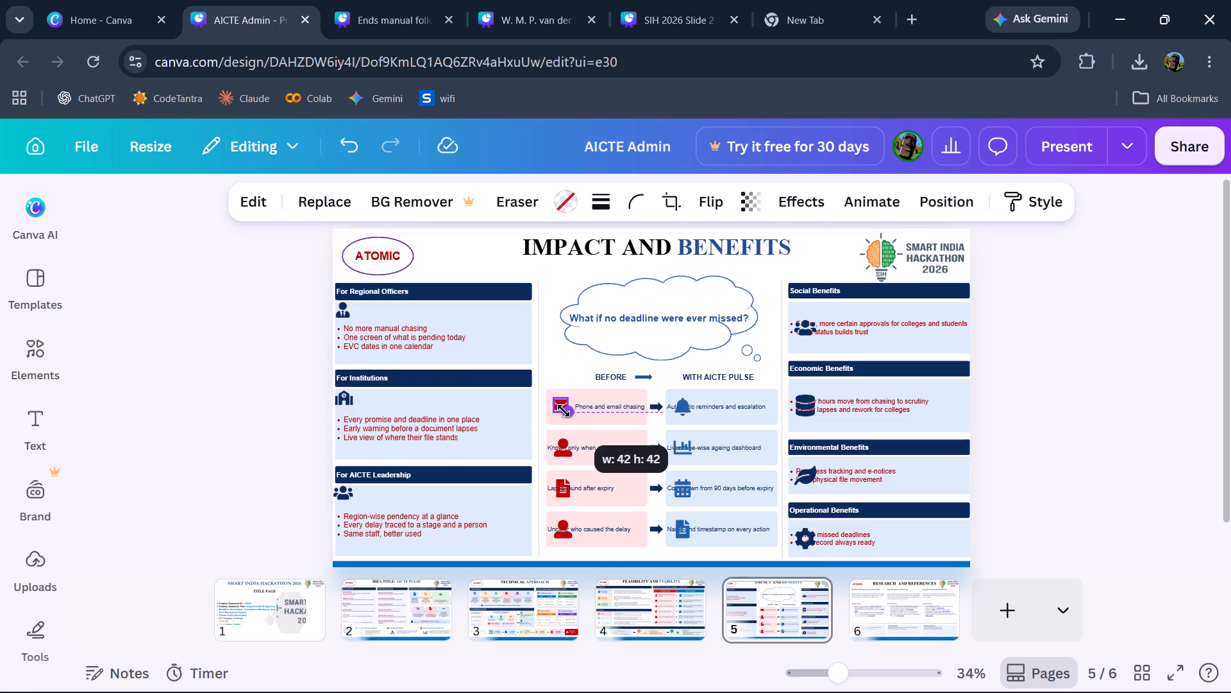
drag(564, 411, 564, 411)
click(575, 456)
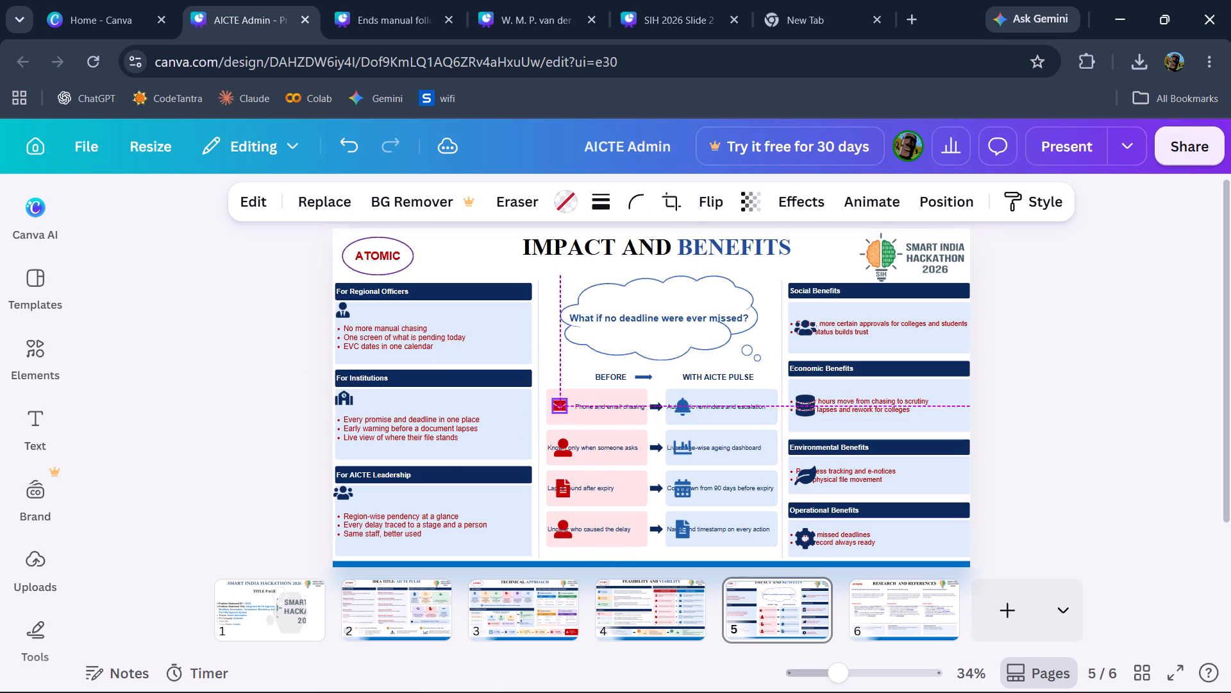
Remove two leading spaces before "Phone and email chasing" to bring the text closer to the envelope icon.
click(578, 410)
double_click(578, 402)
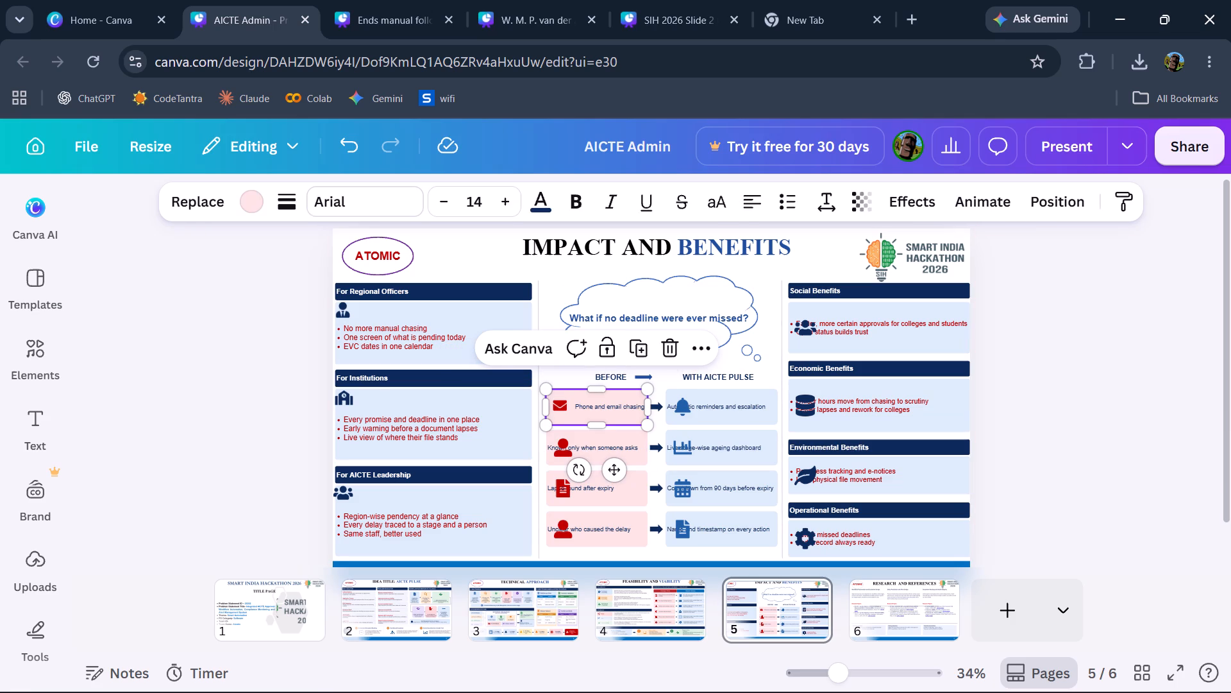
click(578, 402)
key(Left)
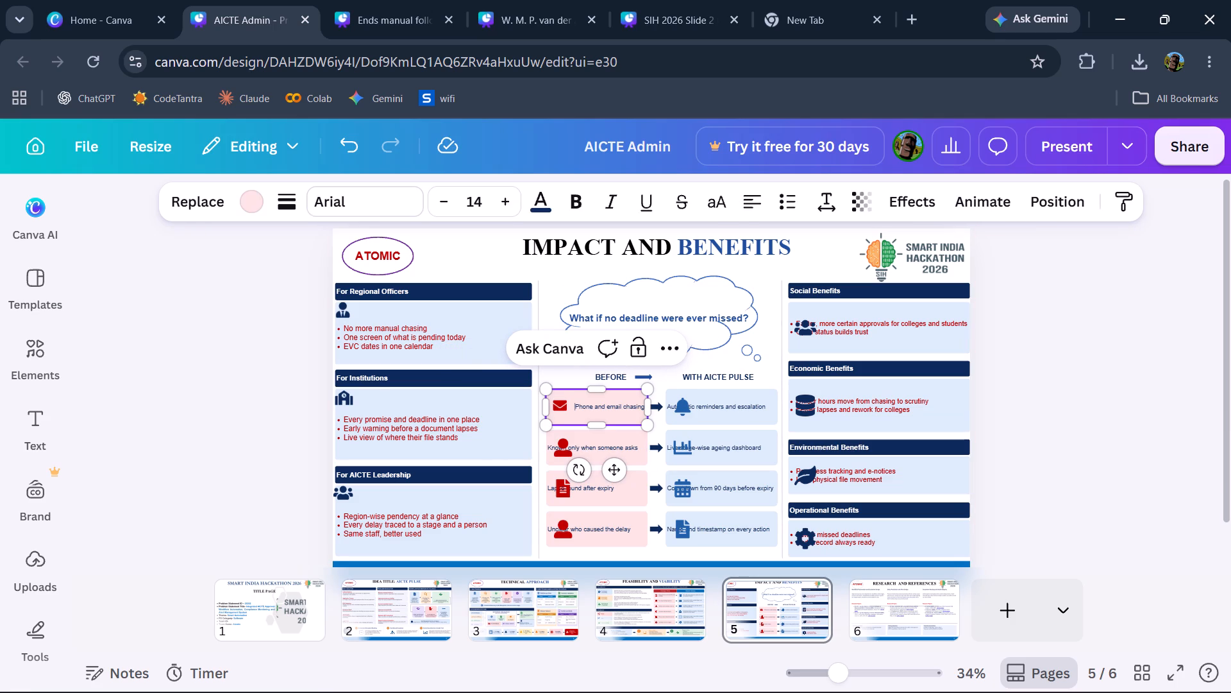
key(BackSpace)
key(BackSpace)
Shrink the red person icon in the BEFORE column's "Known only when someone asks" box, keeping its top-left corner in place.
scroll(578, 402, down, 1)
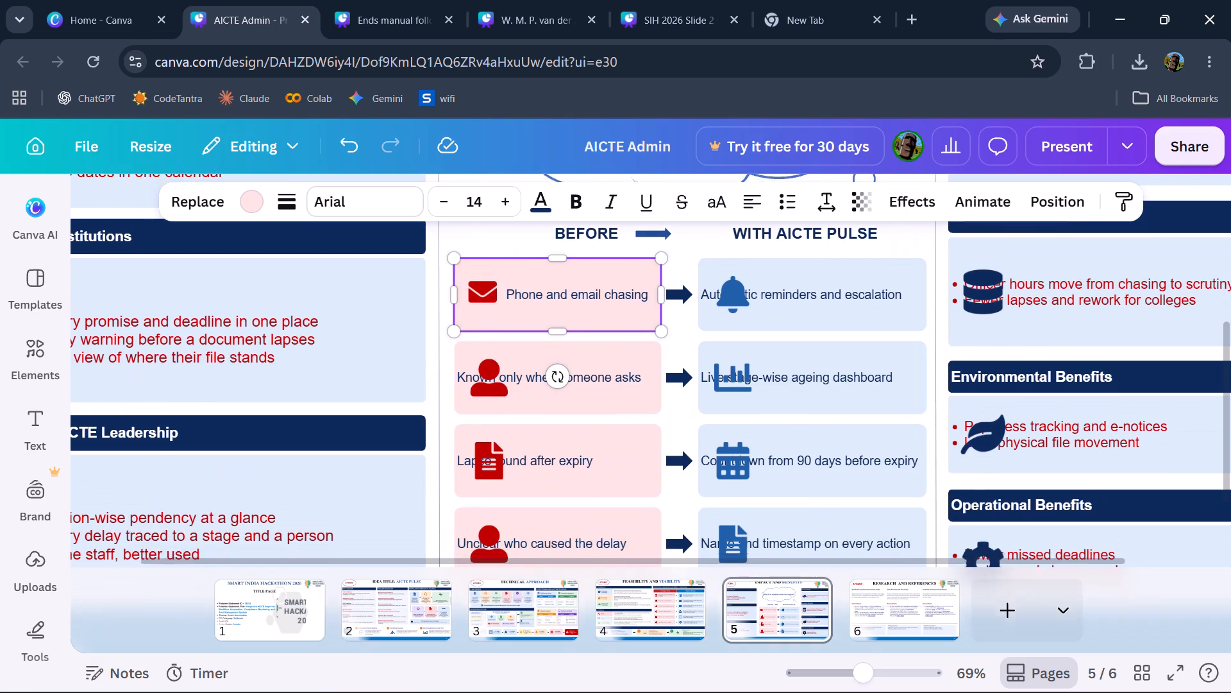
scroll(578, 402, down, 1)
click(492, 398)
click(490, 384)
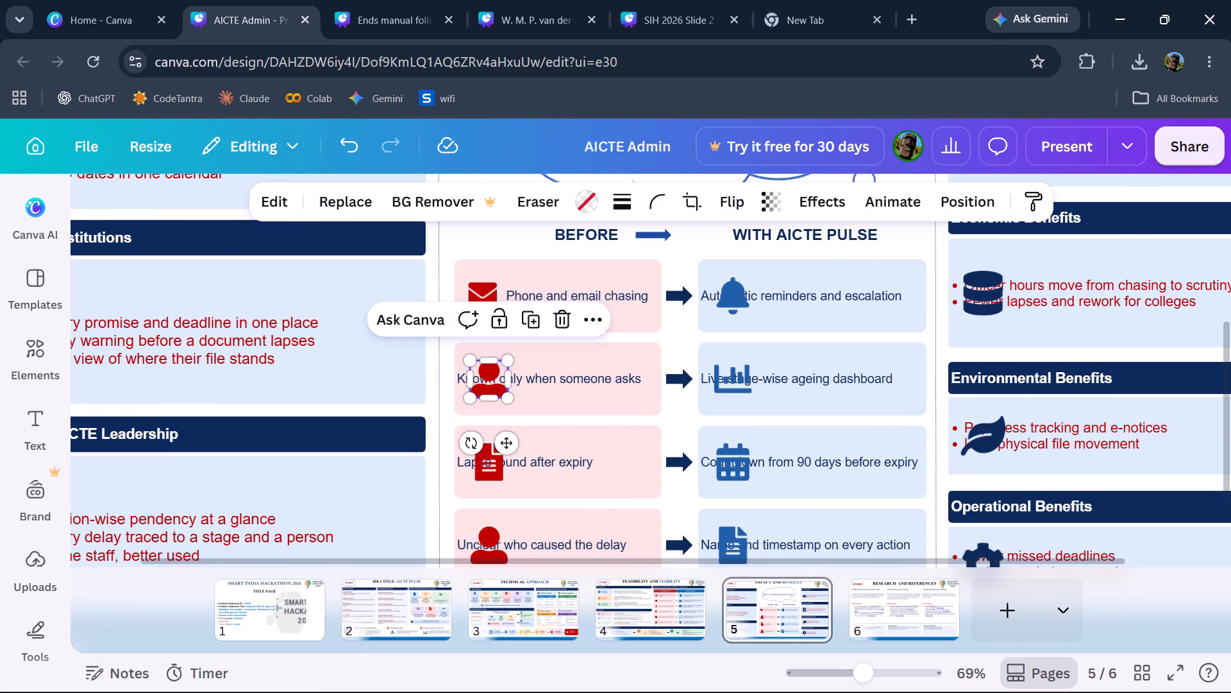
drag(505, 397, 497, 391)
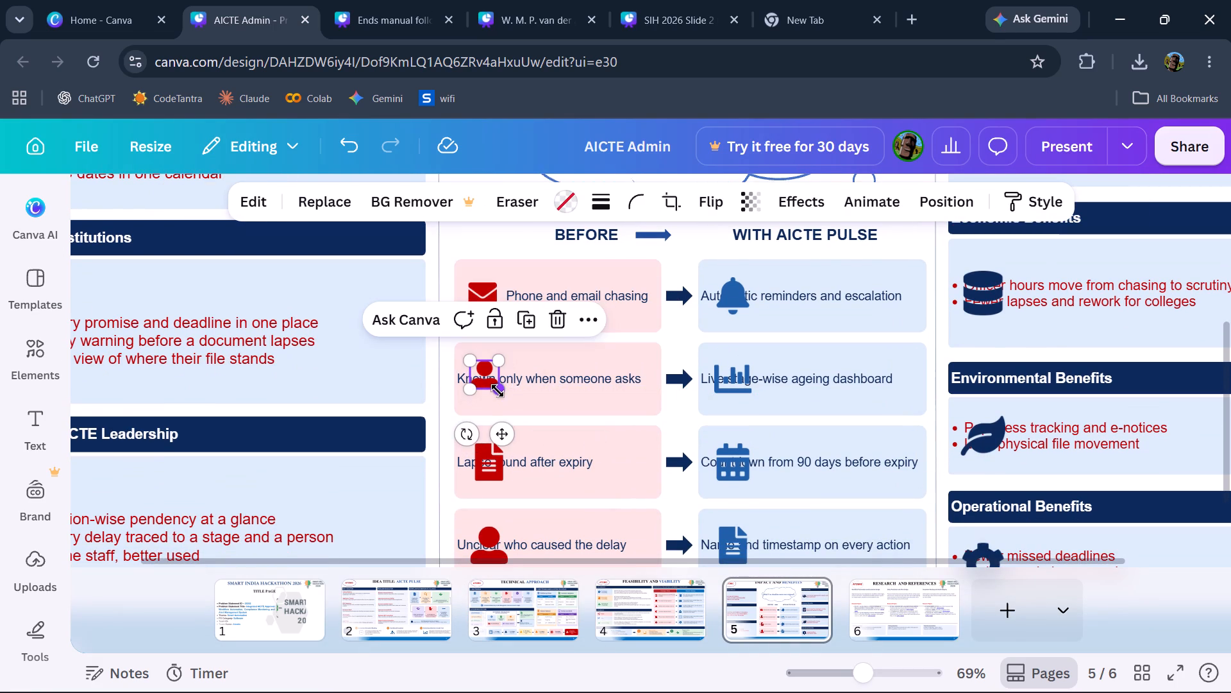
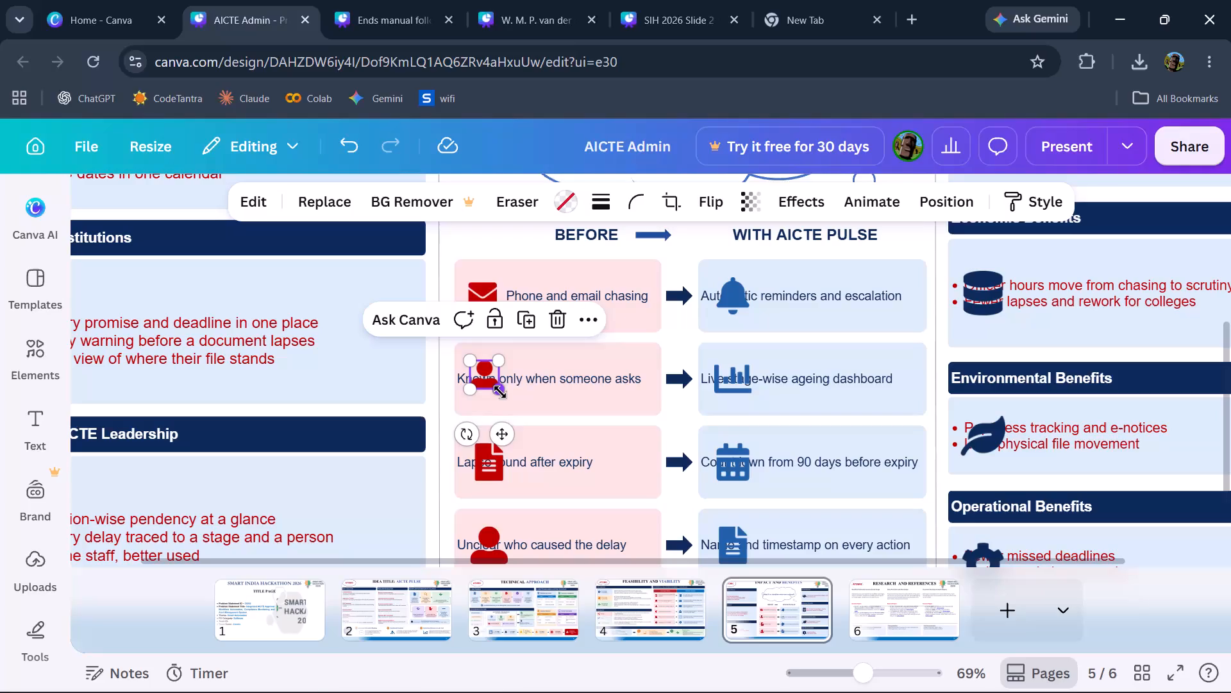
Indent "Known only when someone asks" in the BEFORE column with 13 leading spaces so it clears the person icon.
click(538, 376)
double_click(536, 376)
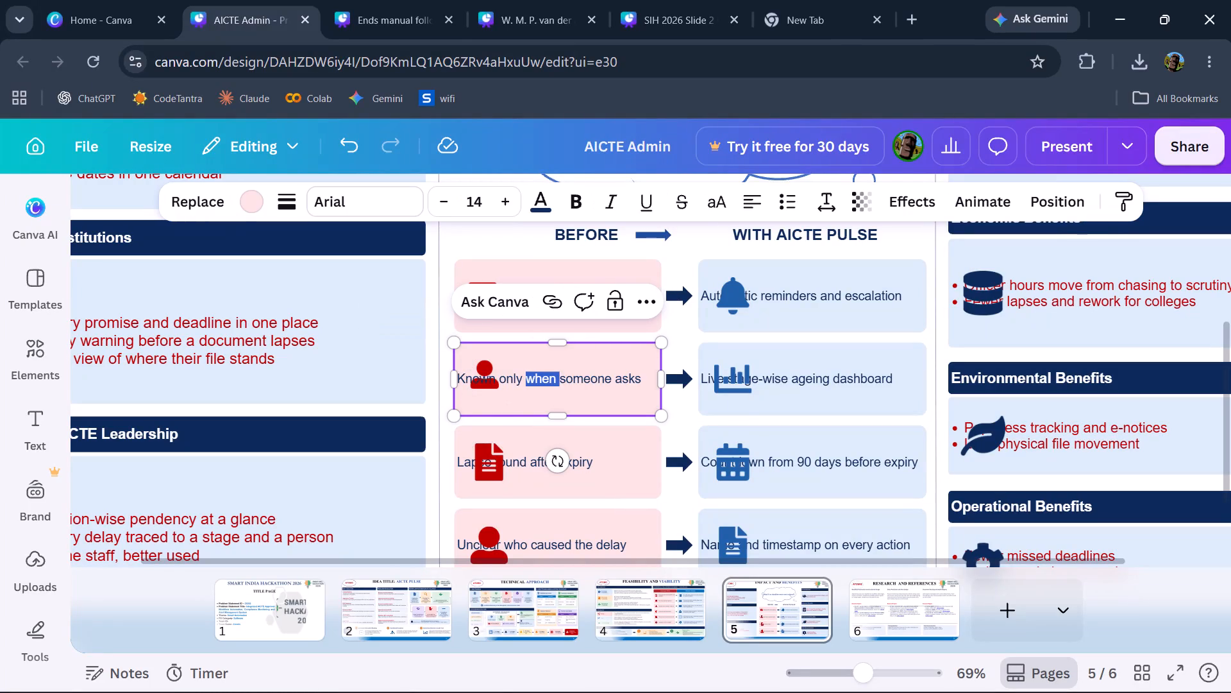
click(536, 376)
click(536, 376)
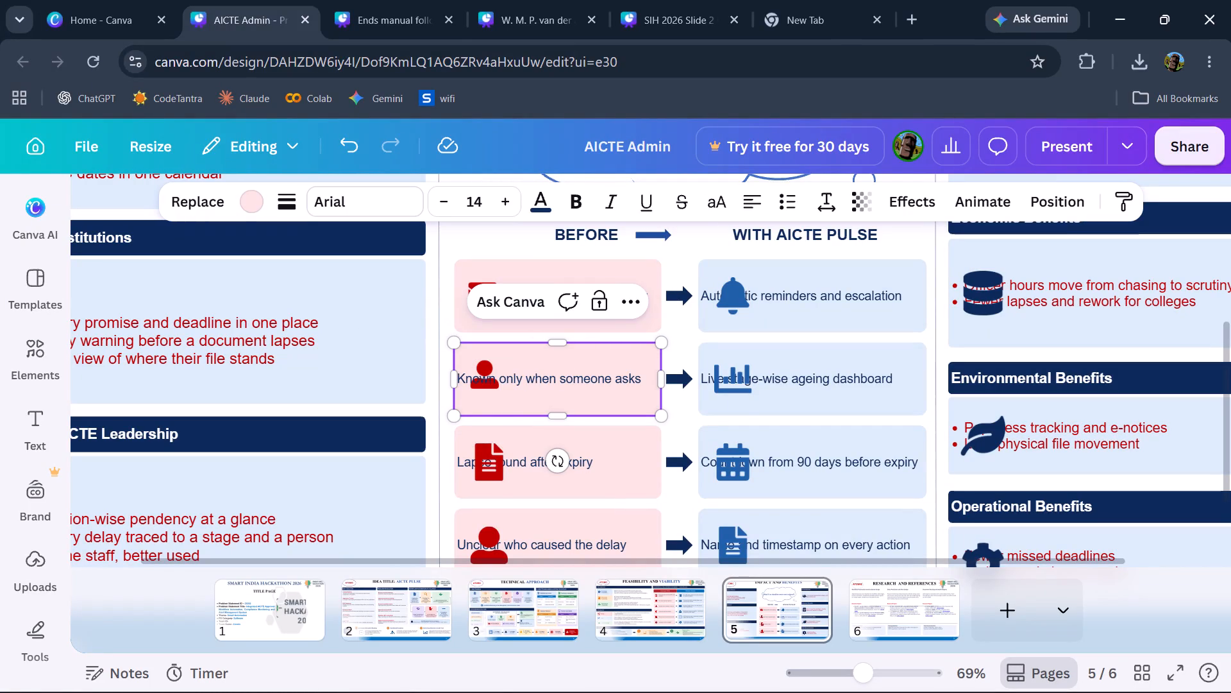
key(Left)
key(Left)
key(Left)
key(Left)
key(Left)
key(Left)
key(Left)
key(Left)
key(Left)
key(Left)
key(Left)
key(Left)
key(Left)
key(space)
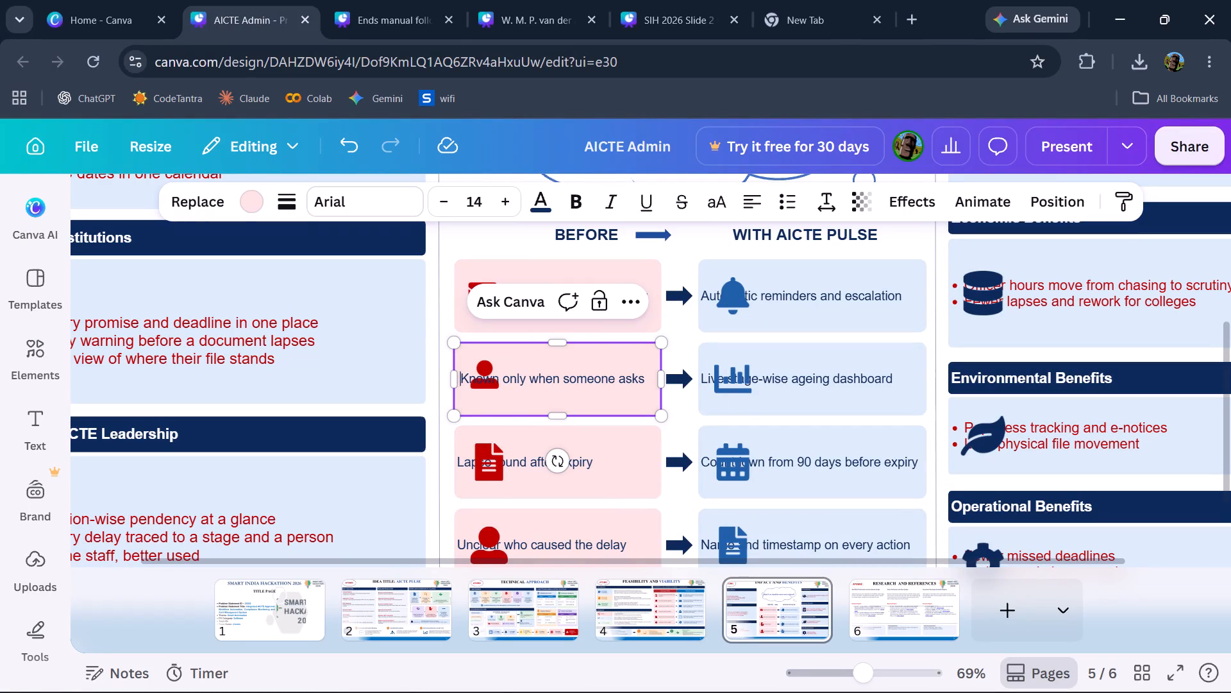
key(space)
key(space)
key(space)
key(space)
key(space)
key(space)
key(space)
key(space)
key(space)
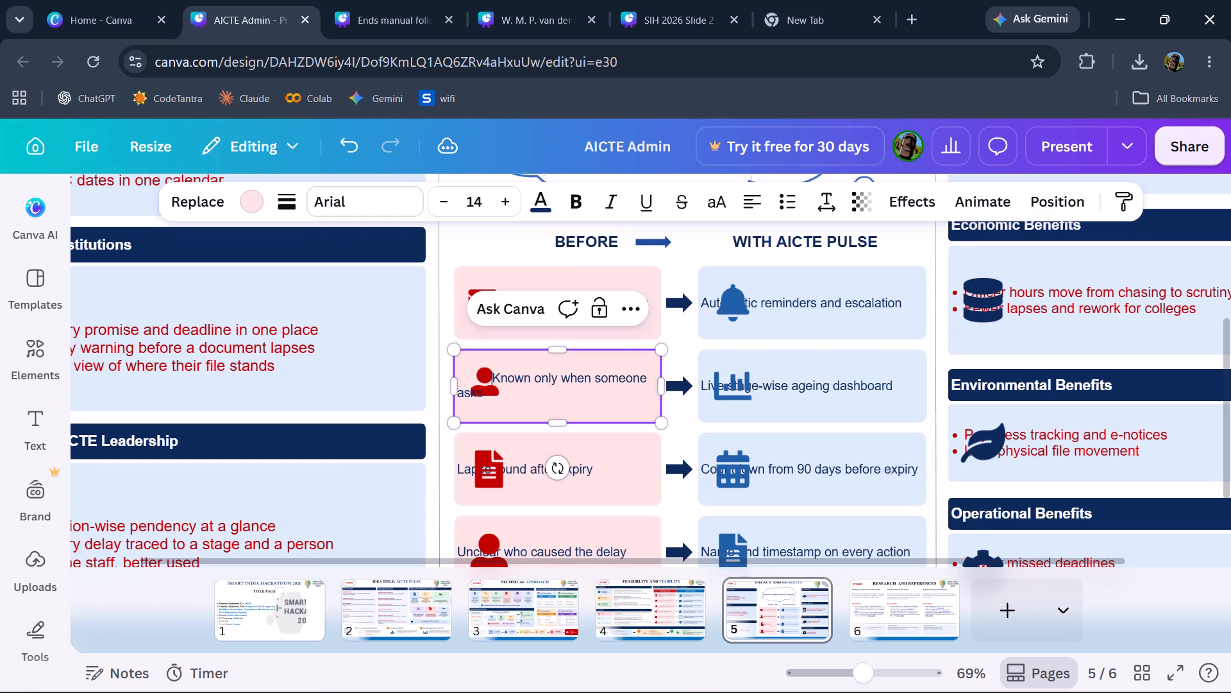
key(space)
key(space)
key(space)
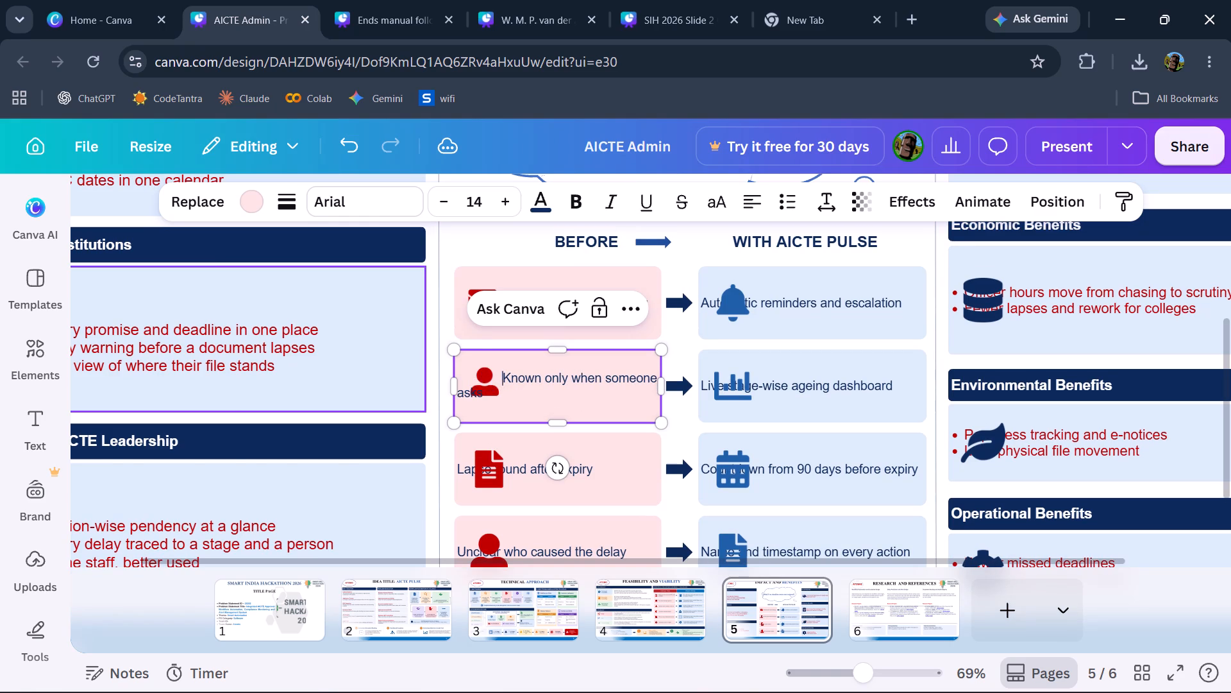
click(384, 372)
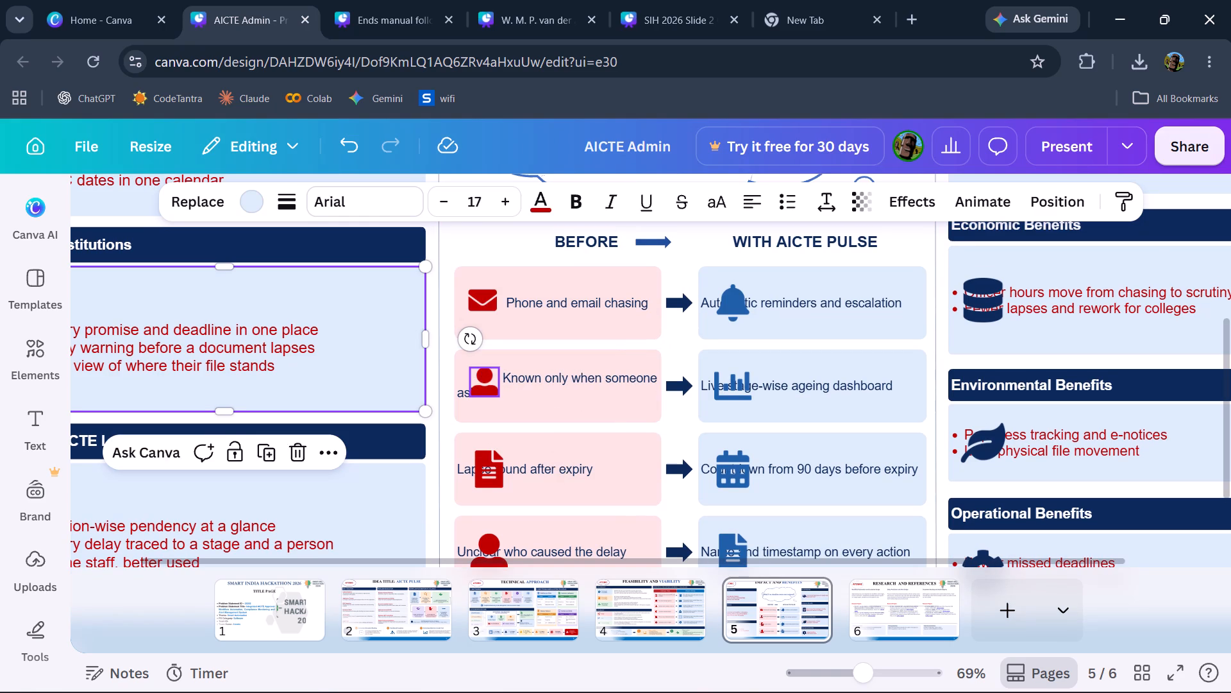
Put "asks" on its own second line in that box, indented with spaces to line up beneath "Known".
click(514, 392)
double_click(514, 392)
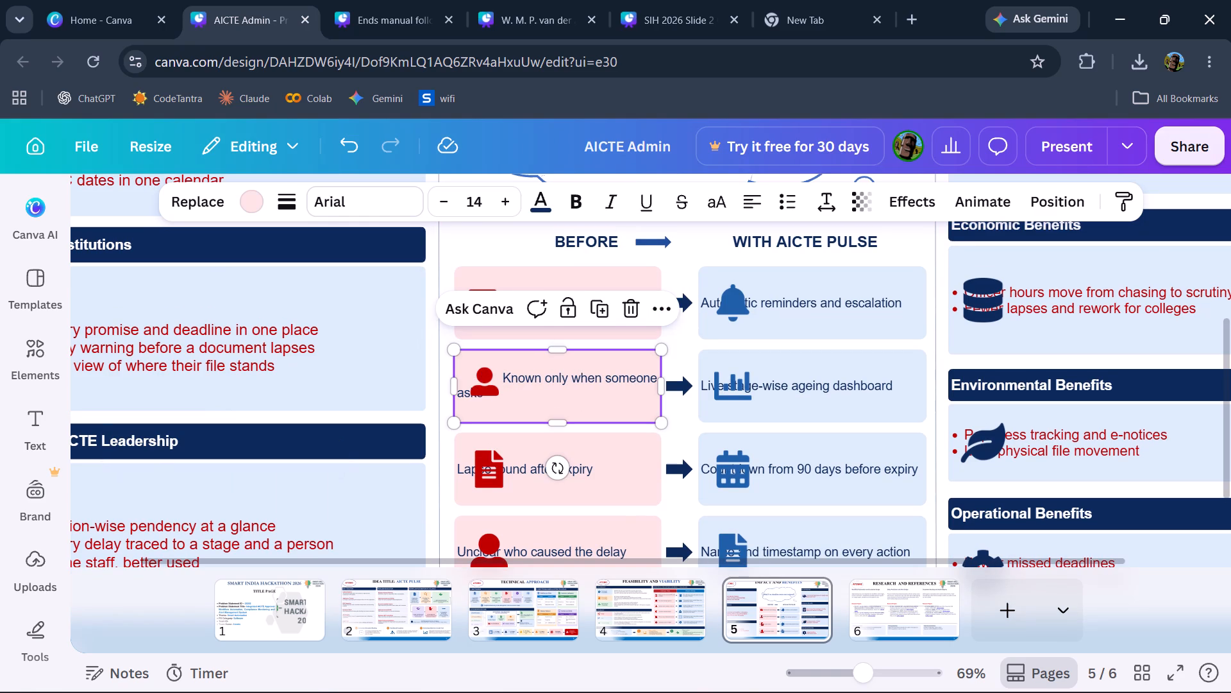
click(514, 392)
click(514, 392)
key(BackSpace)
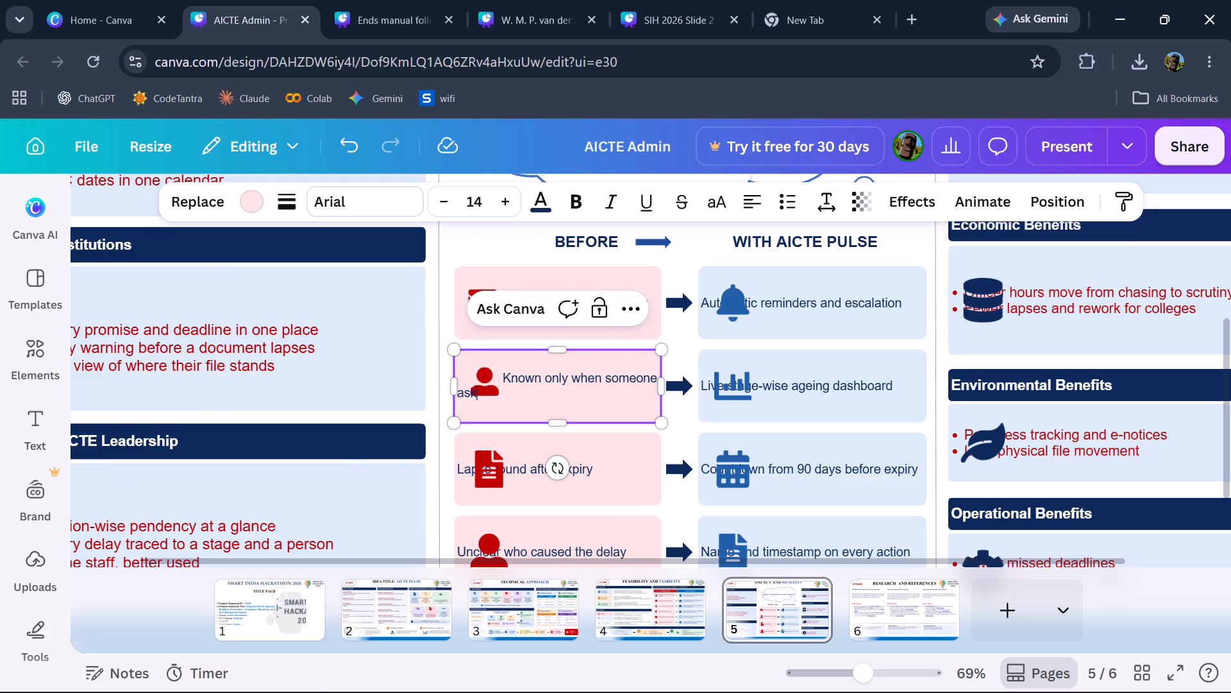
key(BackSpace)
key(BackSpace)
key(BackSpace)
key(space)
key(space)
key(space)
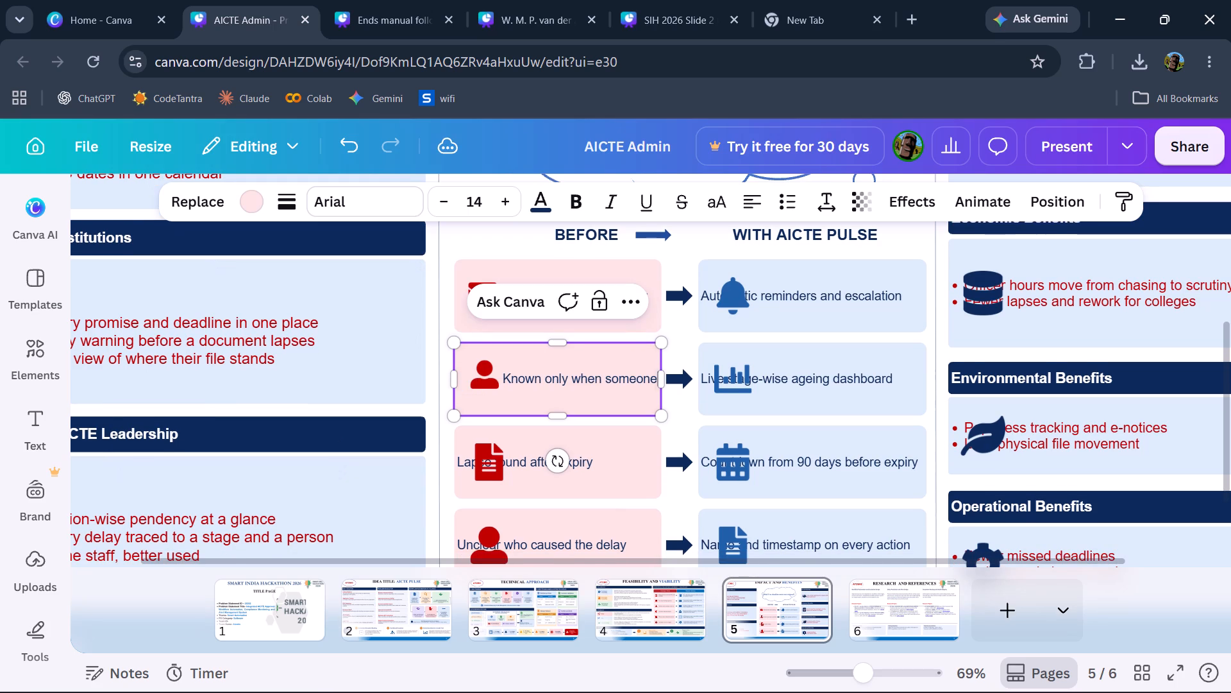
key(Return)
key(space)
key(space)
key(space)
key(space)
key(space)
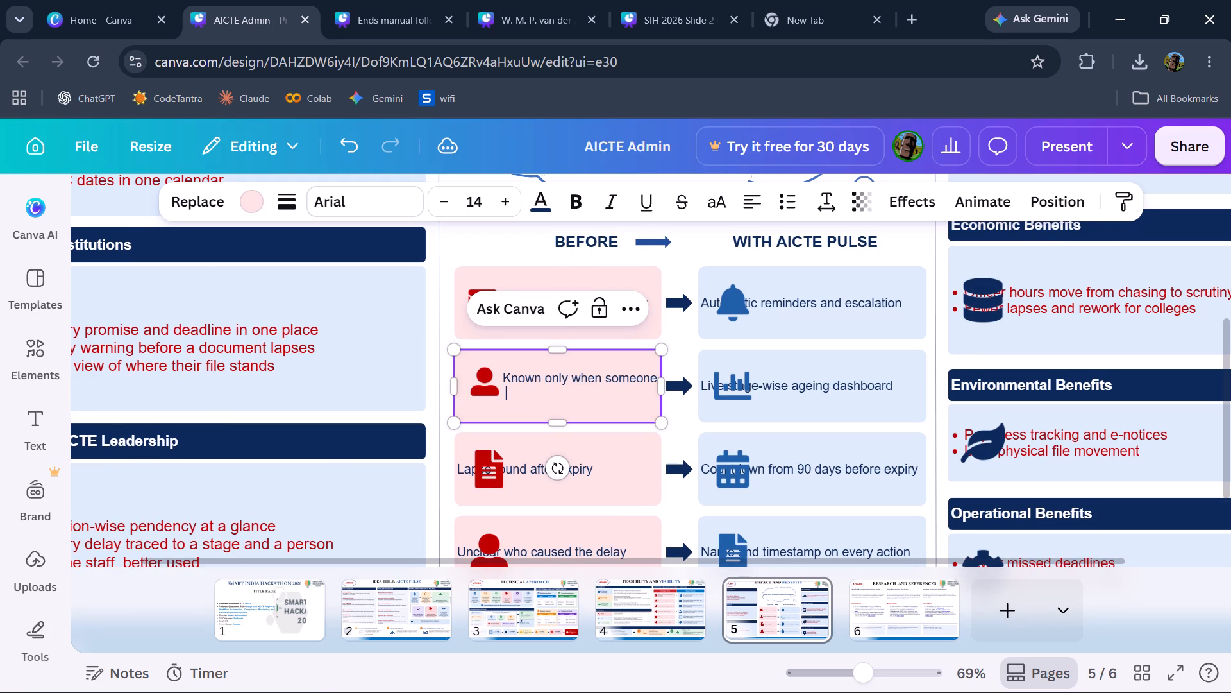
text(aska=s)
key(BackSpace)
key(BackSpace)
key(s)
key(BackSpace)
key(BackSpace)
key(s)
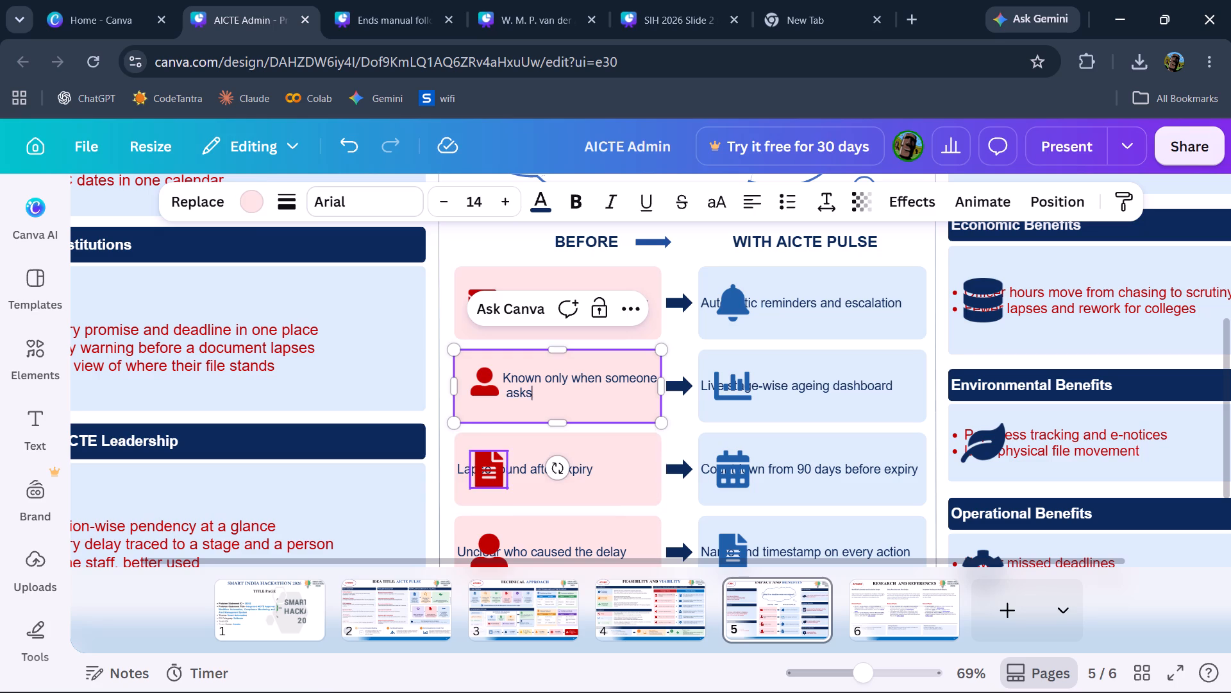
Shrink the red document icon in the BEFORE column's "Lapse found after expiry" box, keeping its top-left corner in place.
click(490, 468)
drag(507, 483, 494, 474)
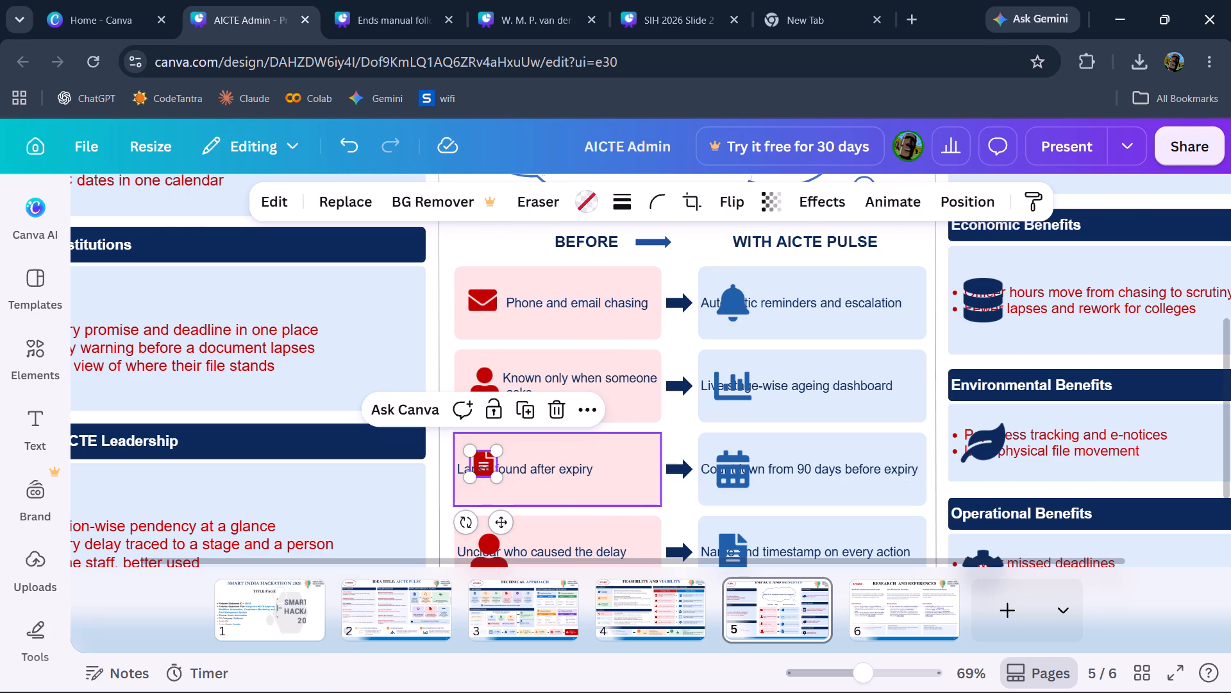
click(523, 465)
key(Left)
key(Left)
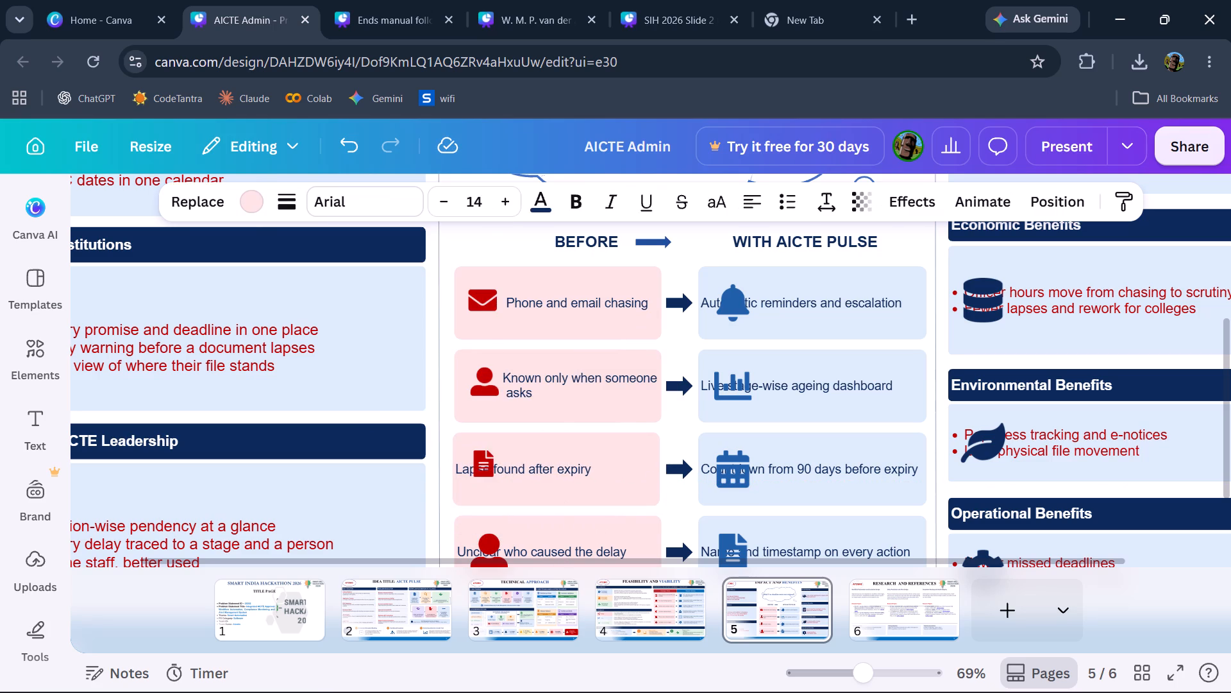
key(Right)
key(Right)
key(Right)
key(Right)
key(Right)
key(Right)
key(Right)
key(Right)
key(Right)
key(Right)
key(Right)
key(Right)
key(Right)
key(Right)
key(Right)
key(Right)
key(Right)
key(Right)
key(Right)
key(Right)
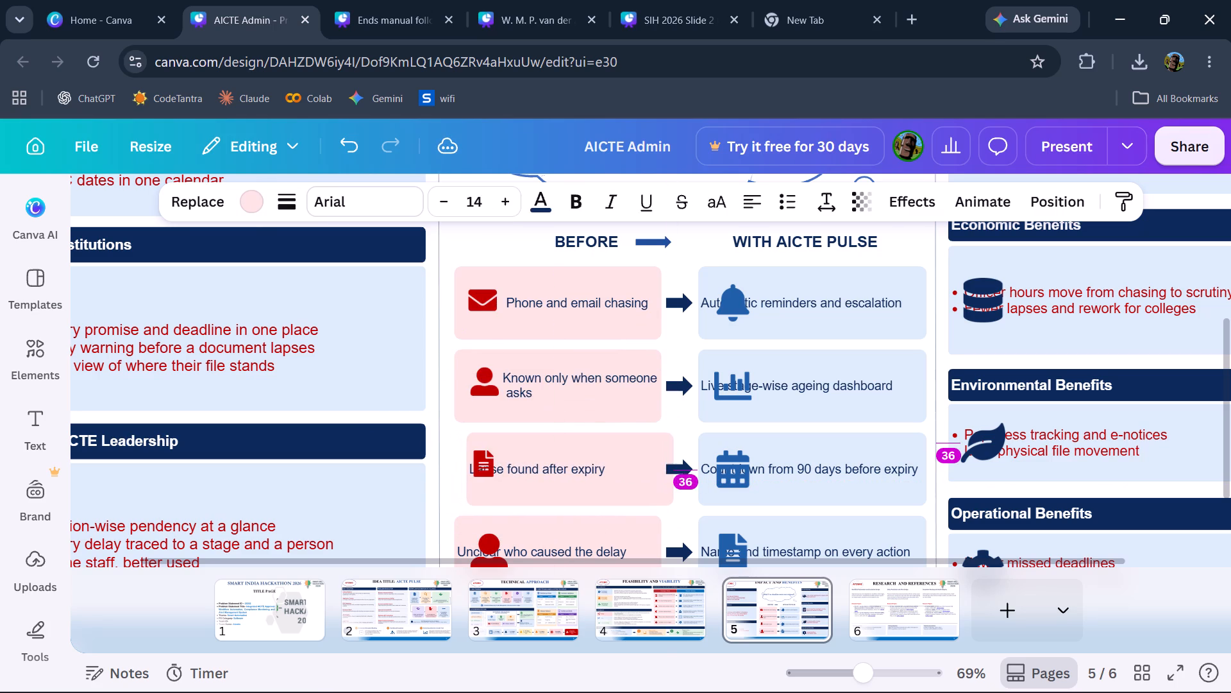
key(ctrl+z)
Indent "Lapse found after expiry" in the BEFORE column with 14 leading spaces so it clears the document icon.
double_click(523, 465)
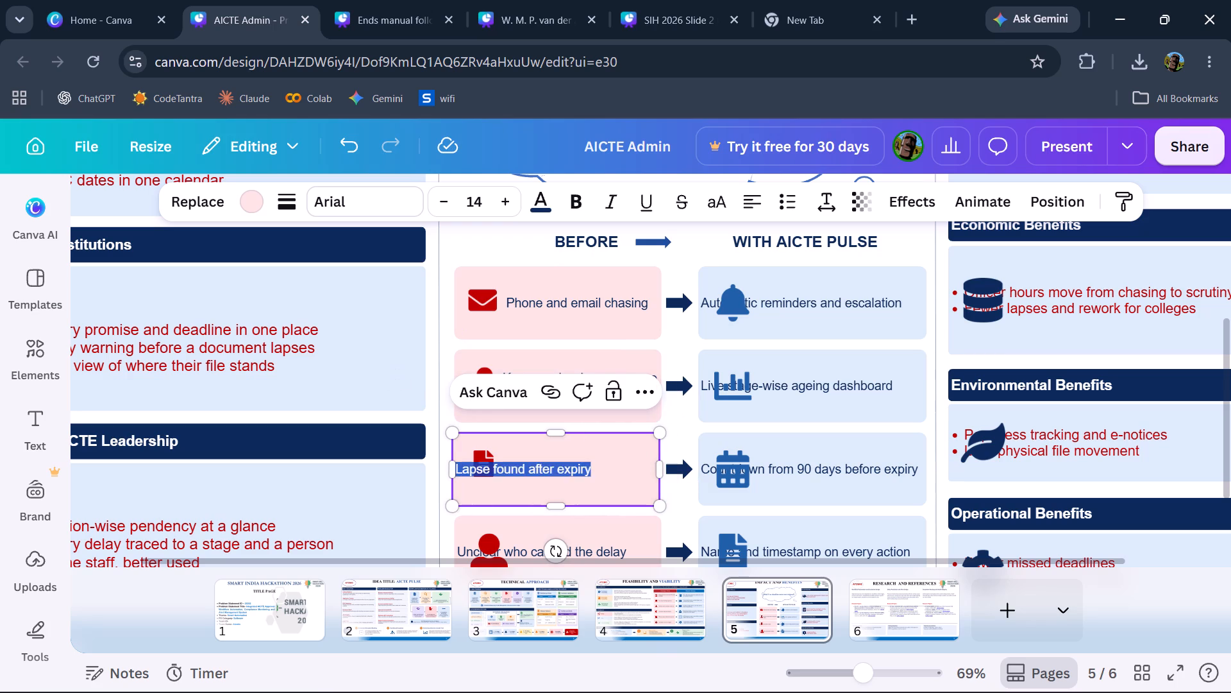
click(523, 465)
key(Left)
key(space)
key(space)
key(space)
key(space)
key(space)
key(space)
key(space)
key(space)
key(space)
key(space)
key(space)
key(space)
key(space)
key(space)
key(space)
key(space)
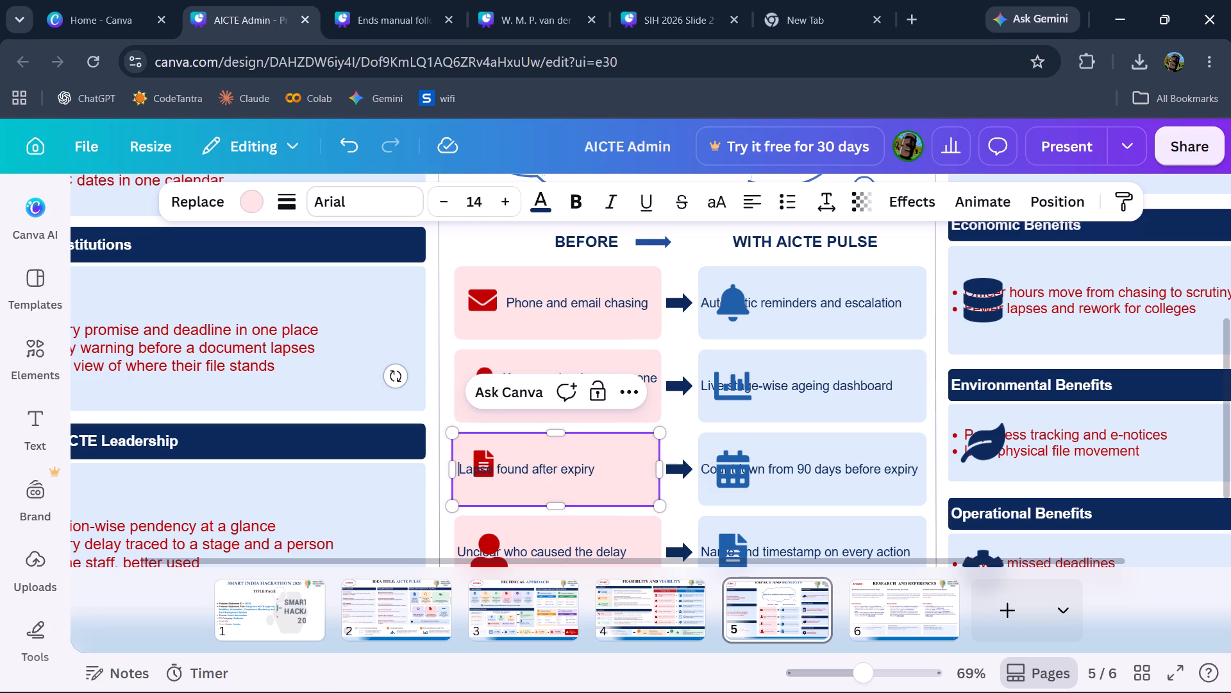
key(BackSpace)
key(BackSpace)
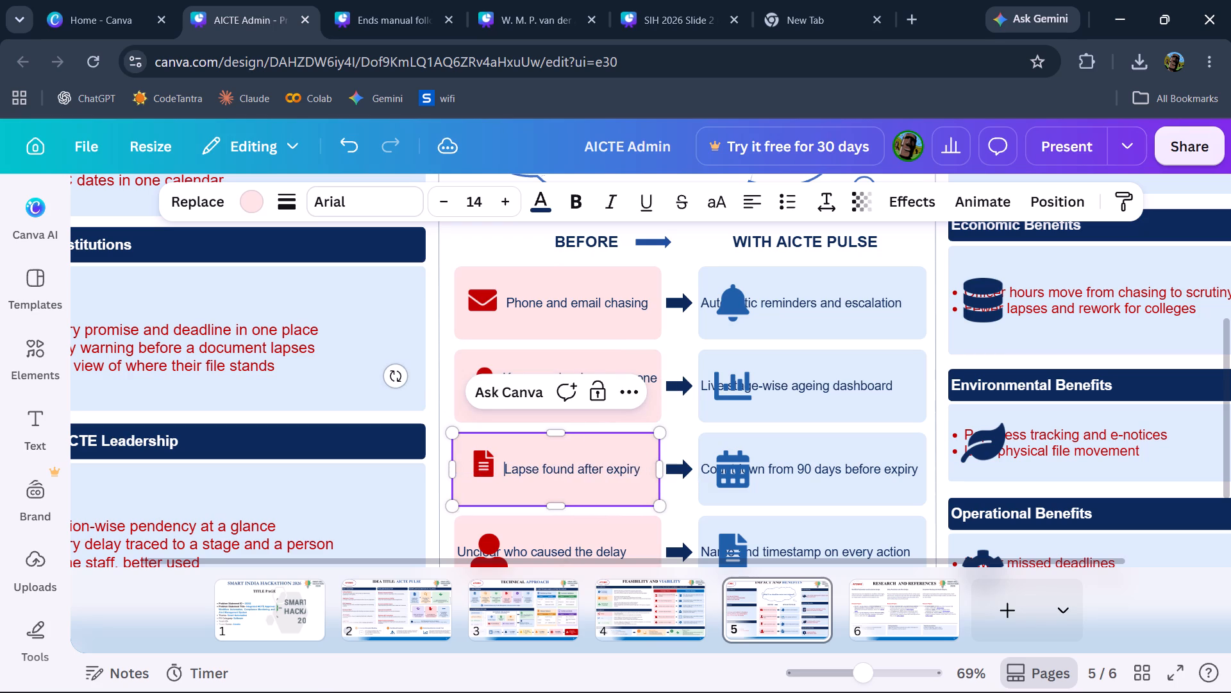
click(345, 489)
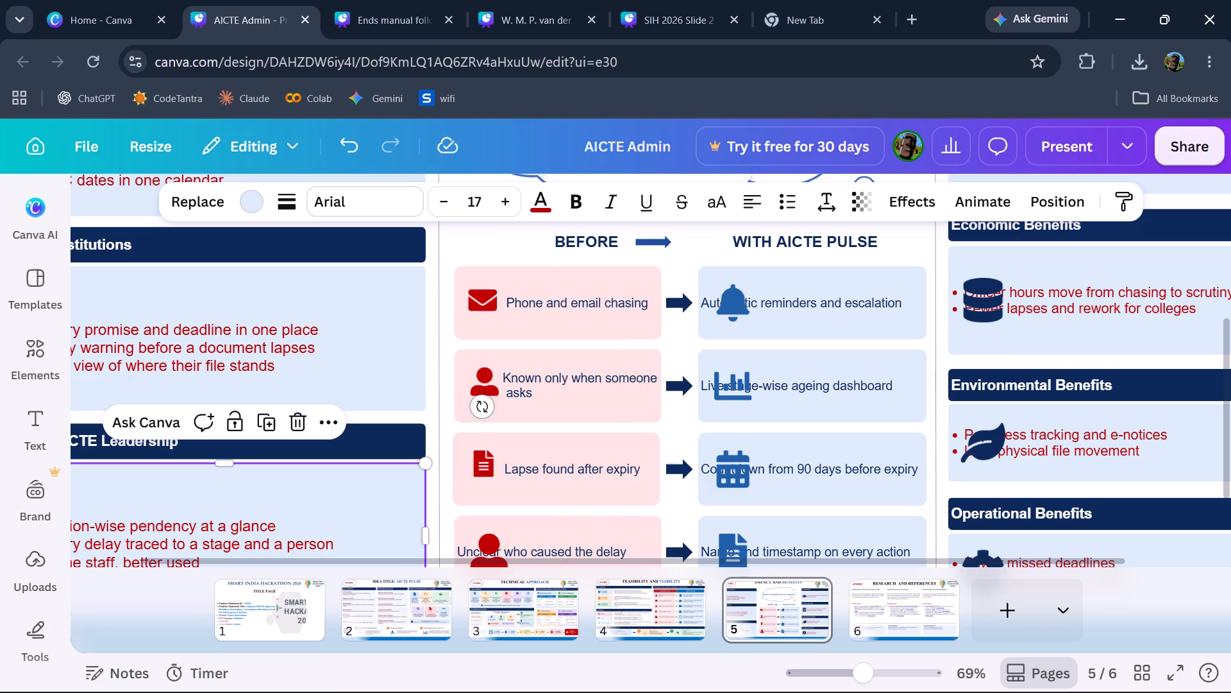
Shrink the red person icon in the BEFORE column's "Unclear who caused the delay" box, keeping its top-left corner in place.
scroll(603, 527, down, 2)
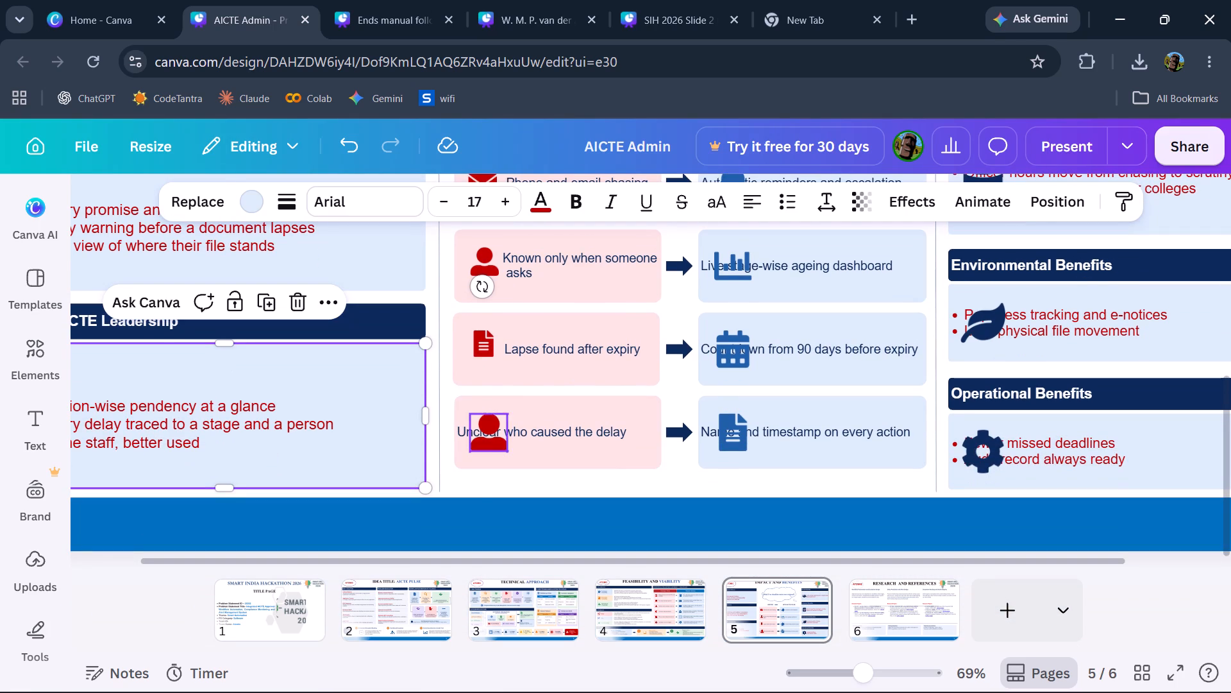
click(498, 446)
drag(507, 449, 496, 442)
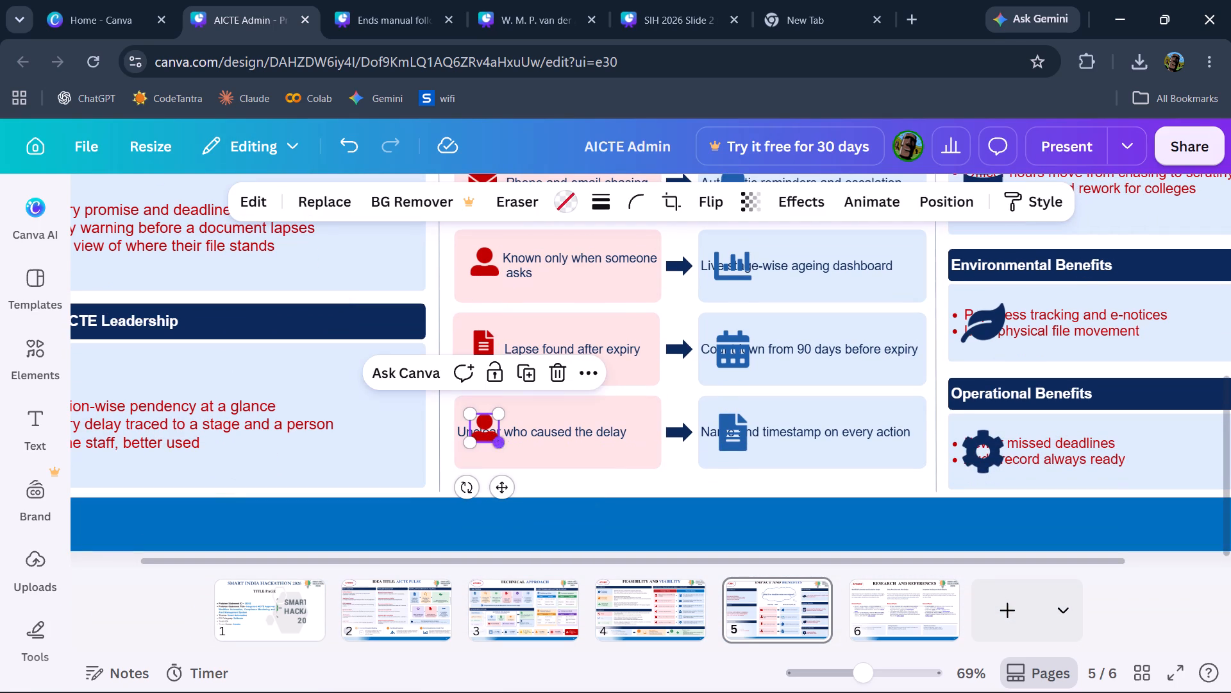
Indent "Unclear who caused the delay" with 13 leading spaces so it clears the person icon.
click(528, 428)
click(528, 428)
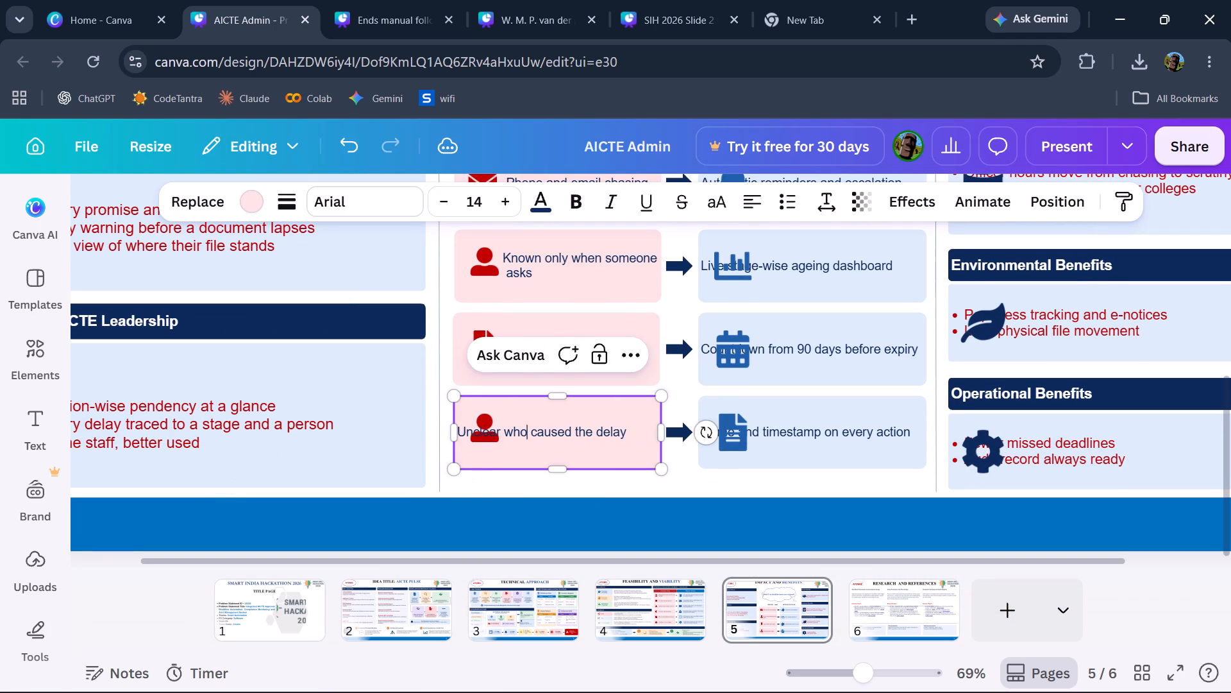
key(Left)
key(Left)
key(Left)
key(Left)
key(Left)
key(Left)
key(Left)
key(Left)
key(Left)
key(Left)
key(Left)
key(Left)
key(Left)
key(space)
key(space)
key(space)
key(space)
key(space)
key(space)
key(space)
key(space)
key(space)
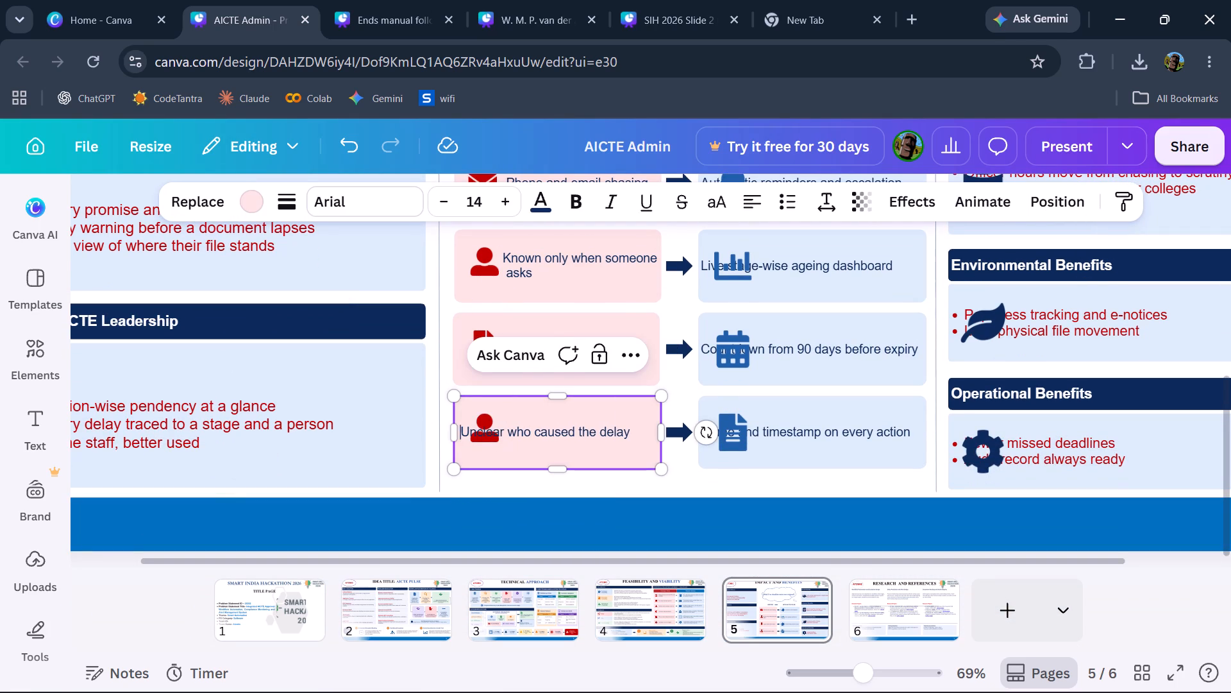
key(space)
key(space)
key(space)
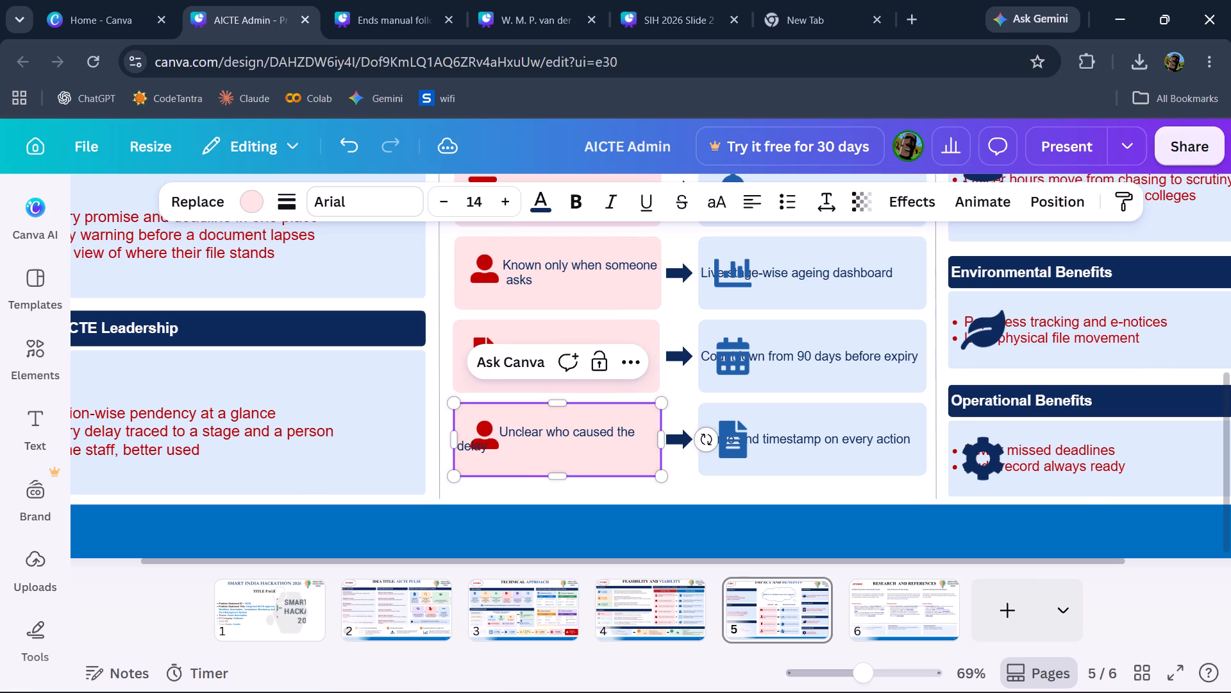
key(space)
Put "delay" on its own second line in that box, indented with 14 spaces to line up beneath "Unclear".
click(523, 449)
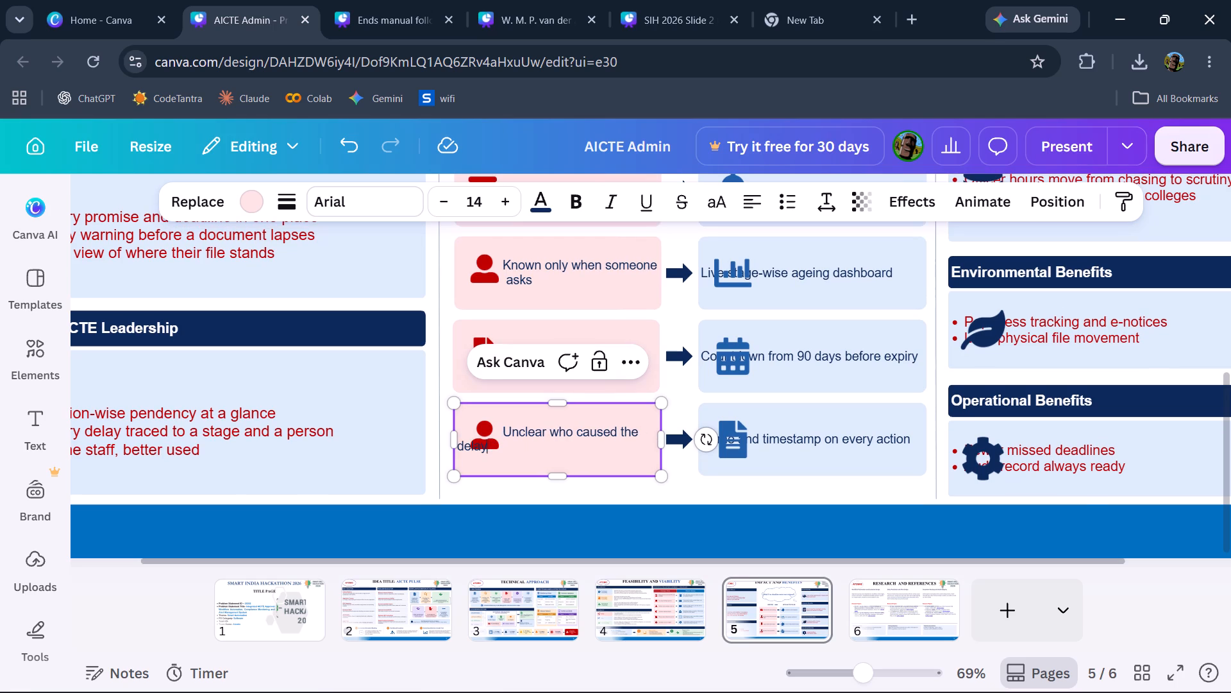
key(backslash)
key(BackSpace)
key(BackSpace)
key(BackSpace)
key(BackSpace)
key(BackSpace)
key(BackSpace)
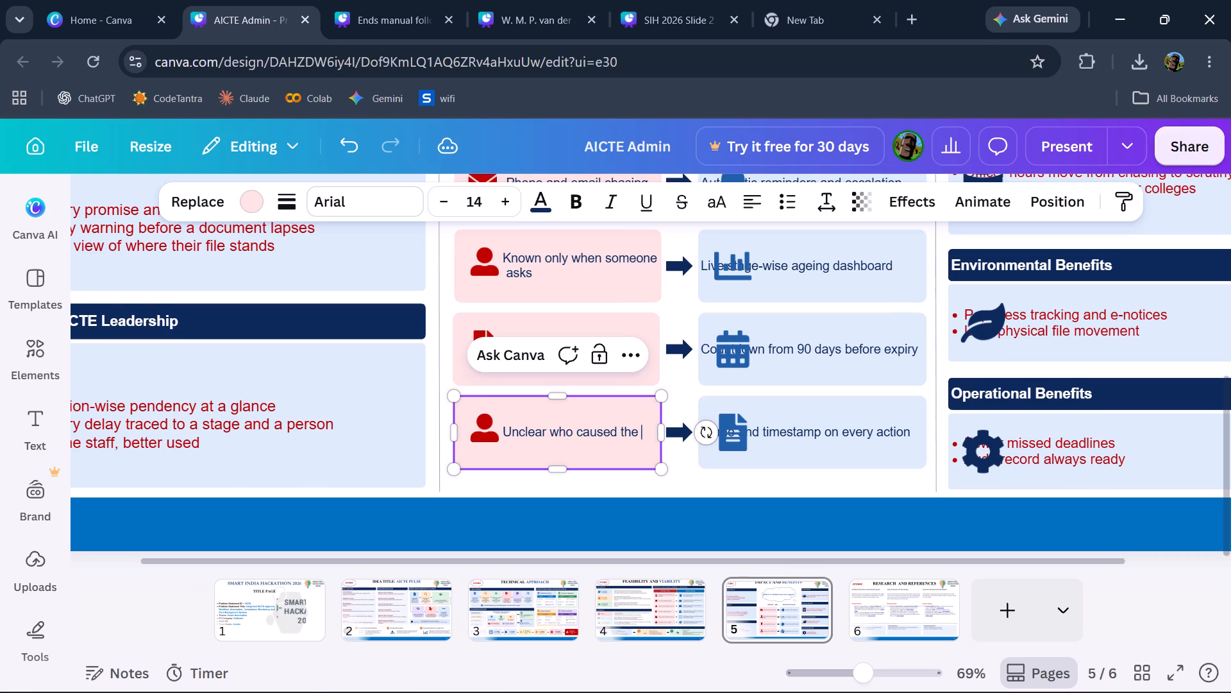
key(Return)
key(v)
key(BackSpace)
key(space)
key(space)
key(space)
key(space)
key(space)
key(space)
key(space)
key(space)
key(space)
key(space)
key(space)
key(space)
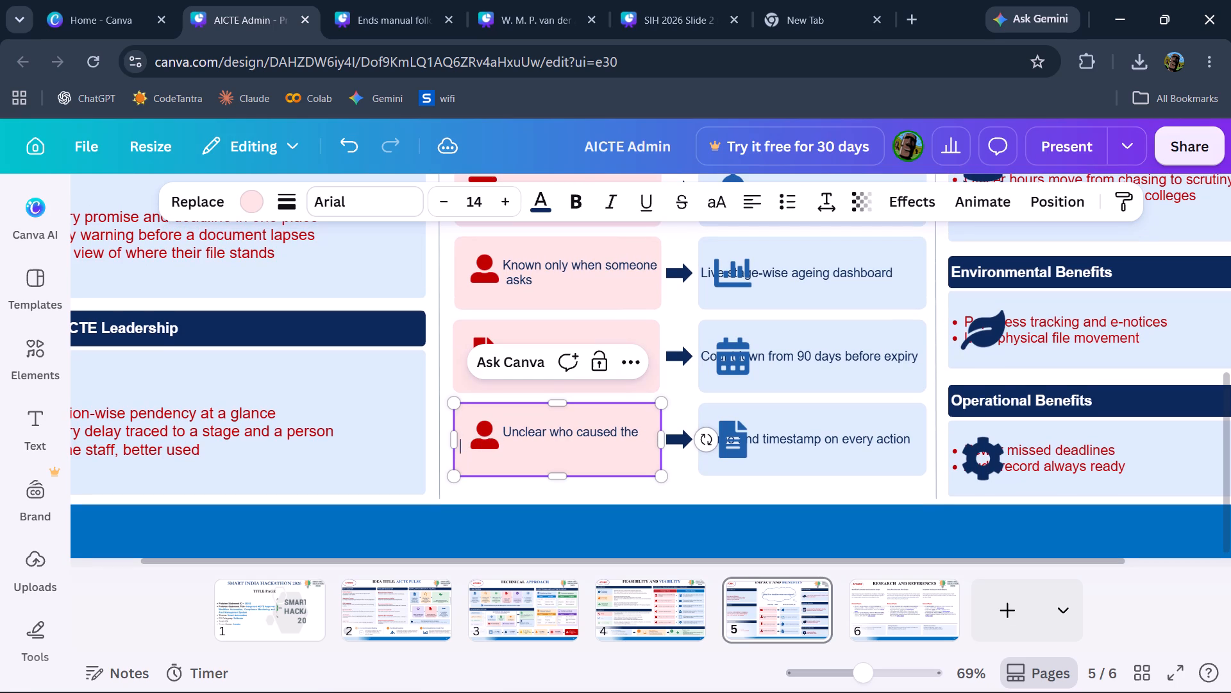
key(space)
key(space)
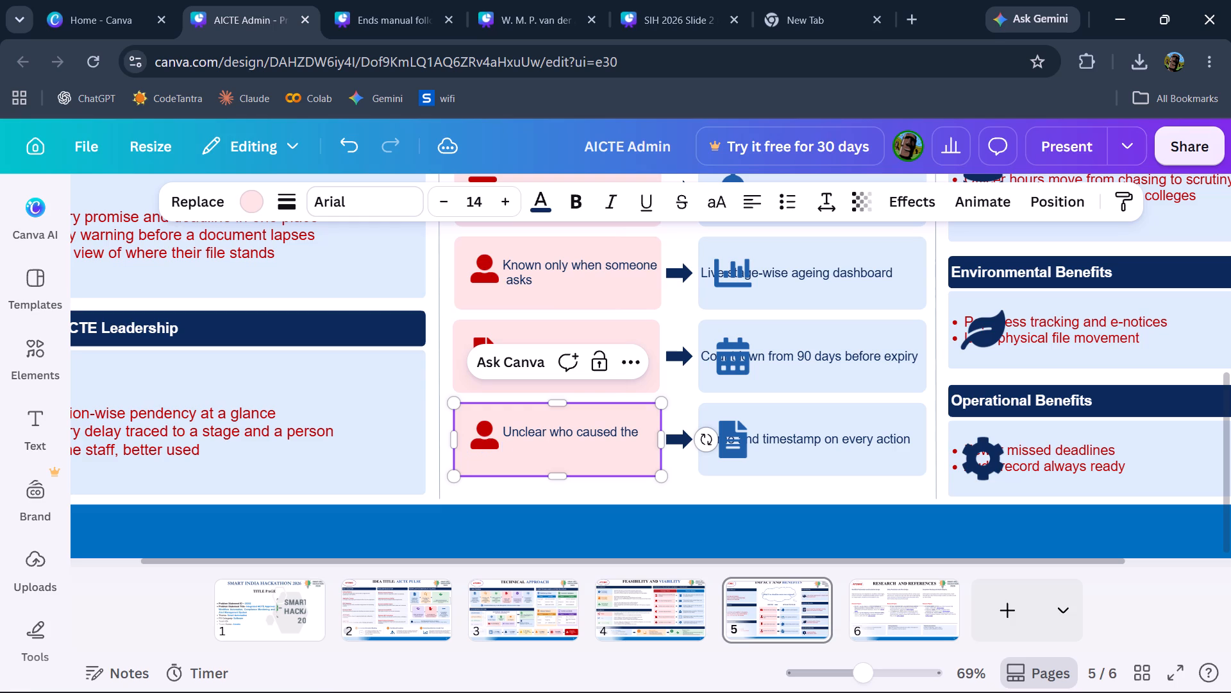
text(delay)
Add one more leading space before "Unclear" so it lines up with "delay" on the line beneath.
key(Up)
key(Left)
key(Left)
key(Left)
key(Left)
key(Left)
key(space)
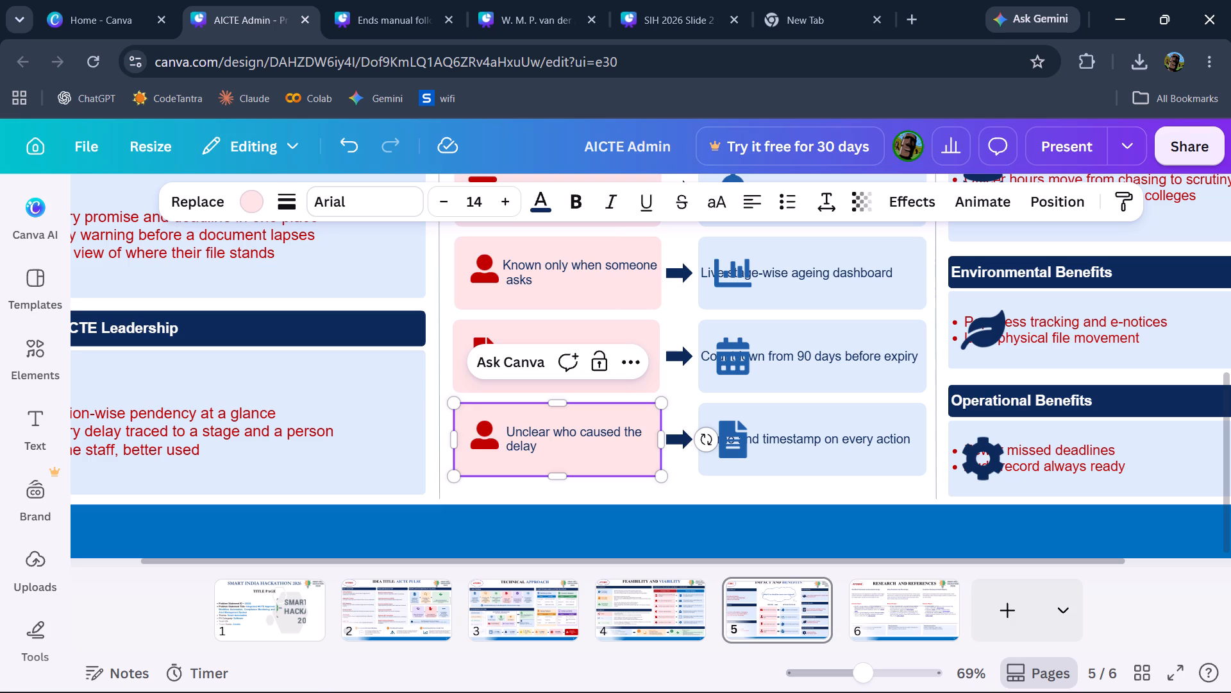
Shrink the blue bar chart icon in the "Live stage-wise ageing dashboard" box, keeping its top-left corner in place.
click(728, 275)
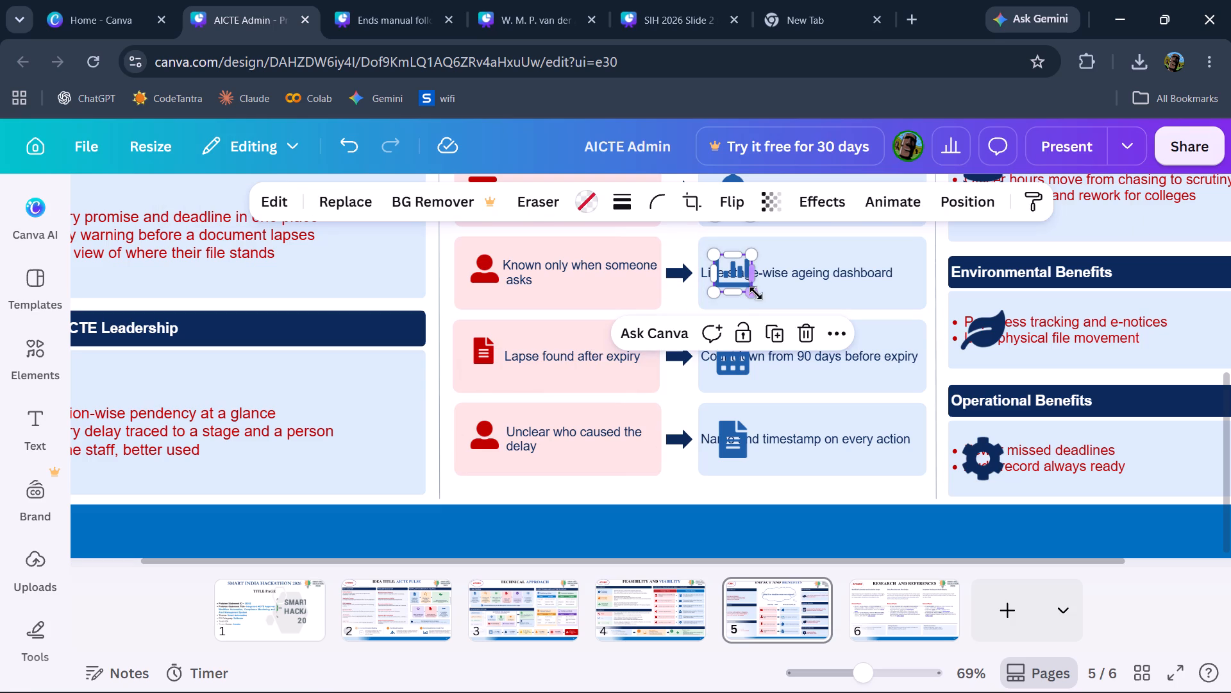
drag(753, 296, 742, 285)
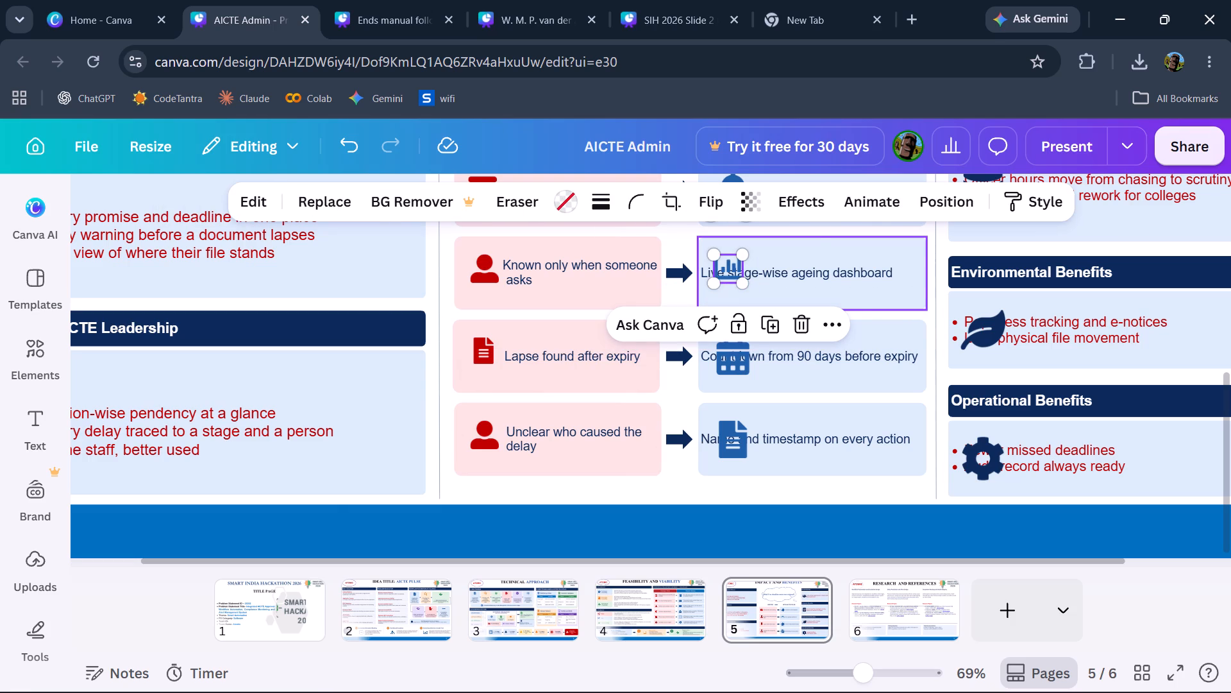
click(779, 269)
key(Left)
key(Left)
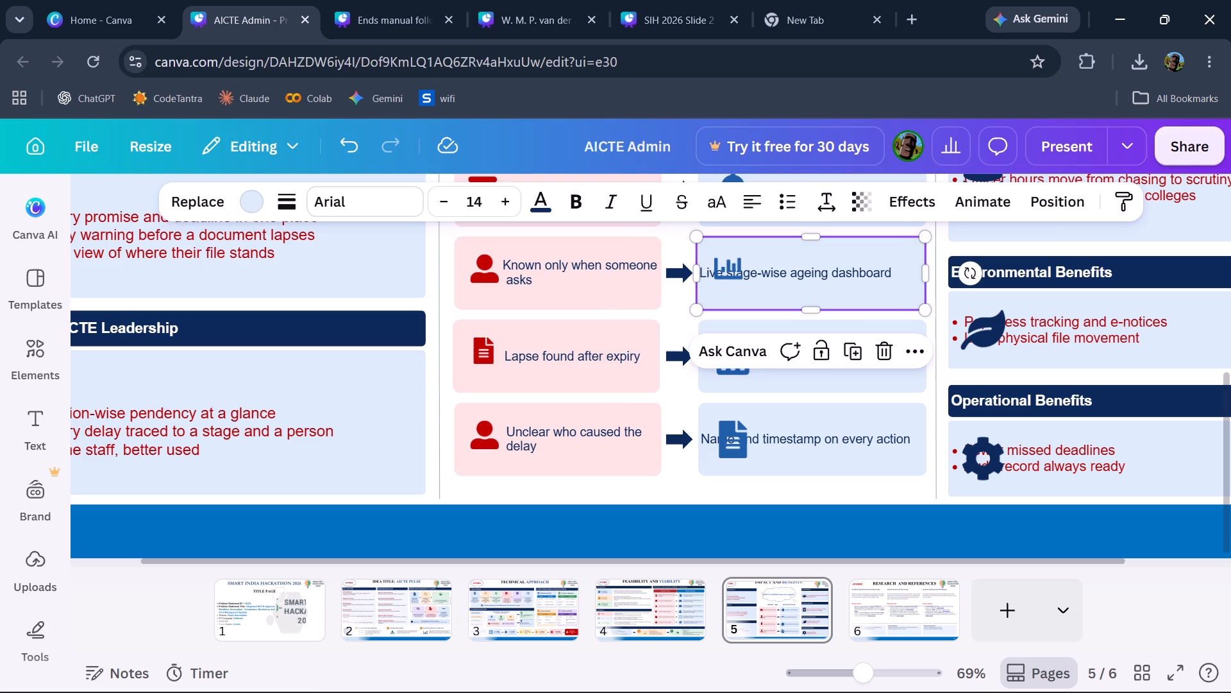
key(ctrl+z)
Indent "Live stage-wise ageing dashboard" with leading spaces so its first line clears the bar chart icon.
triple_click(779, 269)
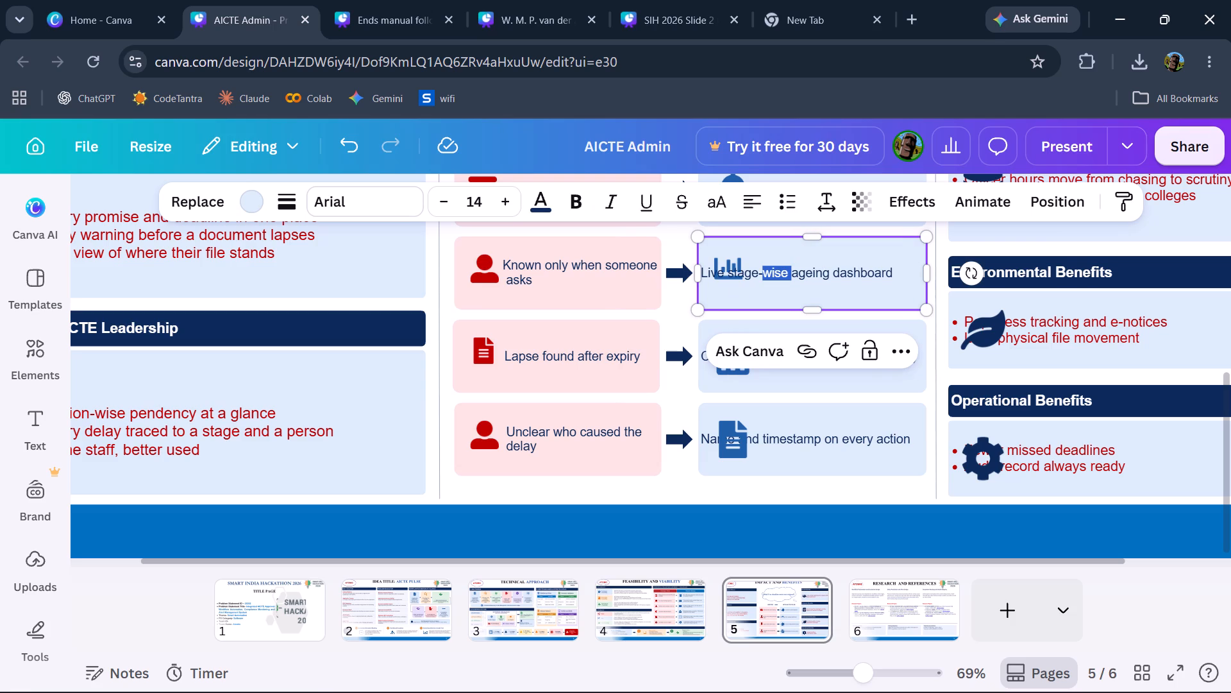
click(779, 269)
key(Left)
key(Left)
key(Left)
key(Left)
key(Left)
key(Left)
key(Left)
key(Left)
key(Left)
key(Left)
key(Left)
key(Left)
key(Left)
key(Left)
key(space)
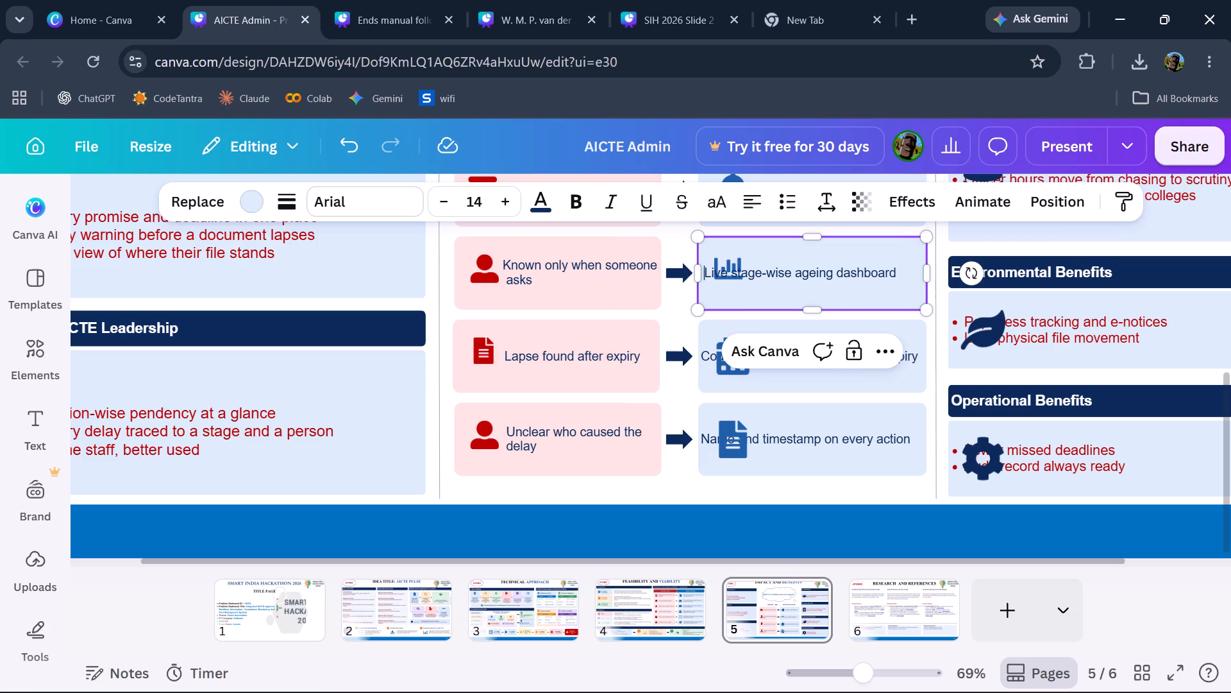
key(space)
key(space)
key(space)
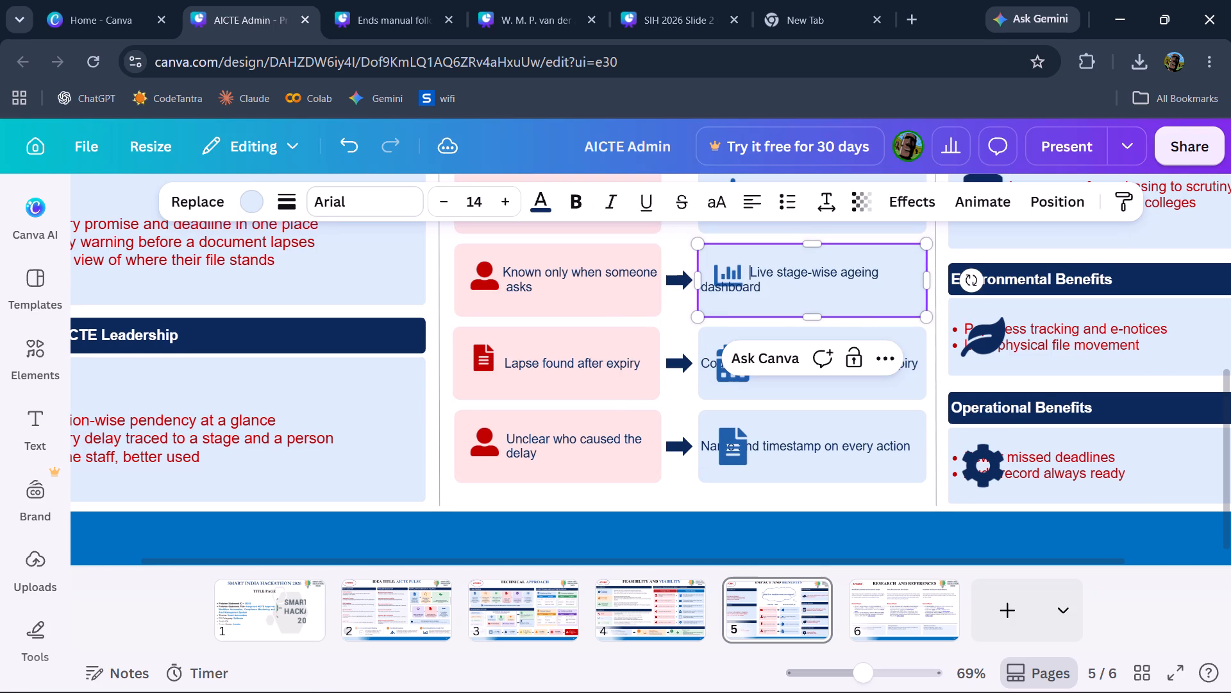
key(space)
Put "dashboard" on its own second line in that box, indented with 18 spaces.
key(Down)
key(Right)
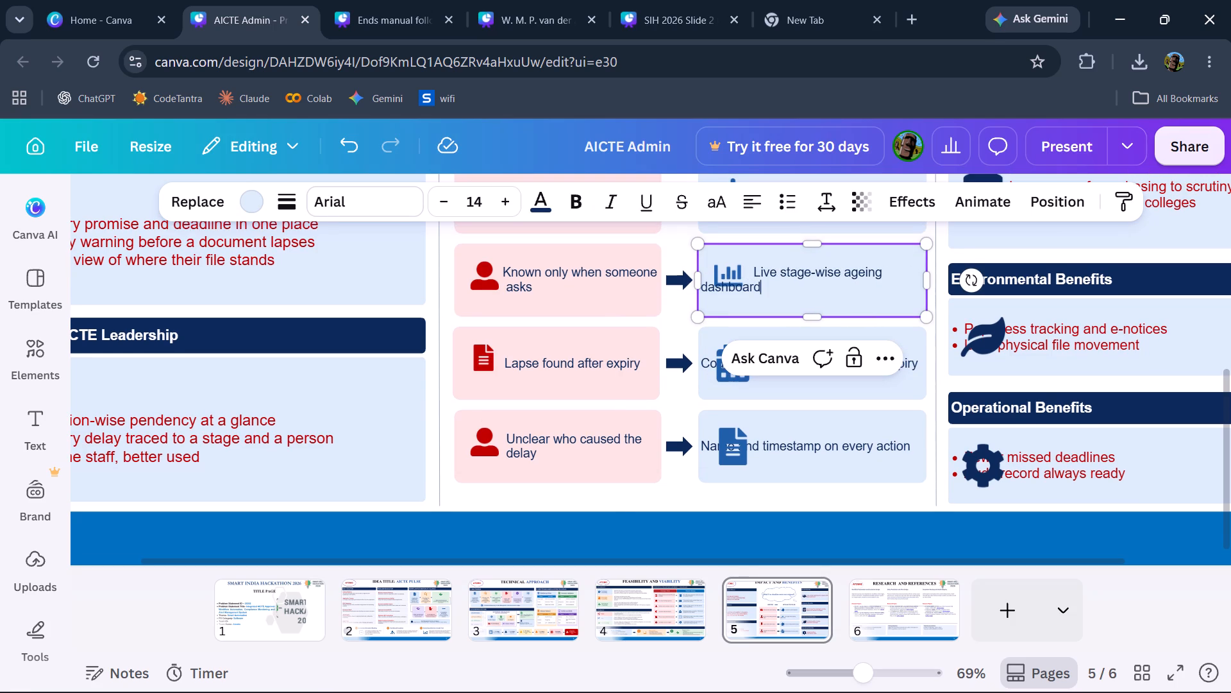
key(BackSpace)
key(BackSpace)
key(BackSpace)
key(BackSpace)
key(BackSpace)
key(BackSpace)
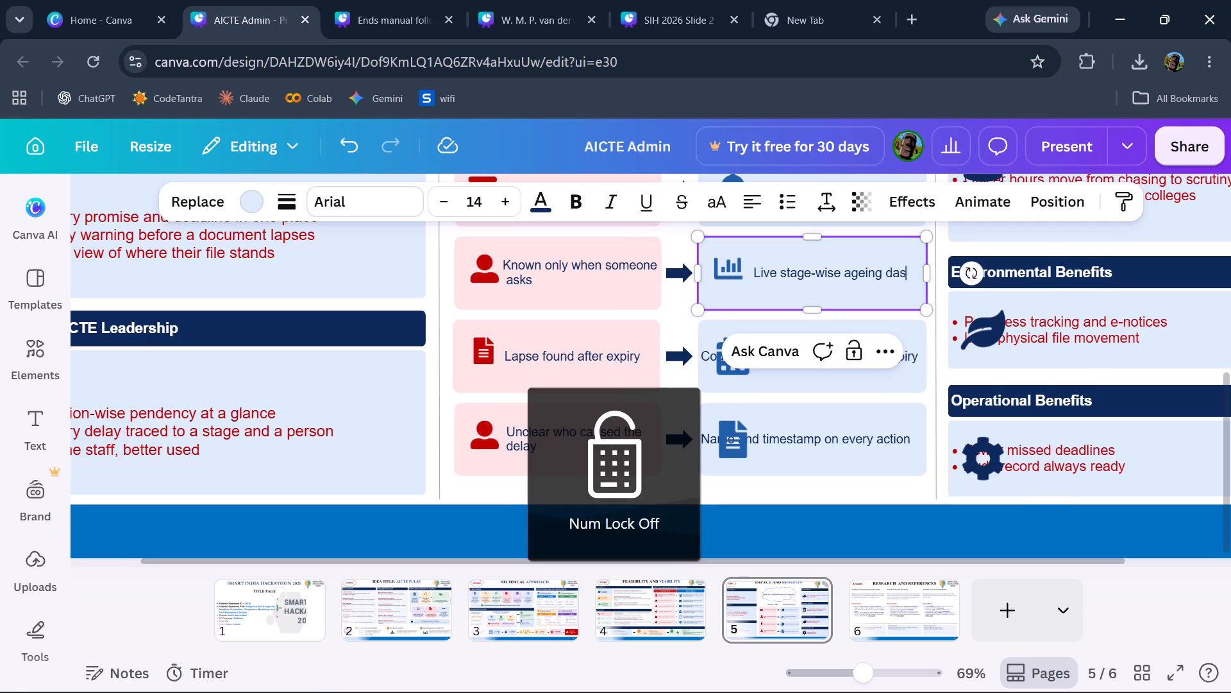
key(BackSpace)
key(BackSpace)
key(BackSpace)
key(Return)
key(space)
key(space)
key(space)
key(space)
key(space)
key(space)
key(space)
key(space)
key(space)
key(space)
key(space)
key(space)
key(space)
key(space)
key(space)
key(space)
key(space)
key(space)
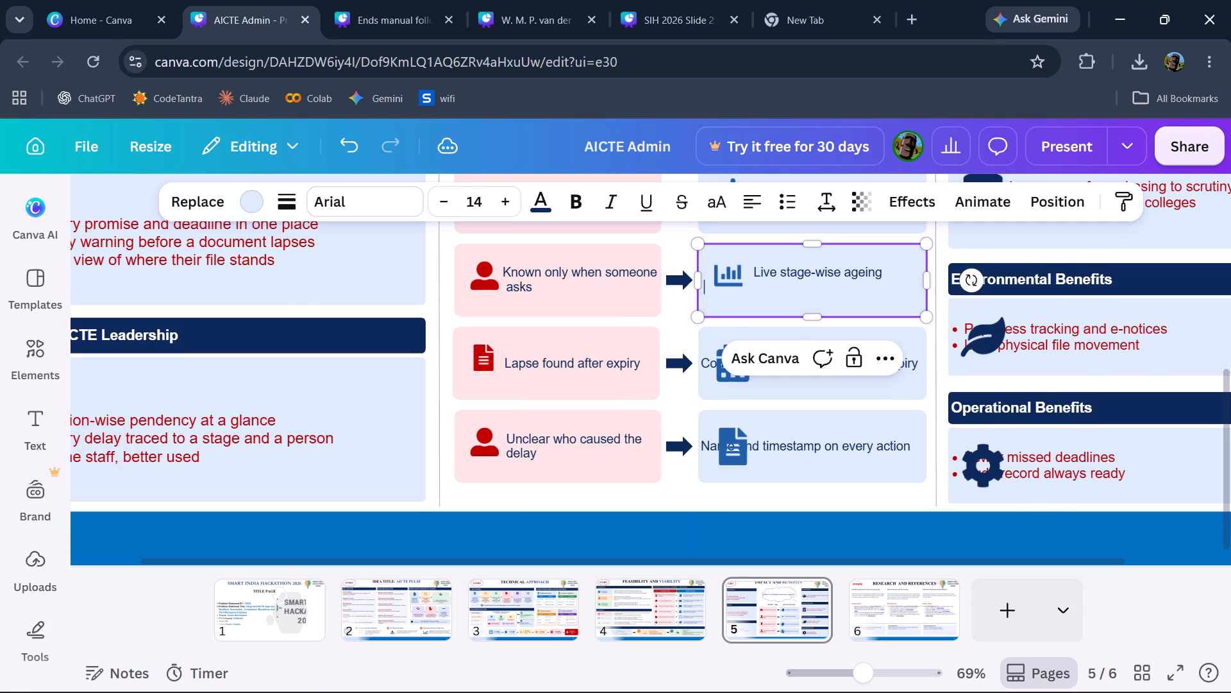
text(dashbi)
key(BackSpace)
text(oard)
Reduce the indent of "dashboard" to 16 spaces, bringing it closer beneath "Live".
key(Left)
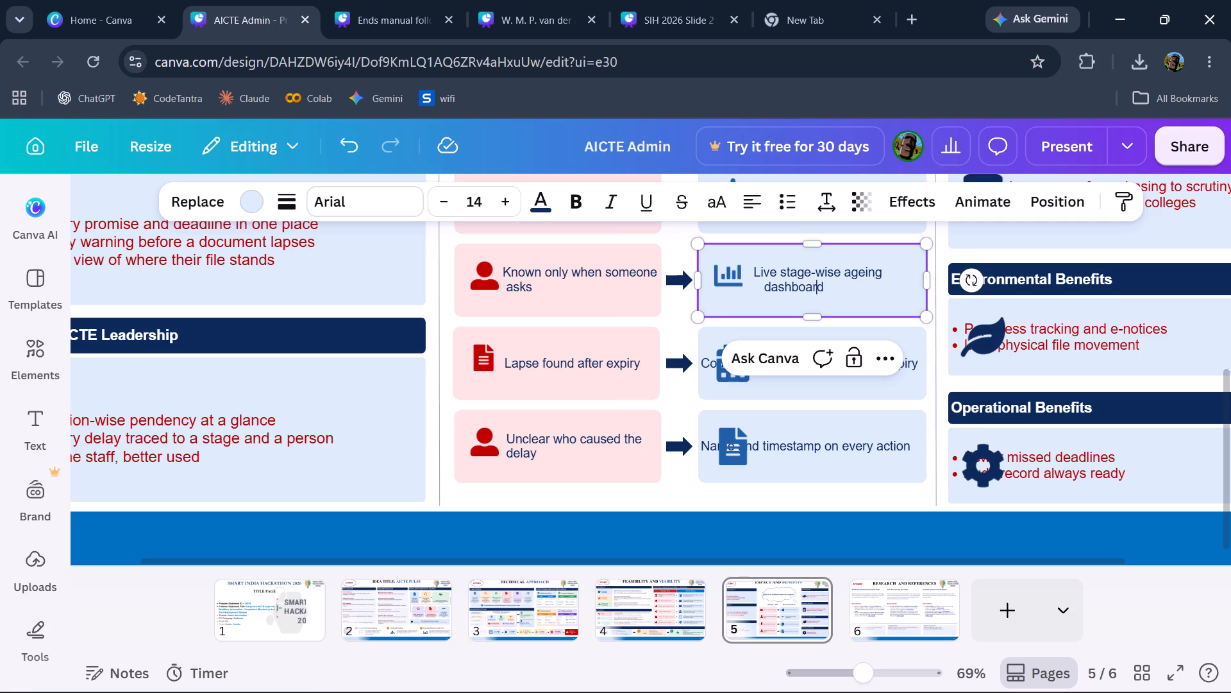
key(Left)
key(Left)
key(Left)
key(Left)
key(Left)
key(Left)
key(Left)
key(Left)
key(BackSpace)
key(BackSpace)
key(BackSpace)
key(space)
Shrink the blue calendar icon in the "Countdown from 90 days before expiry" box, keeping its top-left corner in place.
click(730, 377)
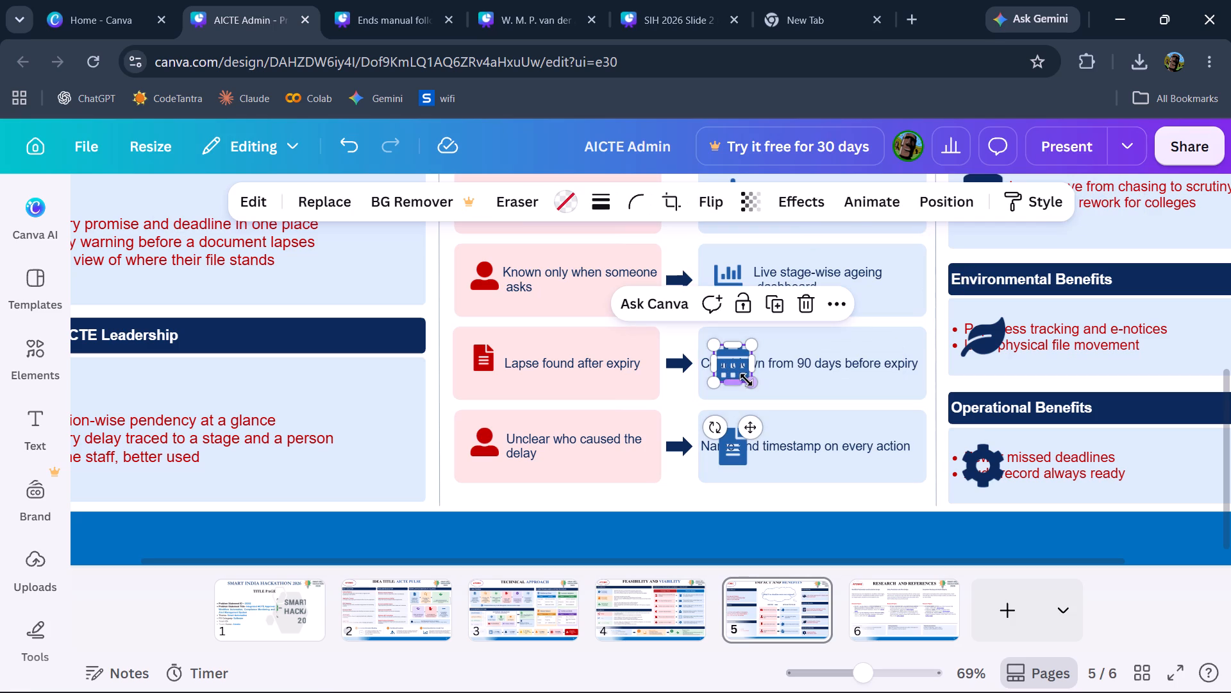
drag(748, 381, 735, 374)
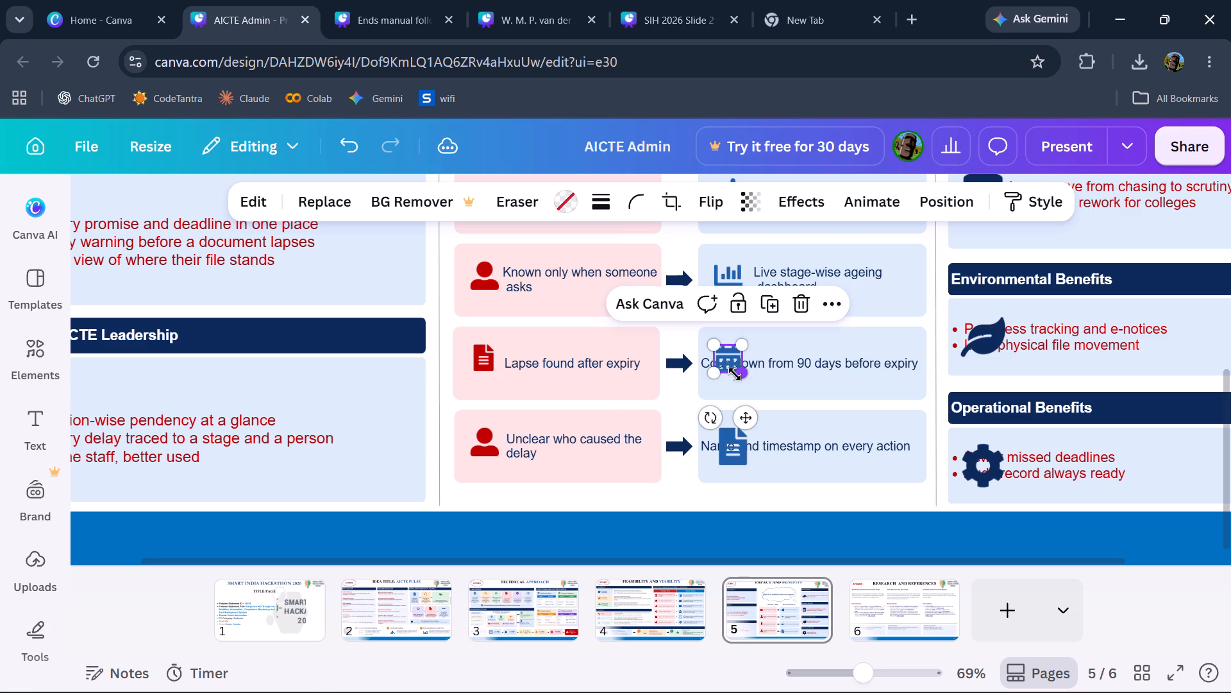
Indent "Countdown from 90 days before expiry" with 12 leading spaces to move its first line past the calendar icon.
click(769, 362)
click(769, 362)
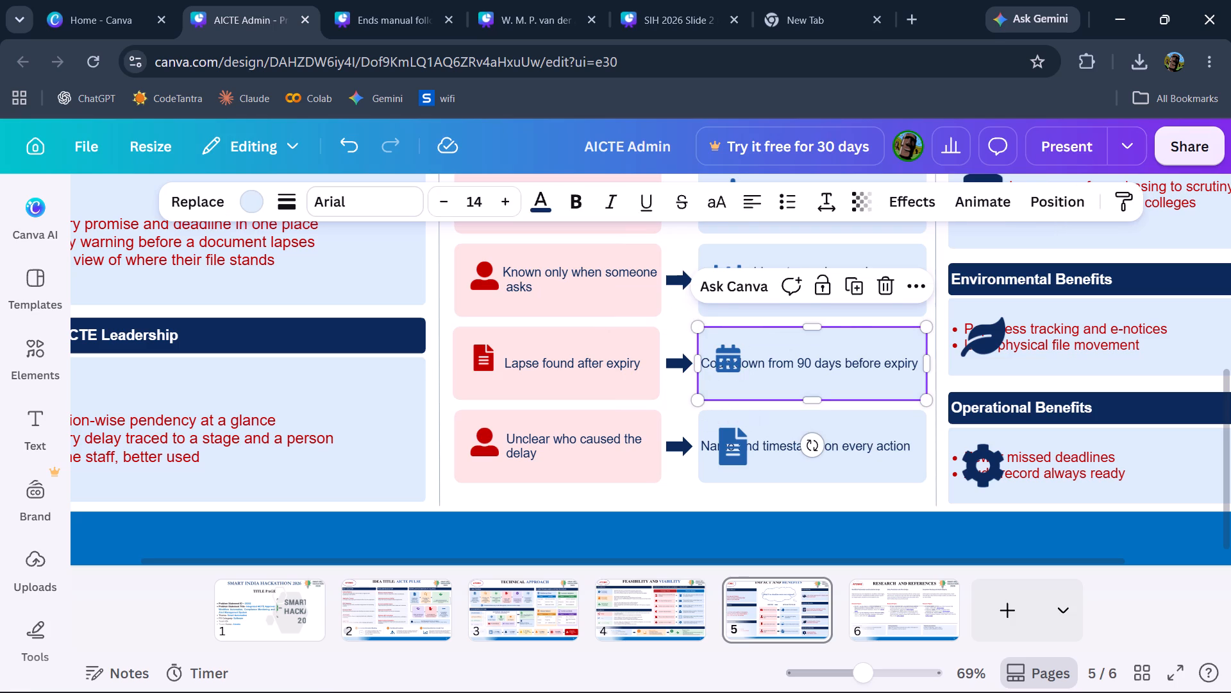
key(Left)
key(Left)
key(Left)
key(Left)
key(Left)
key(Left)
key(Left)
key(Left)
key(Left)
key(Left)
key(Left)
key(space)
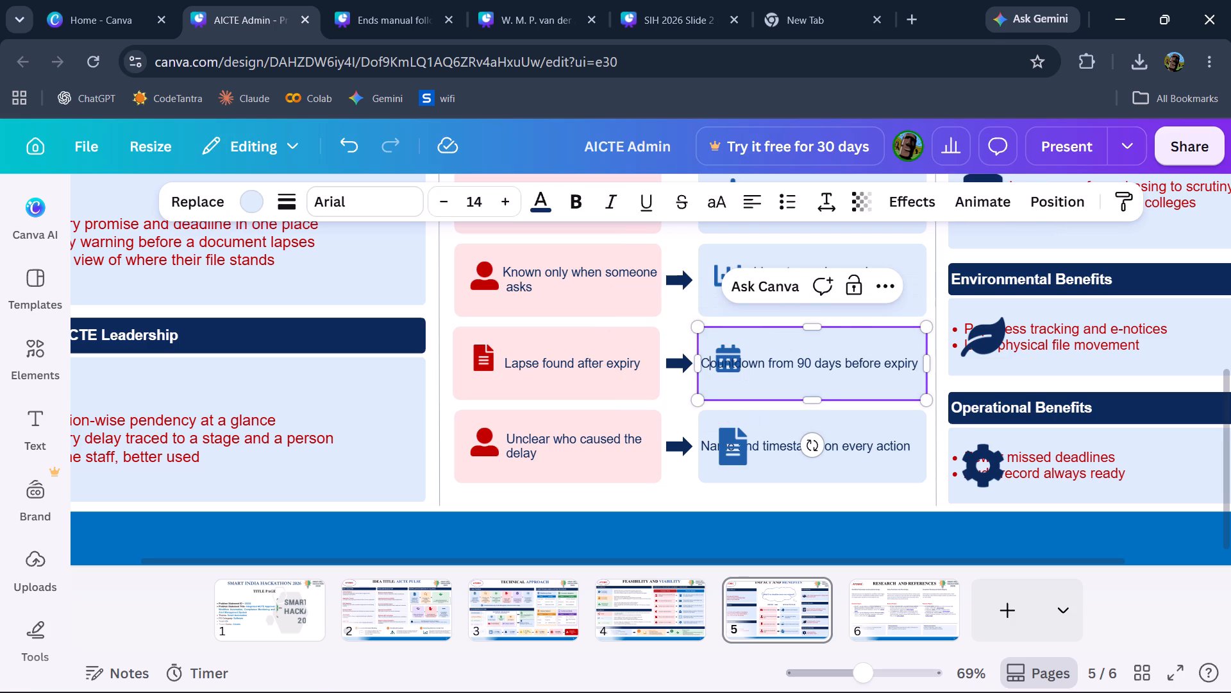
key(space)
key(space)
key(space)
key(space)
key(space)
key(space)
key(space)
key(space)
key(space)
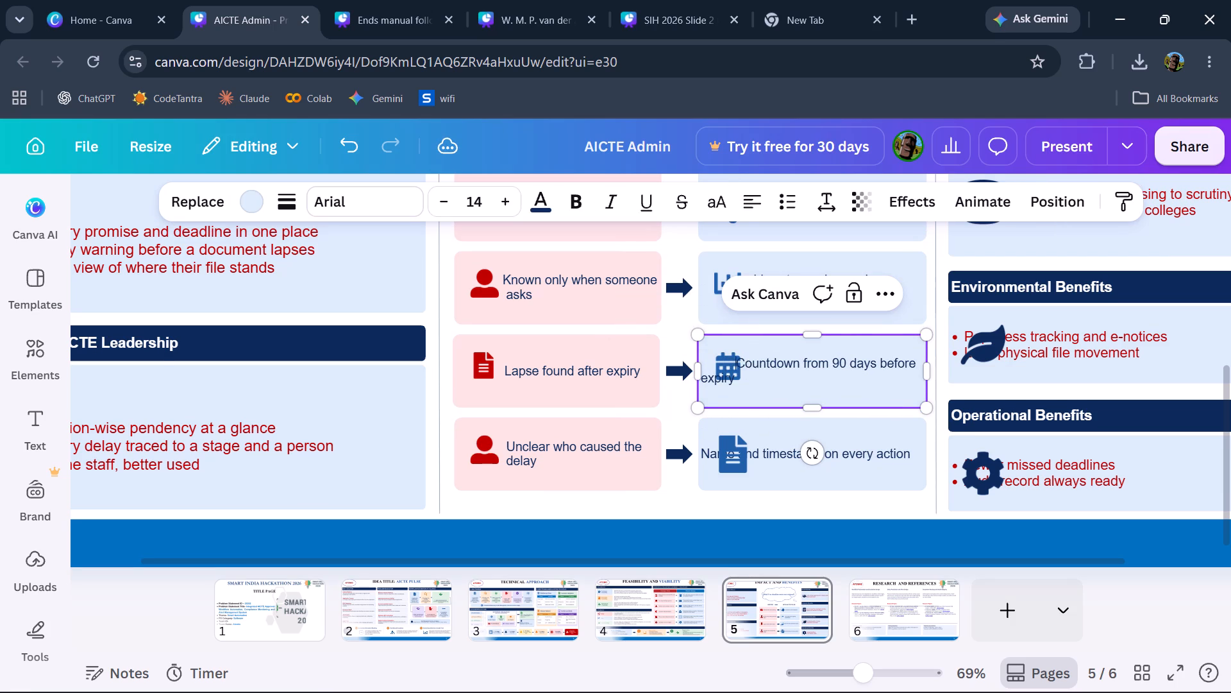
key(space)
key(space)
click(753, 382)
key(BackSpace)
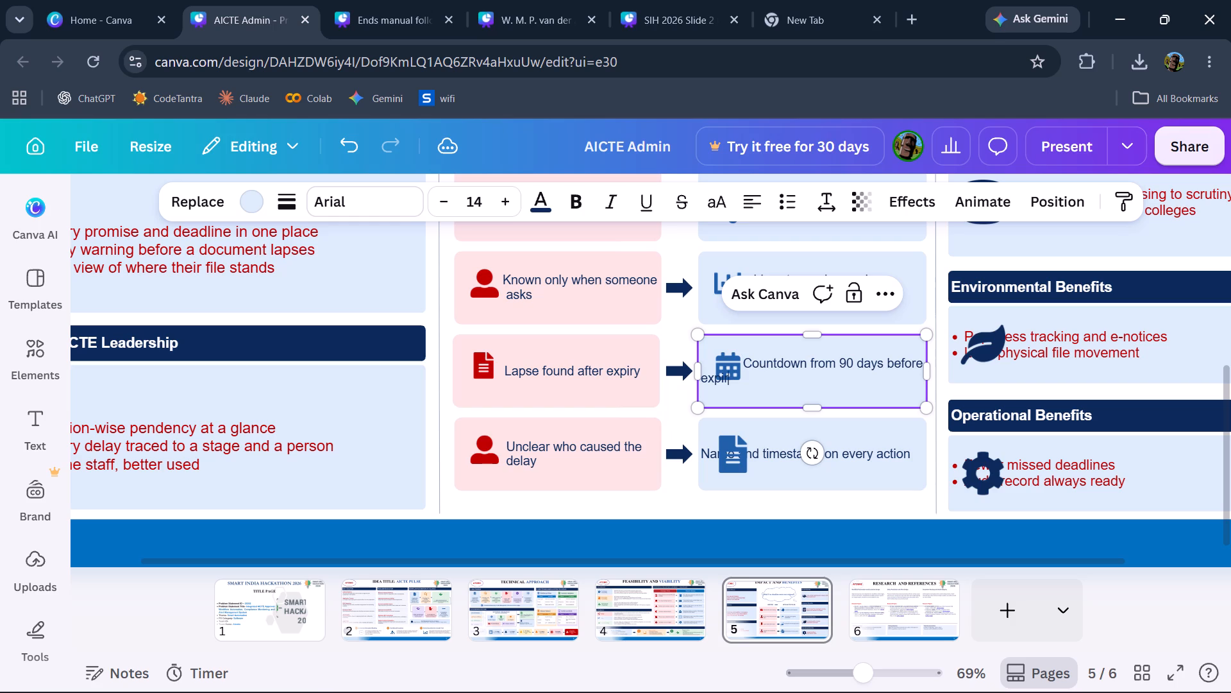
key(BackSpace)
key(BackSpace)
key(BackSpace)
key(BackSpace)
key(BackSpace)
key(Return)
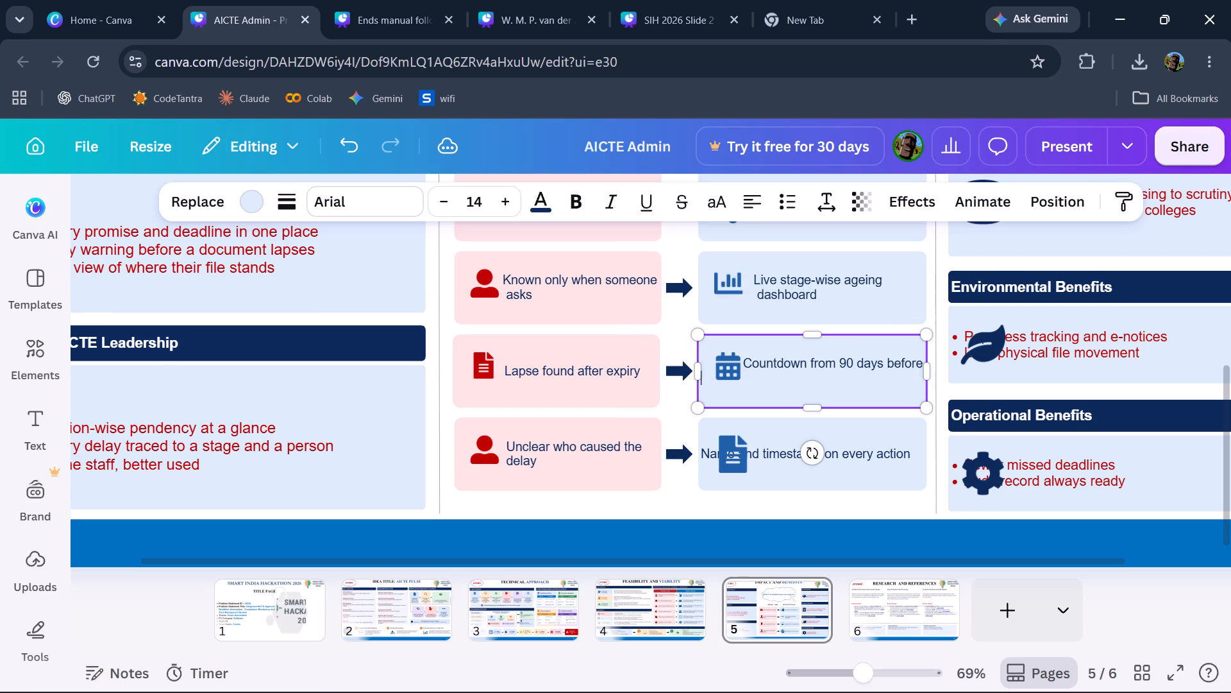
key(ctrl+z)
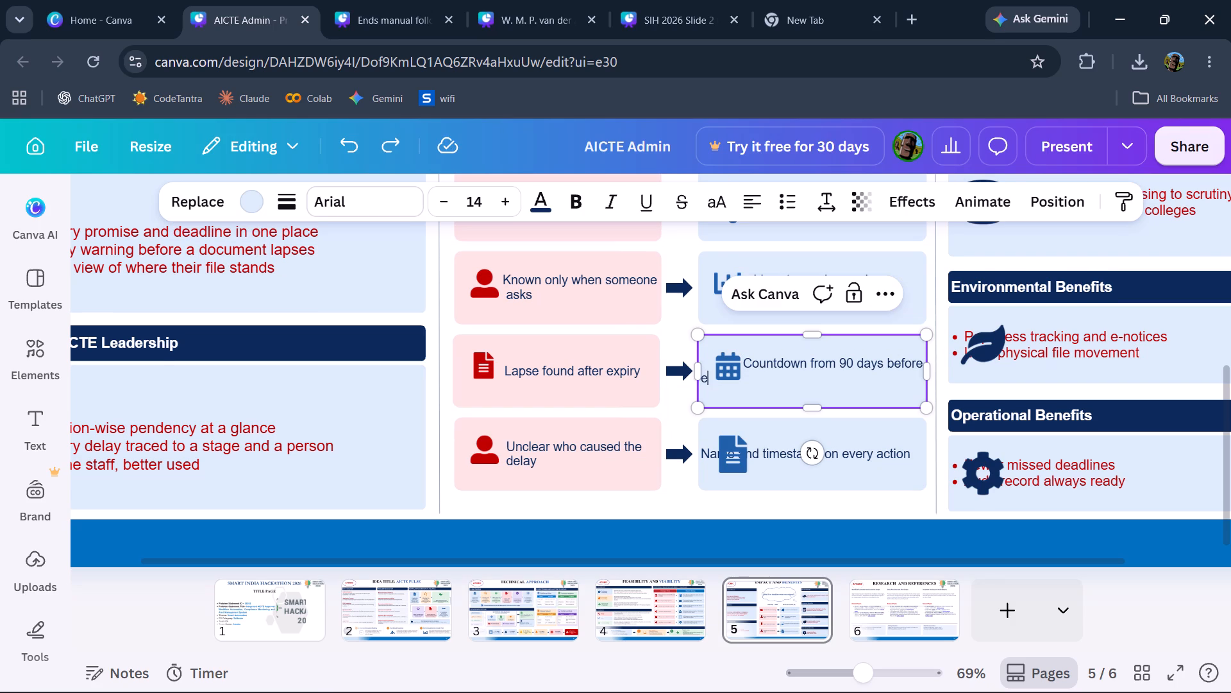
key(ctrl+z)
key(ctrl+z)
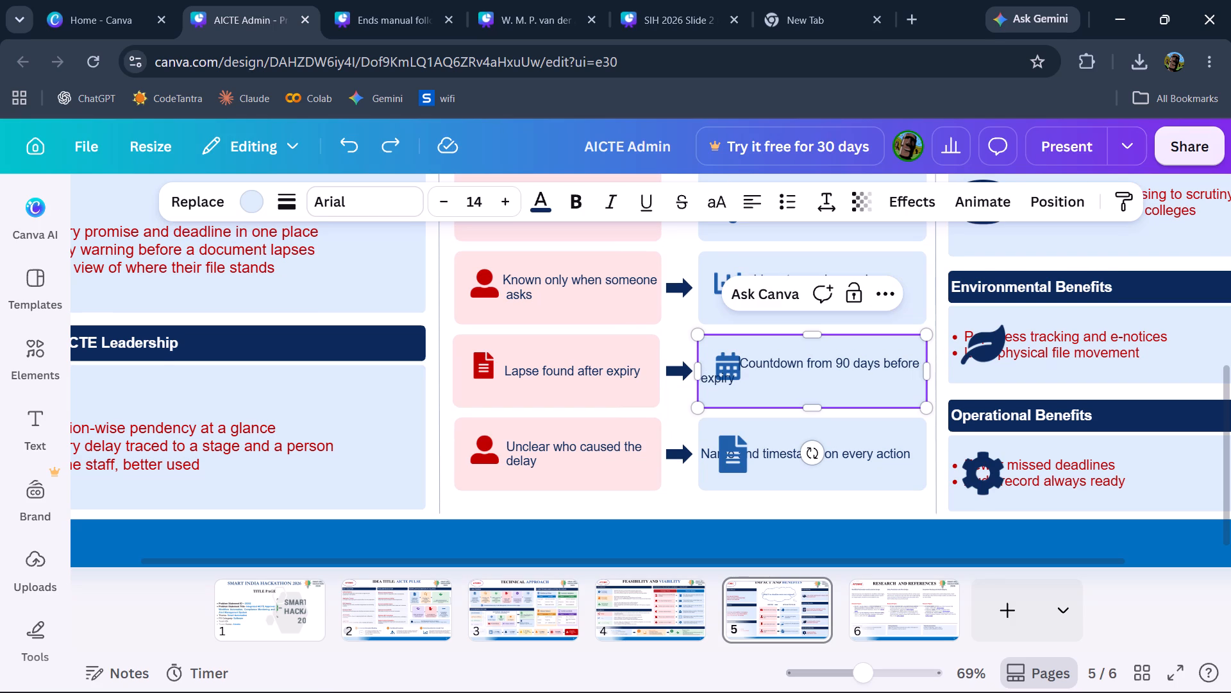
Increase the indent of "Countdown" to 14 leading spaces to leave a gap beside the calendar icon.
key(BackSpace)
key(space)
key(space)
key(space)
key(space)
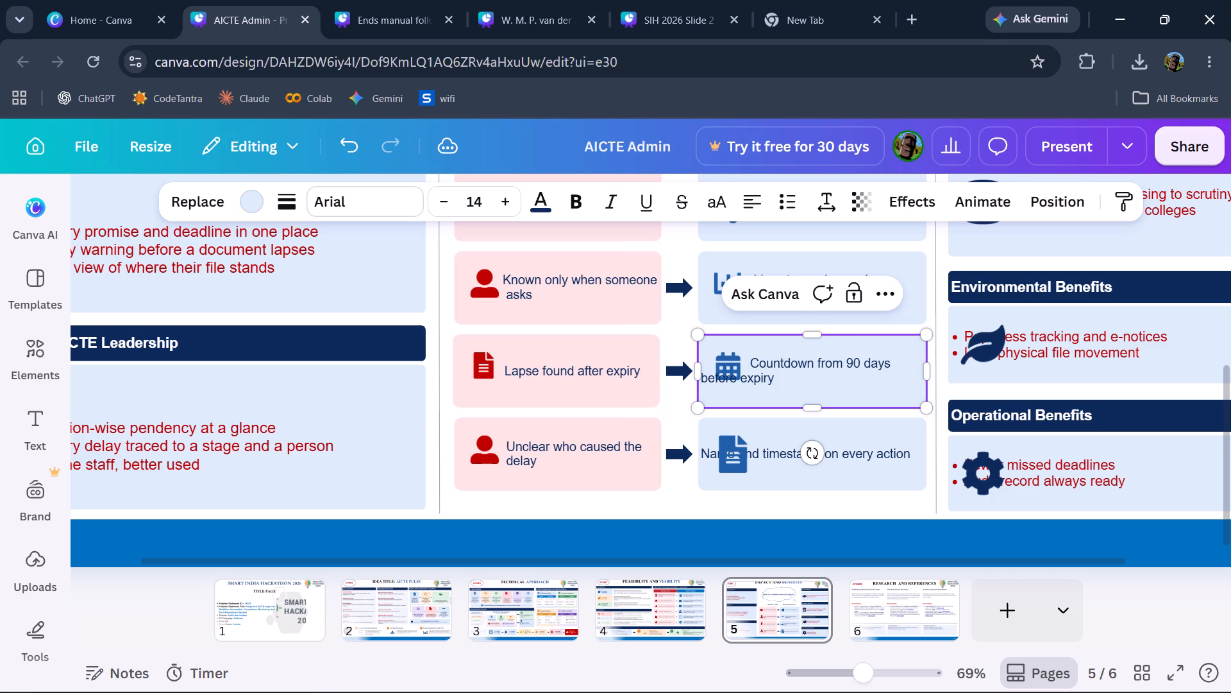
Put "before expiry" on its own second line in that box, indented with 14 spaces to line up beneath "Countdown".
click(782, 381)
key(BackSpace)
key(BackSpace)
key(BackSpace)
key(BackSpace)
key(BackSpace)
key(BackSpace)
key(BackSpace)
key(BackSpace)
key(BackSpace)
key(BackSpace)
key(BackSpace)
key(BackSpace)
key(BackSpace)
key(BackSpace)
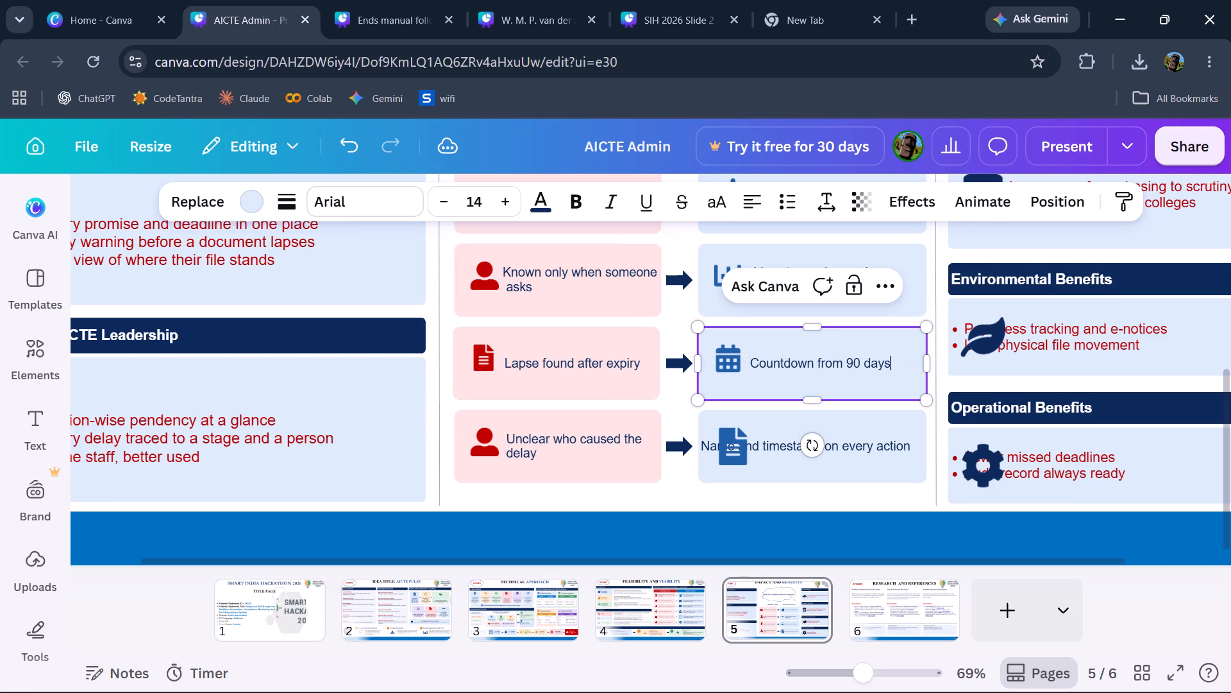
key(Return)
key(space)
key(space)
key(space)
key(space)
key(space)
key(space)
key(space)
key(space)
key(space)
key(space)
key(space)
key(space)
key(space)
key(space)
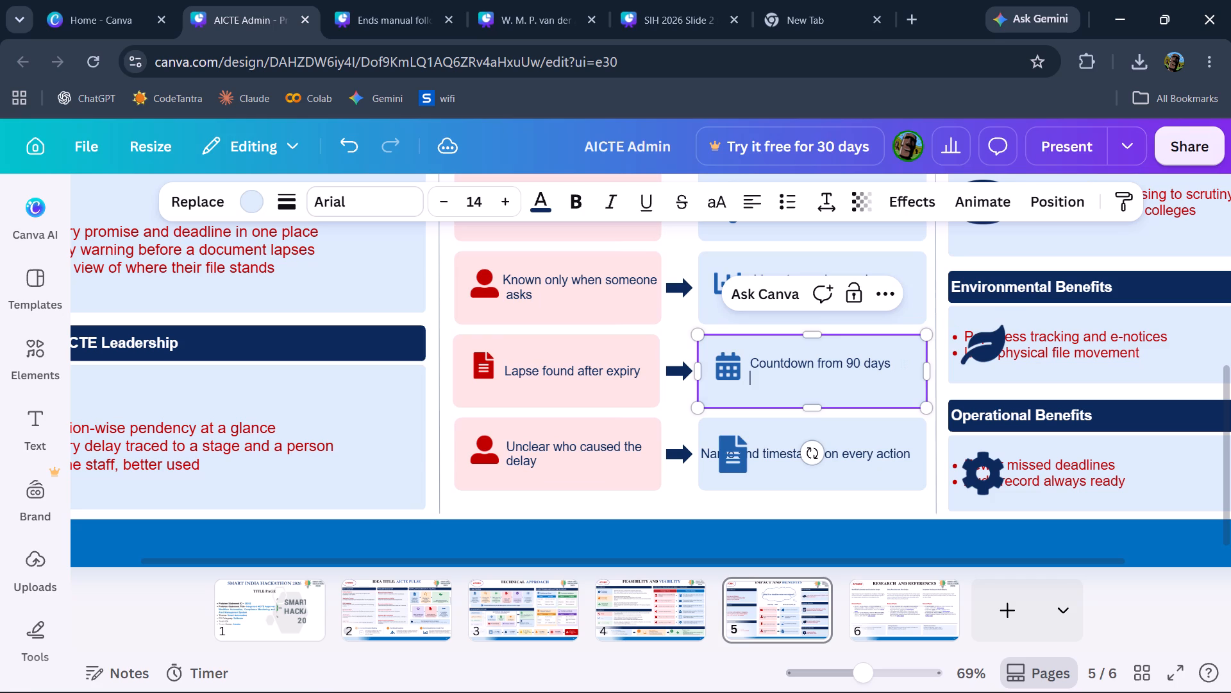
text(before es)
key(BackSpace)
text(xpiry)
click(576, 387)
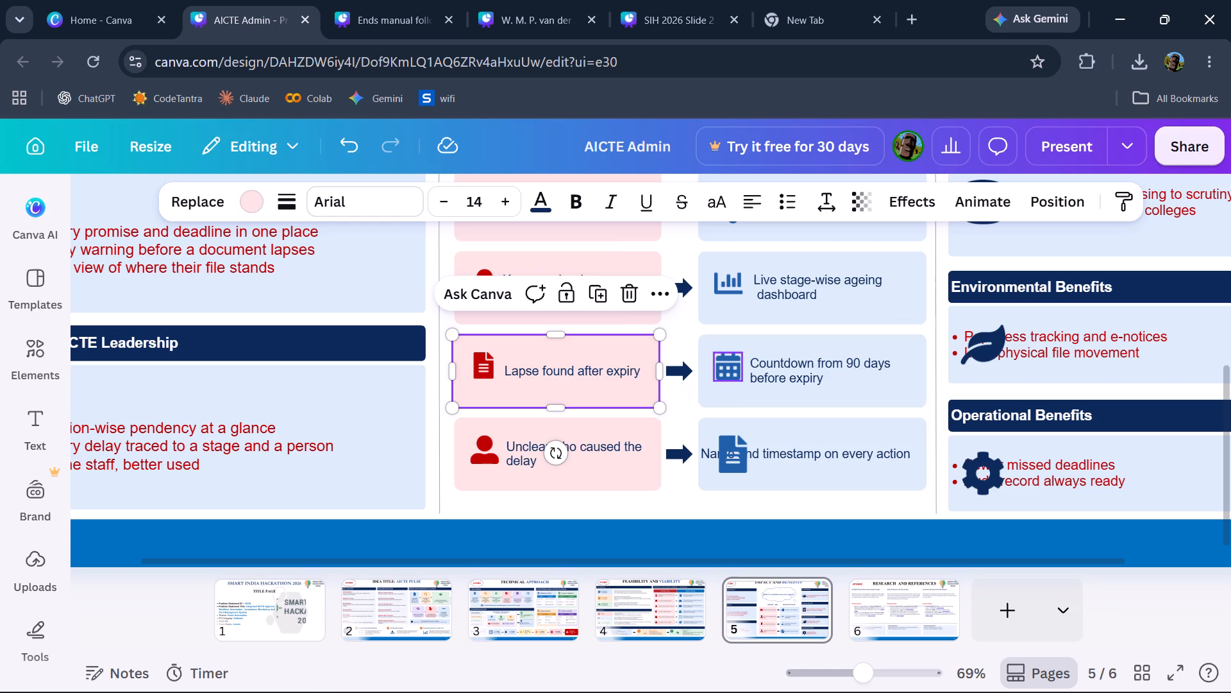
Shrink the blue document icon in the "Name and timestamp on every action" box, keeping its top-left corner in place.
click(739, 465)
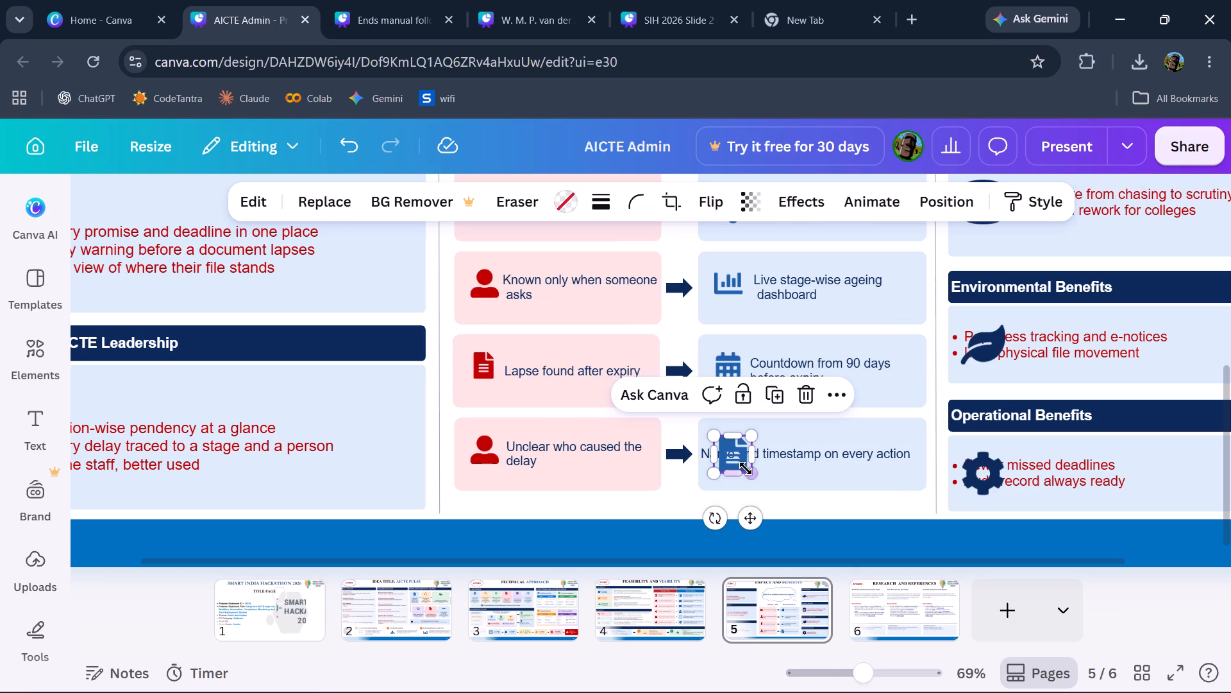
drag(749, 470, 742, 464)
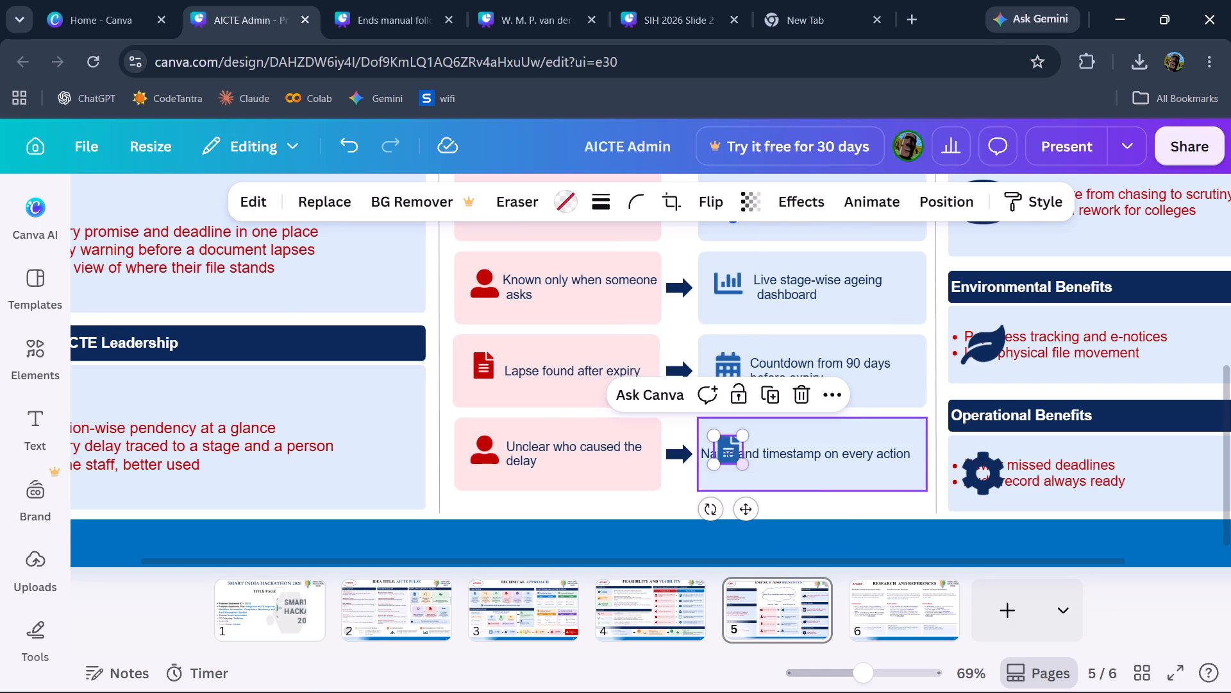
Indent "Name and timestamp on every action" with 14 leading spaces to move its first line past the document icon.
click(771, 457)
click(769, 451)
key(Left)
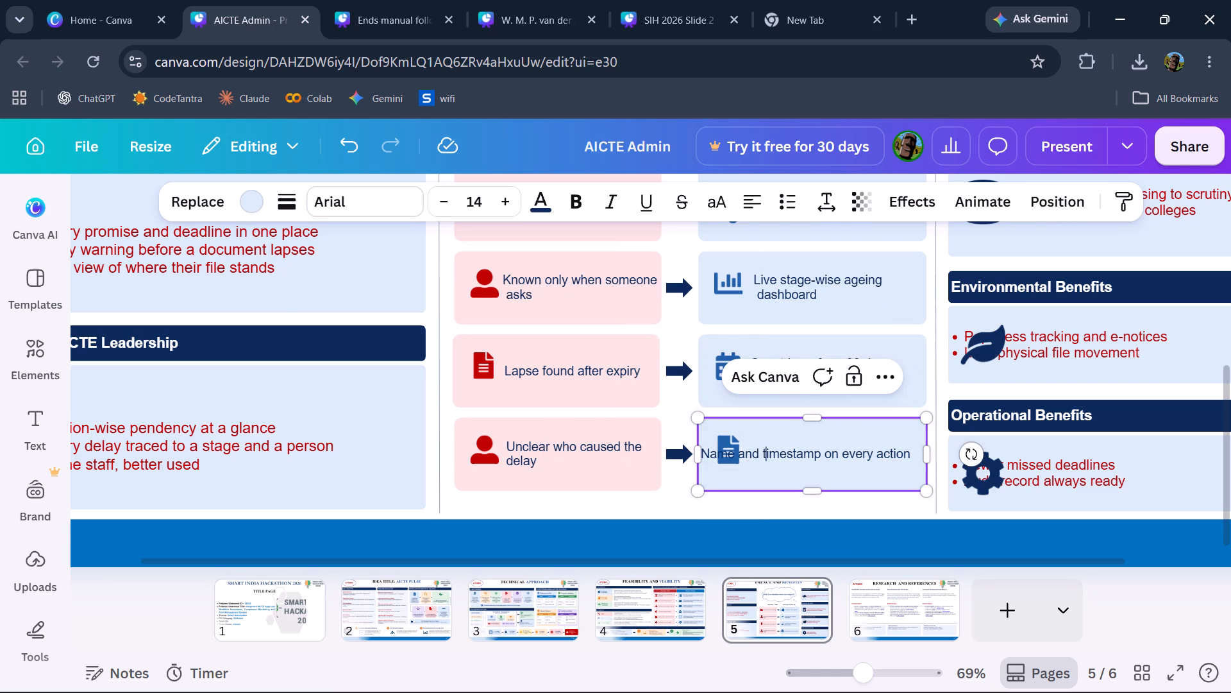
key(Left)
key(Left)
key(Left)
key(Left)
key(Left)
key(Left)
key(Left)
key(Left)
key(Left)
key(Left)
key(Left)
key(Left)
key(Left)
key(Left)
key(space)
key(space)
key(space)
key(space)
key(space)
key(space)
key(space)
key(space)
key(space)
key(space)
key(space)
key(space)
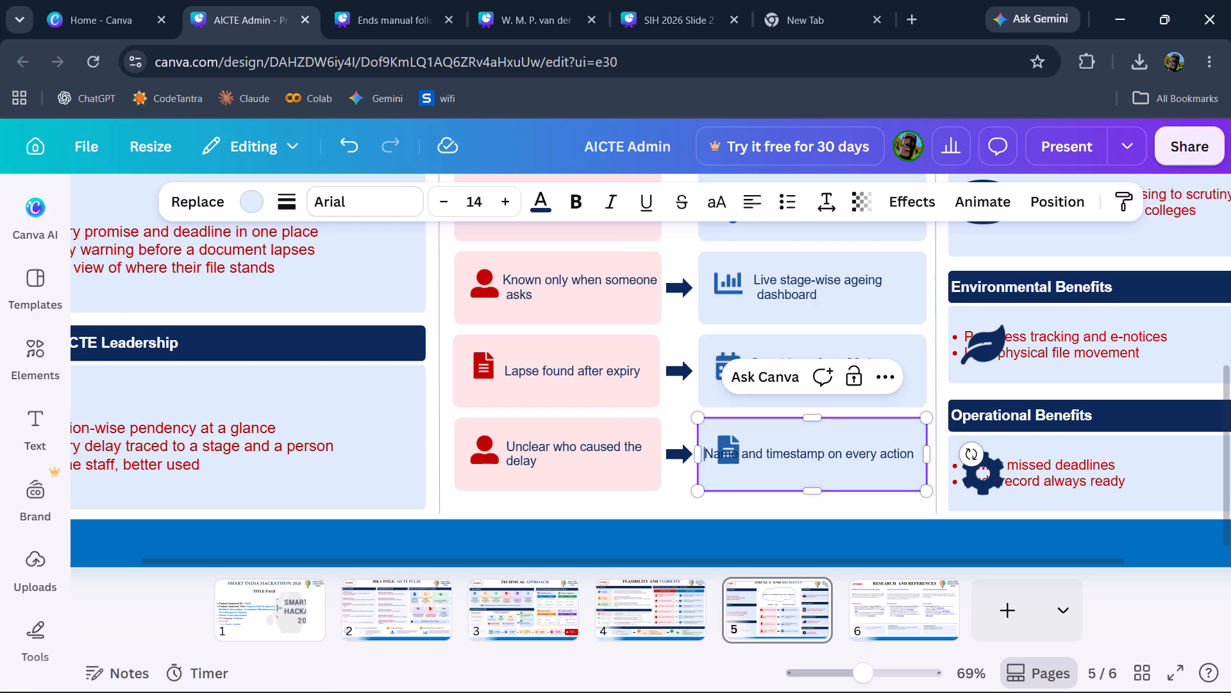
key(space)
key(space)
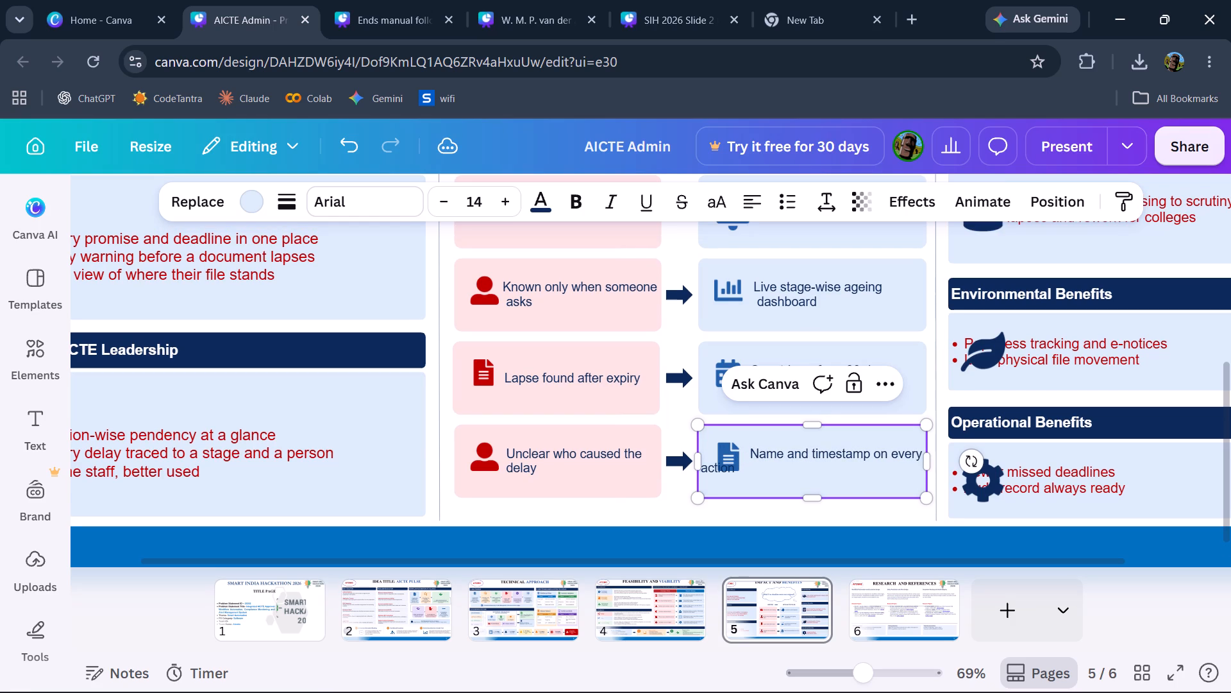
Put "action" on its own second line in that box, indented with 15 spaces to line up beneath "Name".
key(Down)
key(BackSpace)
key(BackSpace)
key(BackSpace)
key(BackSpace)
key(BackSpace)
key(BackSpace)
key(Return)
key(space)
key(space)
key(space)
key(space)
key(space)
key(space)
key(space)
key(space)
key(space)
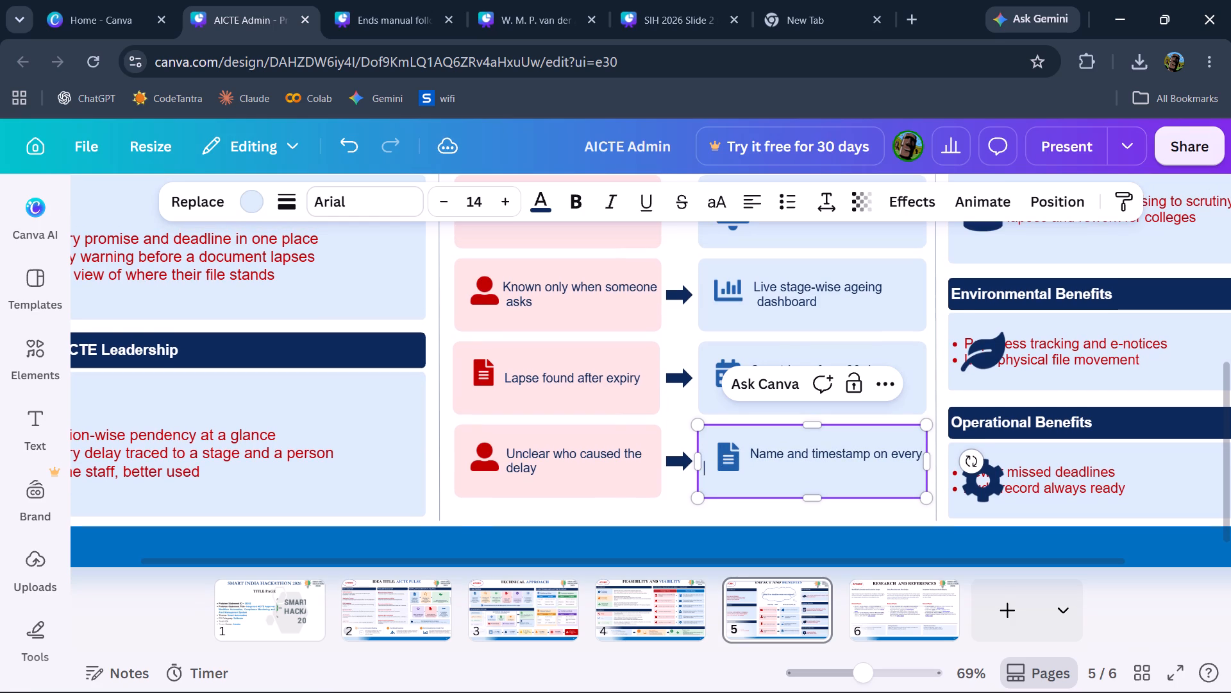
key(space)
key(space)
key(space)
key(space)
key(space)
key(space)
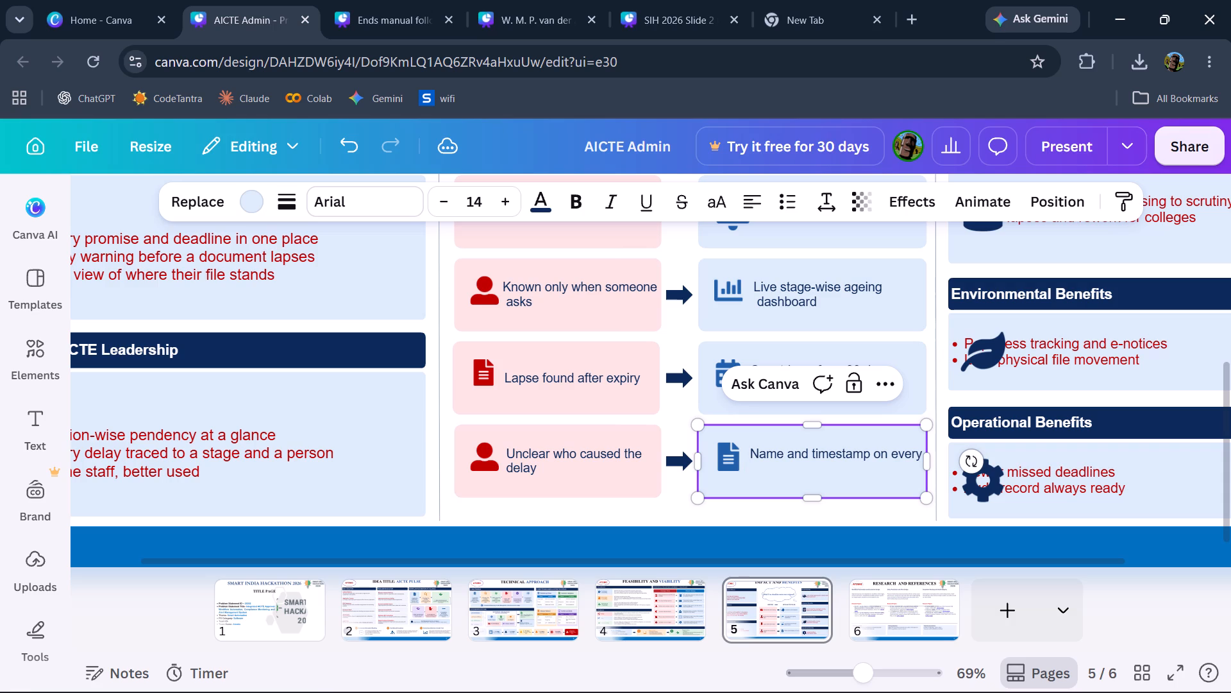
text(action)
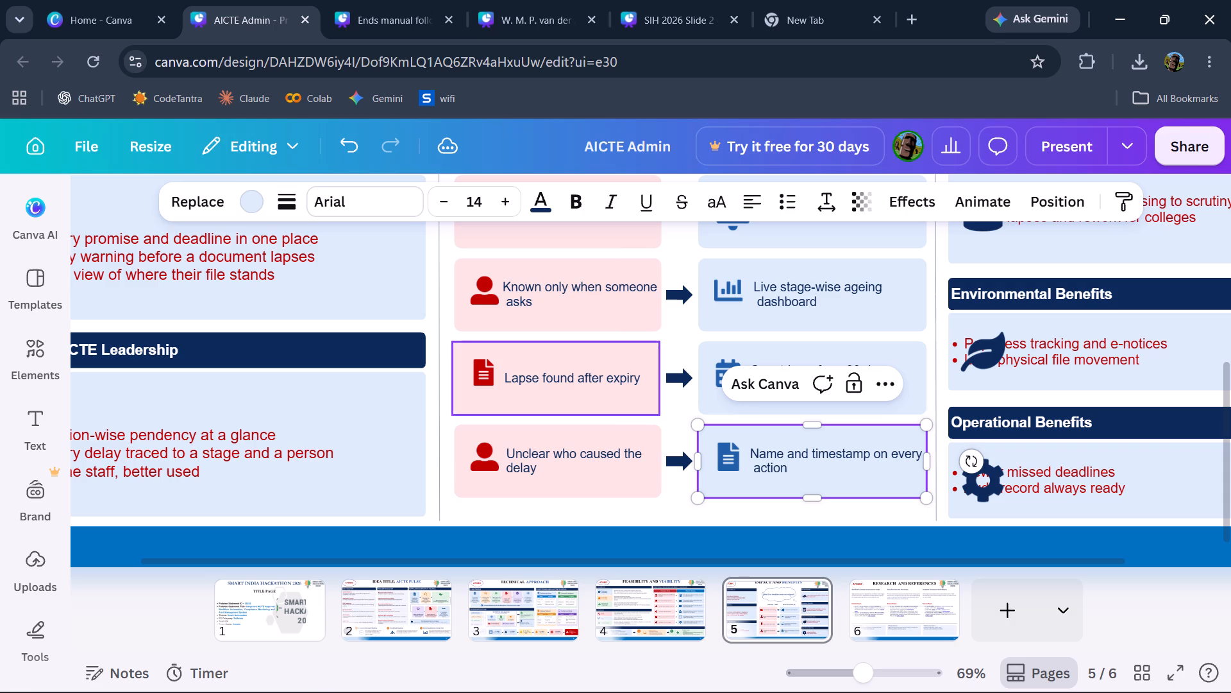
click(345, 424)
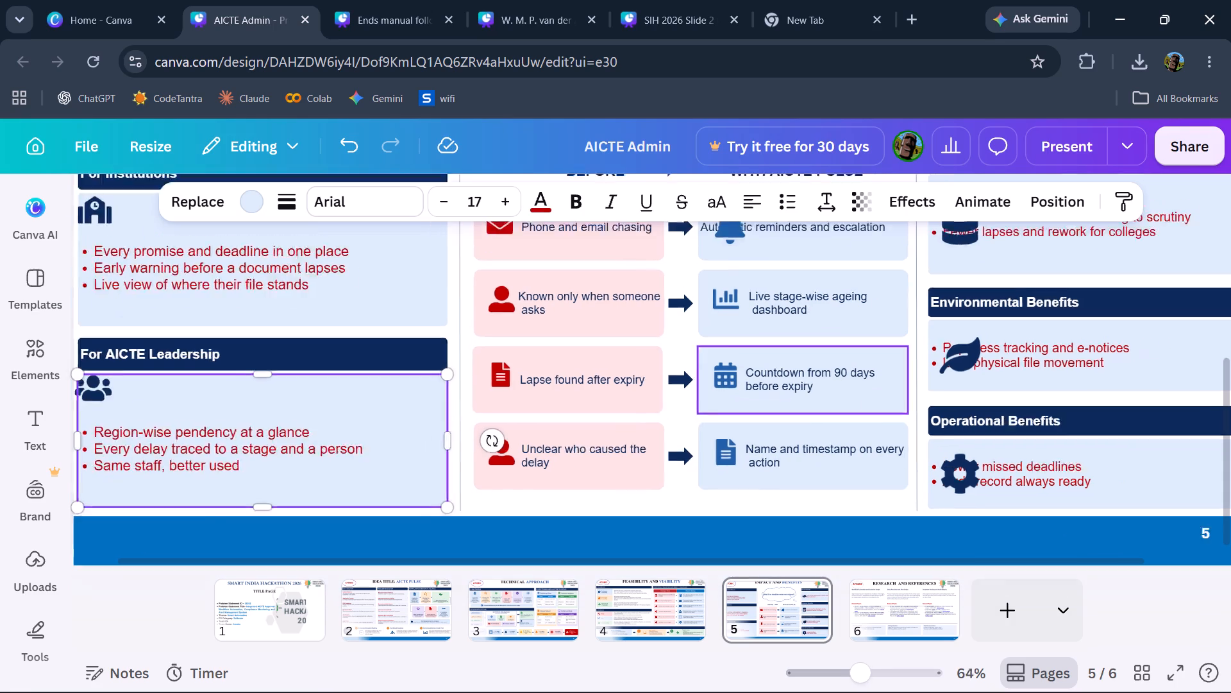
Shrink the blue bell icon in the "Automatic reminders and escalation" box, keeping its top-left corner in place.
click(726, 305)
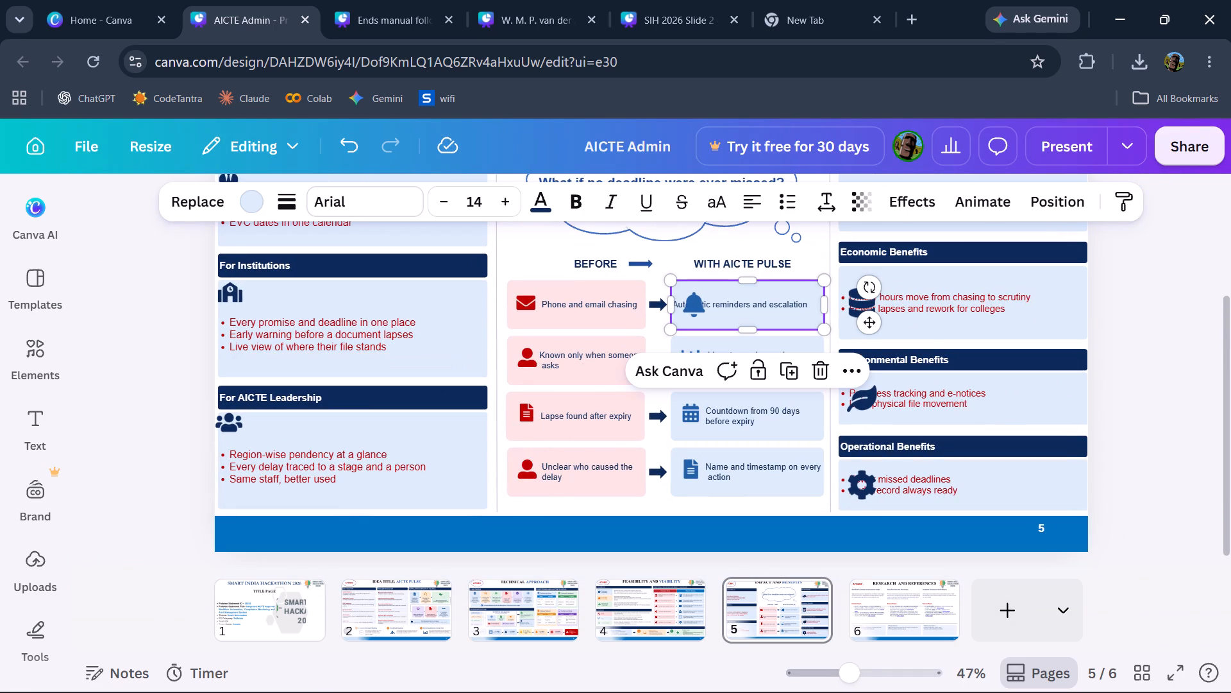
click(689, 306)
click(708, 321)
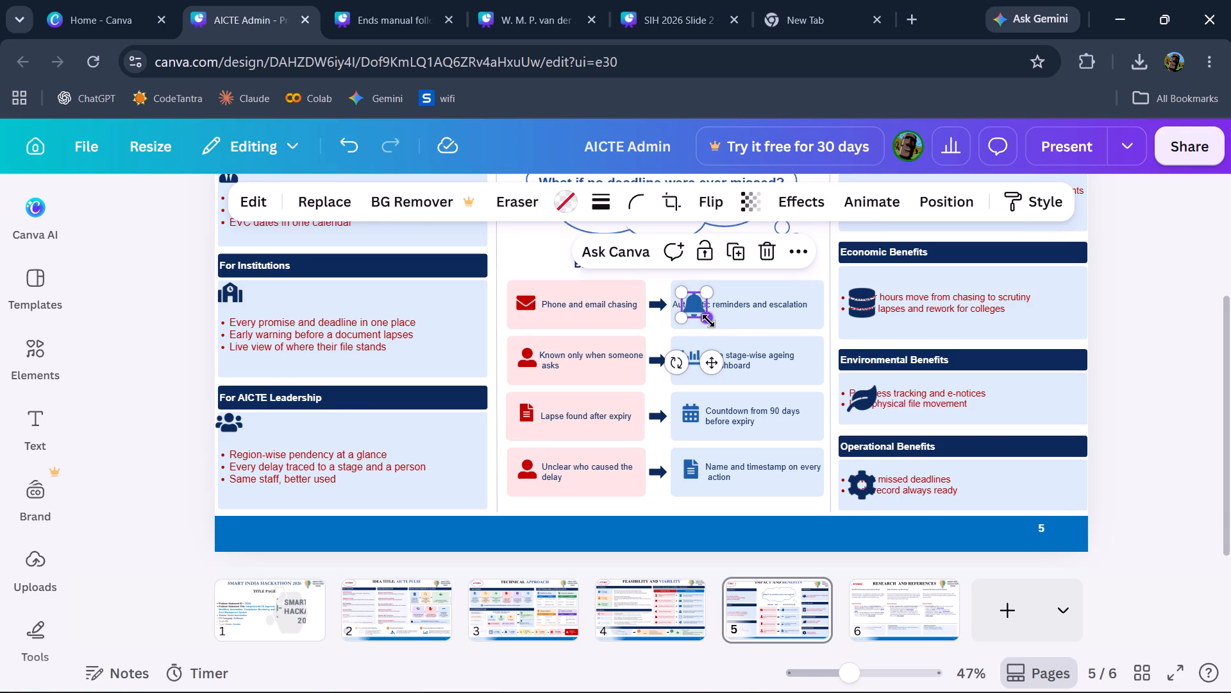
Indent "Automatic reminders and escalation" with 15 leading spaces to move its first line past the bell icon.
click(754, 305)
click(754, 305)
key(Left)
key(Left)
key(Left)
key(Left)
key(Left)
key(Left)
key(Left)
key(Left)
key(Left)
key(Left)
key(Left)
key(Left)
key(Left)
key(Left)
key(Left)
key(Left)
key(Left)
key(Left)
key(Left)
key(Left)
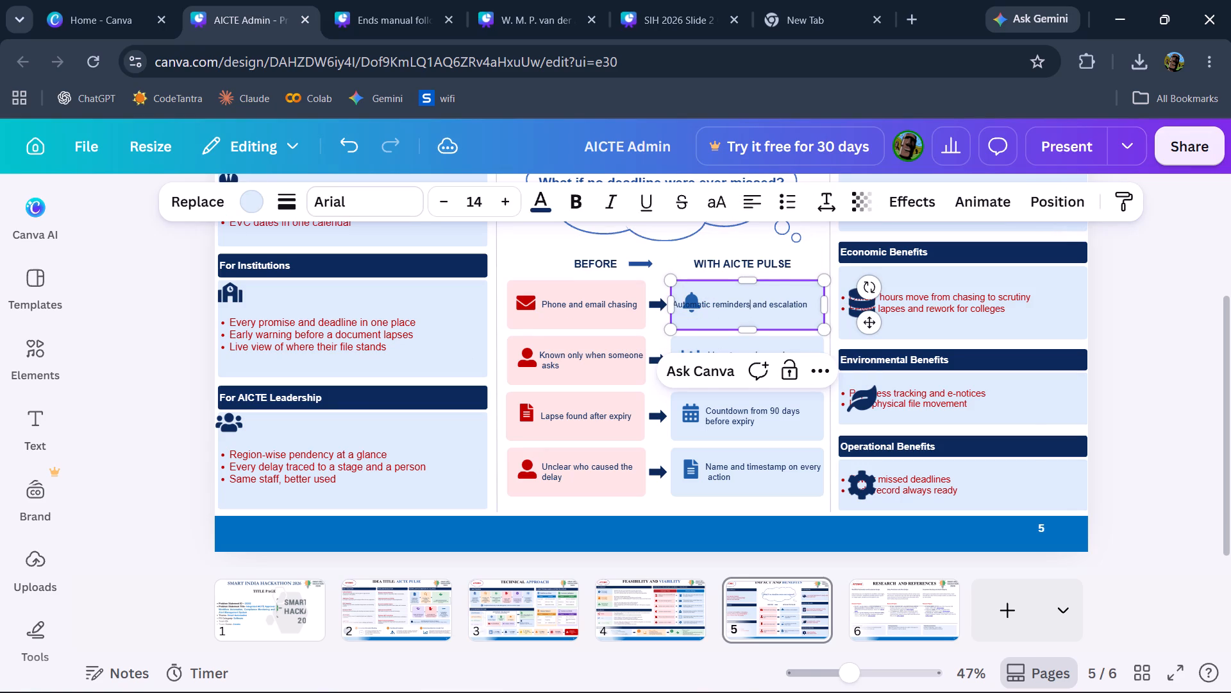
key(space)
key(space)
key(space)
key(space)
key(space)
key(space)
key(space)
key(space)
key(space)
key(space)
key(space)
key(space)
key(space)
key(space)
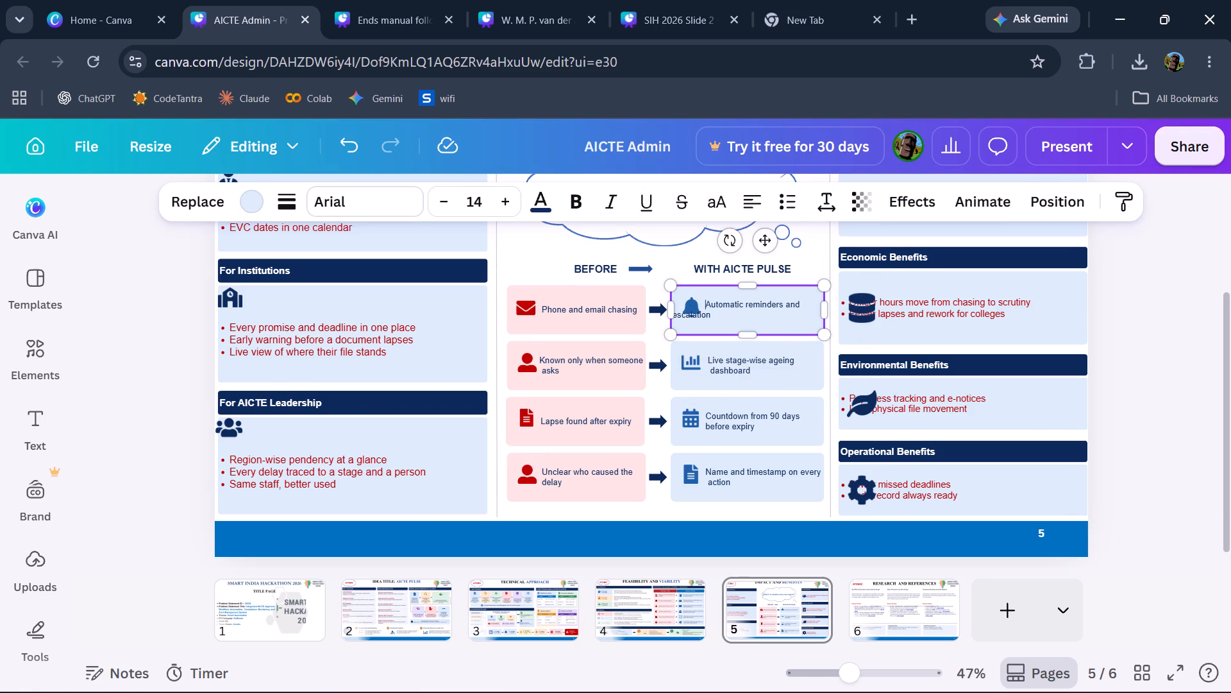
key(space)
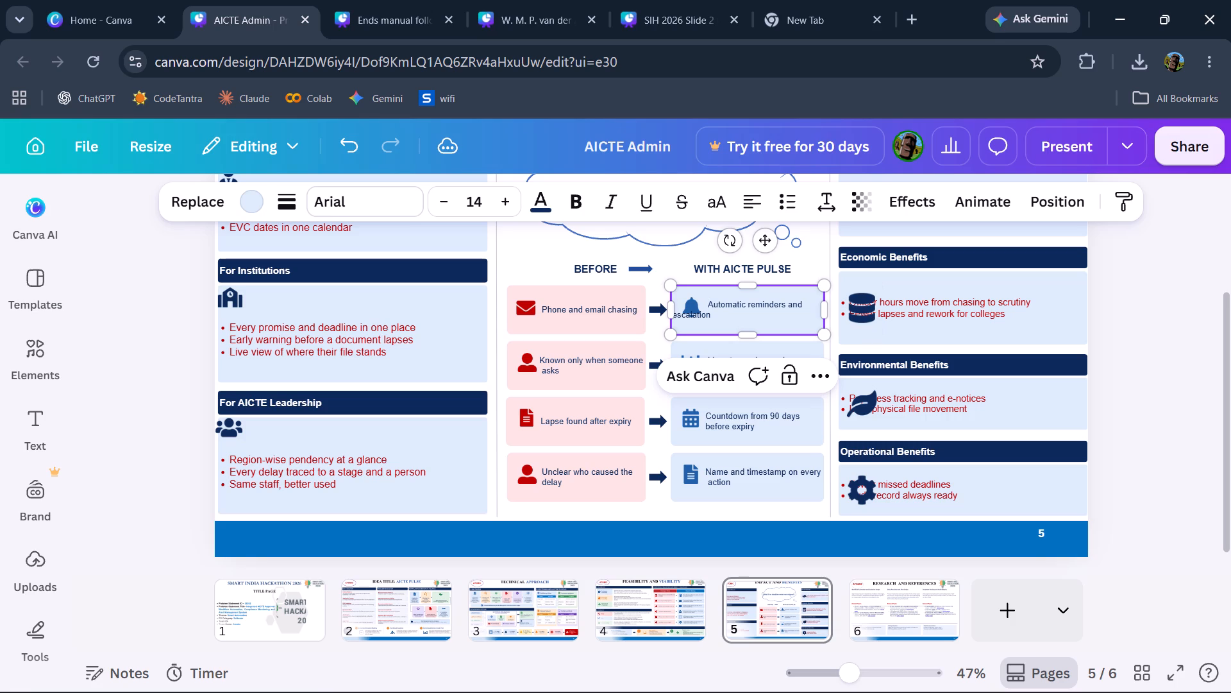
Put "escalation" on its own second line in that box, indented with 15 spaces to line up beneath "Automatic".
key(Down)
key(Right)
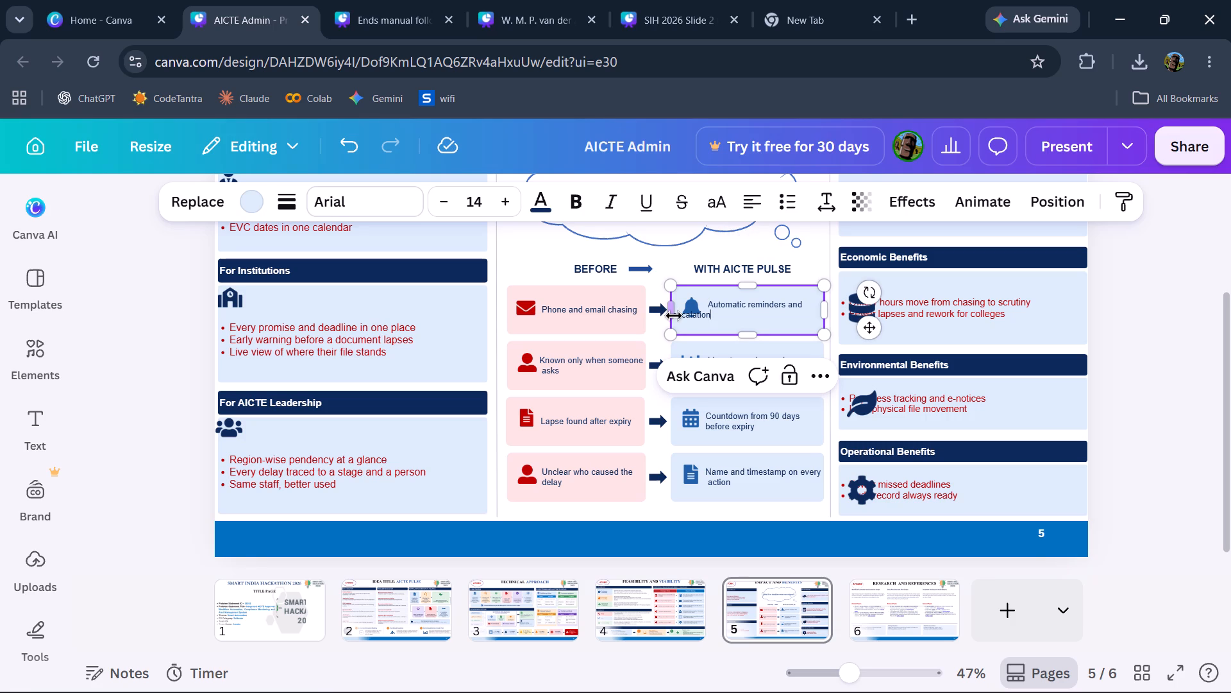
click(434, 363)
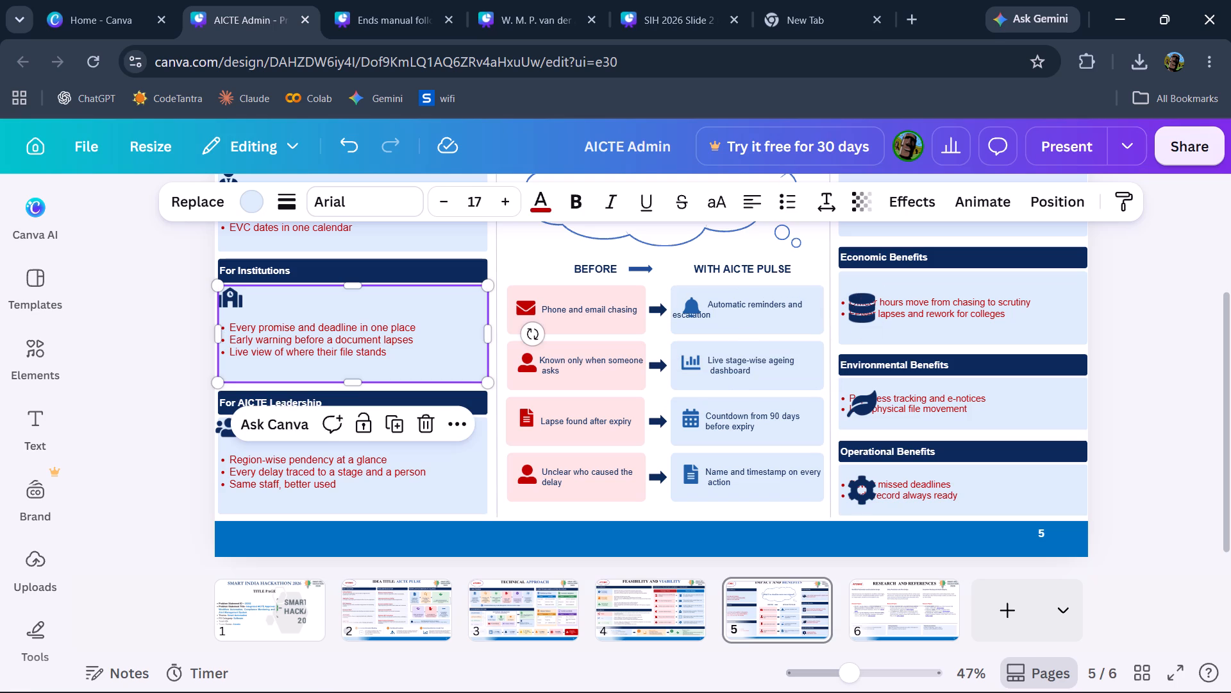
double_click(714, 311)
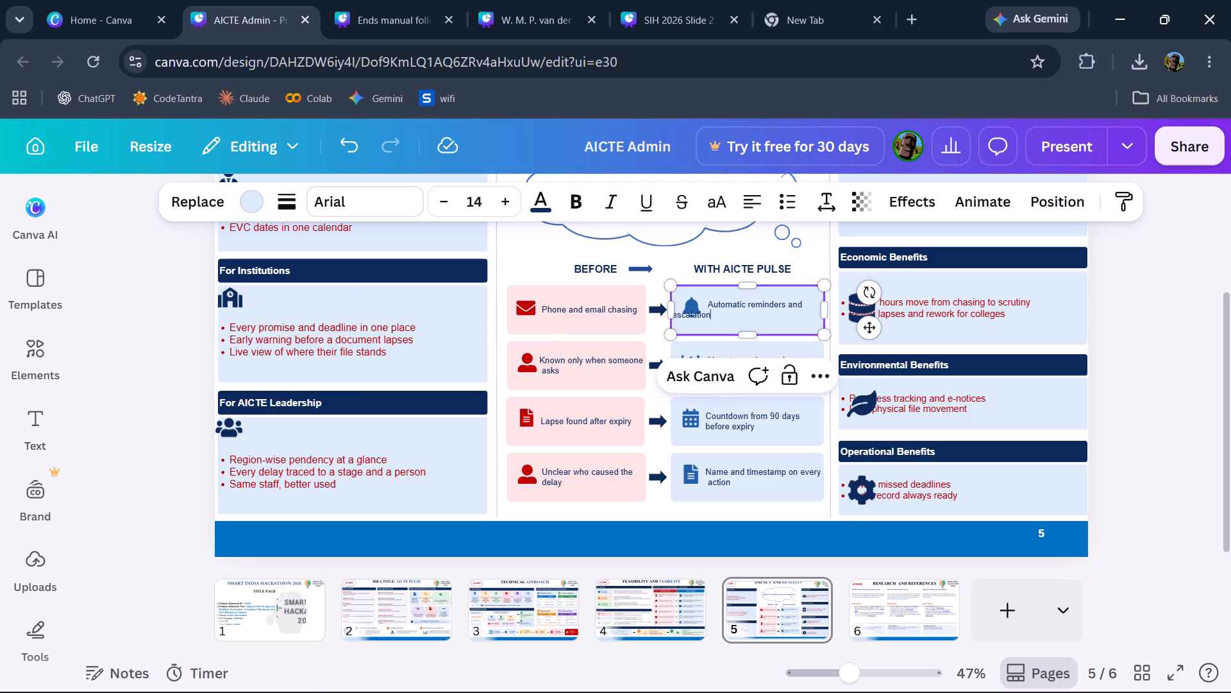
key(BackSpace)
key(BackSpace)
key(BackSpace)
key(BackSpace)
key(BackSpace)
key(BackSpace)
key(BackSpace)
key(BackSpace)
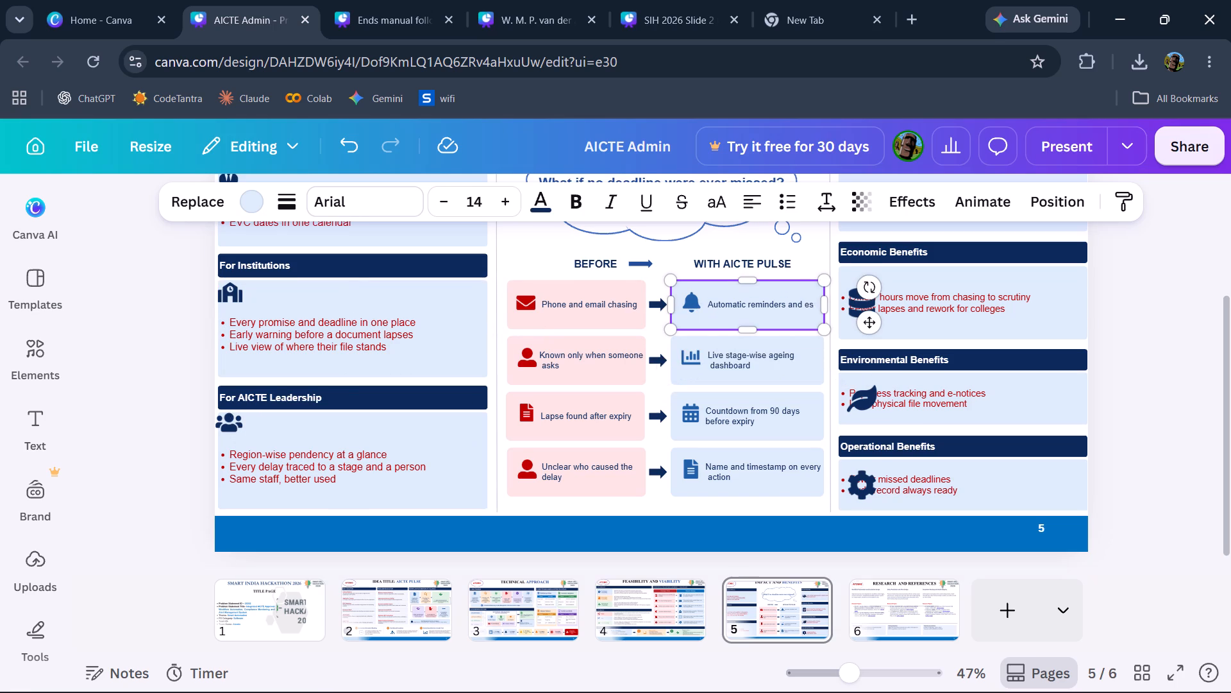
key(BackSpace)
key(BackSpace)
key(Return)
key(space)
key(space)
key(space)
key(space)
key(space)
key(space)
key(space)
key(space)
key(space)
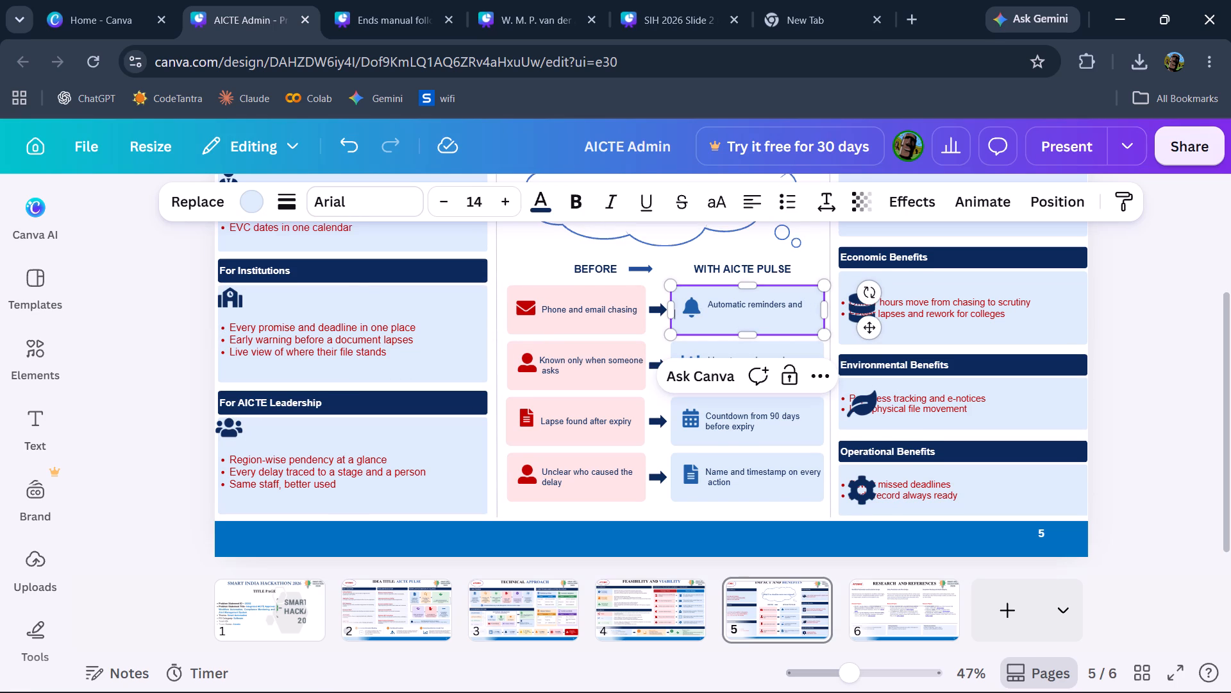
key(space)
key(space)
key(space)
key(space)
key(space)
key(space)
text(escalation)
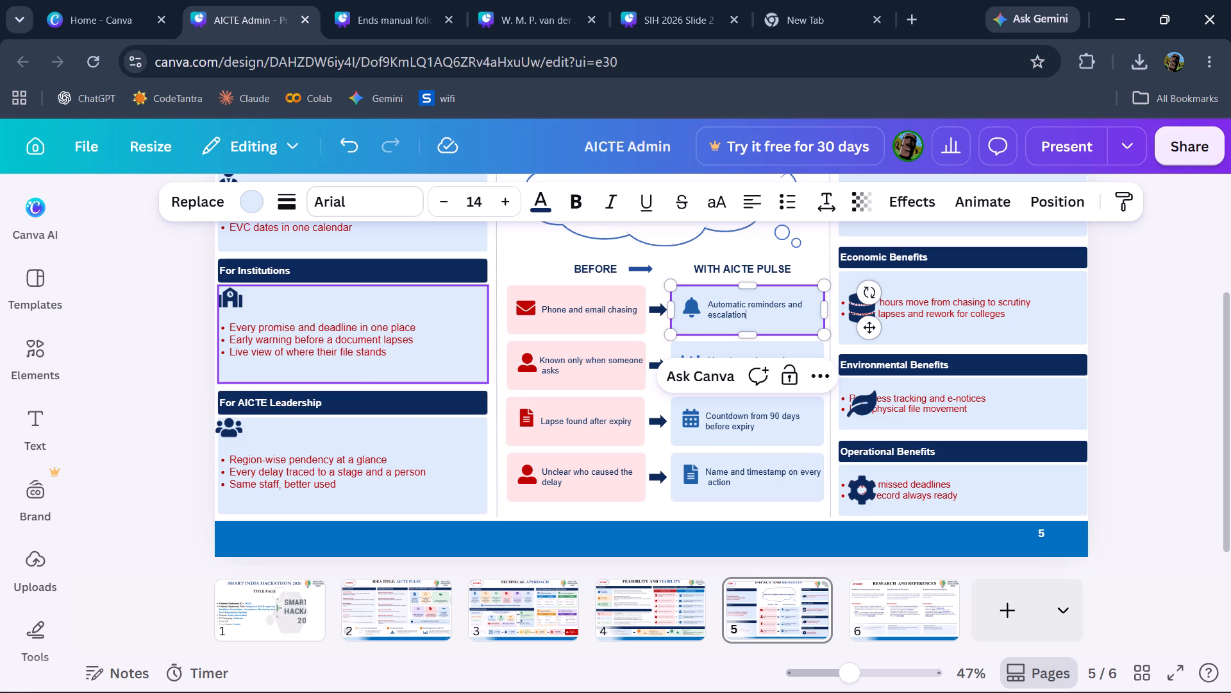
click(426, 345)
Nudge only the people icon under "For AICTE Leadership" slightly inward from the box's left edge, undoing any shift of the text box.
click(404, 499)
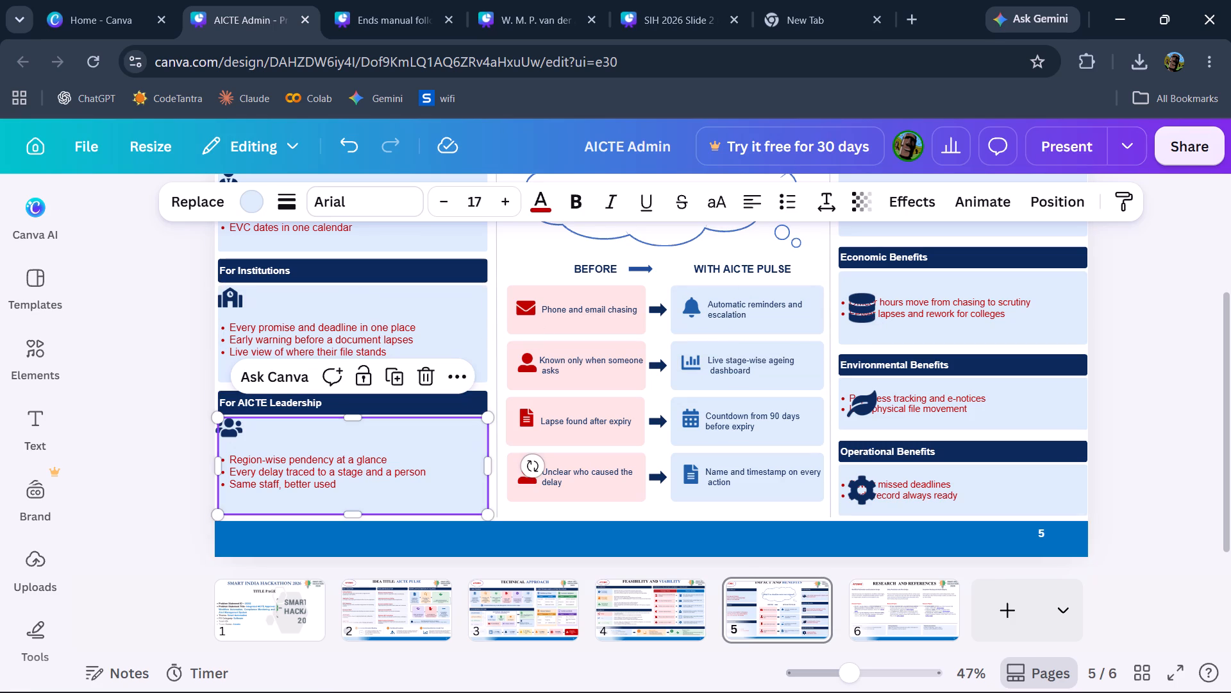
click(235, 431)
key(ctrl+z)
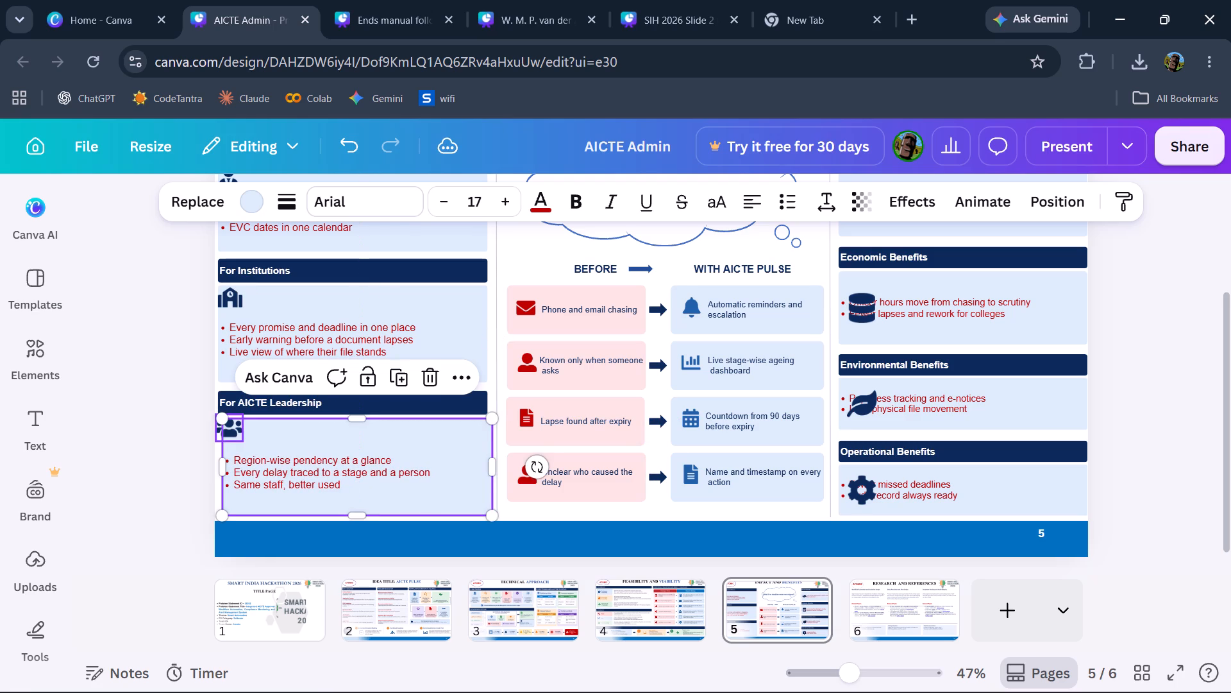
click(232, 432)
click(232, 432)
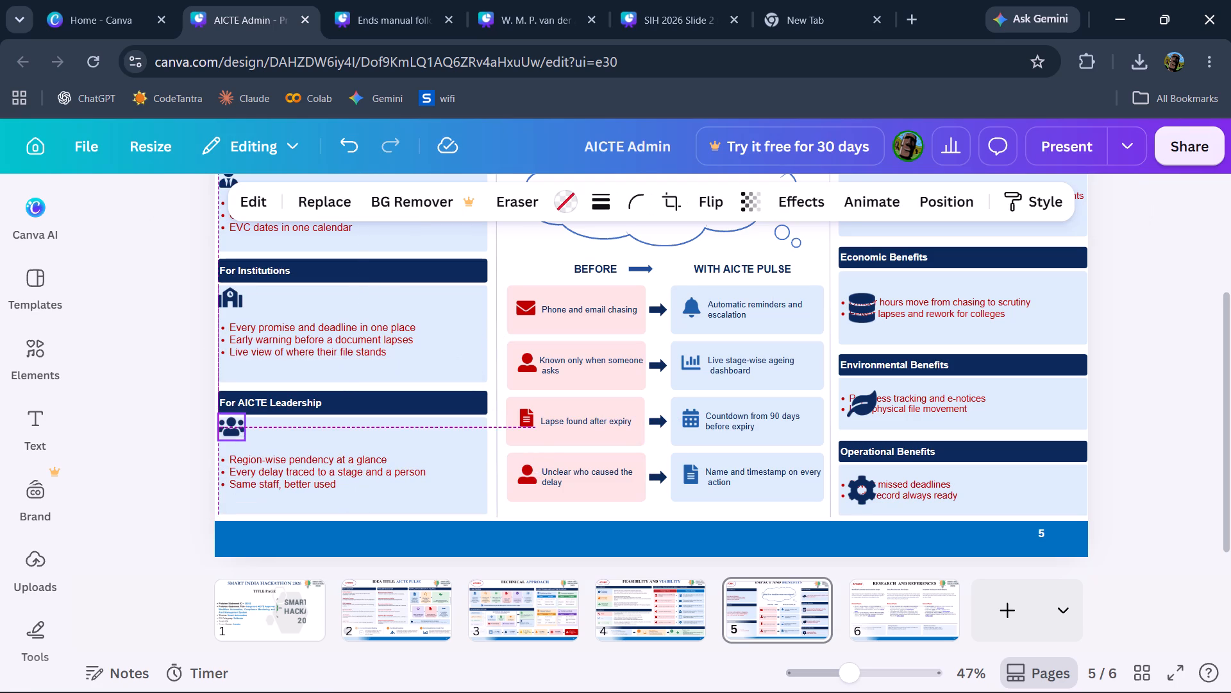
click(121, 435)
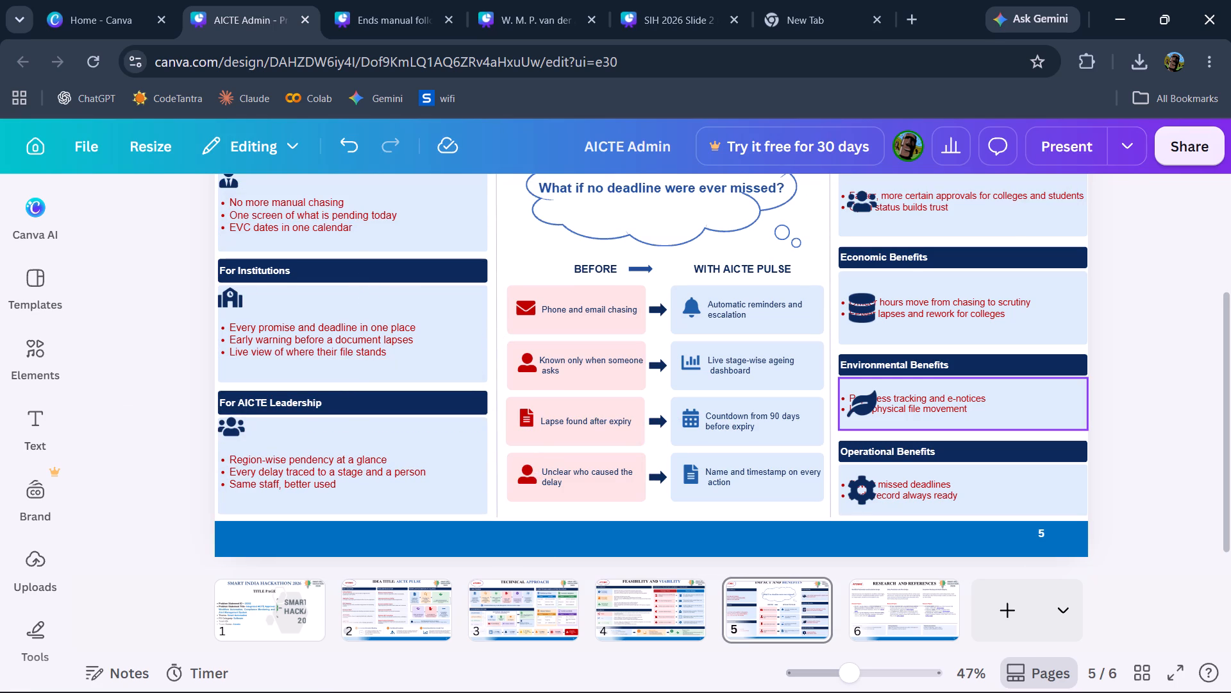
Move the people icon under "Social Benefits" to the box's top-left corner and shrink it to sit above the bullets.
scroll(931, 425, up, 1)
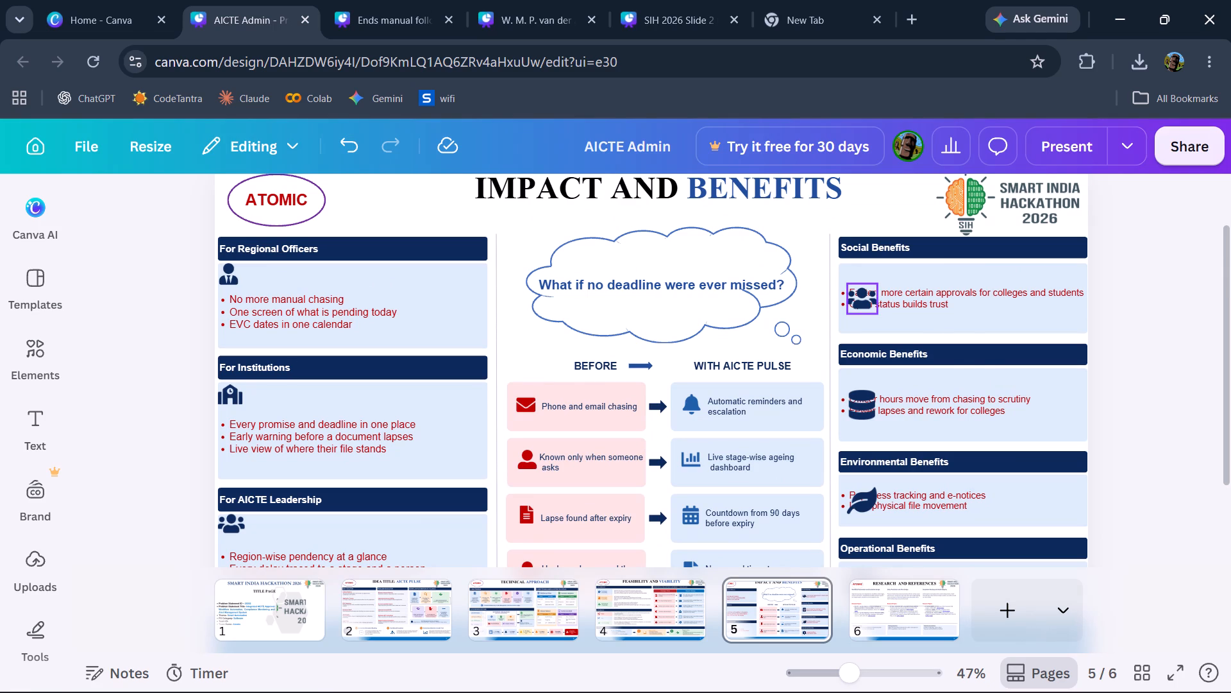
drag(858, 301, 851, 279)
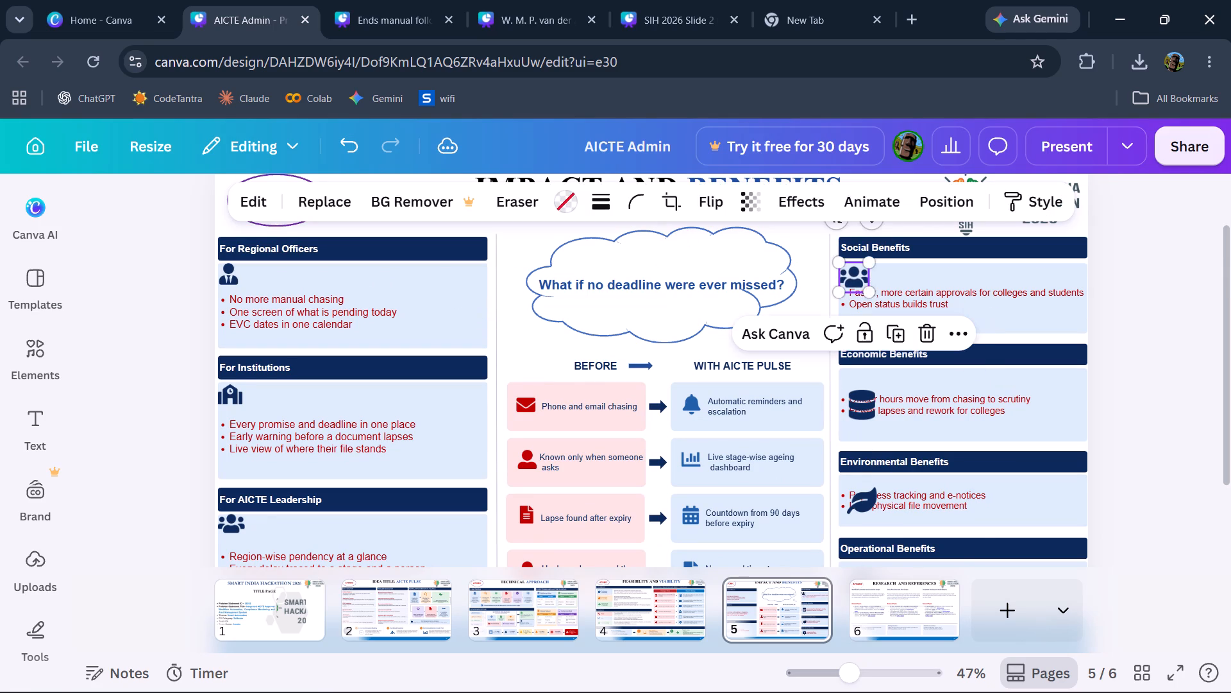
drag(875, 297, 864, 289)
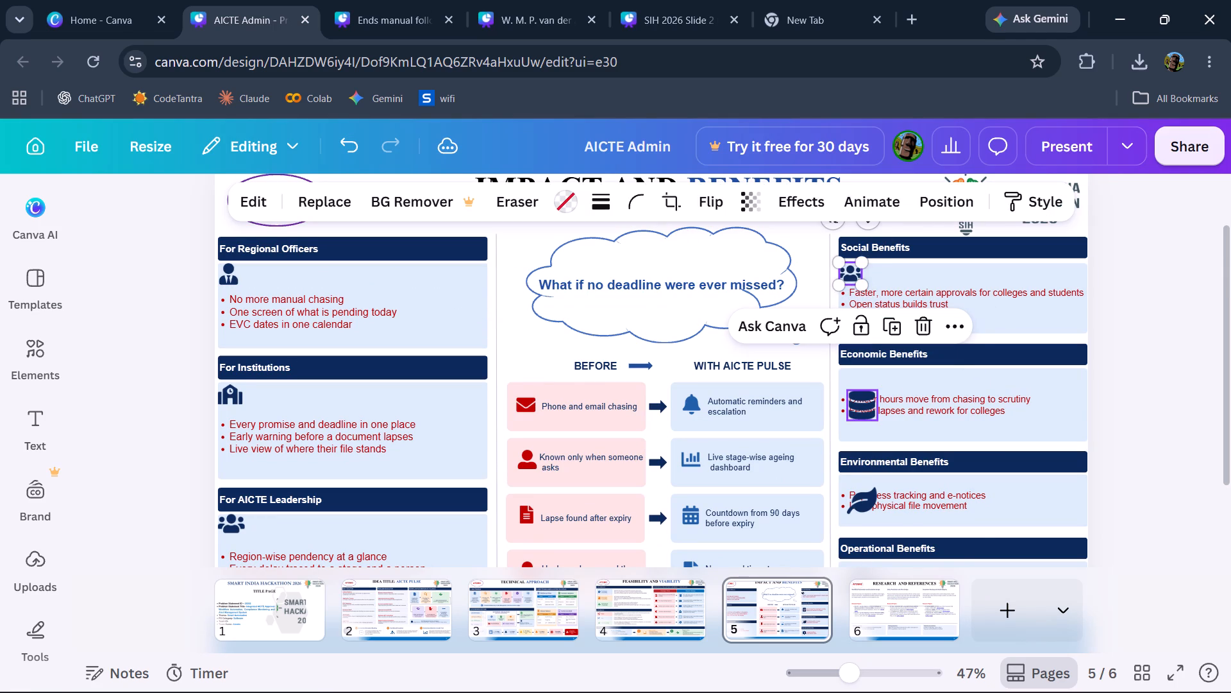
Move the database icon under "Economic Benefits" to the box's top-left corner and shrink it to sit above the bullets.
drag(864, 413, 857, 395)
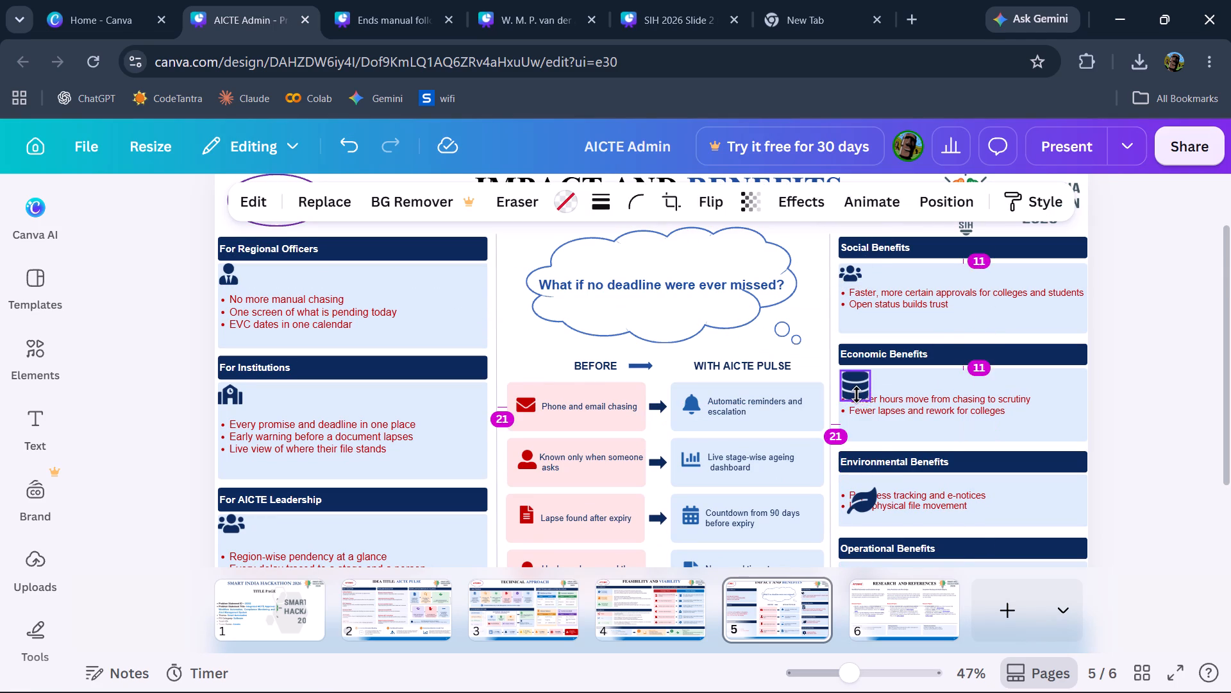
drag(867, 404, 860, 391)
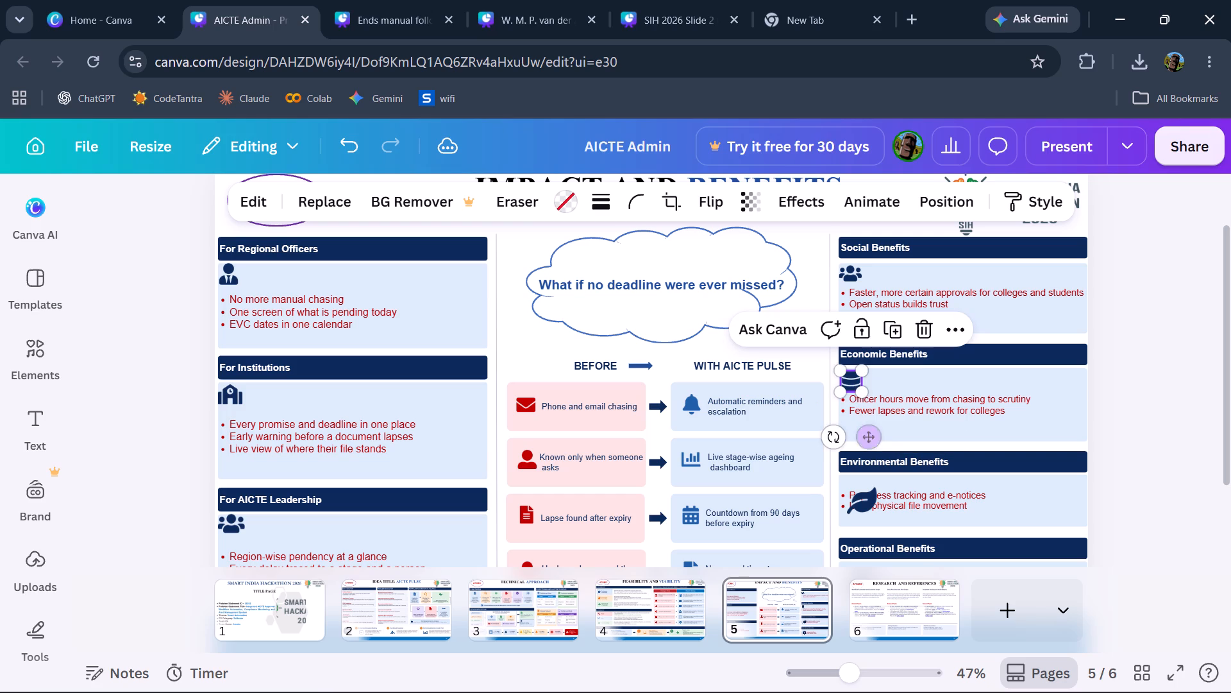
Move the leaf icon under "Environmental Benefits" to the box's top-left corner, shrink it, and adjust its position just inside the box edge.
drag(859, 502, 850, 488)
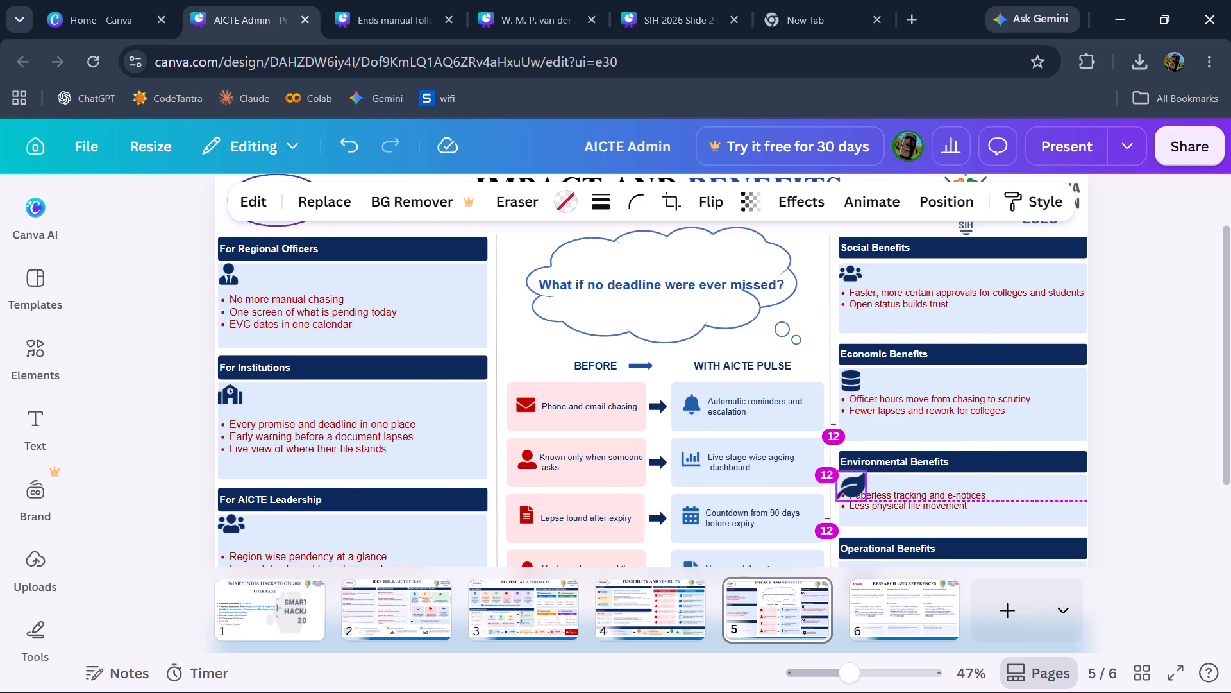
drag(850, 488, 850, 490)
drag(862, 499, 854, 491)
click(802, 471)
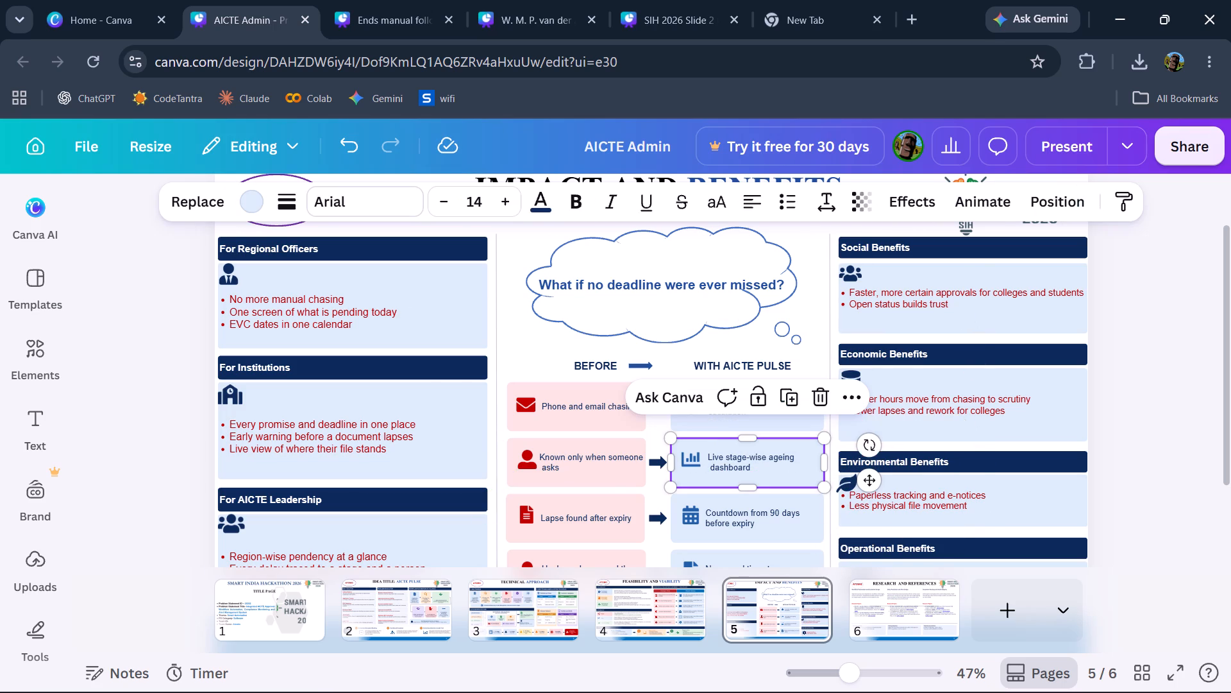
drag(850, 484, 854, 483)
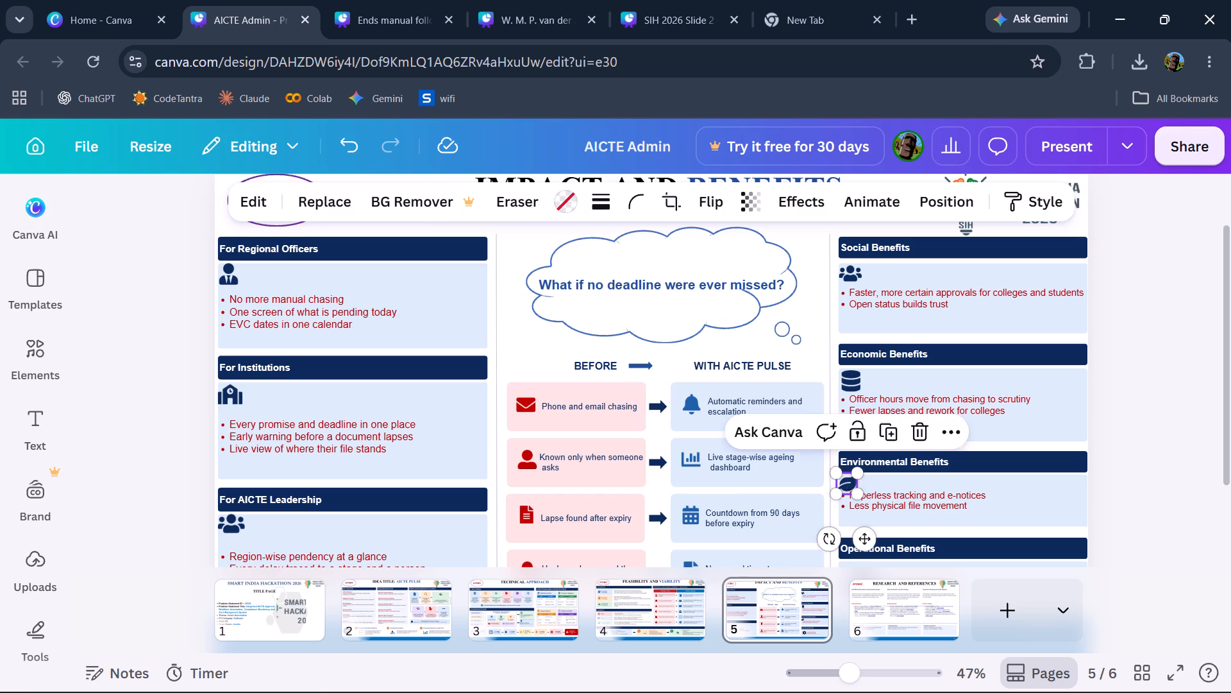
drag(854, 483, 855, 483)
click(794, 468)
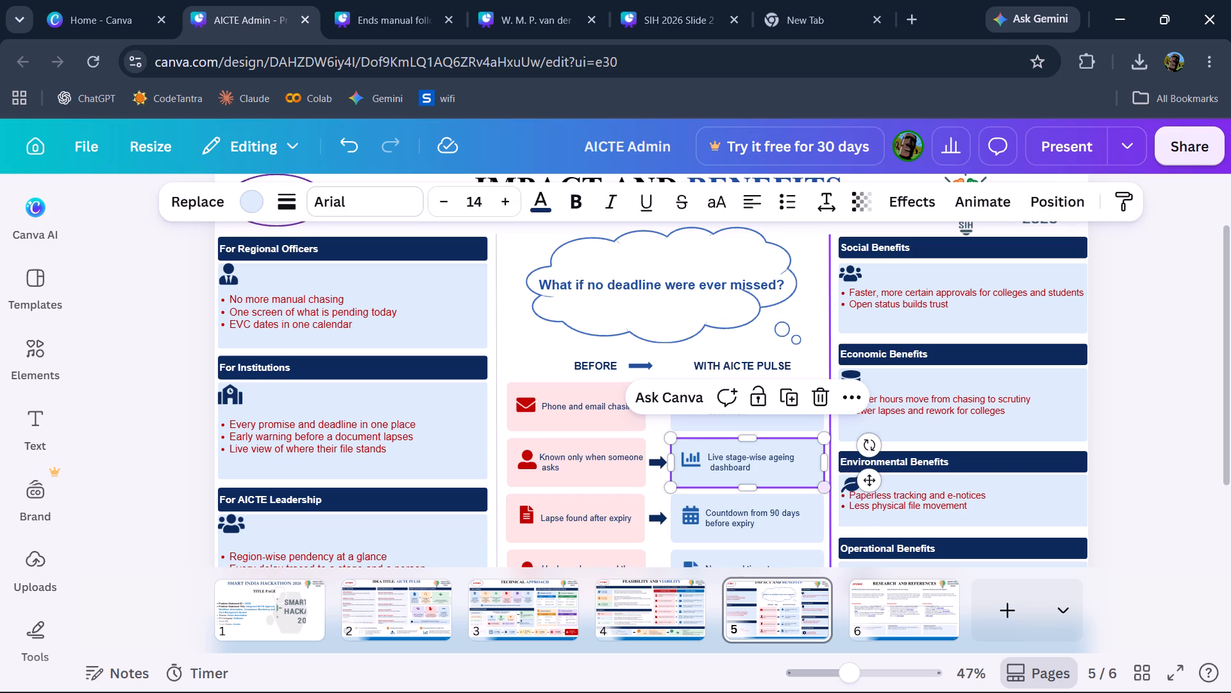
Nudge the "Paperless tracking and e-notices" text box under "Environmental Benefits" three small increments to the left.
click(895, 491)
key(Left)
key(Left)
key(Left)
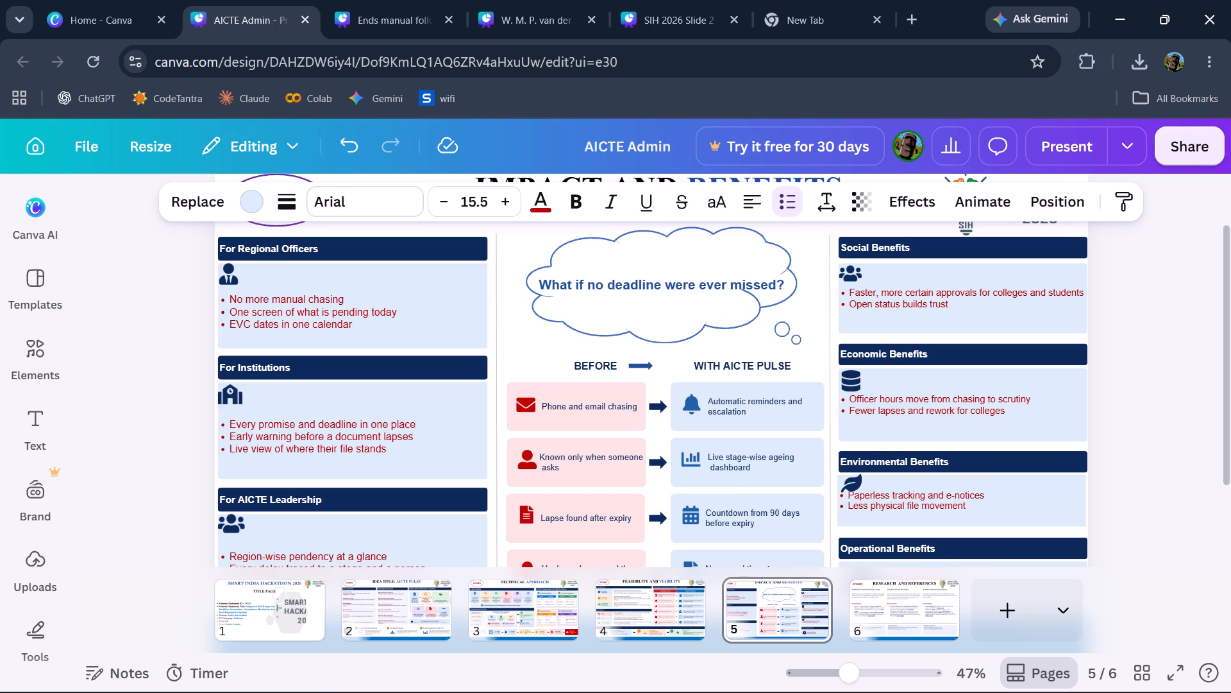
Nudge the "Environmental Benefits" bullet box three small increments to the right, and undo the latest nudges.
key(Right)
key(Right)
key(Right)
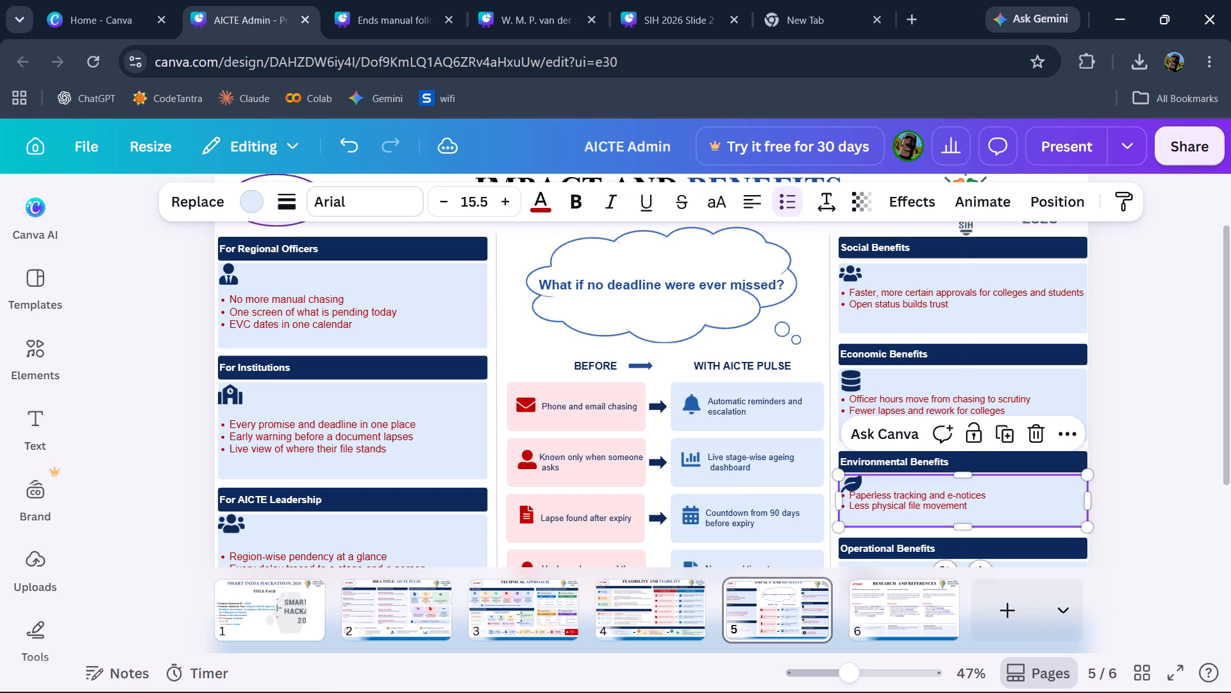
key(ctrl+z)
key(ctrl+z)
Insert a blank unbulleted line above "Paperless tracking and e-notices" under "Environmental Benefits" so the bullets sit below the leaf icon.
double_click(875, 490)
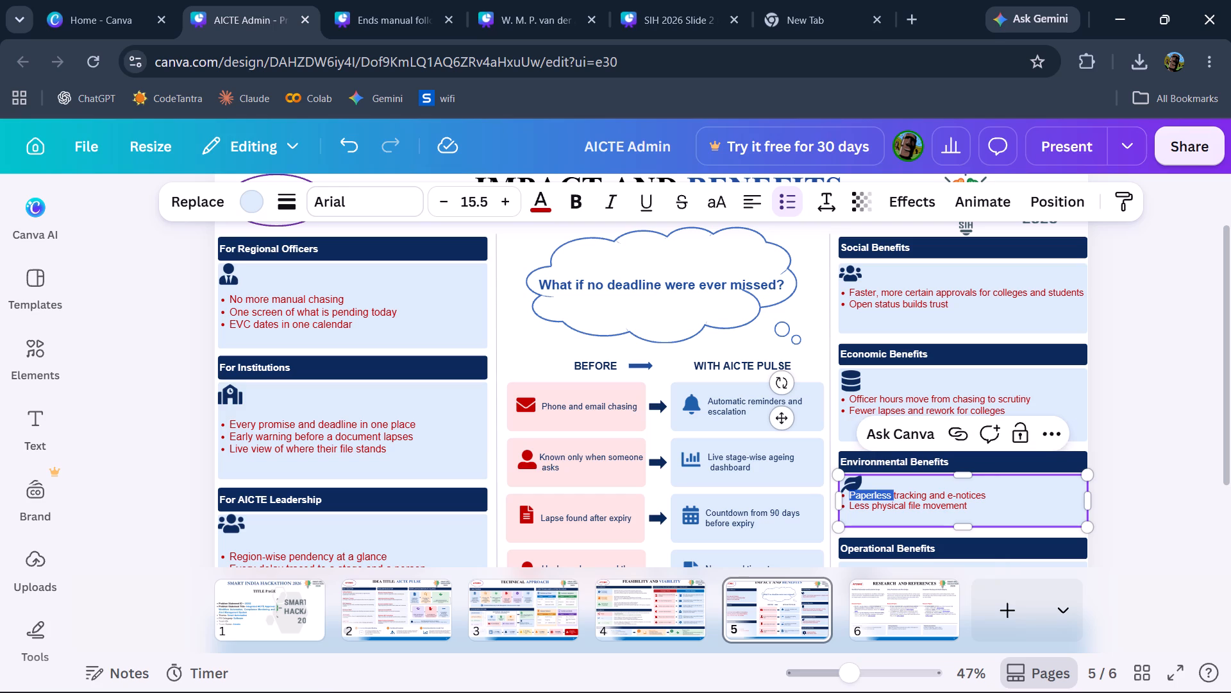
click(875, 490)
key(Left)
key(Left)
key(Left)
key(Left)
key(Left)
key(Left)
key(Left)
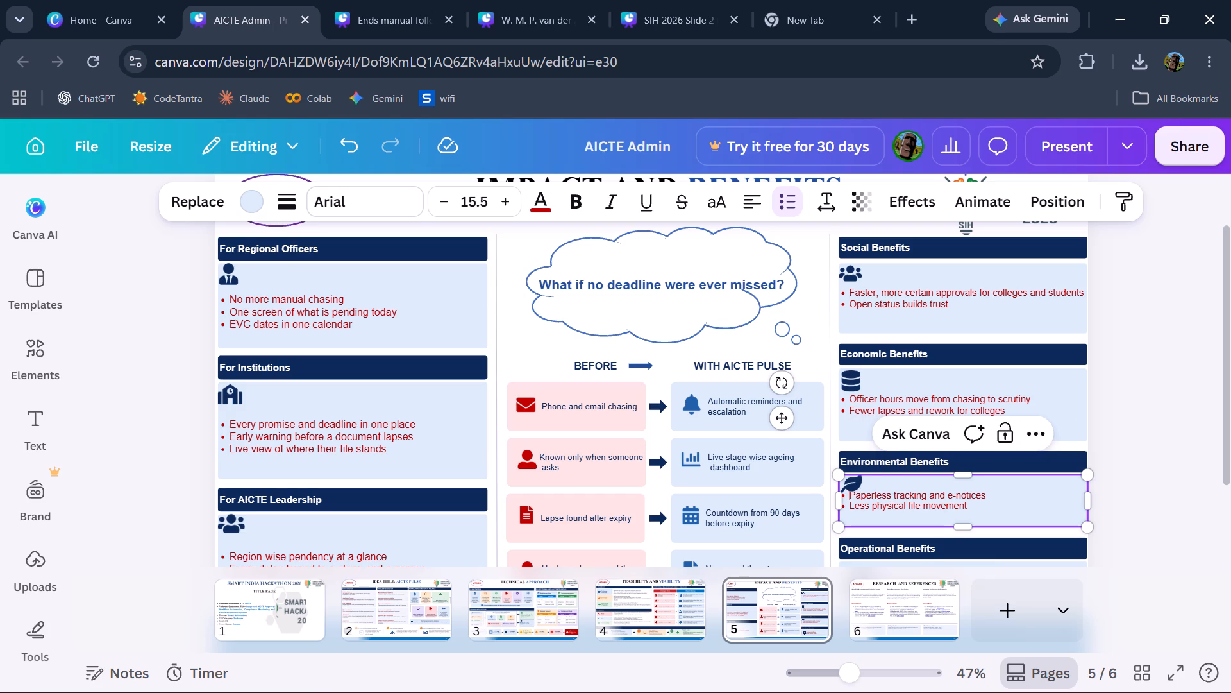
key(Return)
key(Up)
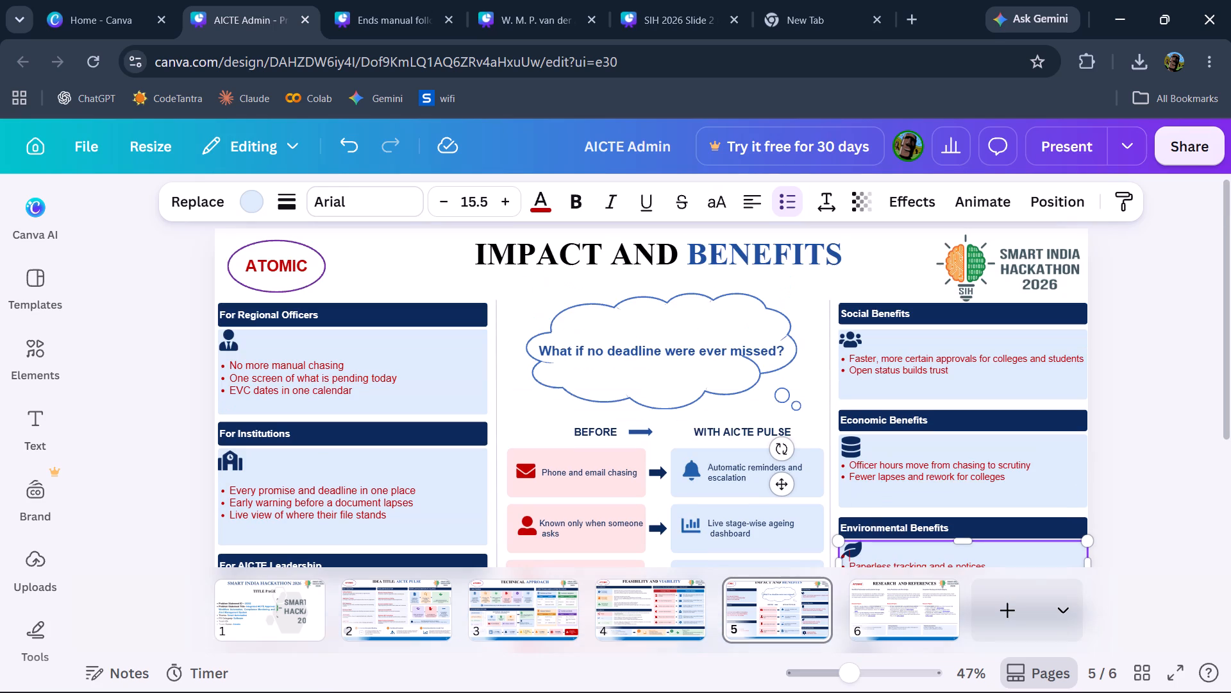
scroll(875, 490, down, 1)
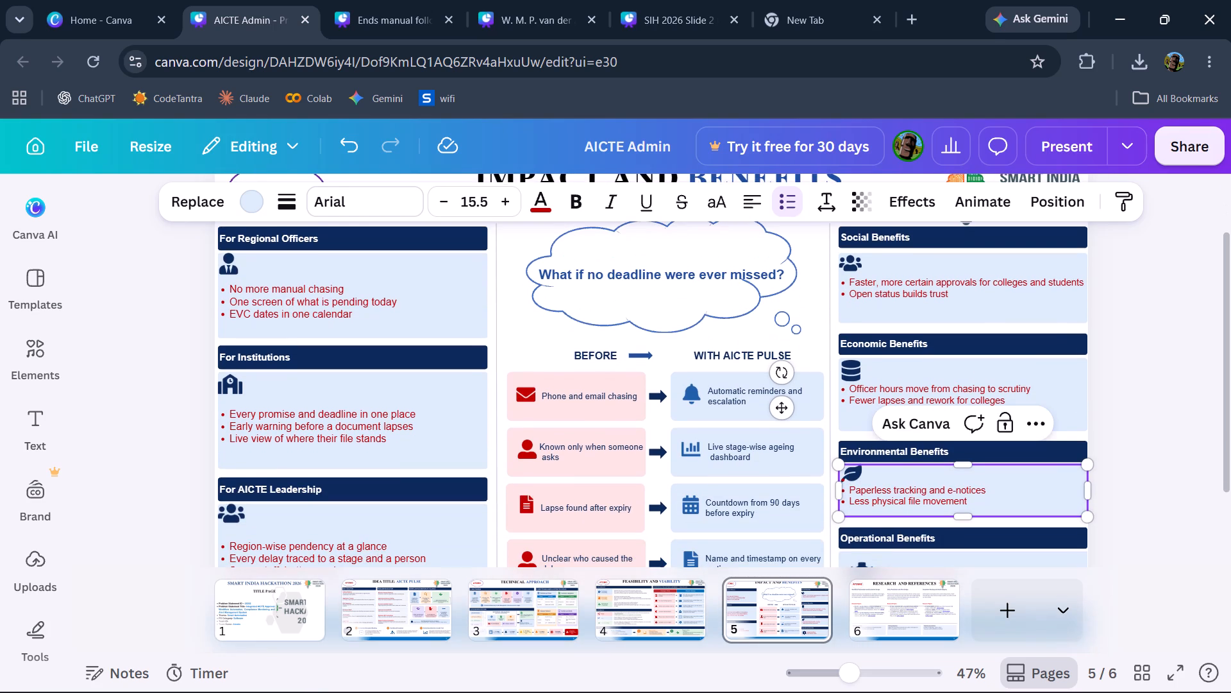
key(BackSpace)
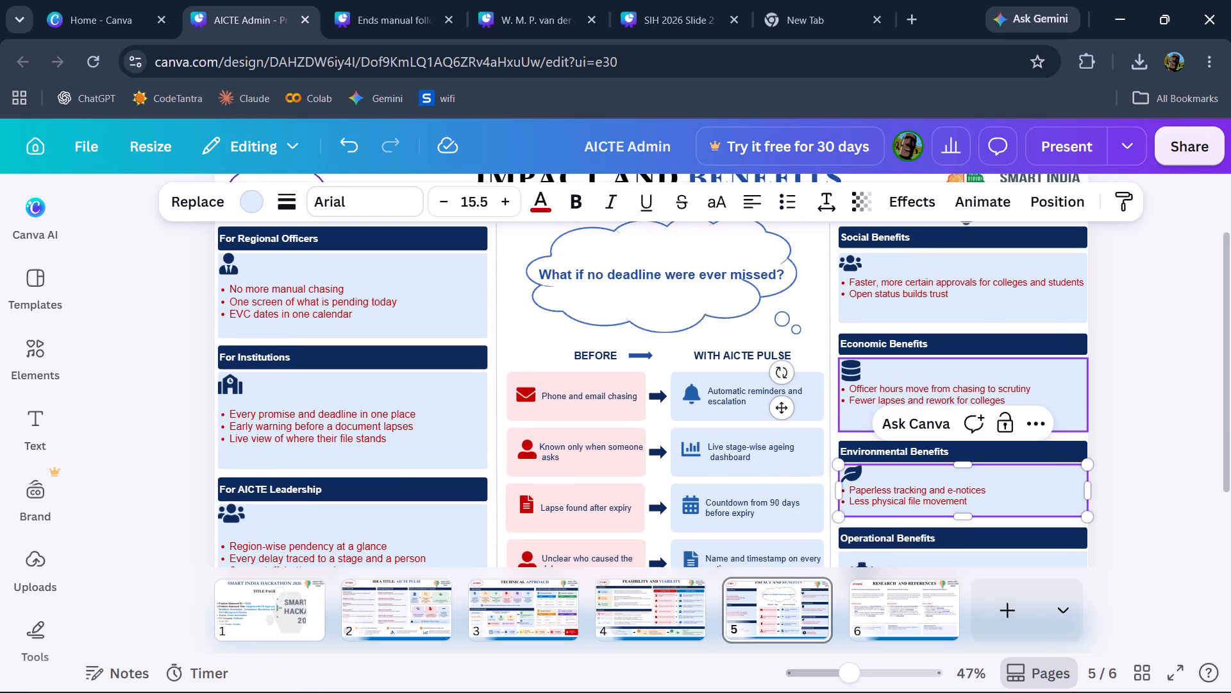
Insert a blank unbulleted line above "Officer hours move from chasing to scrutiny" under "Economic Benefits".
click(865, 386)
double_click(865, 386)
click(865, 386)
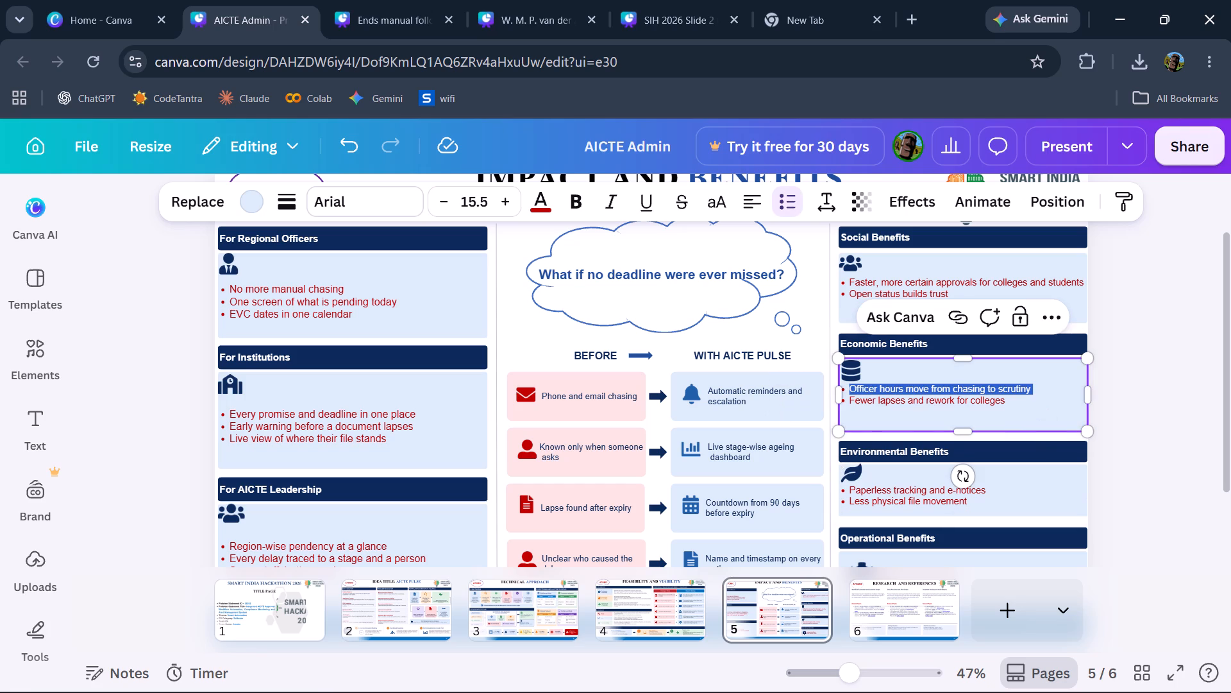
click(865, 386)
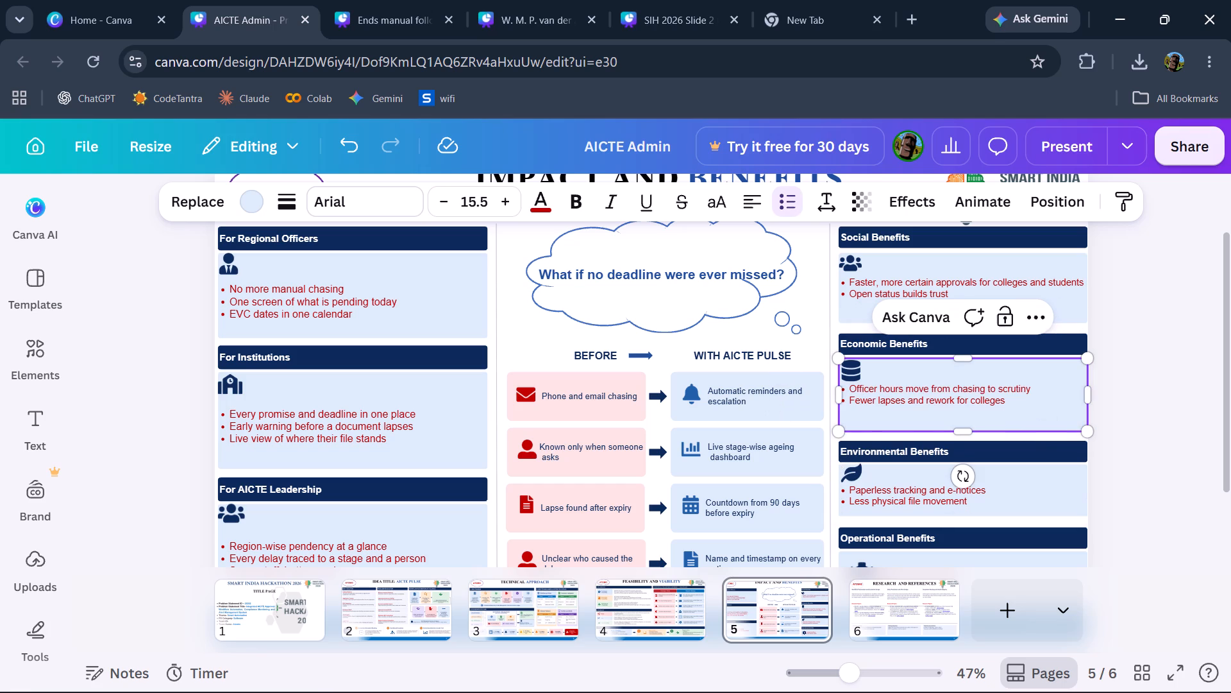
key(Left)
key(Left)
key(Left)
key(Left)
key(Left)
key(Return)
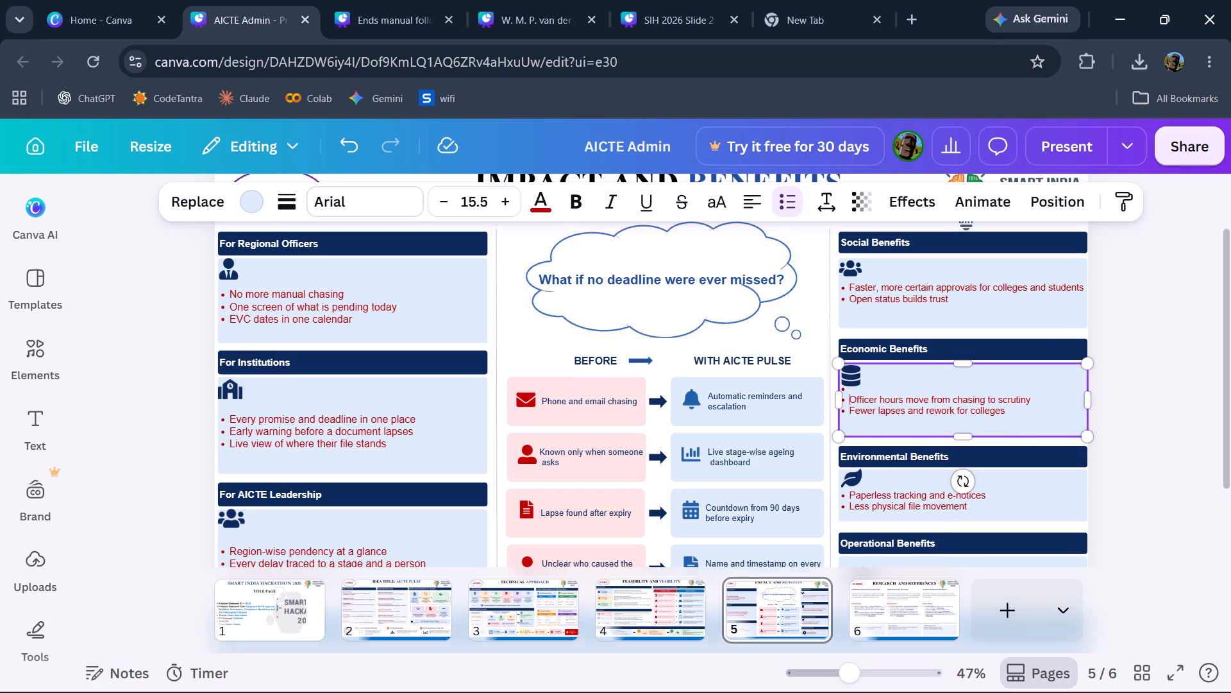
key(Up)
key(BackSpace)
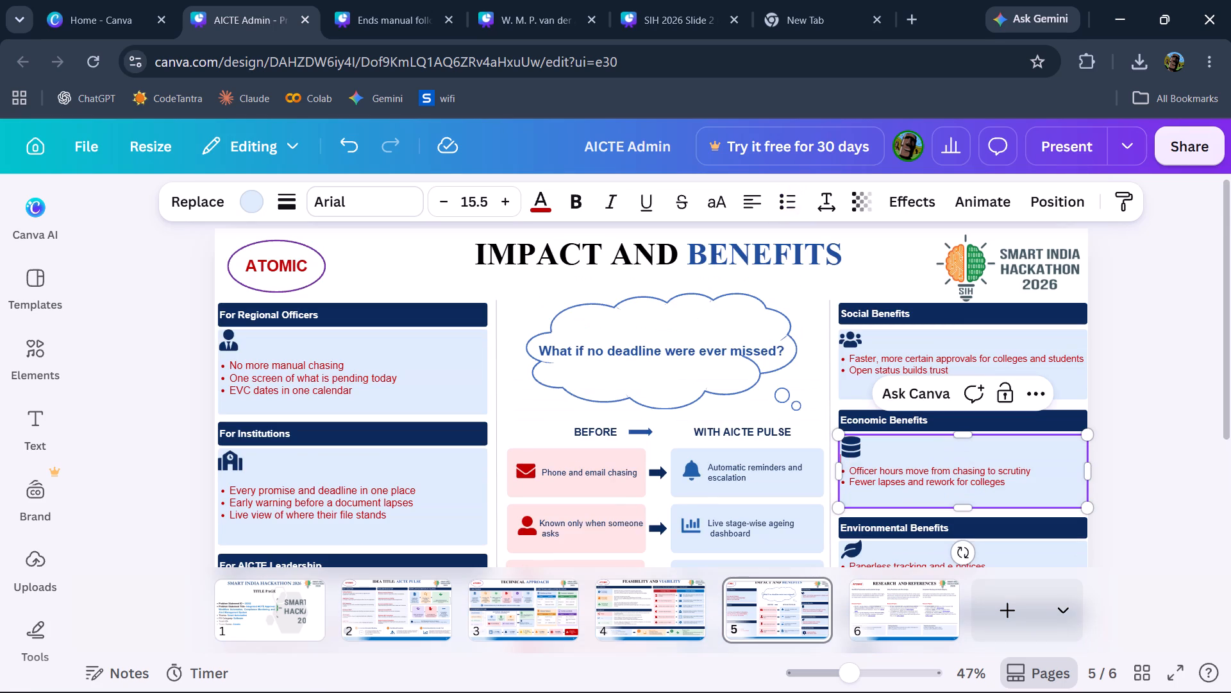
Insert a blank unbulleted line above "Faster, more certain approvals for colleges and students" under "Social Benefits".
double_click(853, 357)
click(853, 357)
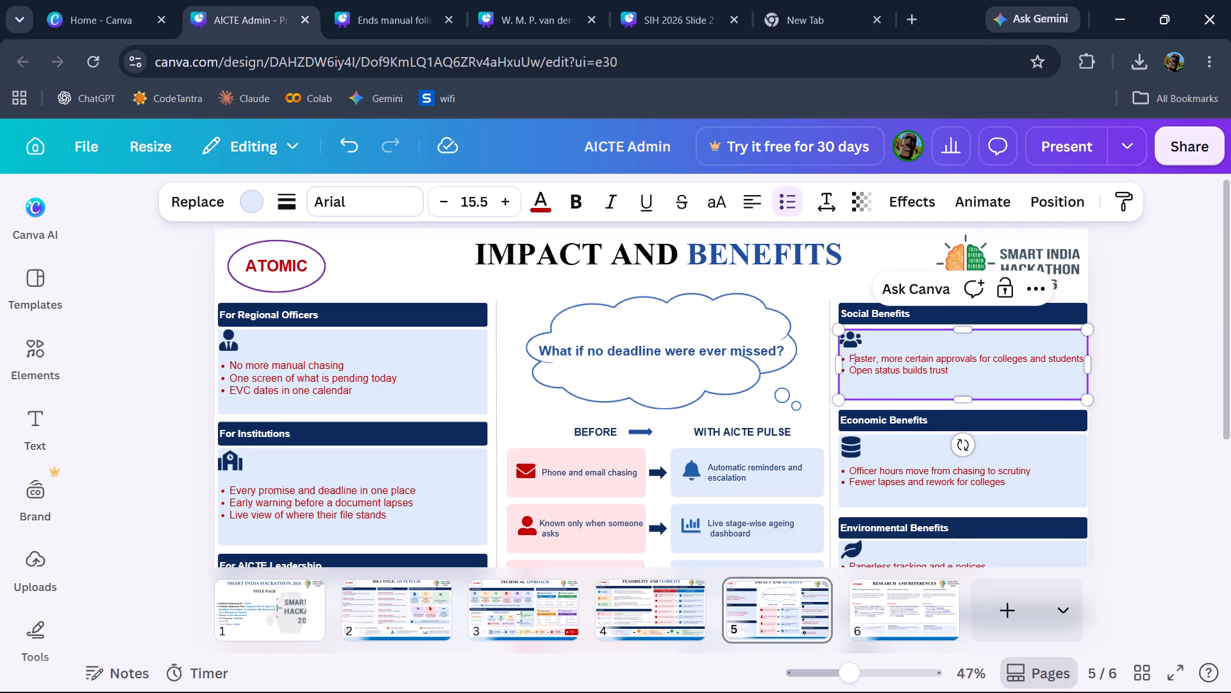
key(Left)
key(Return)
key(Up)
key(BackSpace)
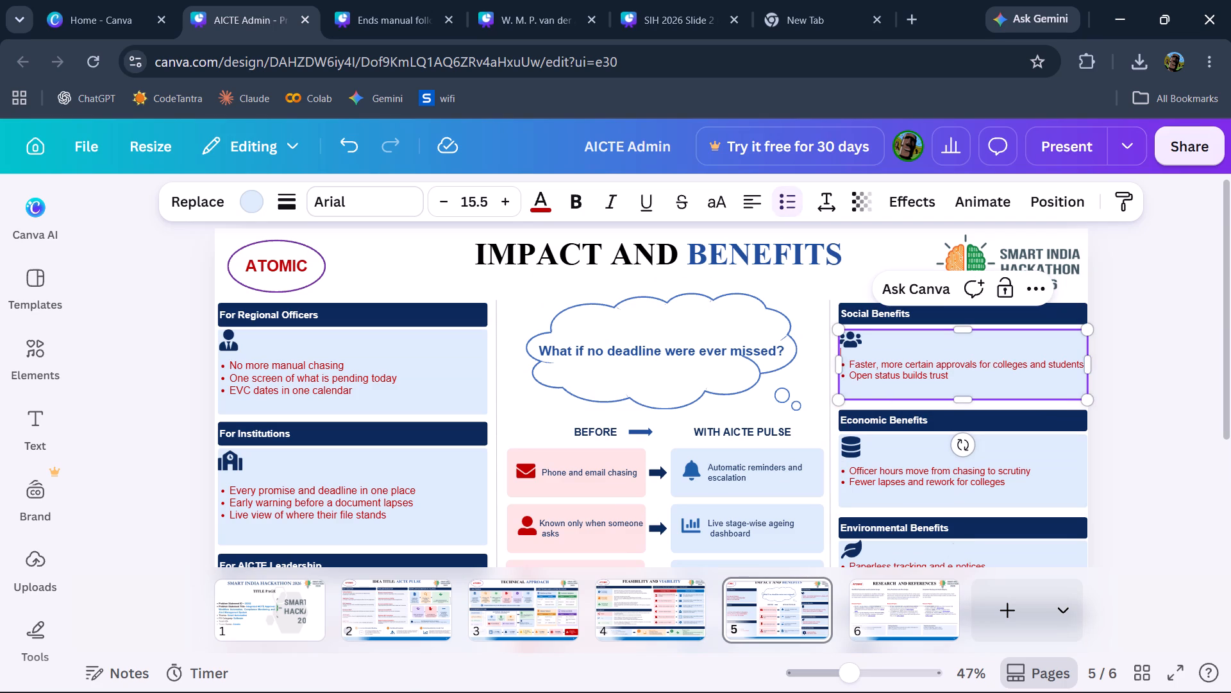
Shrink the gear icon under "Operational Benefits" to about 44 by 44 and move it to the box's top-left corner.
scroll(703, 468, down, 1)
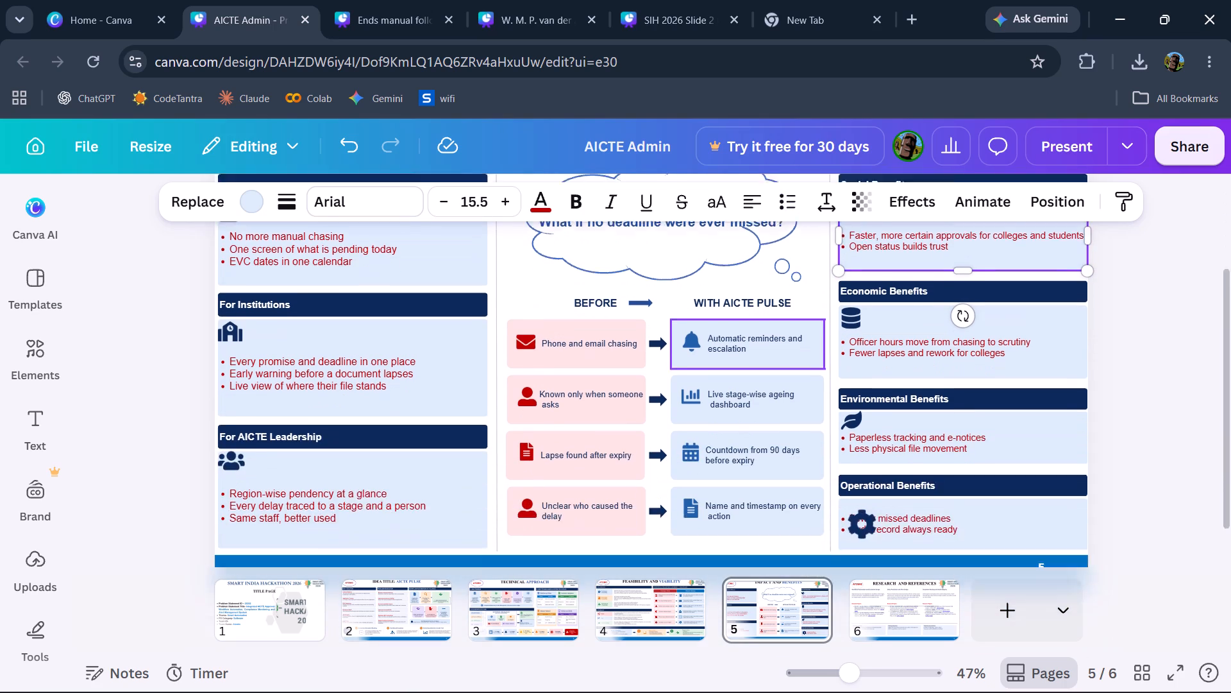
scroll(703, 468, down, 1)
click(869, 501)
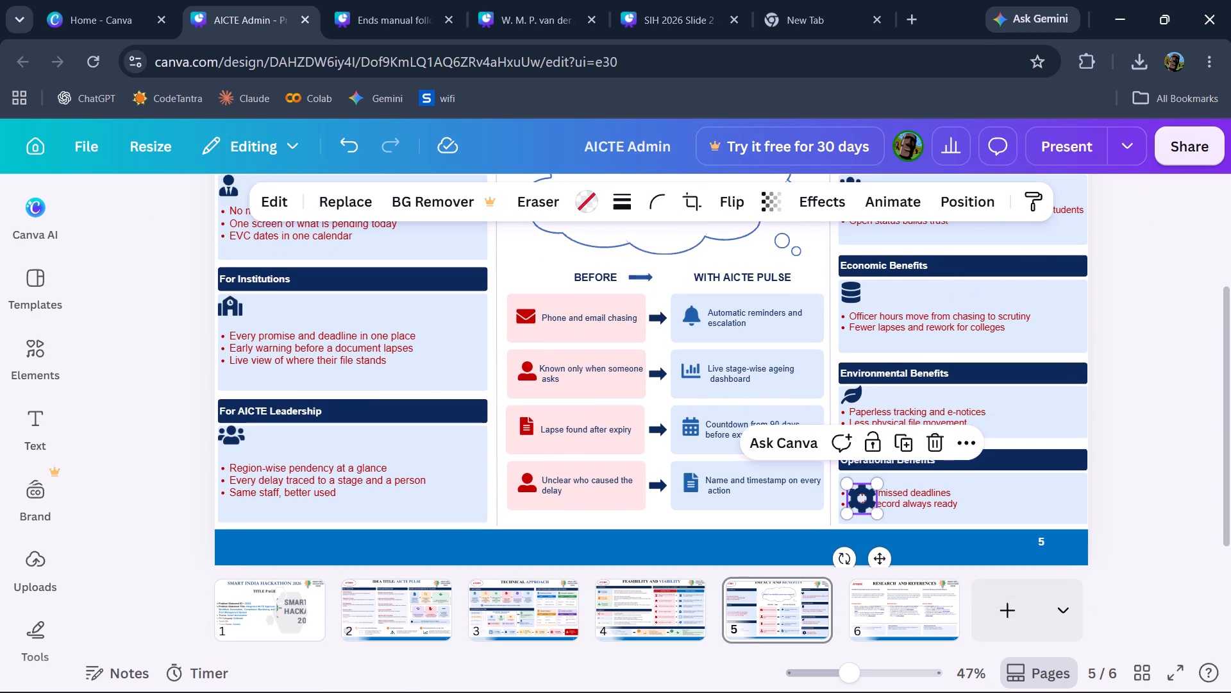
drag(873, 508, 863, 499)
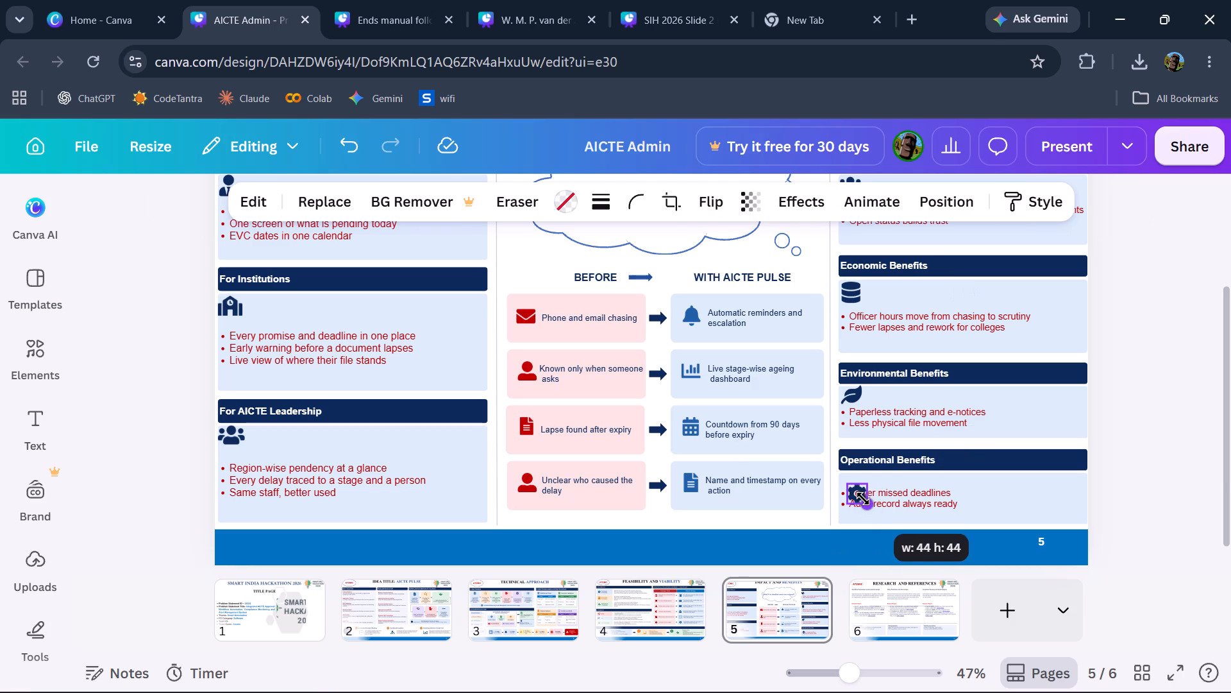
drag(863, 499, 864, 499)
click(853, 492)
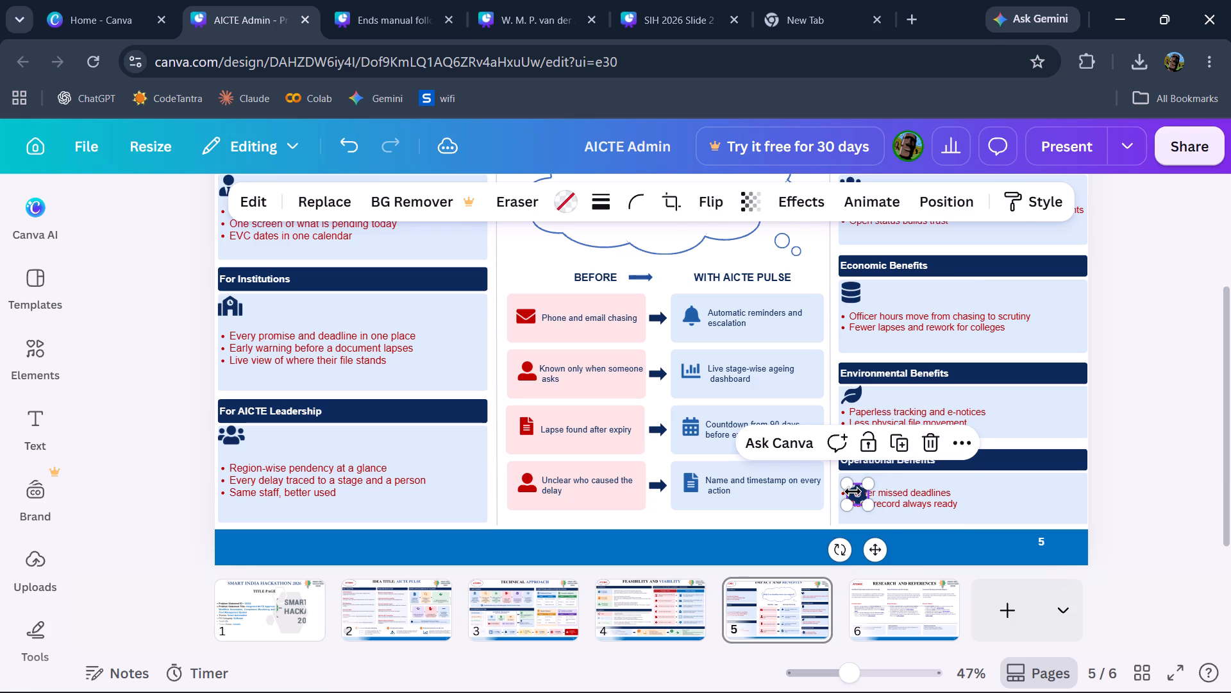
drag(875, 555, 866, 543)
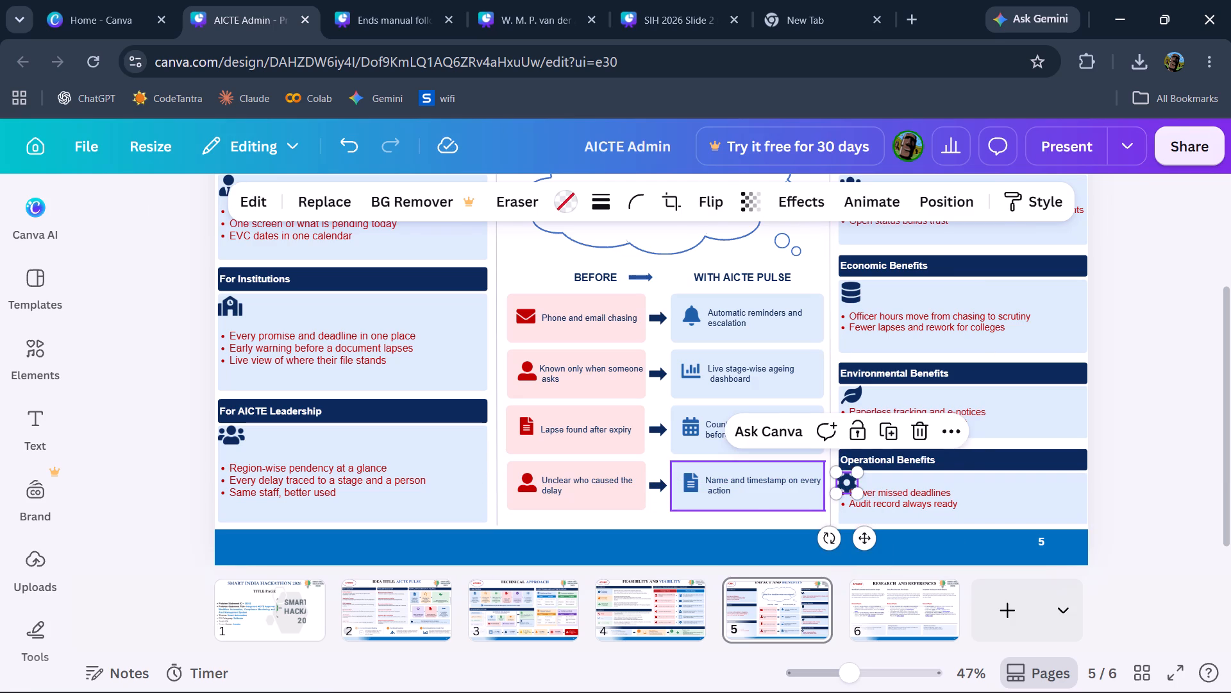
click(820, 501)
Insert a blank unbulleted line above "Fewer missed deadlines" under "Operational Benefits" so the bullets clear the gear icon.
click(864, 487)
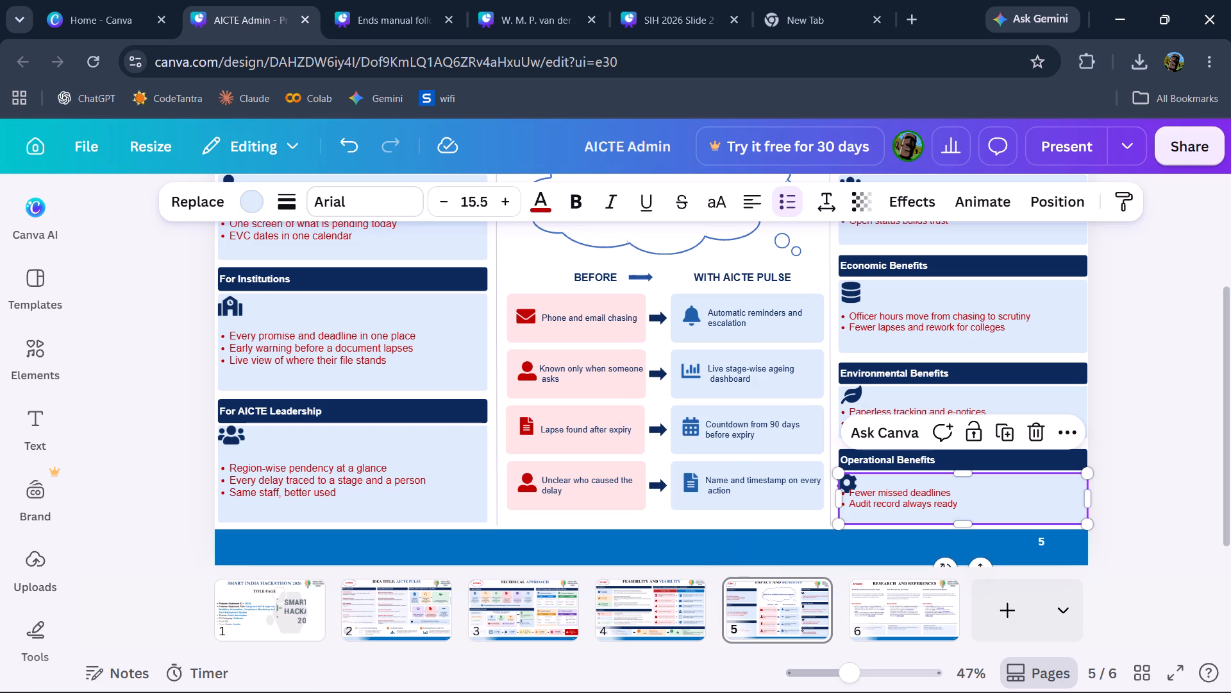
double_click(864, 489)
click(864, 489)
click(864, 489)
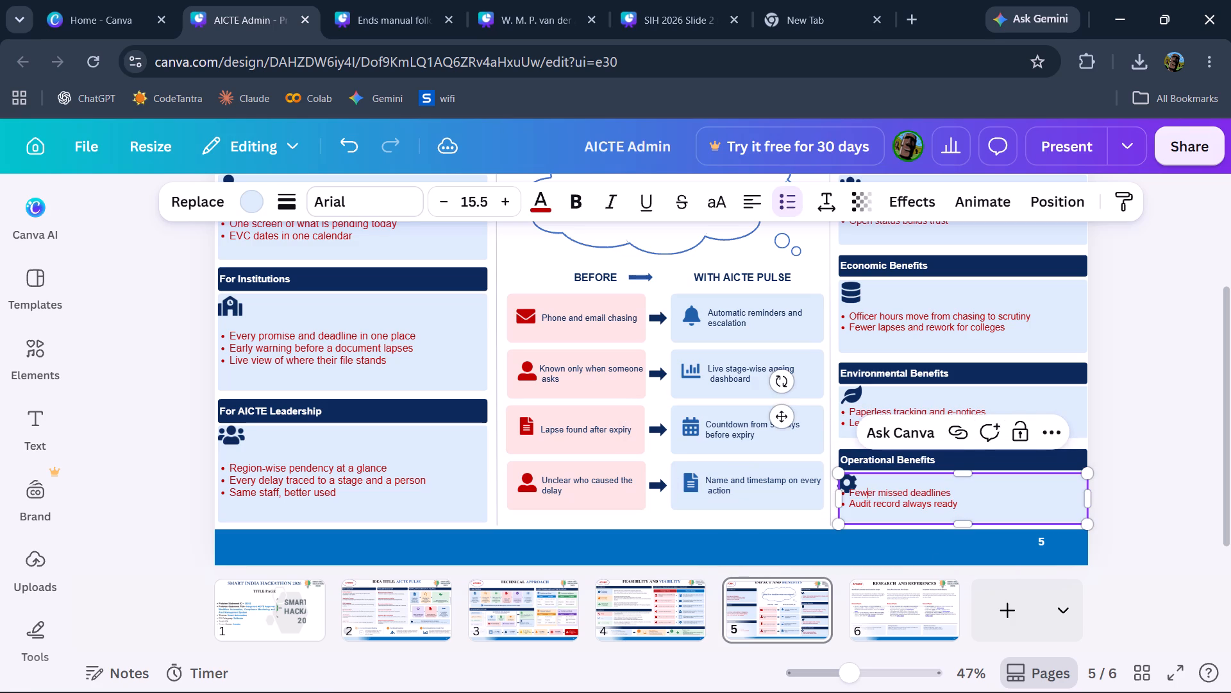
key(Left)
key(Left)
key(Left)
key(Left)
key(Return)
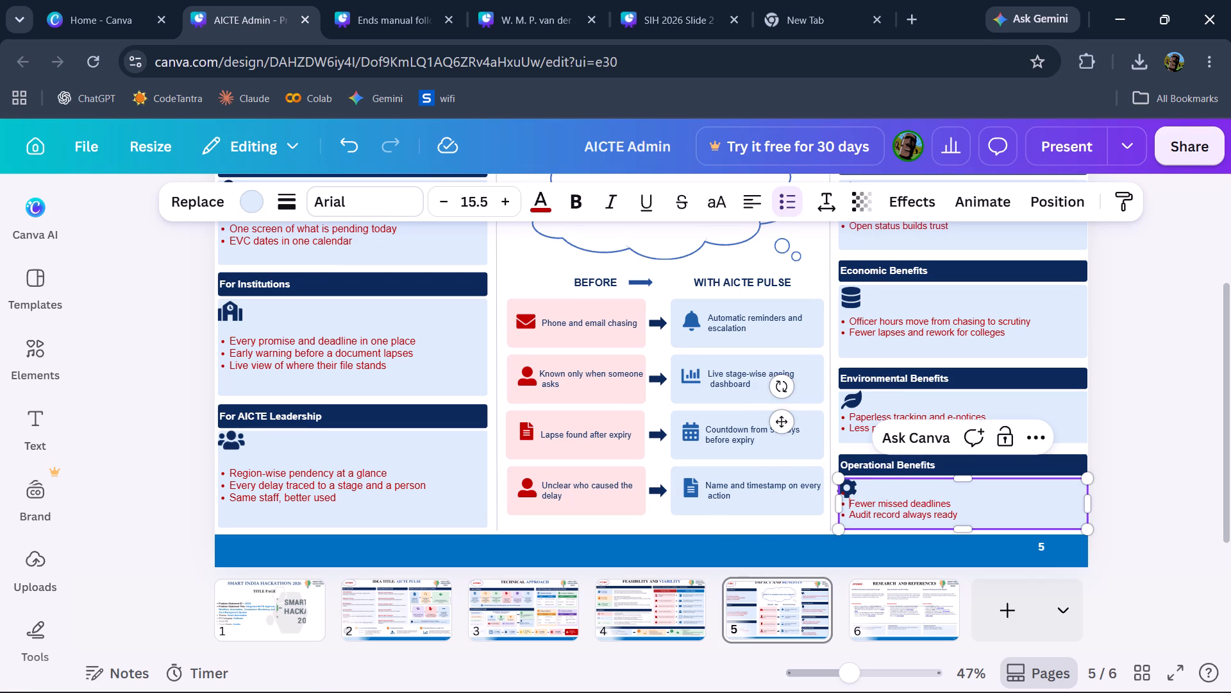
key(Up)
key(BackSpace)
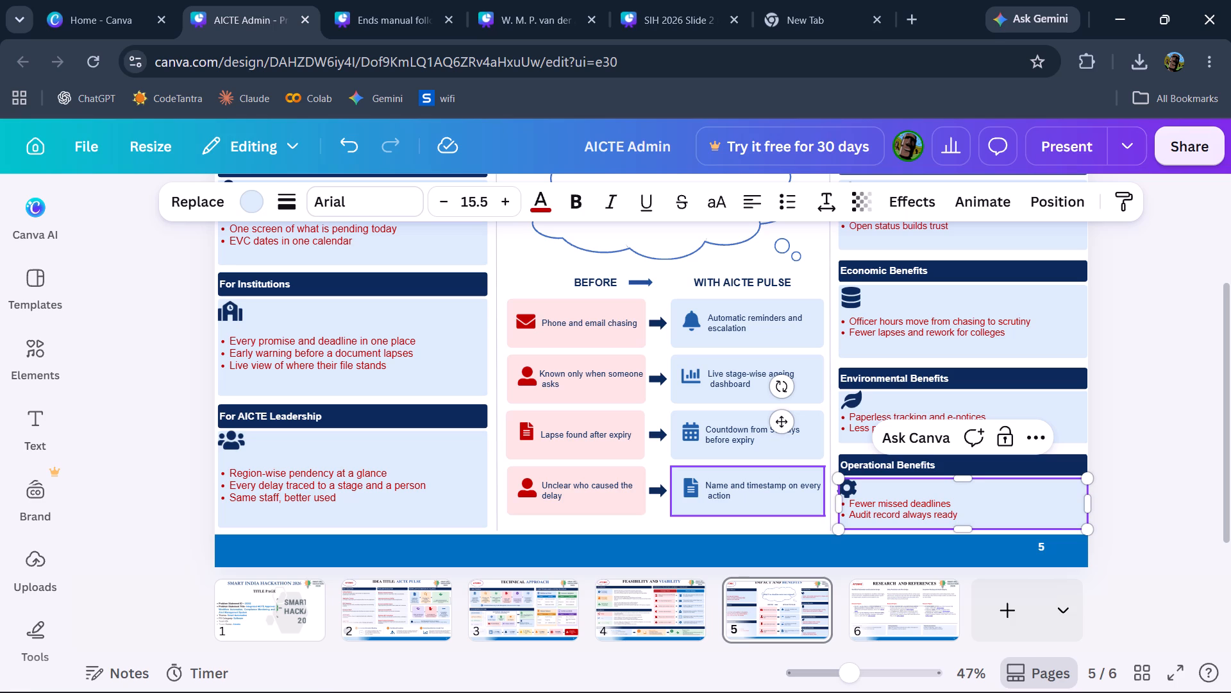
Preview page 5 in full-screen presentation mode to check the icon and text layout, and return to the editor.
click(1041, 314)
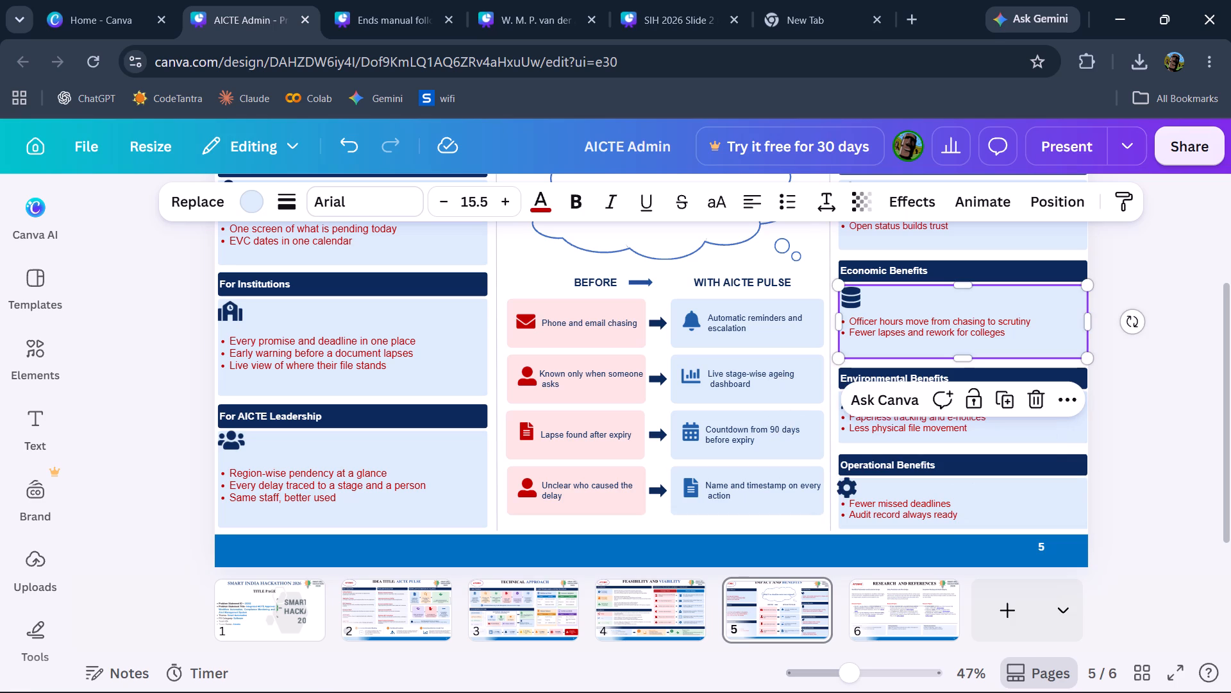
click(1193, 387)
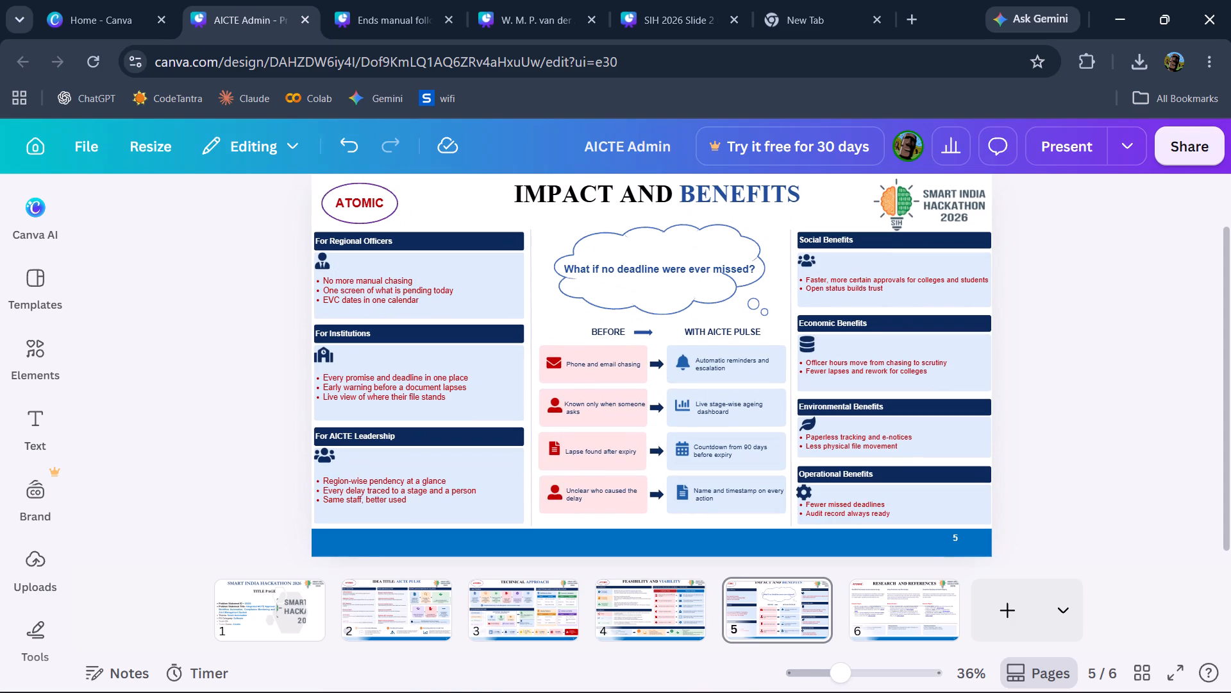
click(1044, 138)
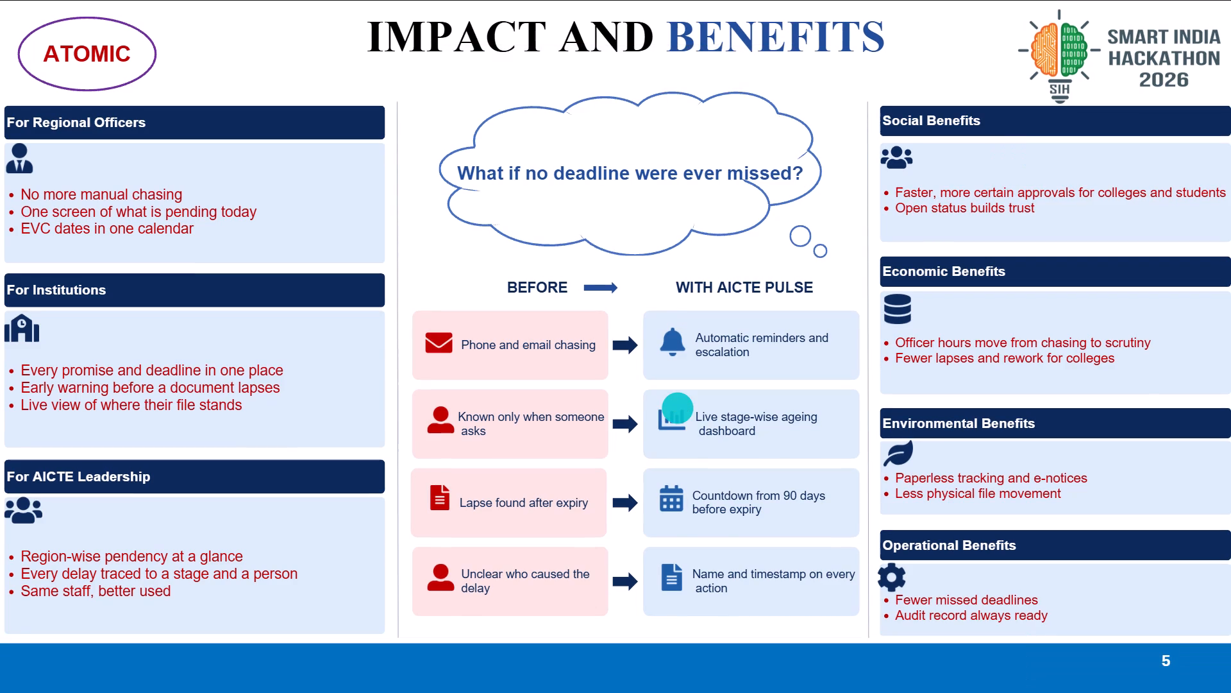
key(Escape)
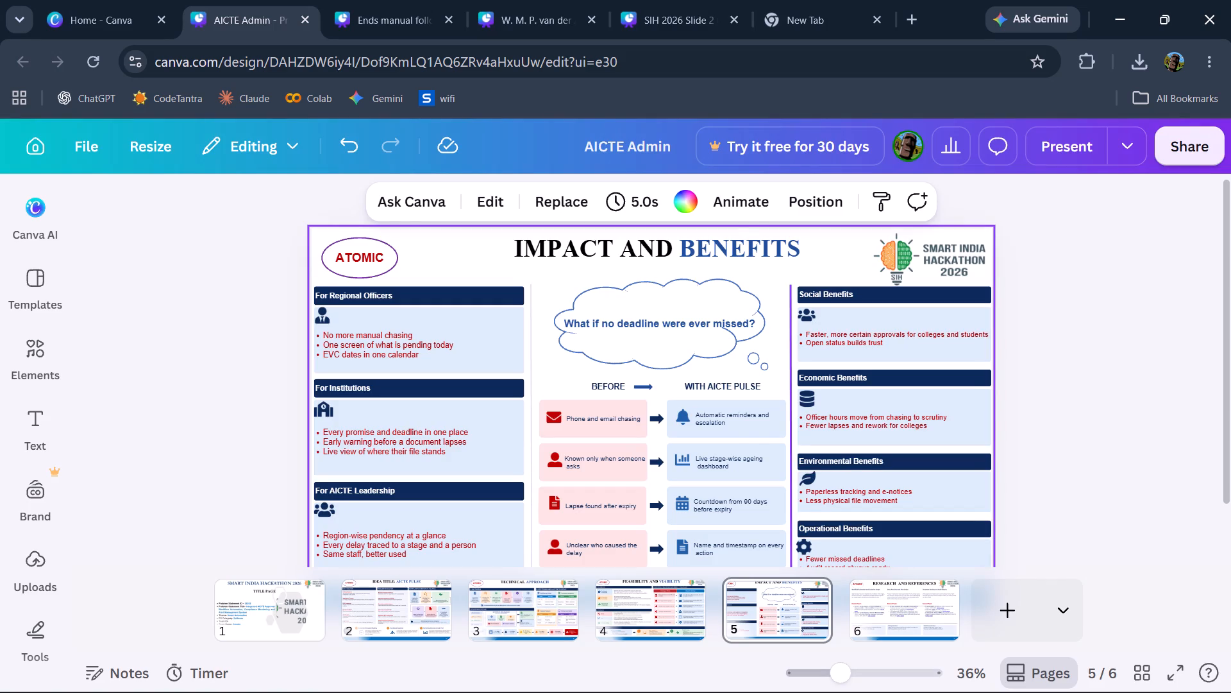
Shift the vertical divider beside the benefits column slightly to the right, and undo the last shift.
double_click(801, 549)
click(801, 547)
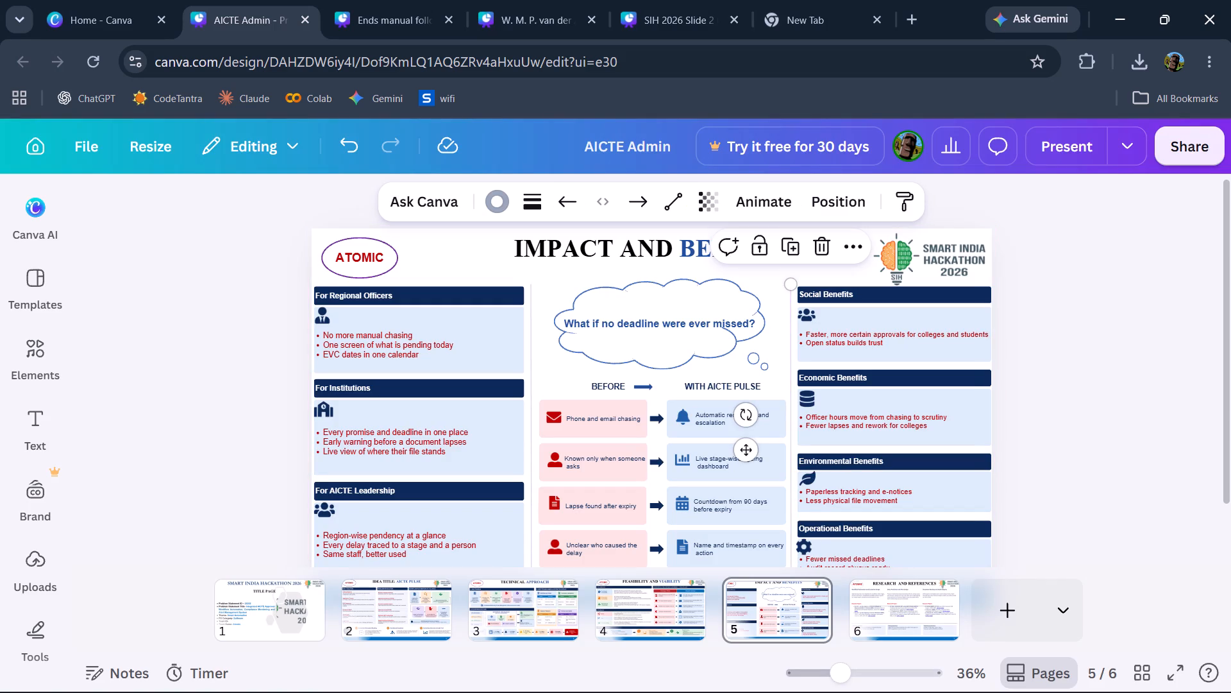
click(805, 546)
click(805, 546)
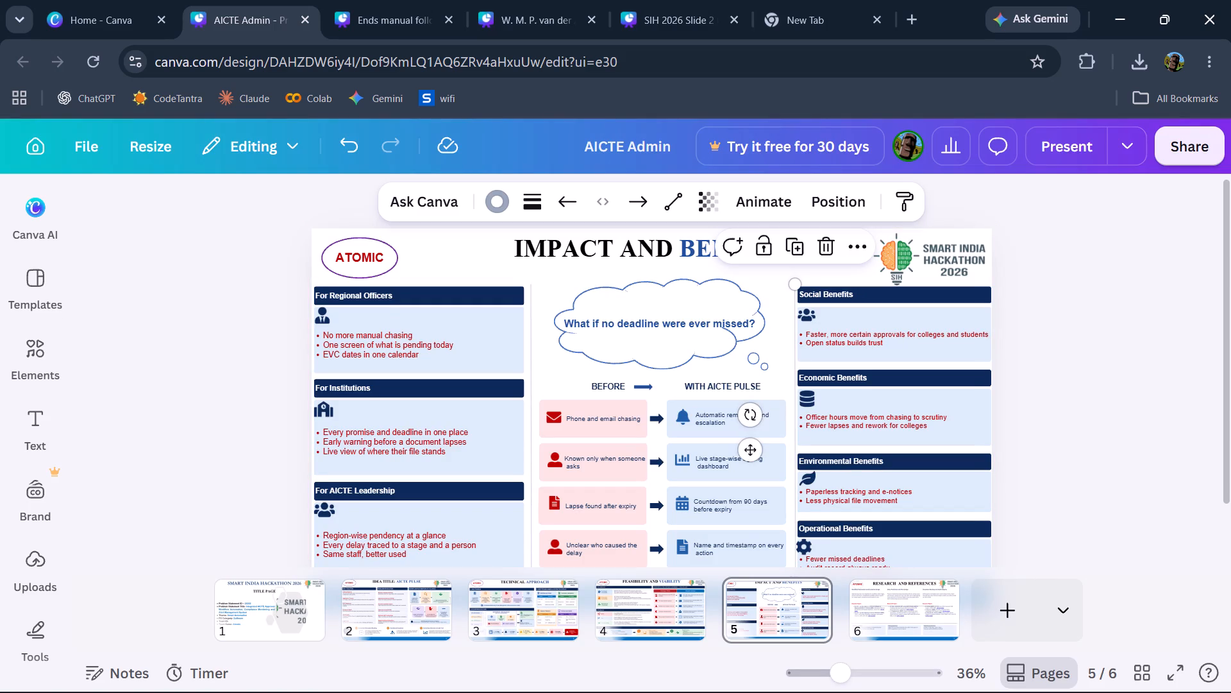
drag(805, 546, 811, 547)
scroll(811, 547, down, 1)
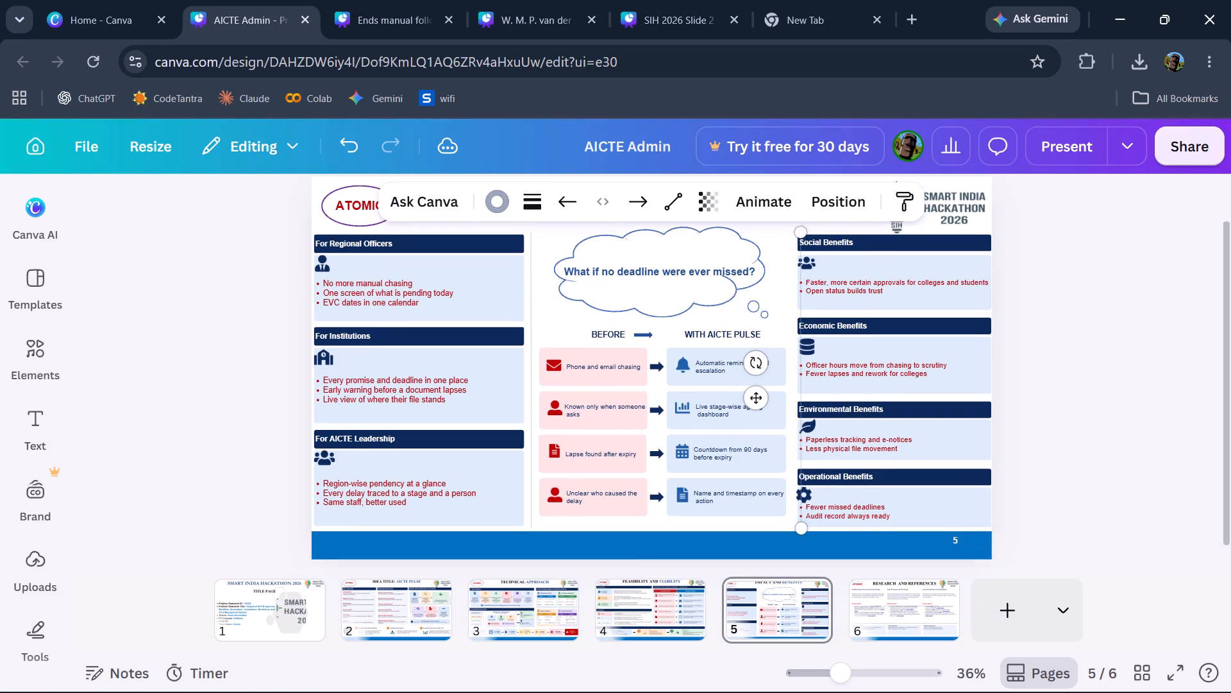
scroll(811, 547, down, 1)
key(ctrl+z)
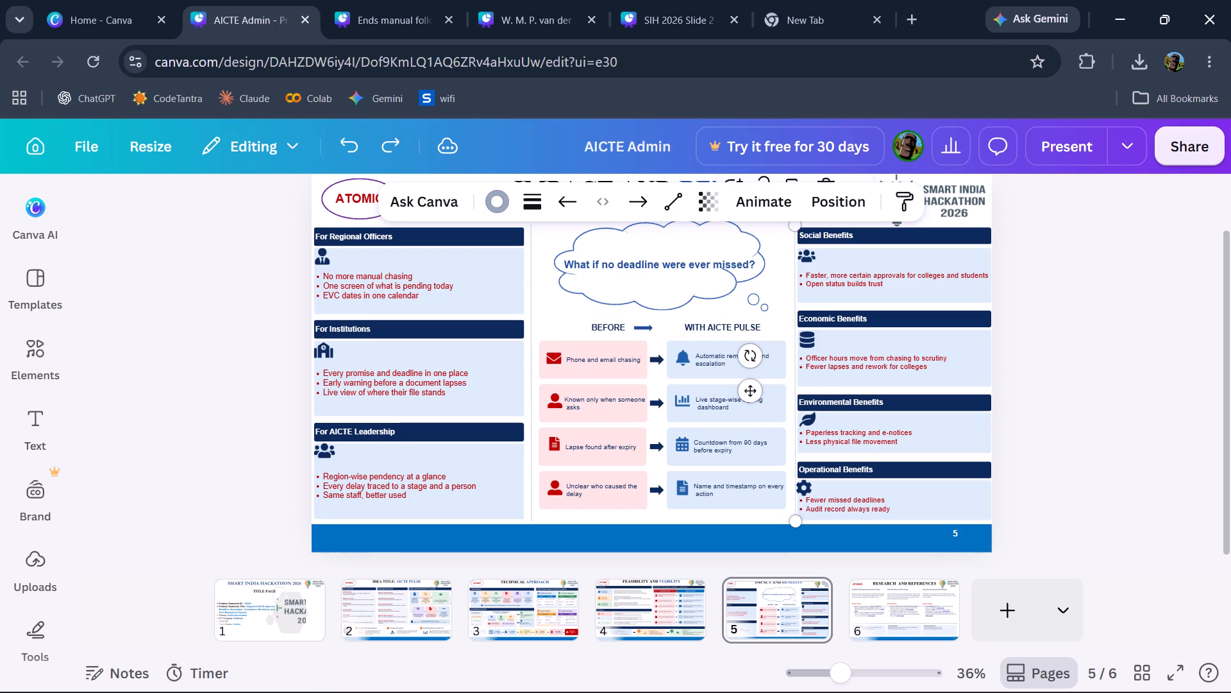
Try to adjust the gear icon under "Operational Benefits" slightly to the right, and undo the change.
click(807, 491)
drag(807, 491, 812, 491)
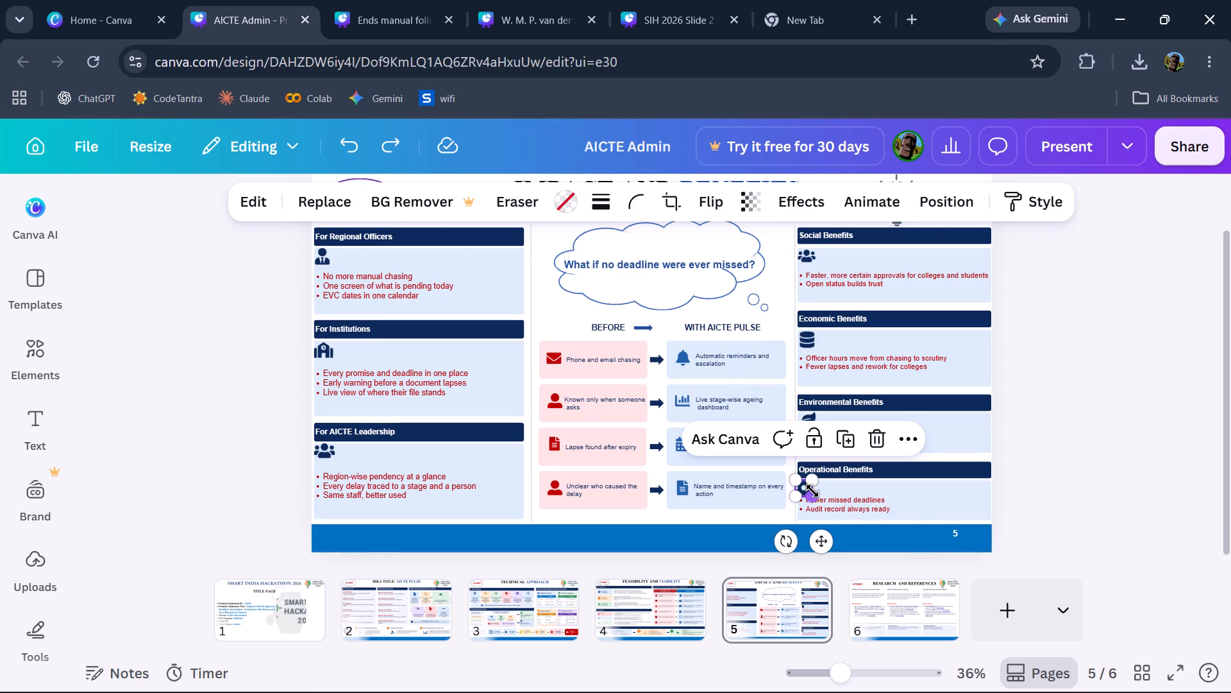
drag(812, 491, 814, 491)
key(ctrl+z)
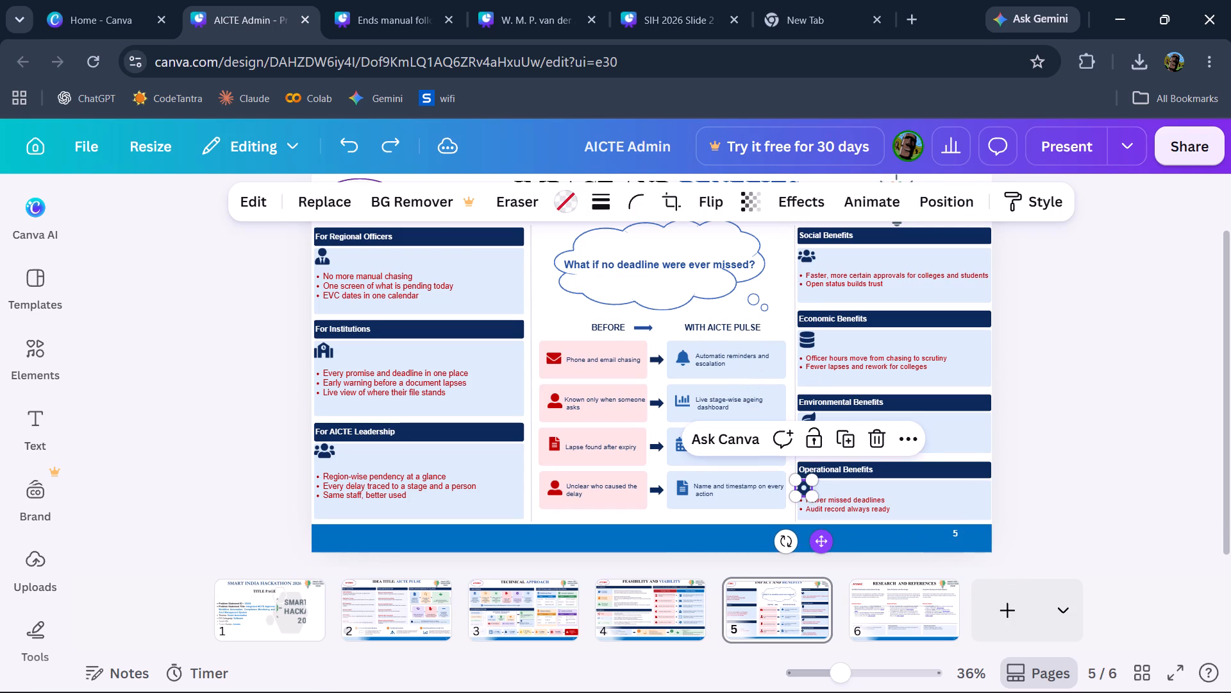
Reposition the gear icon under "Operational Benefits" just inside the box's left edge, above the bullets.
click(817, 531)
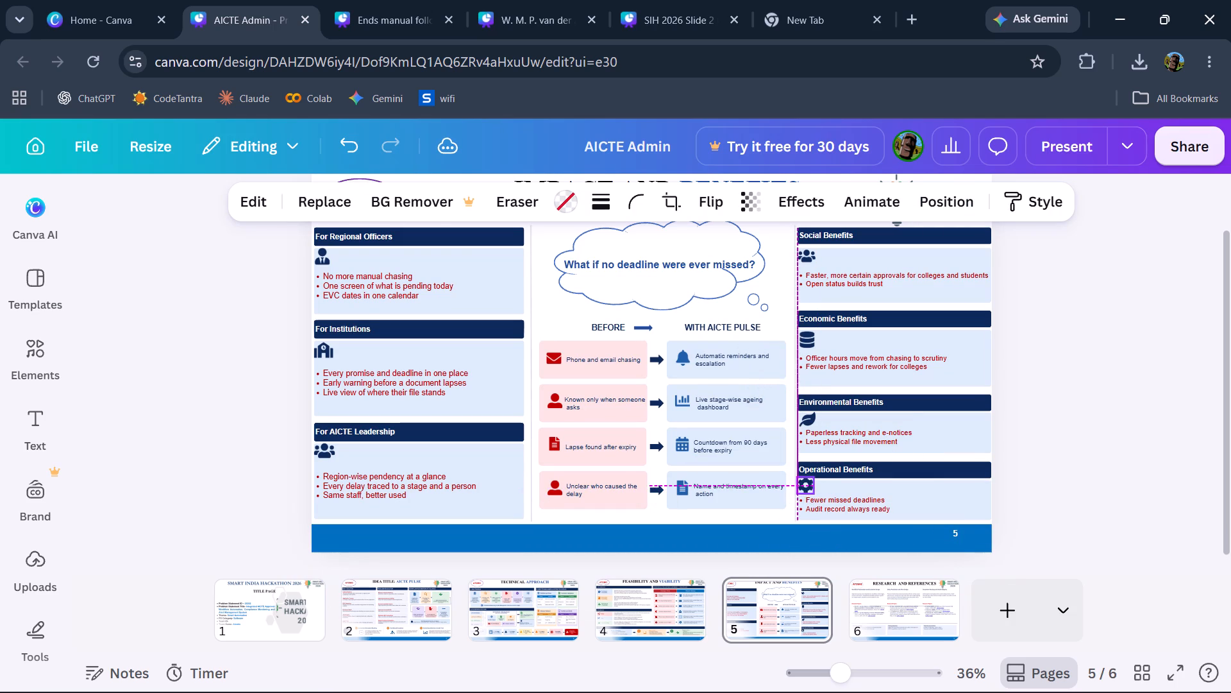
click(1126, 388)
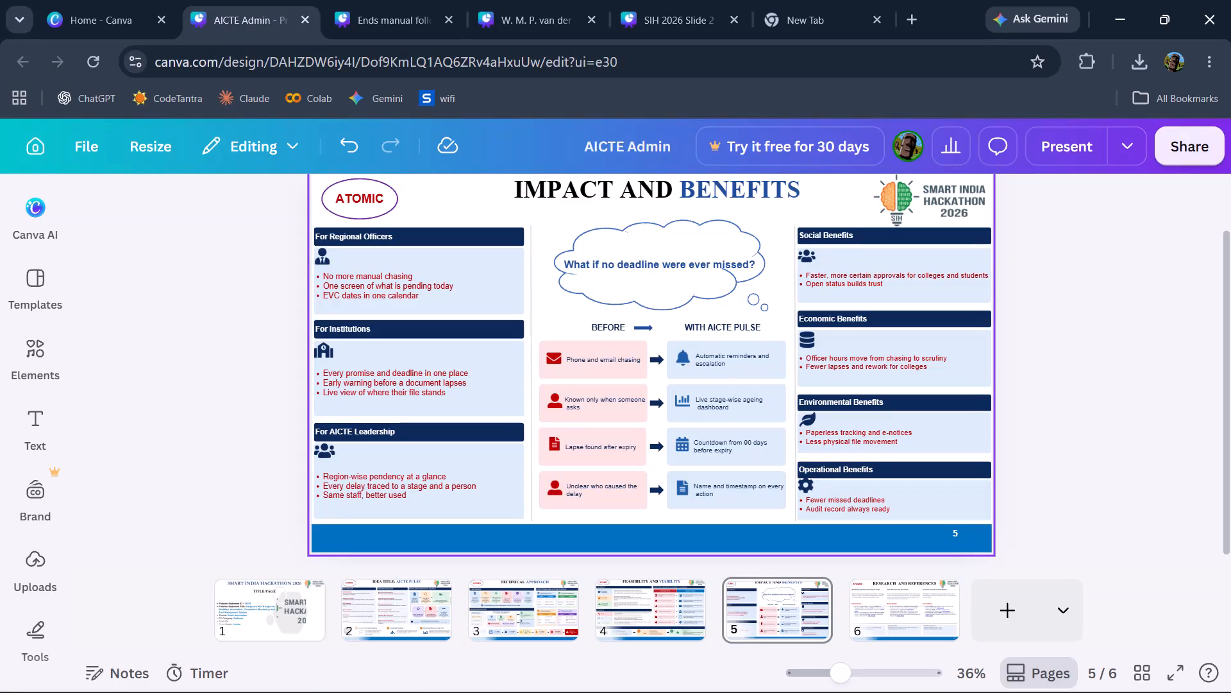
click(808, 486)
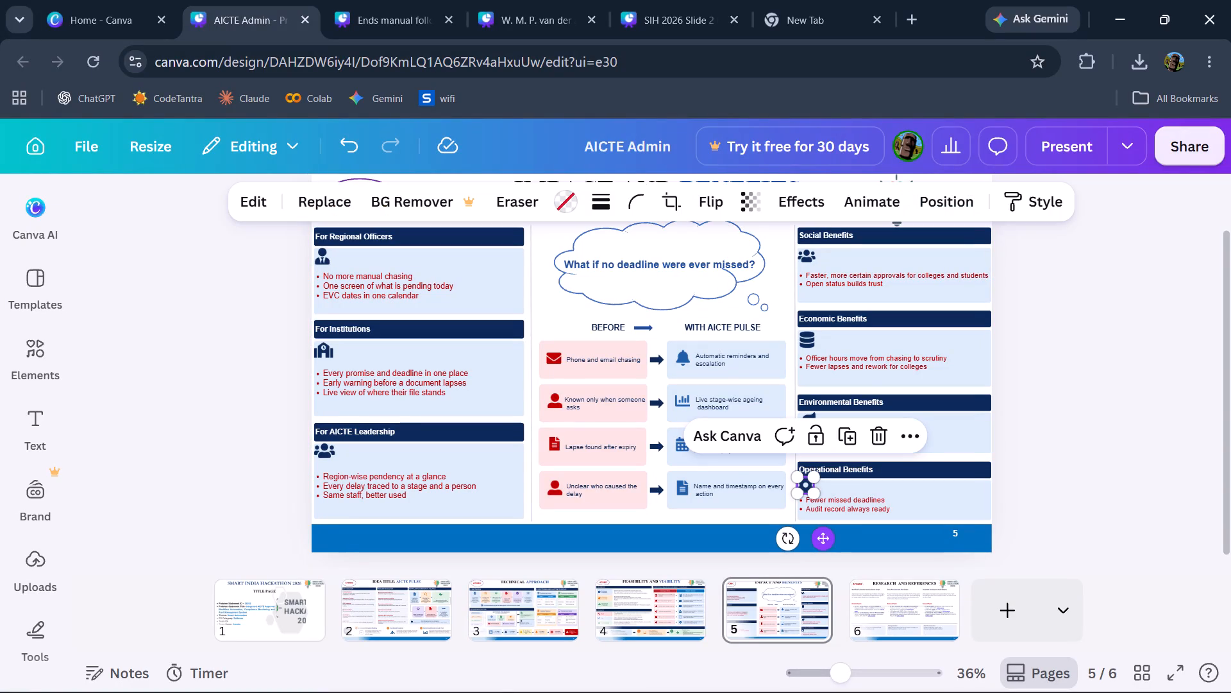
click(819, 543)
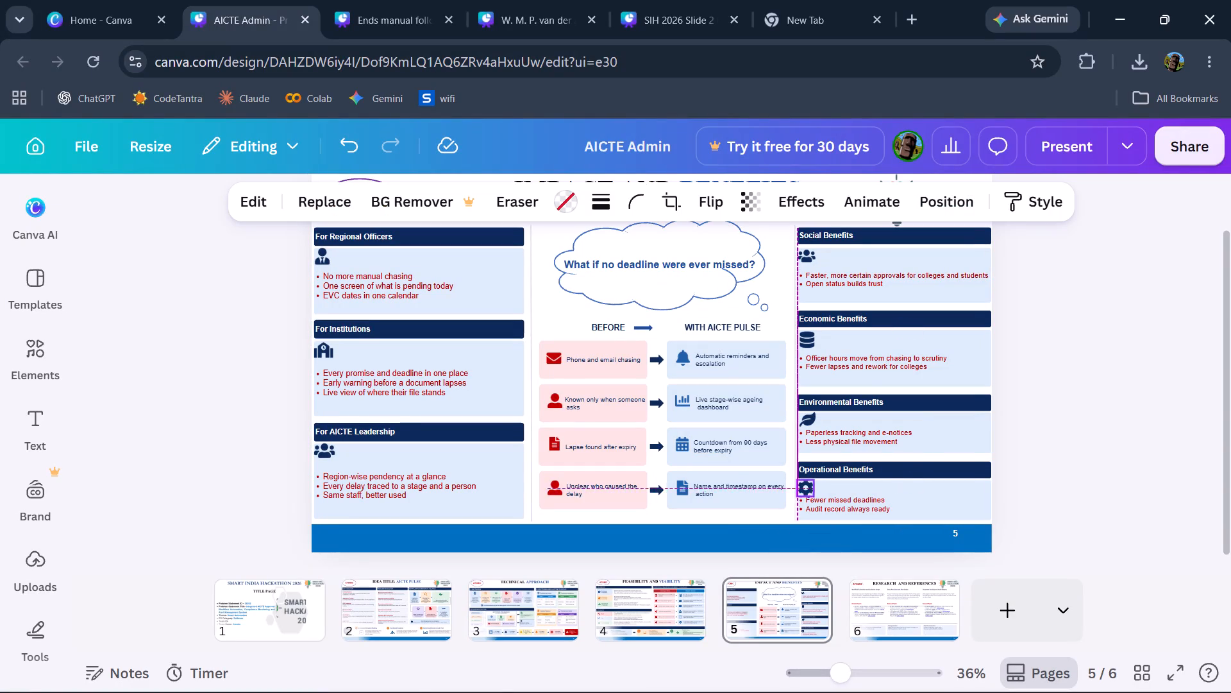
Nudge the gear icon under "Operational Benefits" on page 5 slightly up and to the left, clear of the bullets.
click(1036, 465)
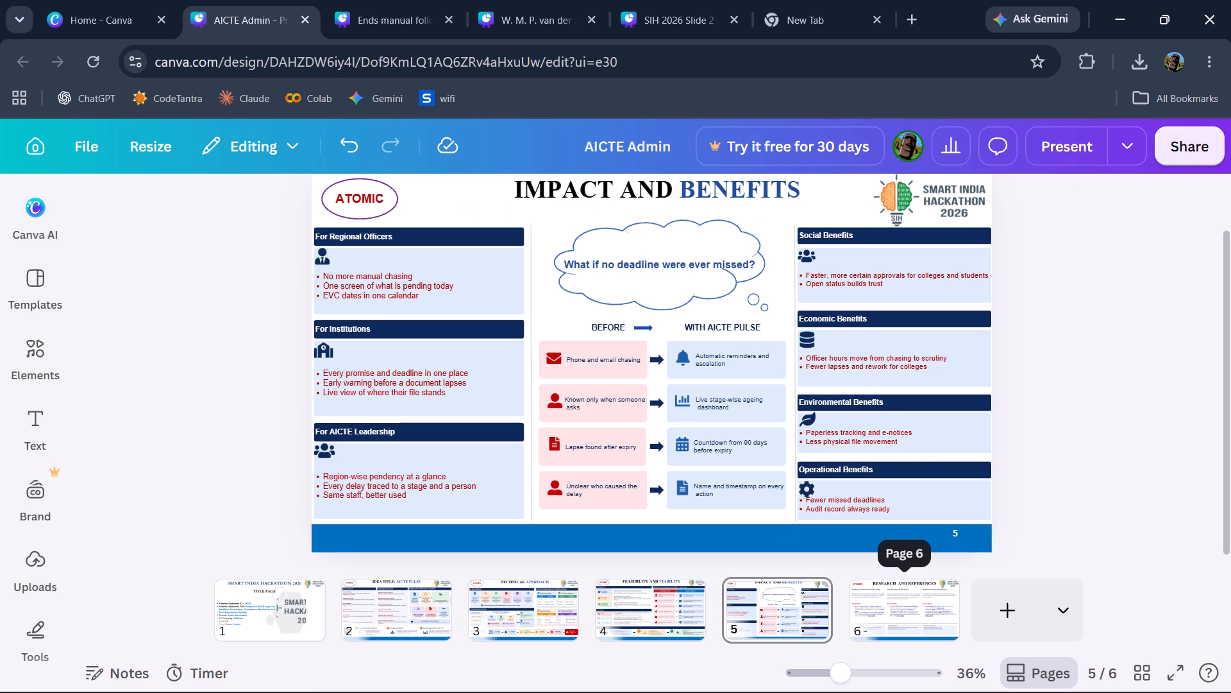
click(806, 490)
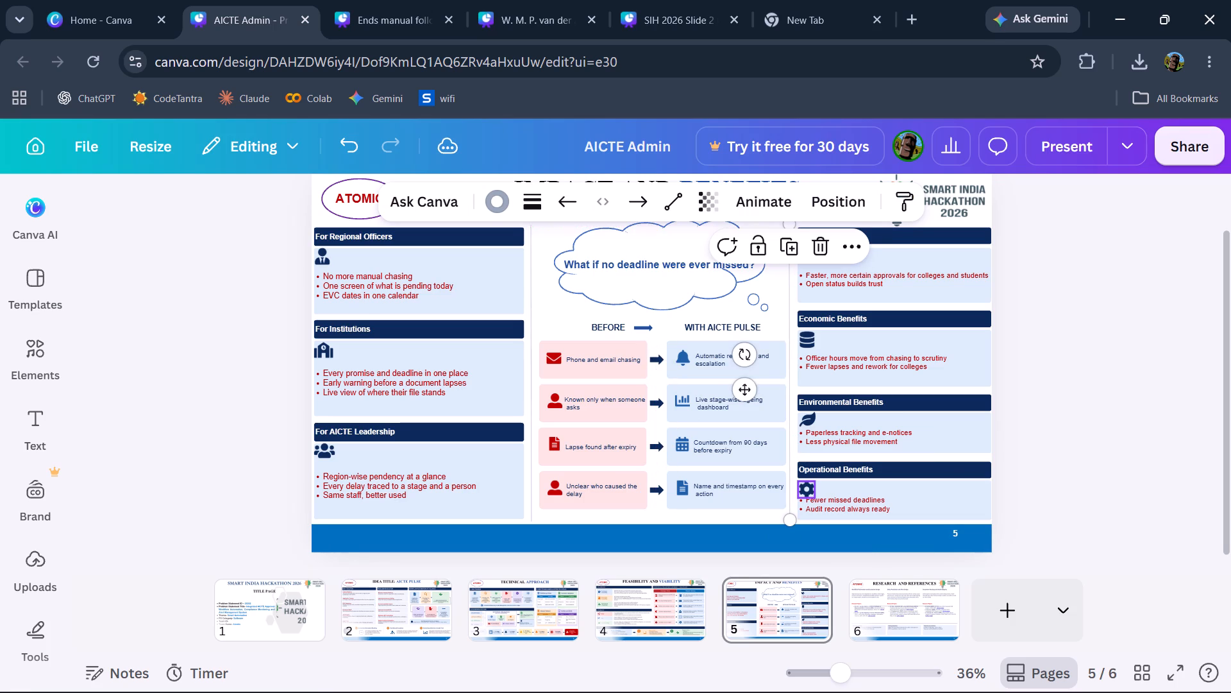
key(ctrl+z)
click(807, 487)
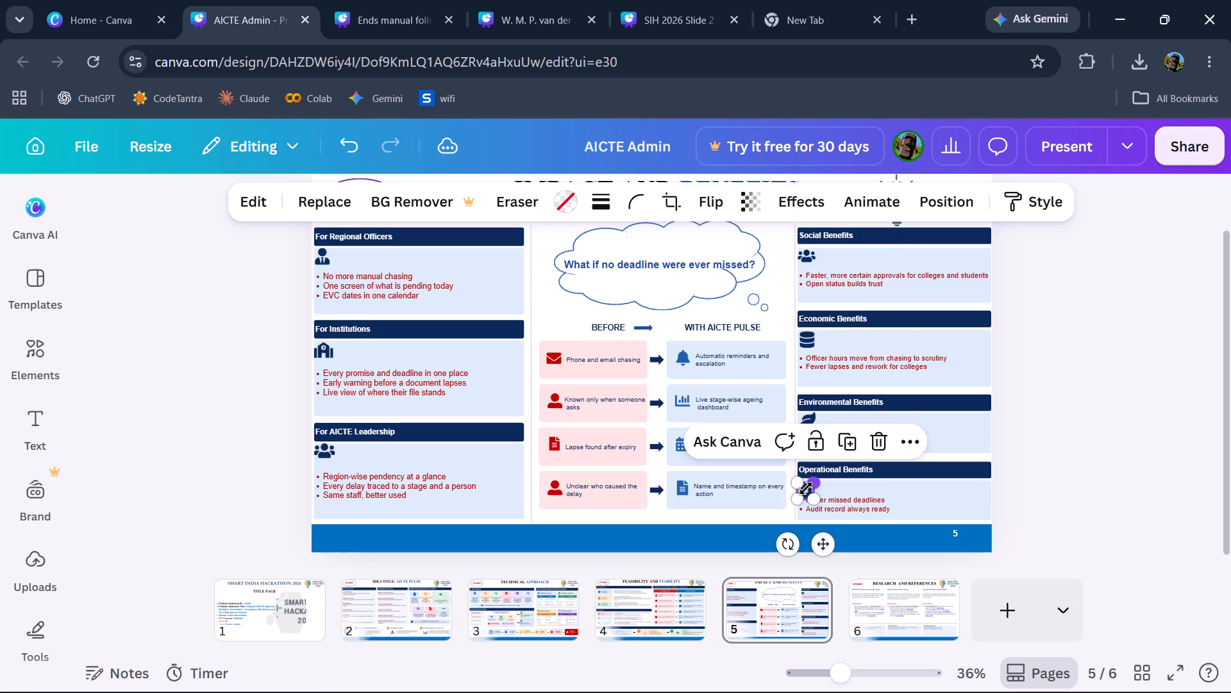
click(1023, 457)
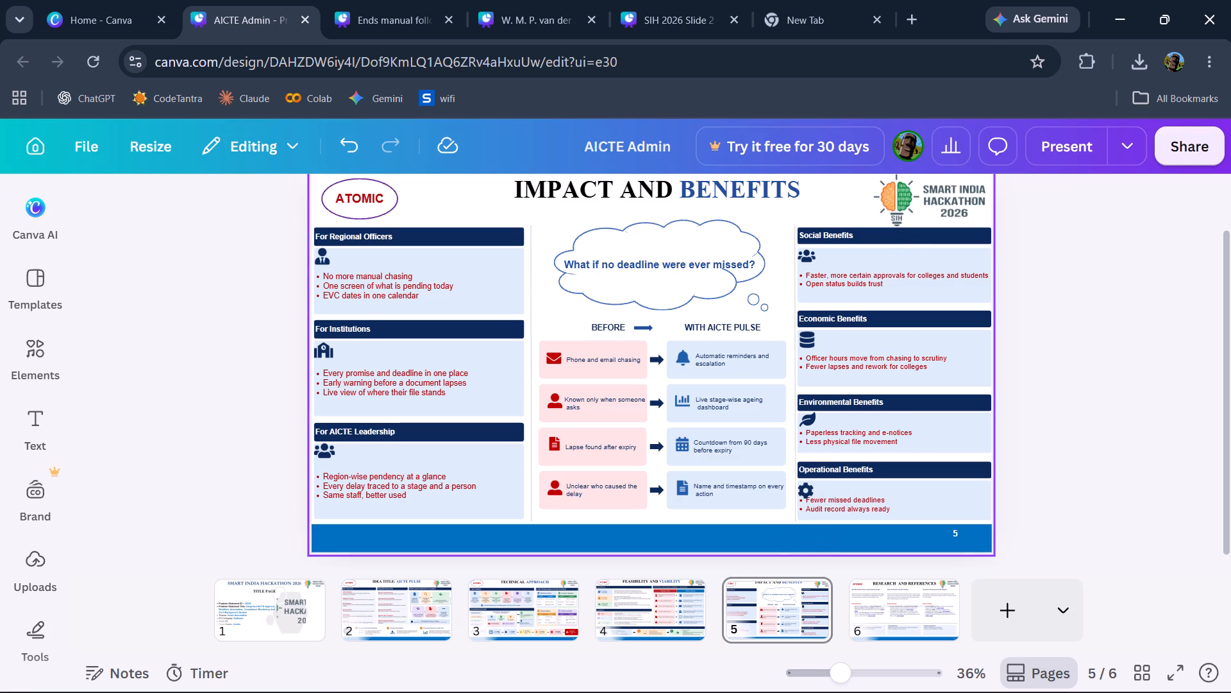
click(808, 493)
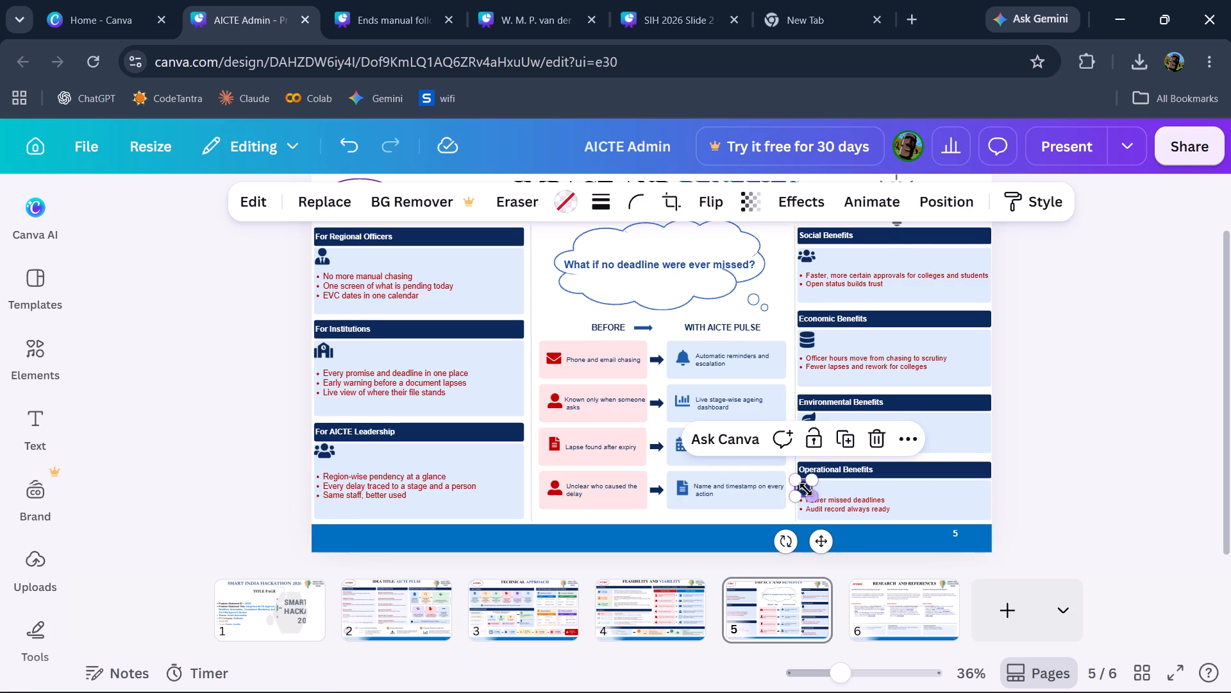
click(1078, 429)
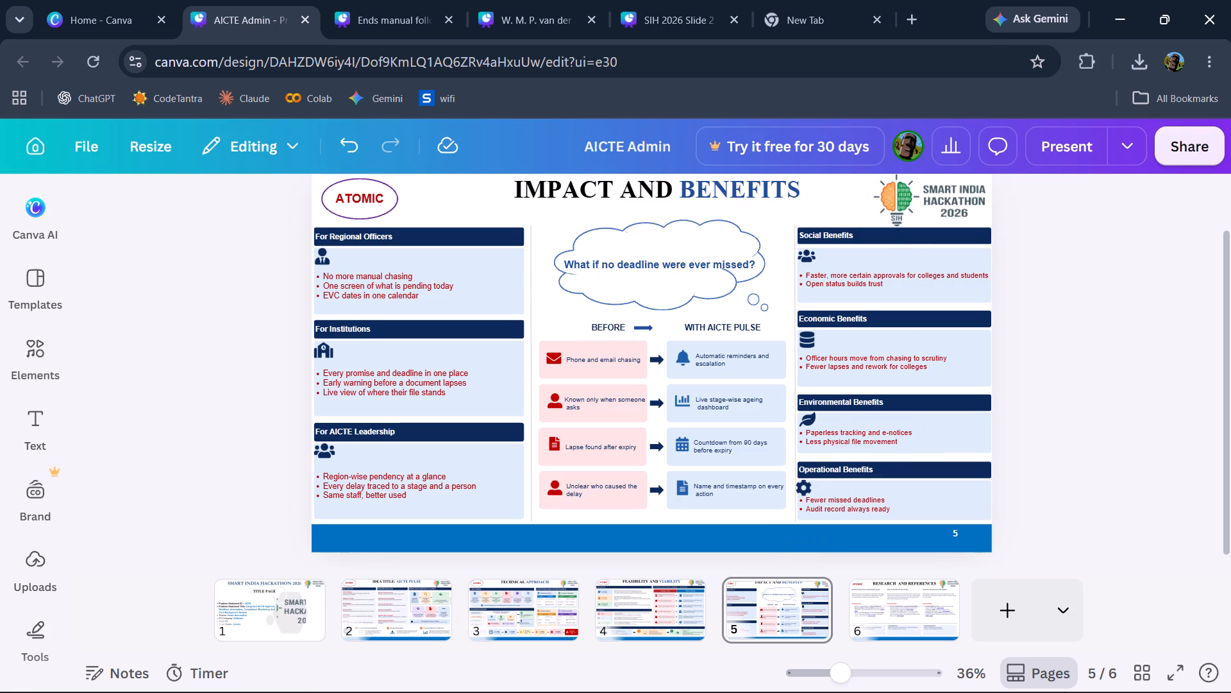
Preview page 5 in full-screen presentation mode to check the gear icon's placement, and return to the editor.
click(1053, 146)
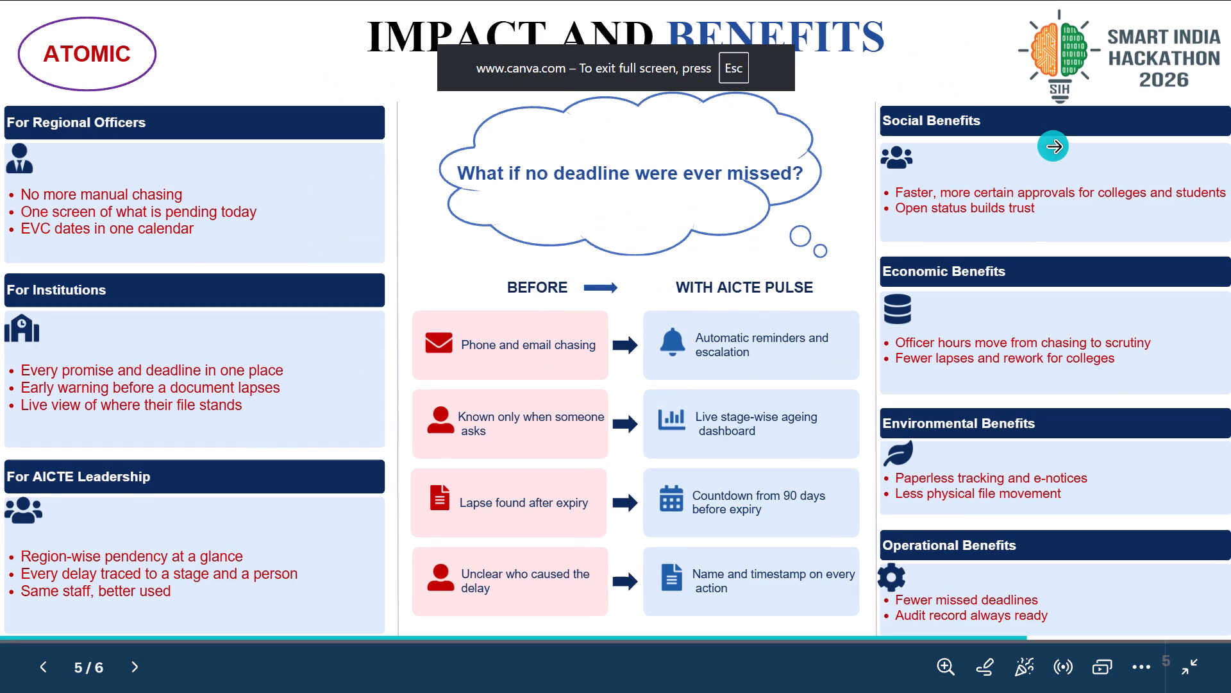
key(Escape)
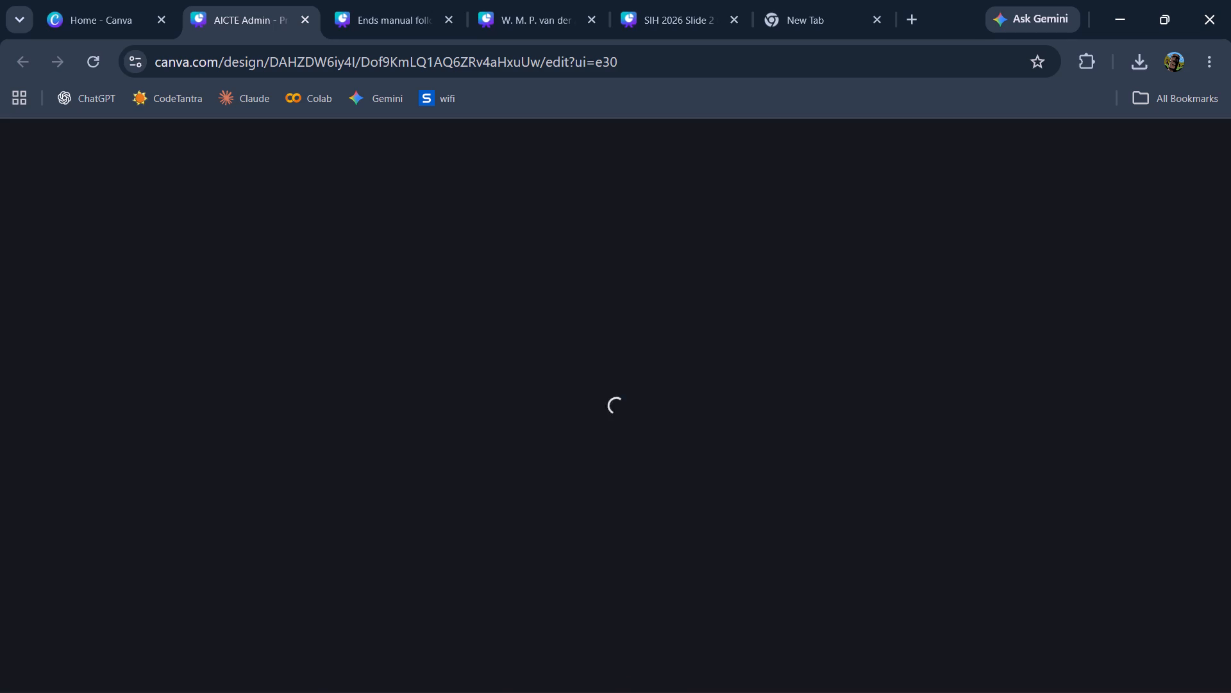
click(877, 615)
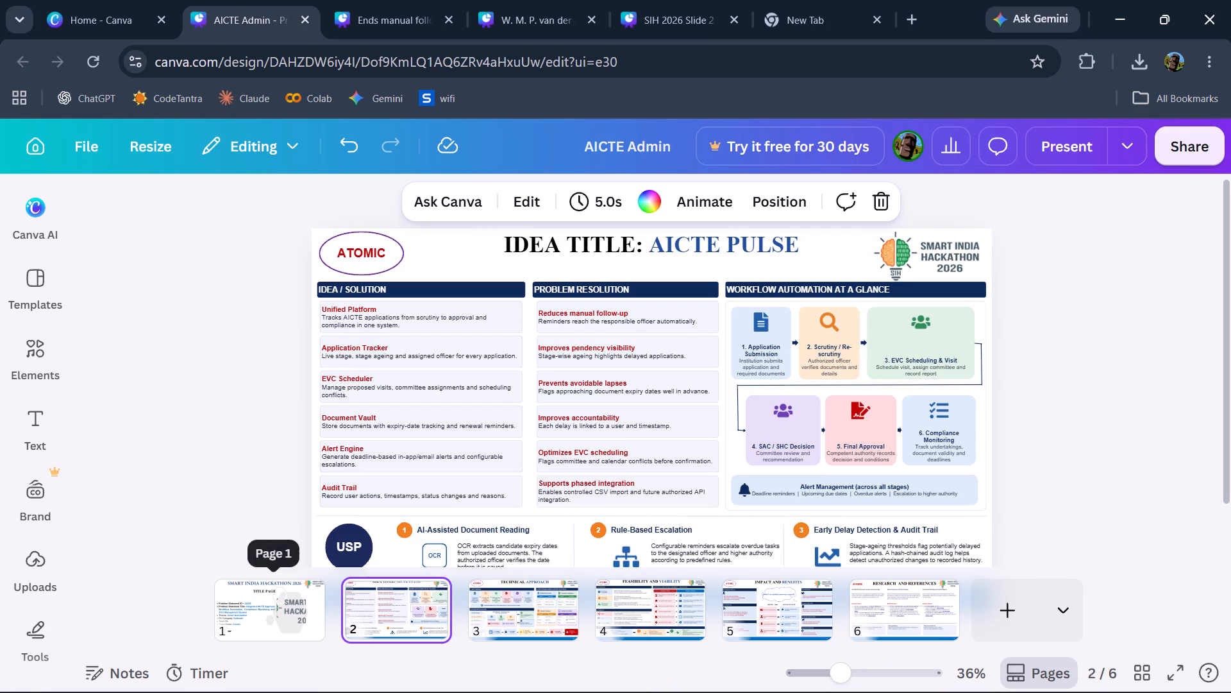
click(242, 619)
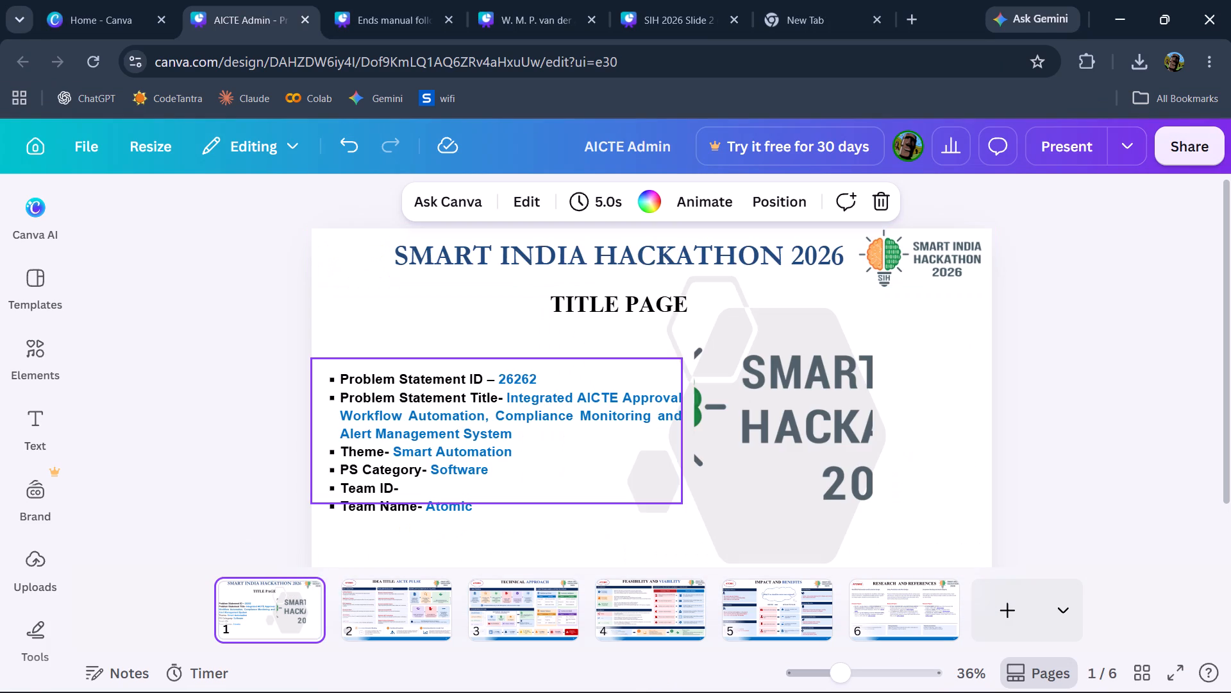
click(388, 608)
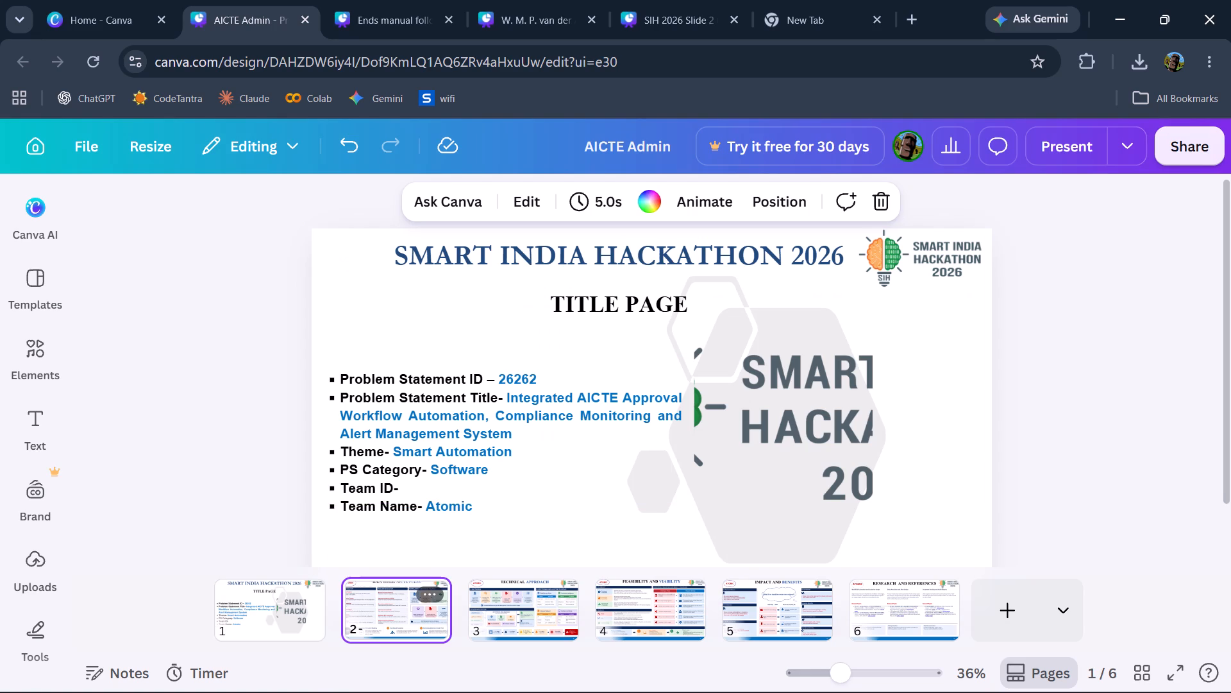
click(1049, 146)
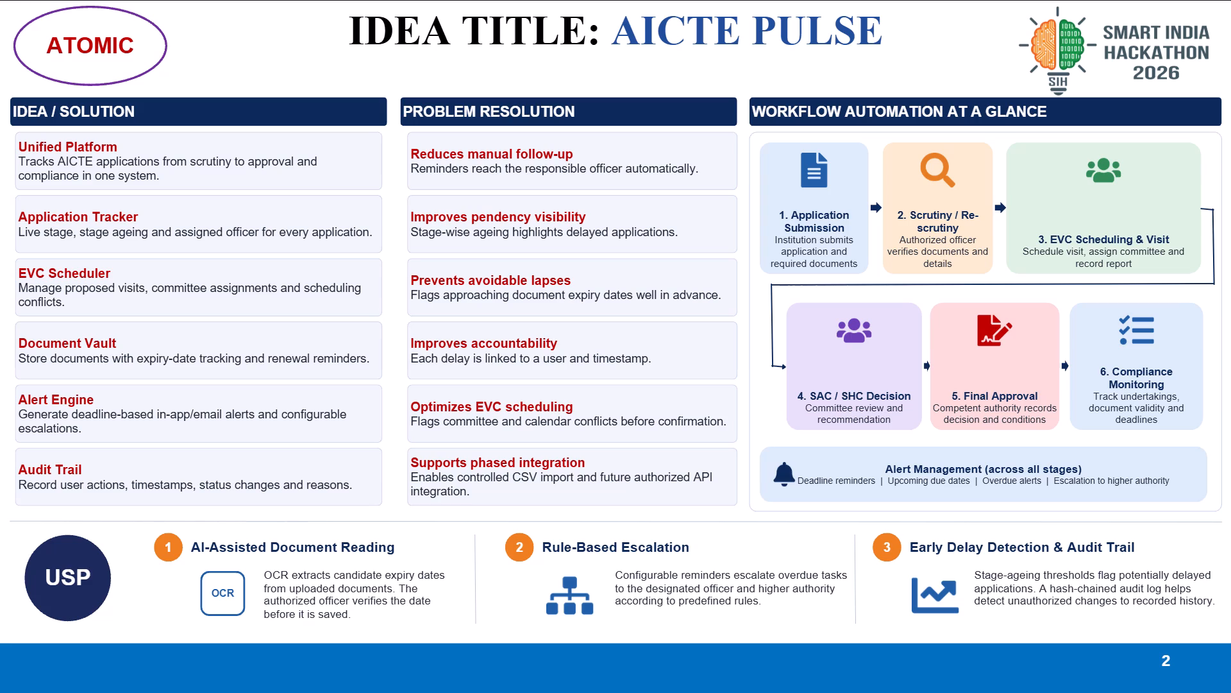
key(Right)
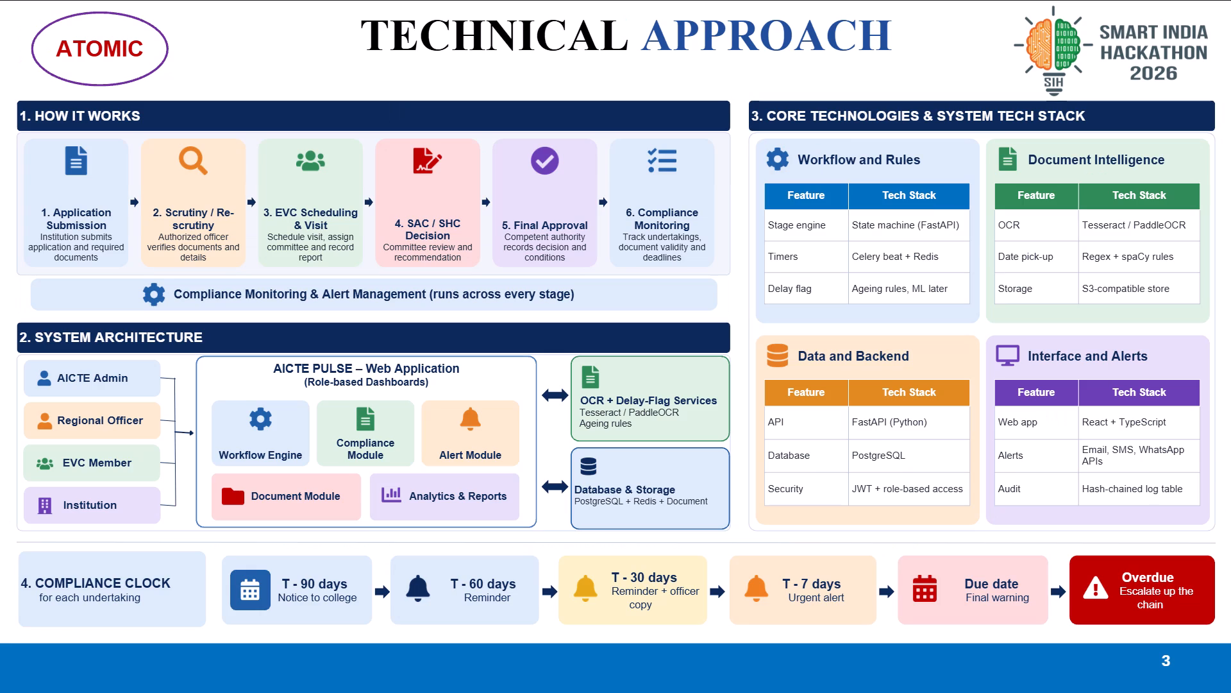
key(Escape)
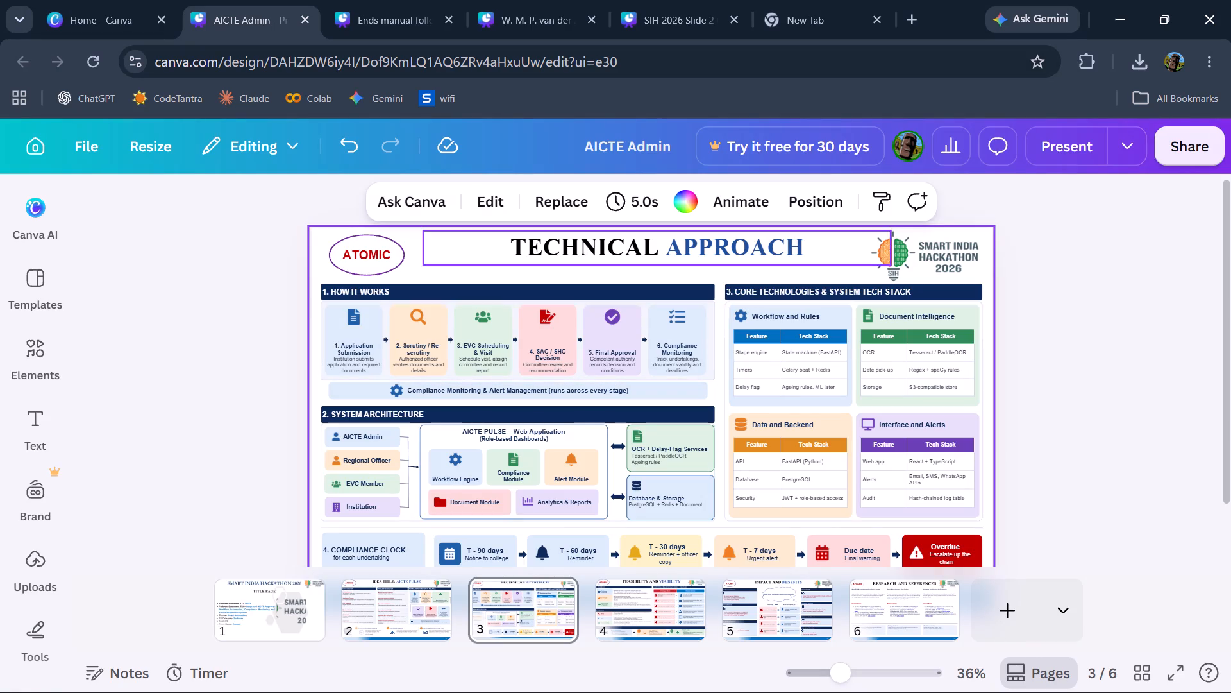
click(1054, 148)
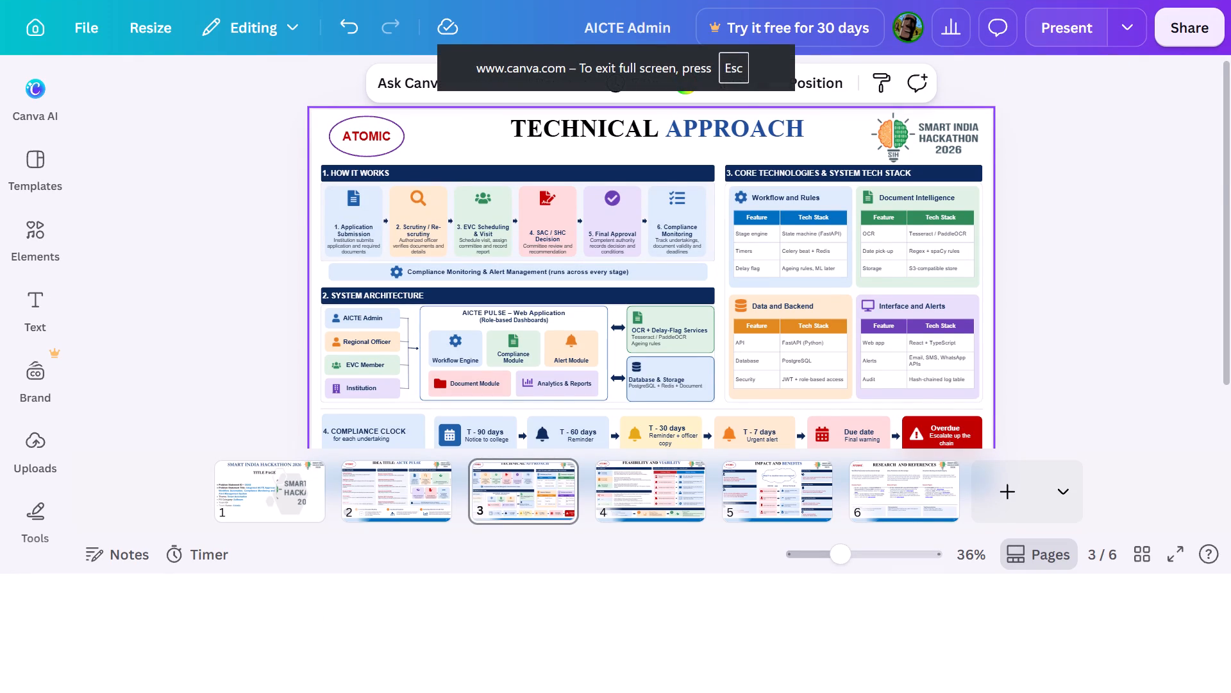
key(Right)
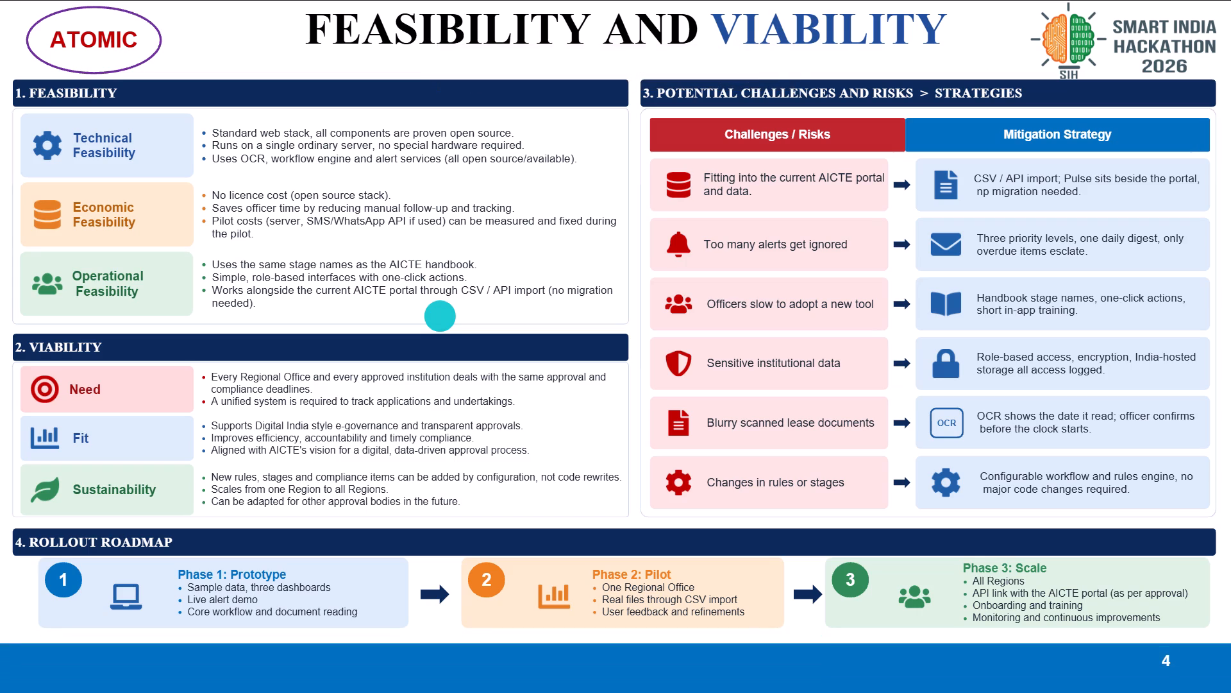
key(Right)
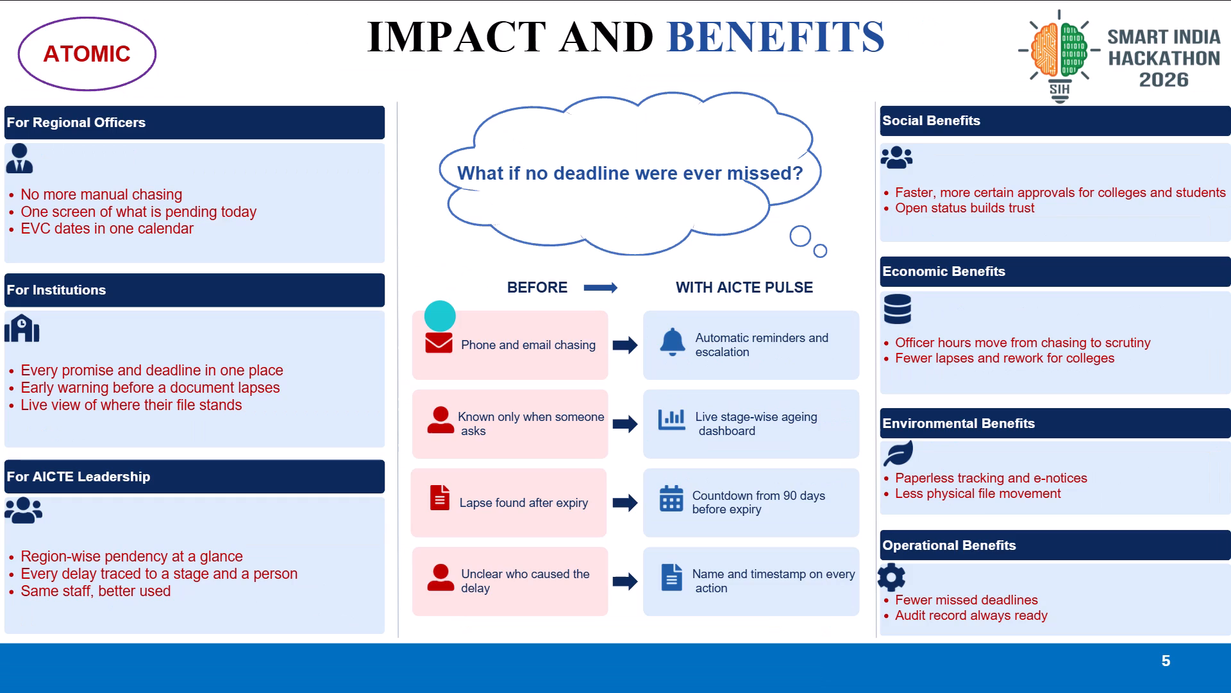
key(Left)
key(Right)
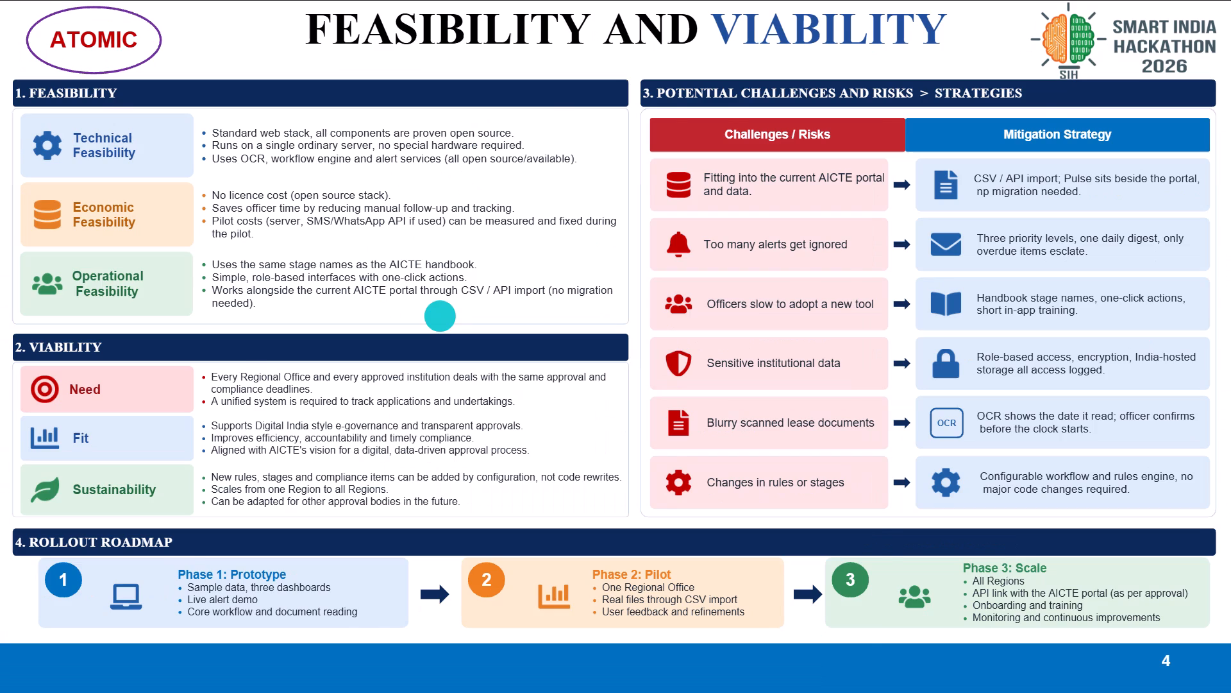
key(Right)
key(Escape)
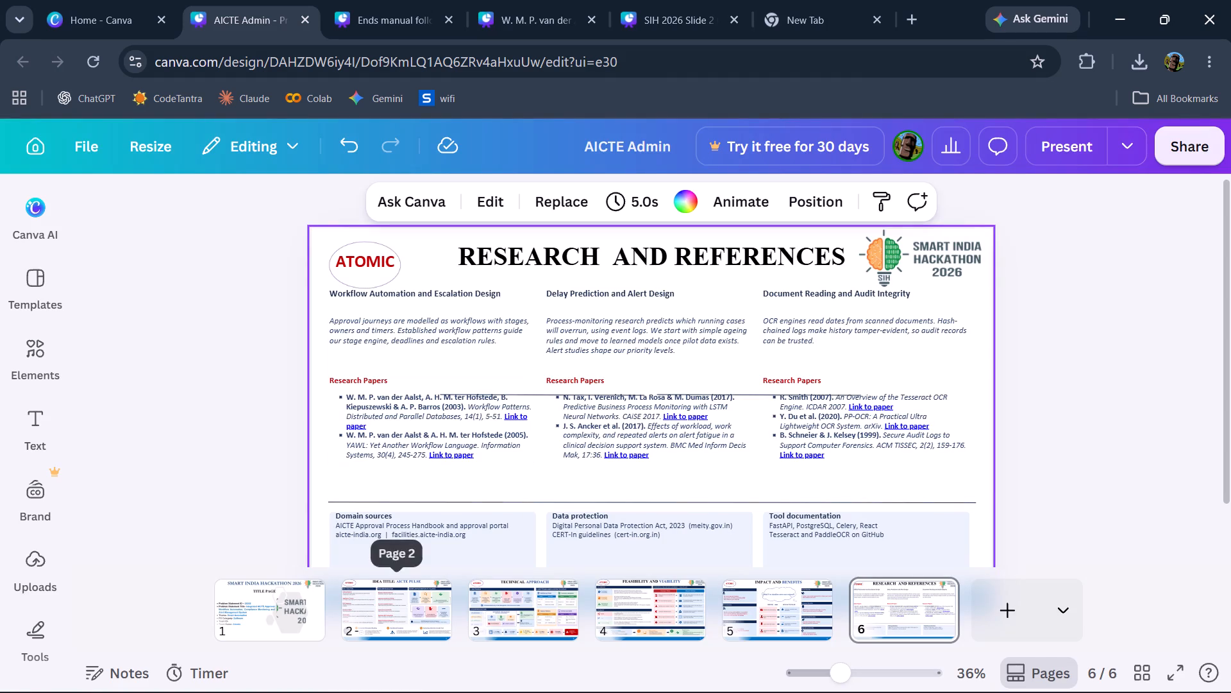
click(398, 615)
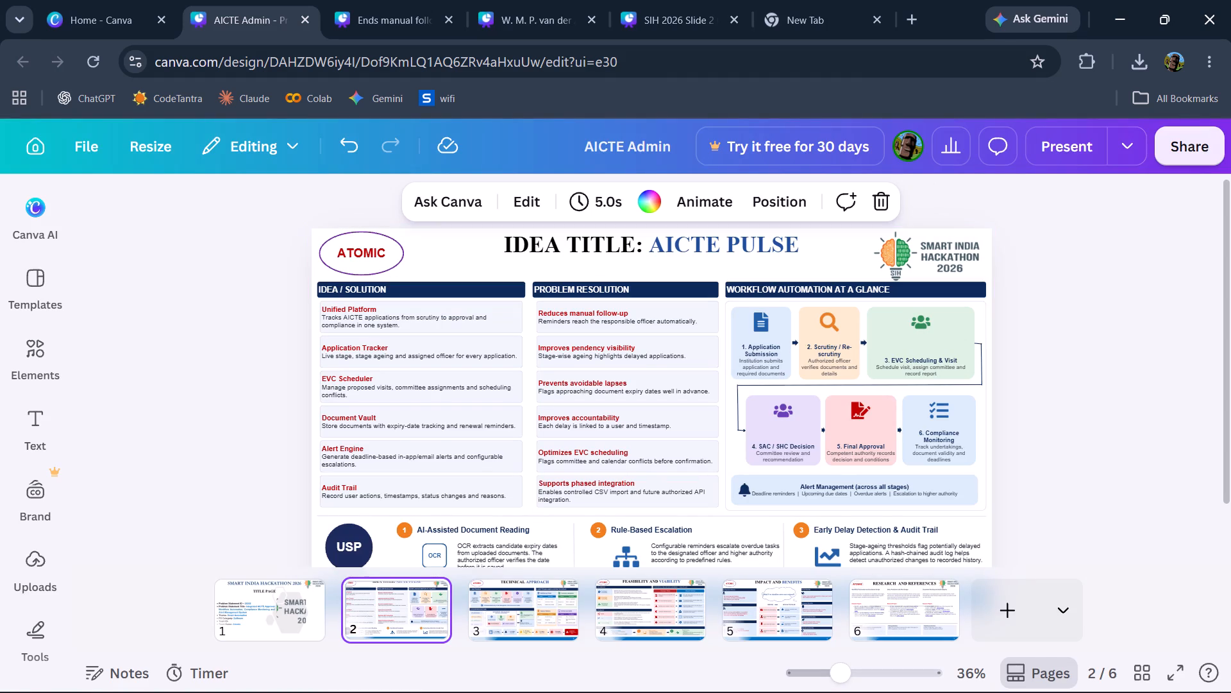
click(853, 609)
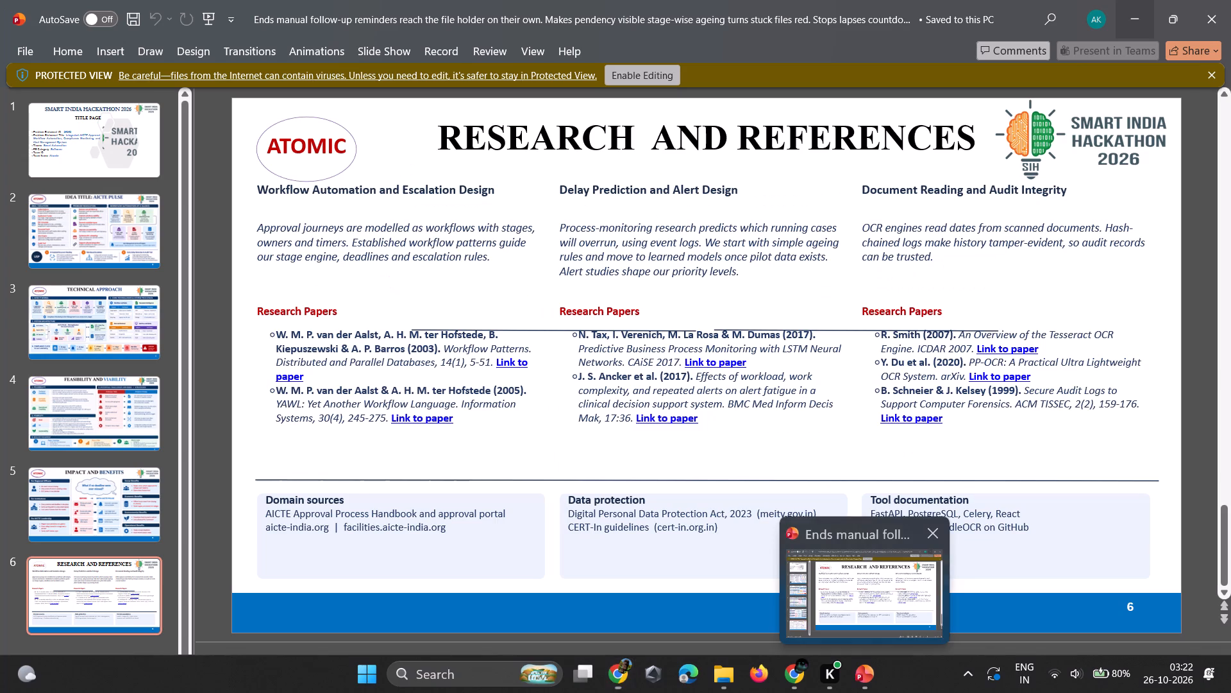
click(78, 314)
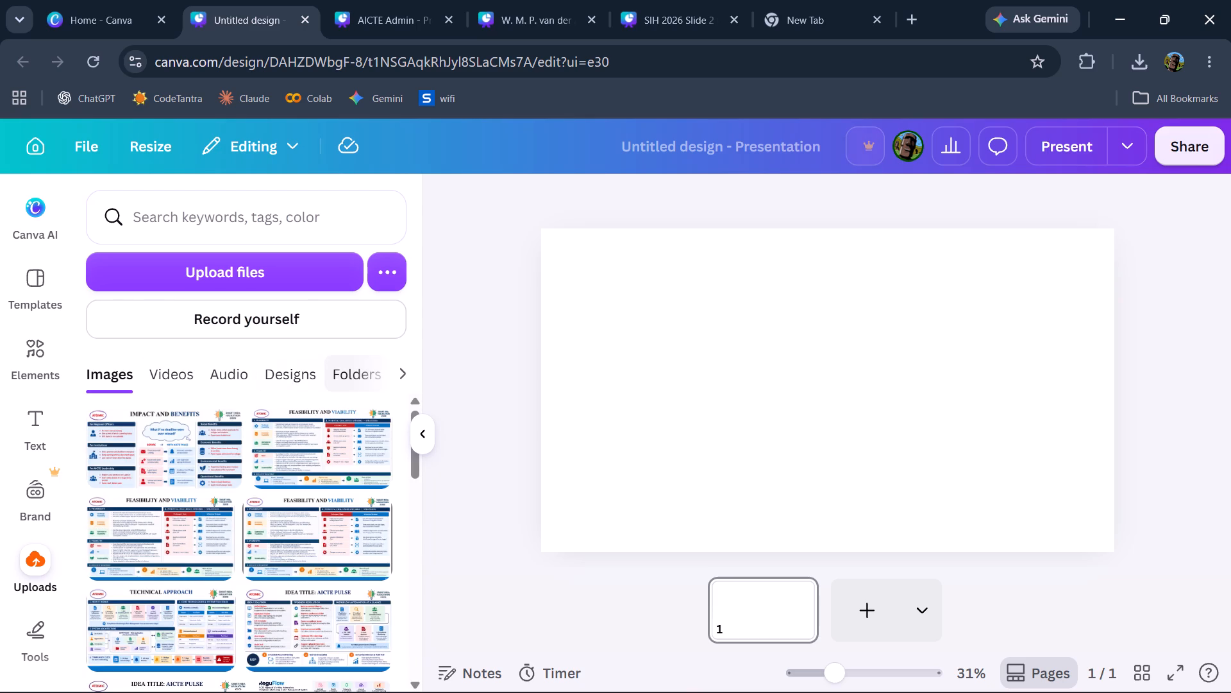
scroll(331, 365, left, 3)
click(375, 370)
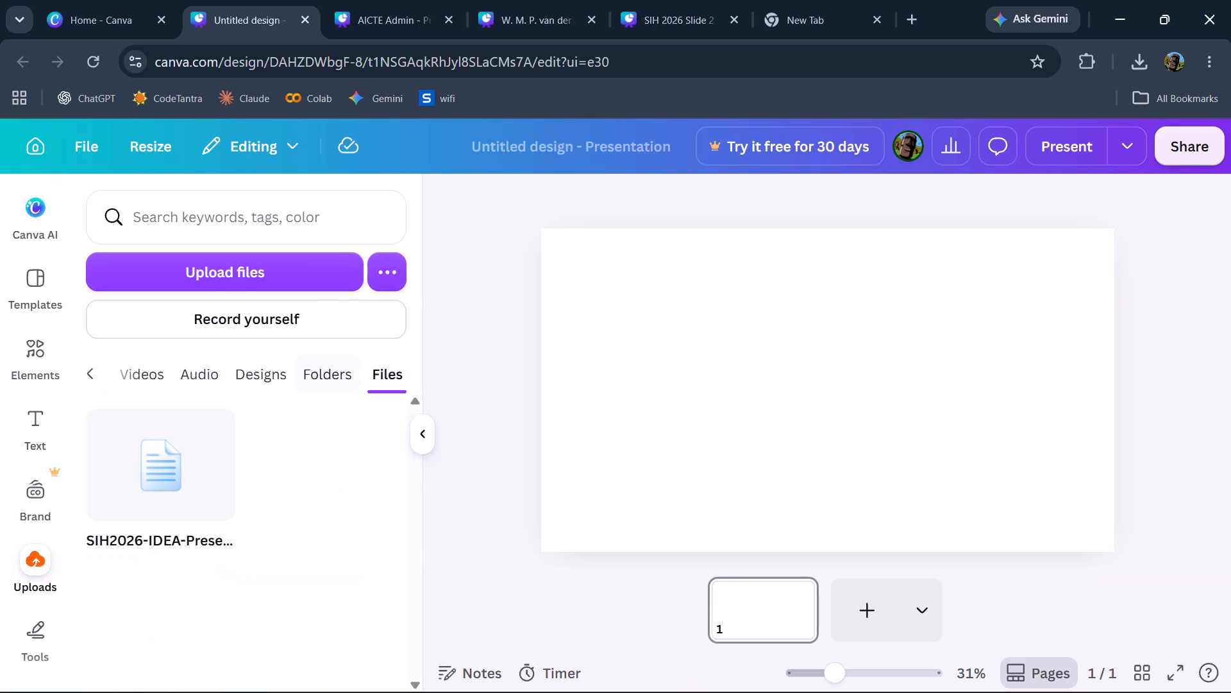
click(301, 375)
click(249, 369)
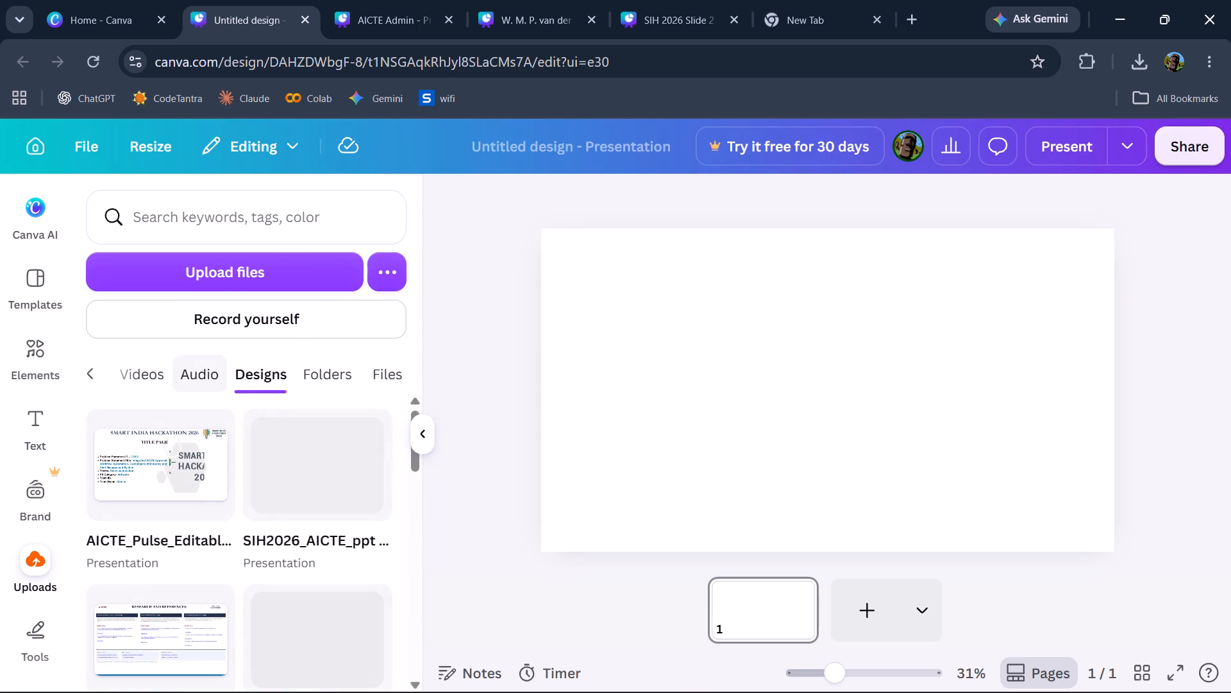
click(204, 370)
click(274, 363)
click(119, 475)
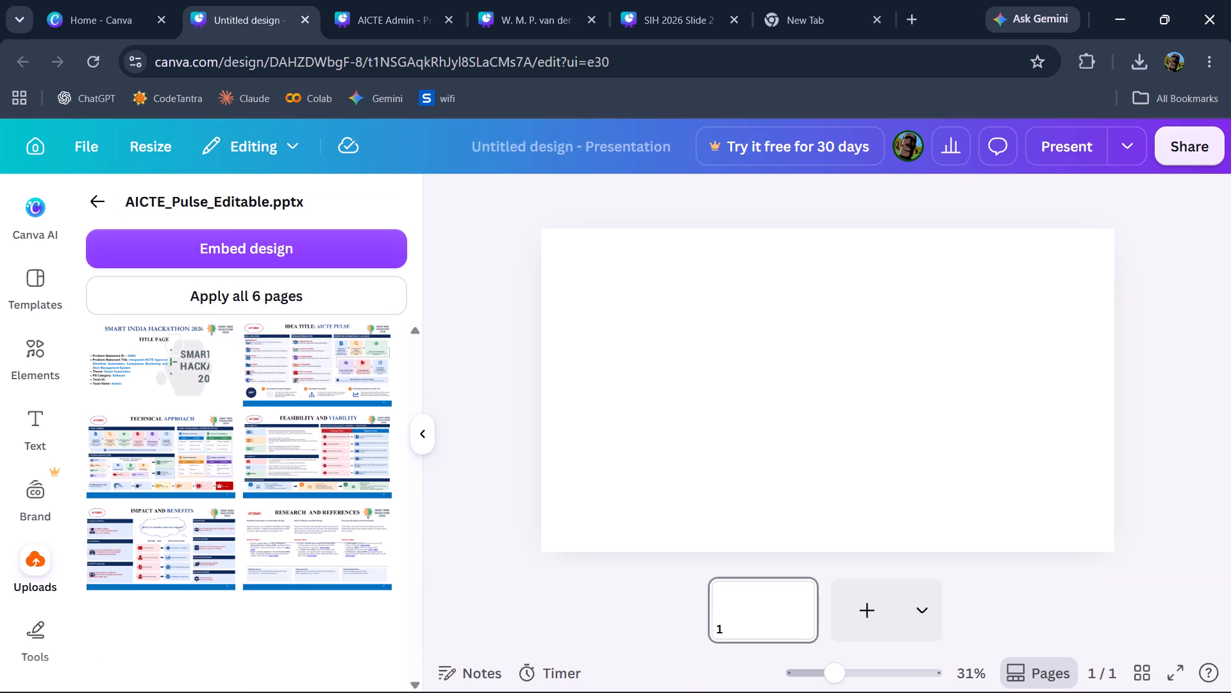
click(297, 385)
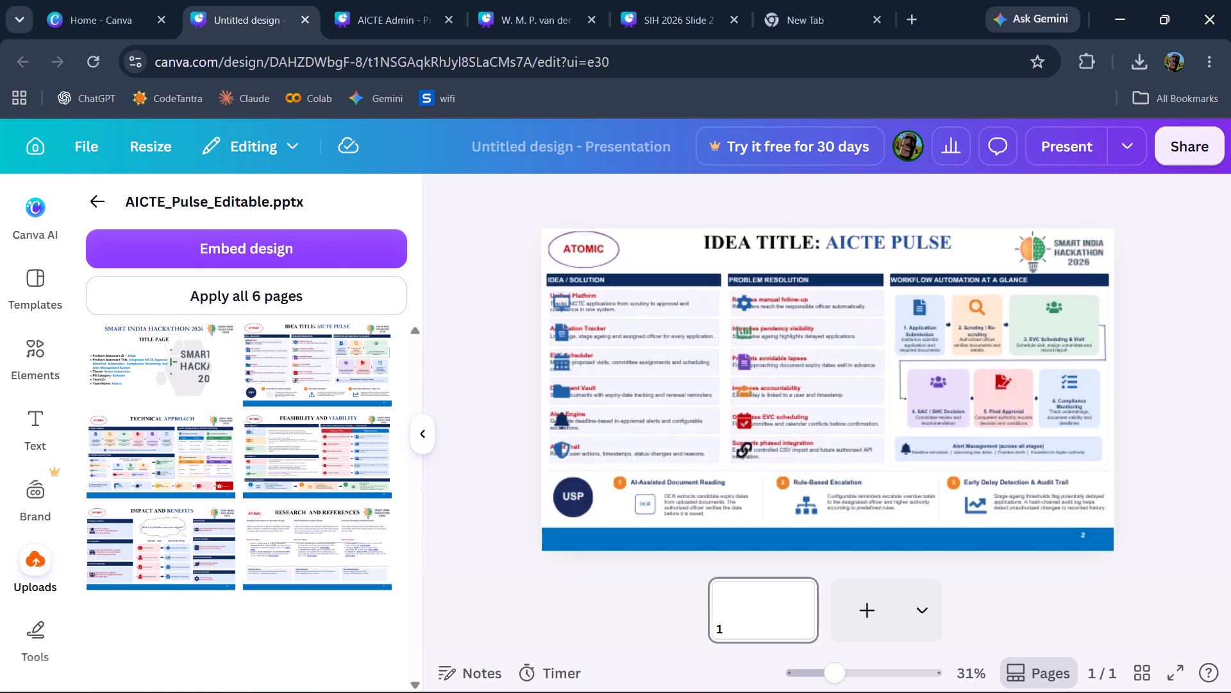
click(417, 429)
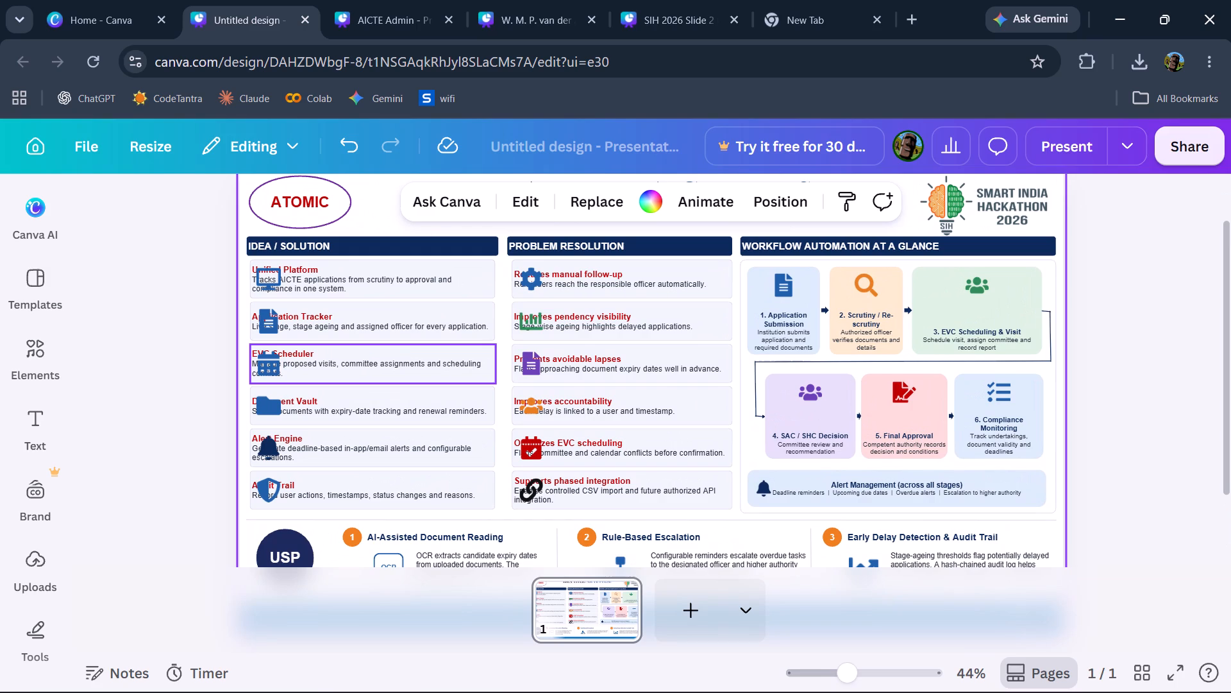
Examine the icon and text placement on the Idea Title page, both close up in the editor and in full-screen presentation.
scroll(485, 359, right, 1)
scroll(485, 359, down, 2)
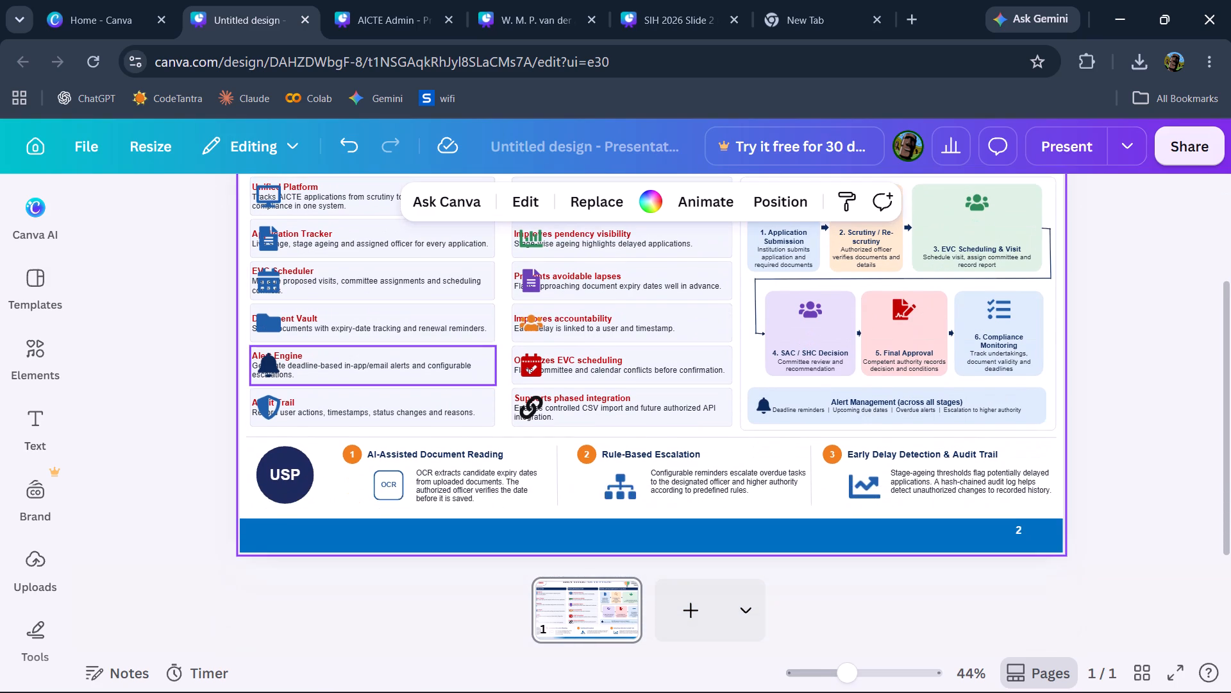
scroll(485, 359, up, 1)
scroll(485, 359, right, 2)
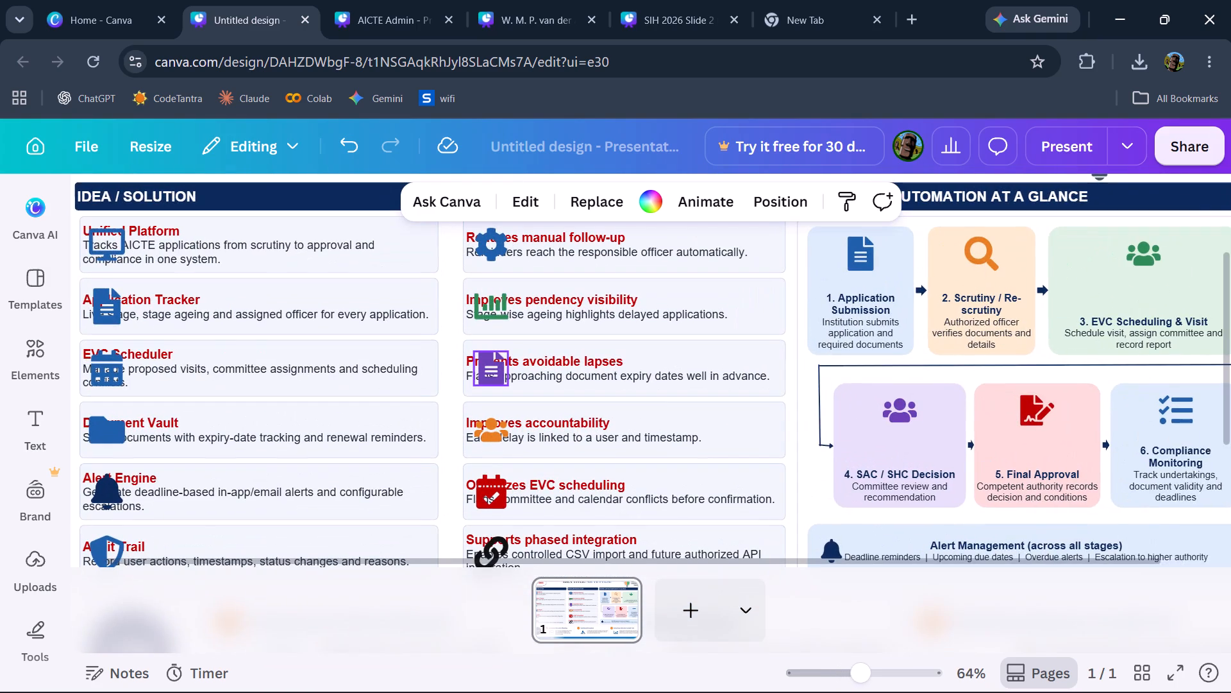
scroll(485, 359, right, 4)
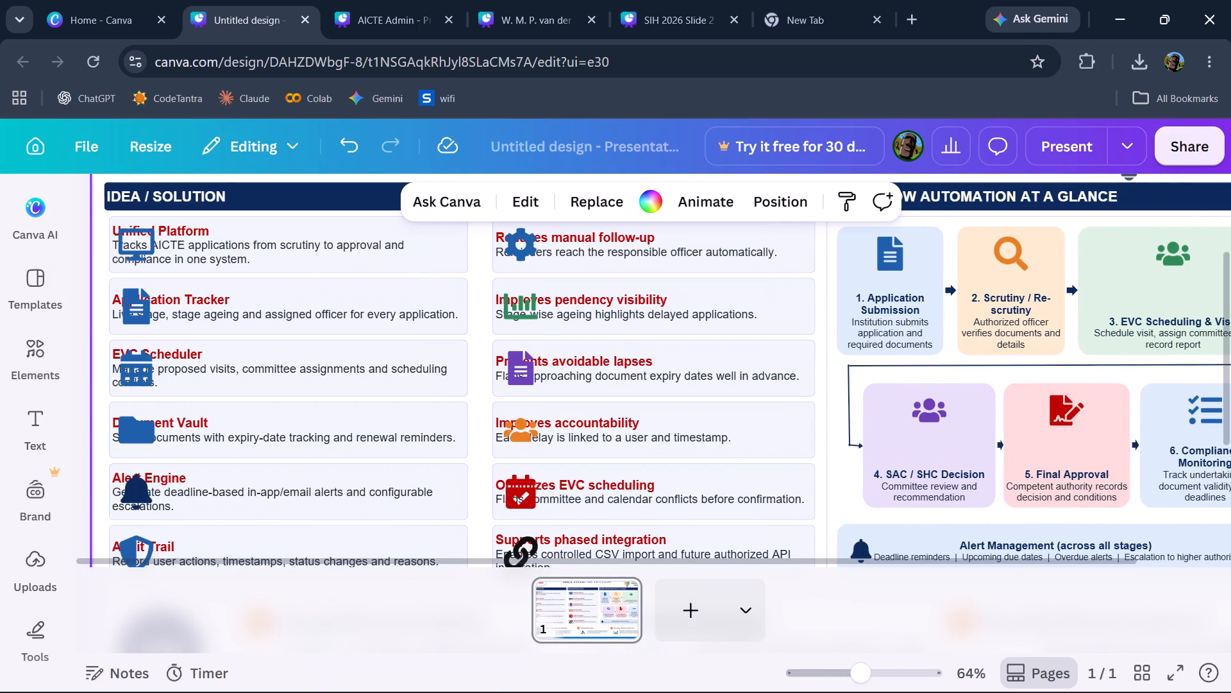
click(249, 260)
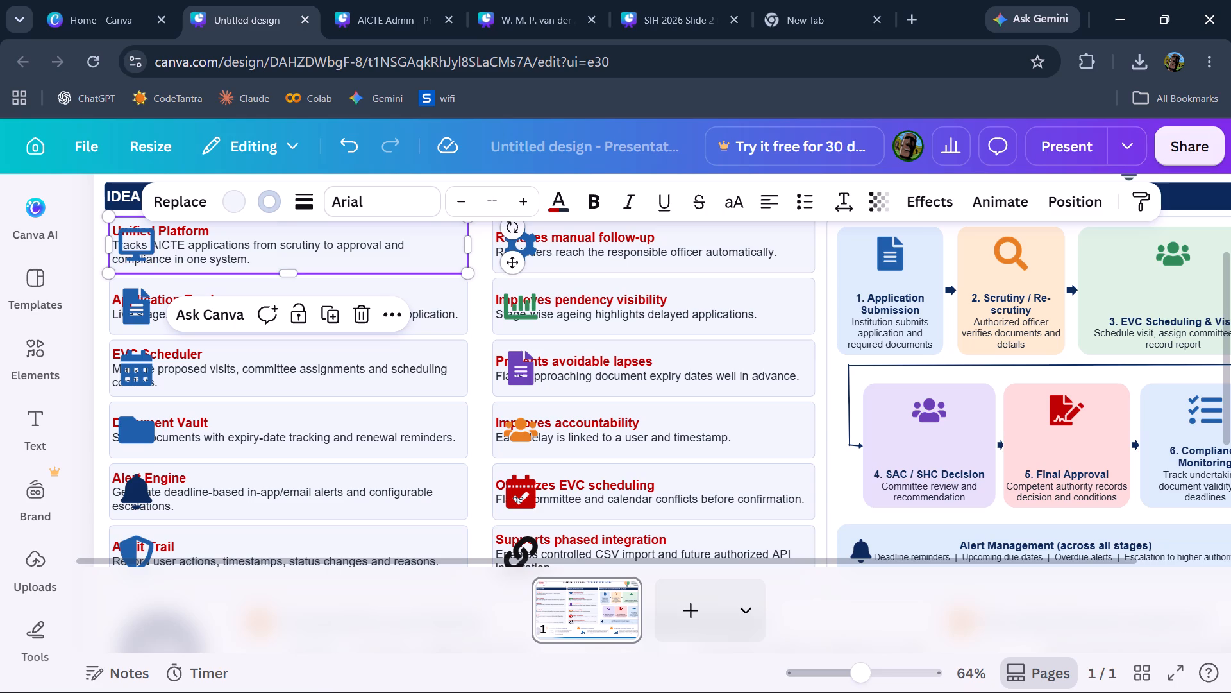
click(1043, 141)
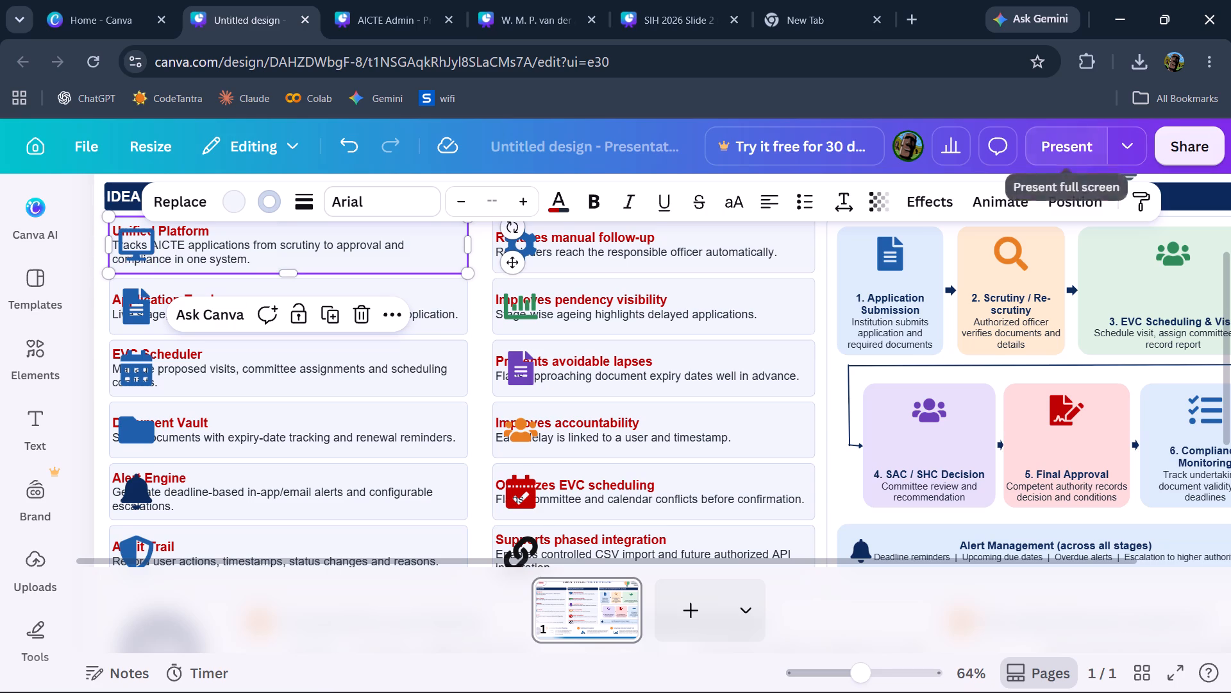
key(Escape)
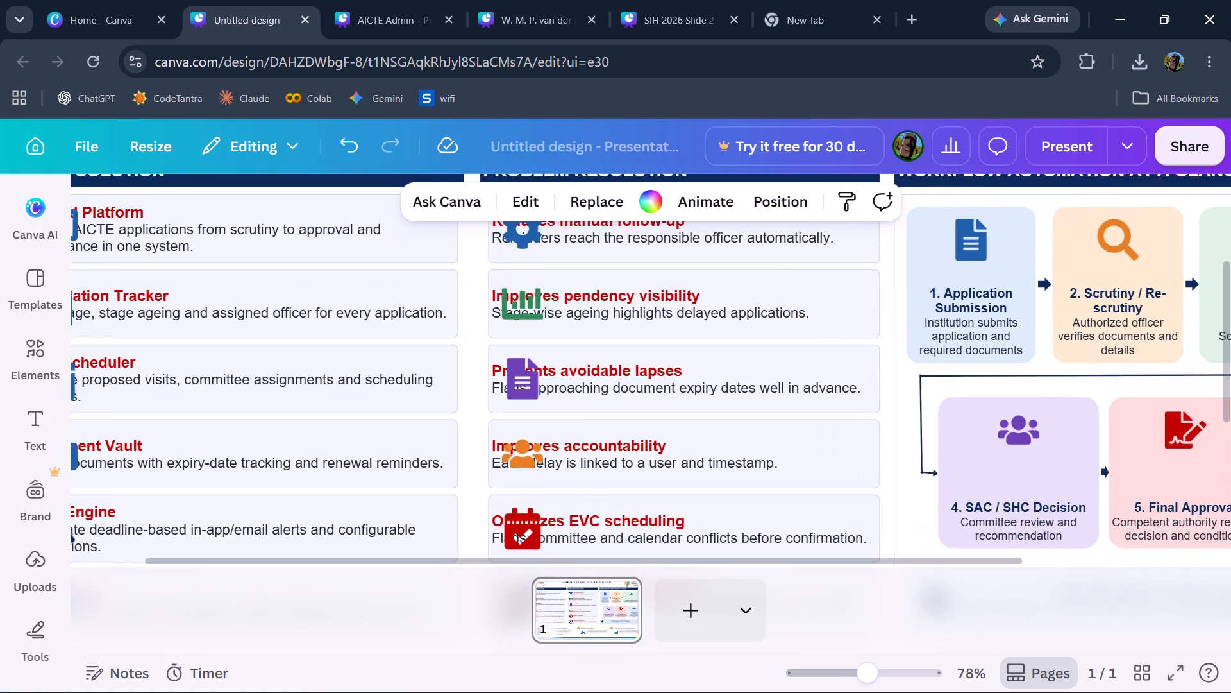
scroll(512, 318, right, 4)
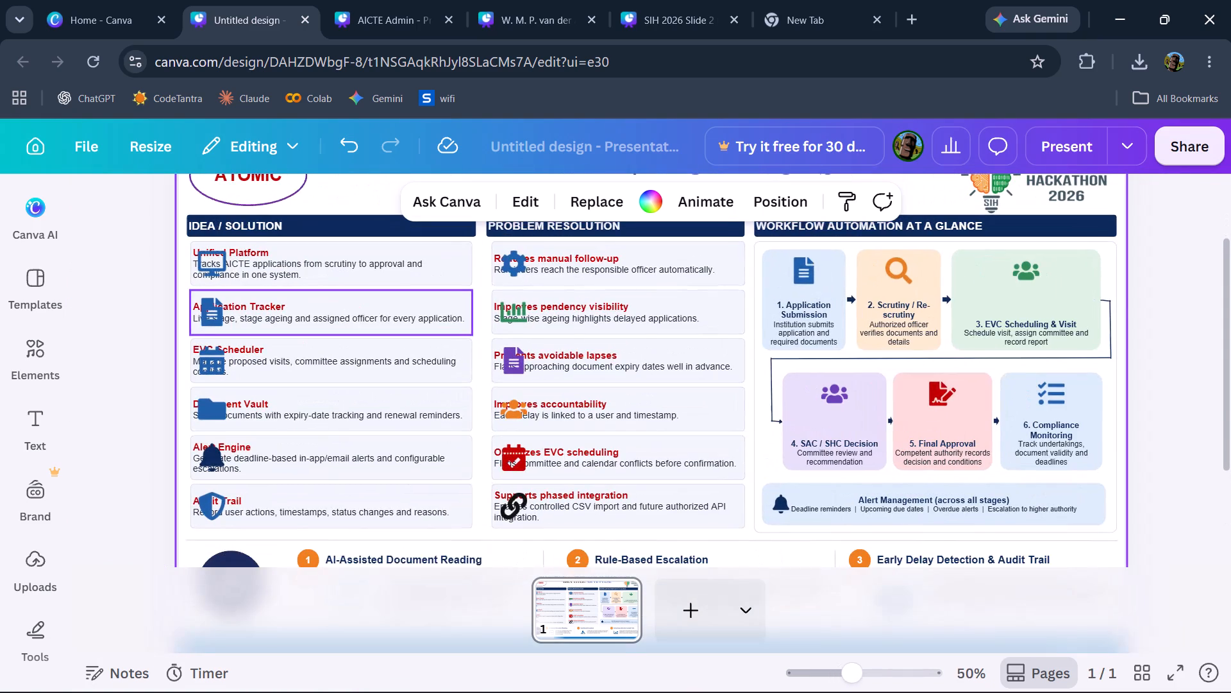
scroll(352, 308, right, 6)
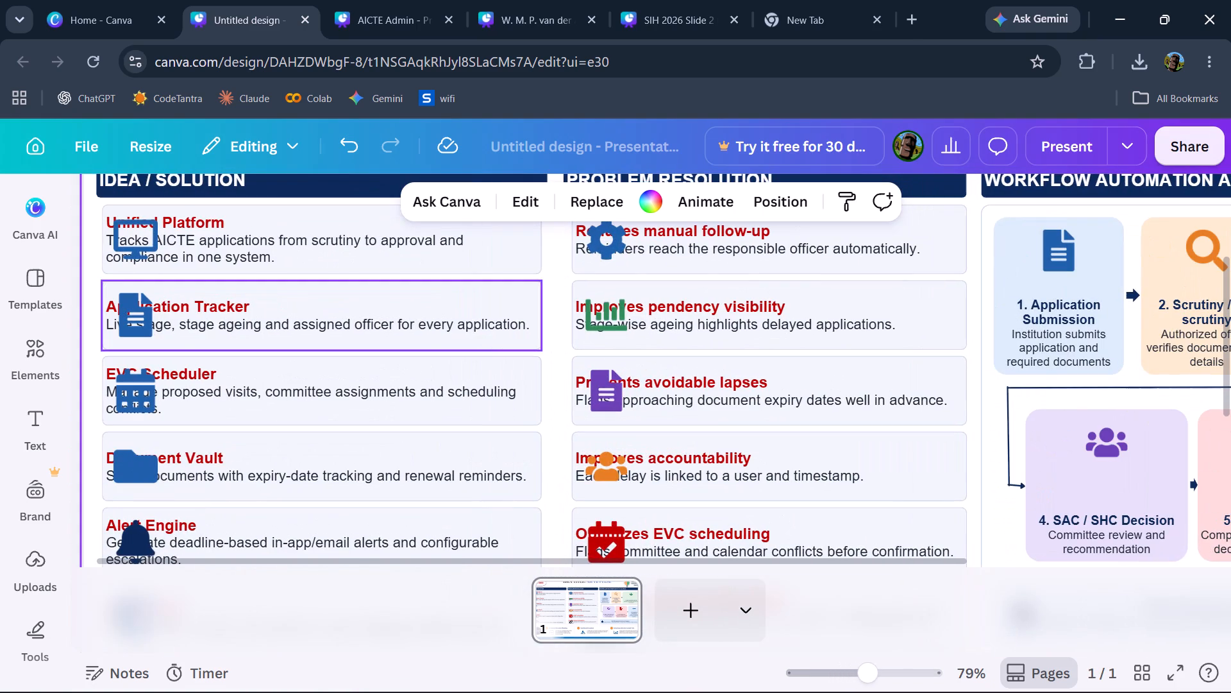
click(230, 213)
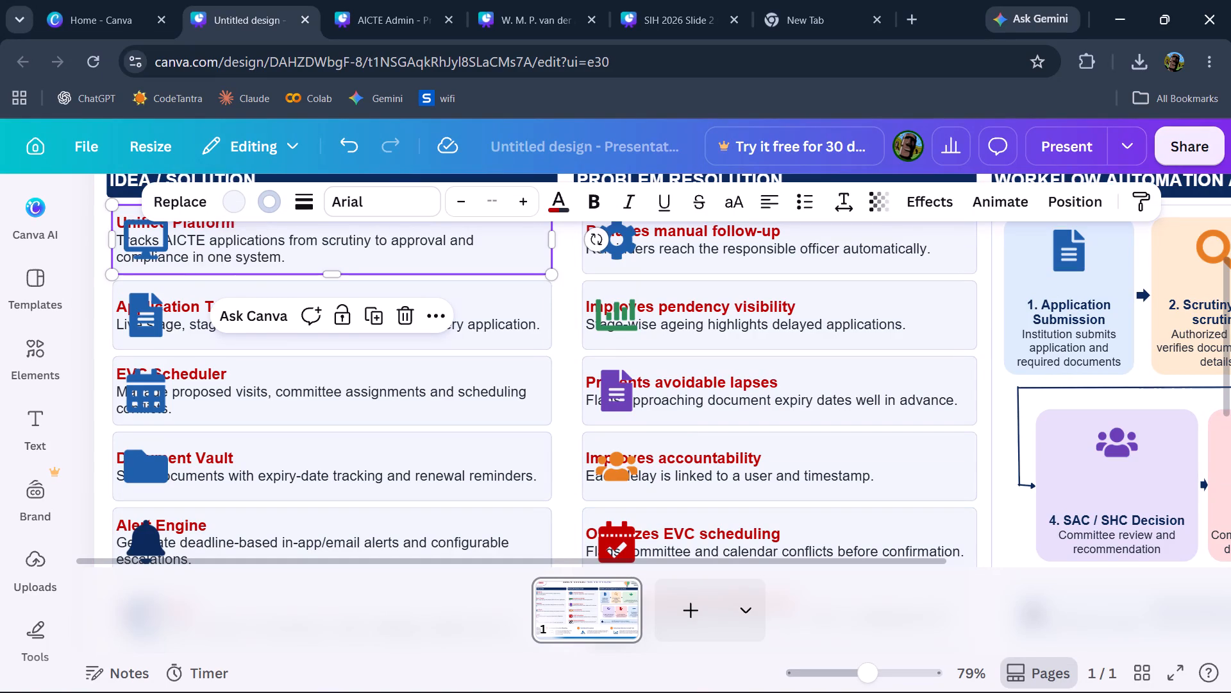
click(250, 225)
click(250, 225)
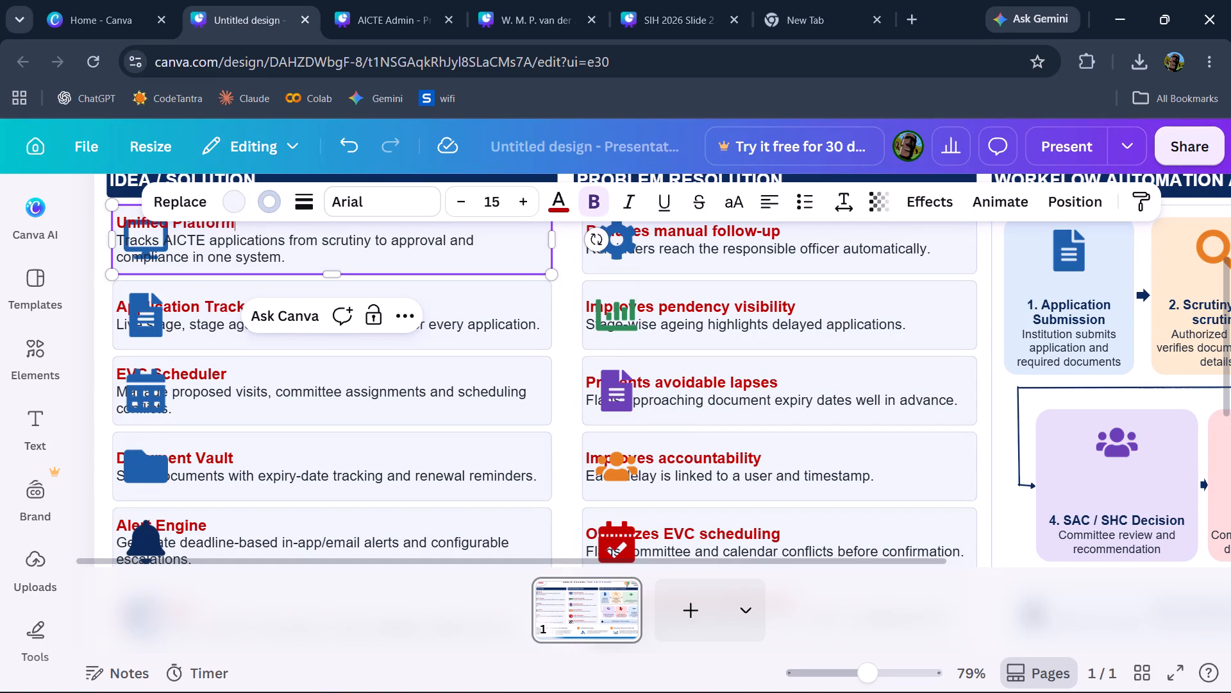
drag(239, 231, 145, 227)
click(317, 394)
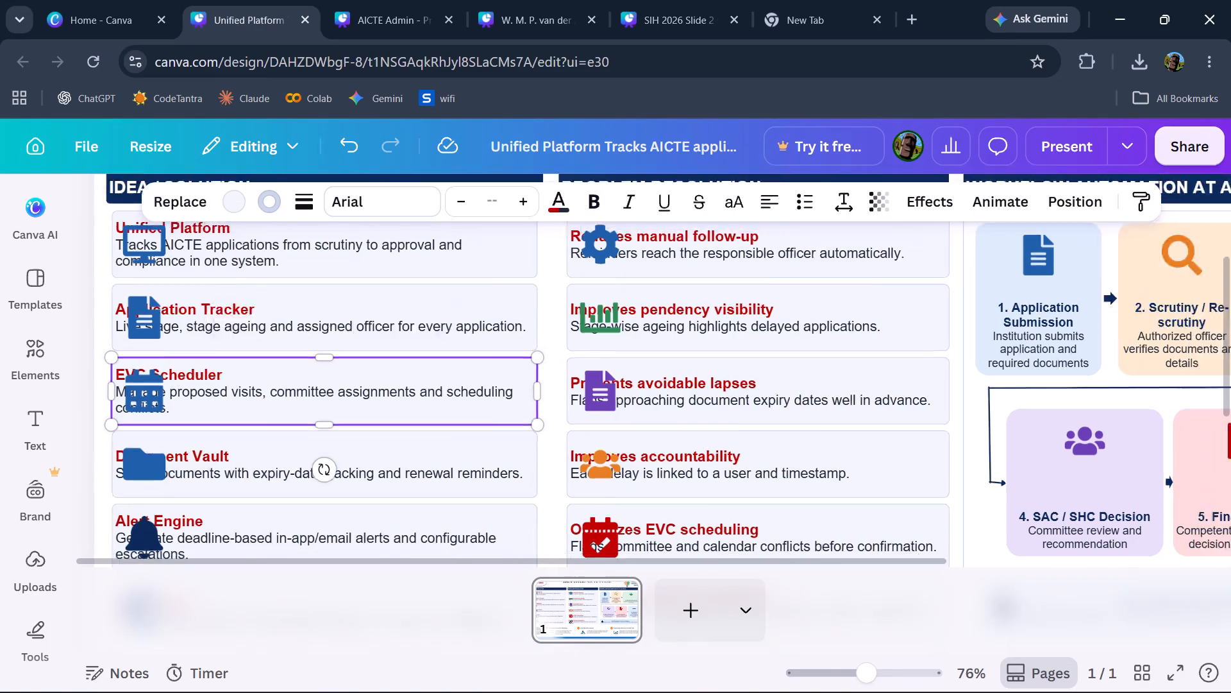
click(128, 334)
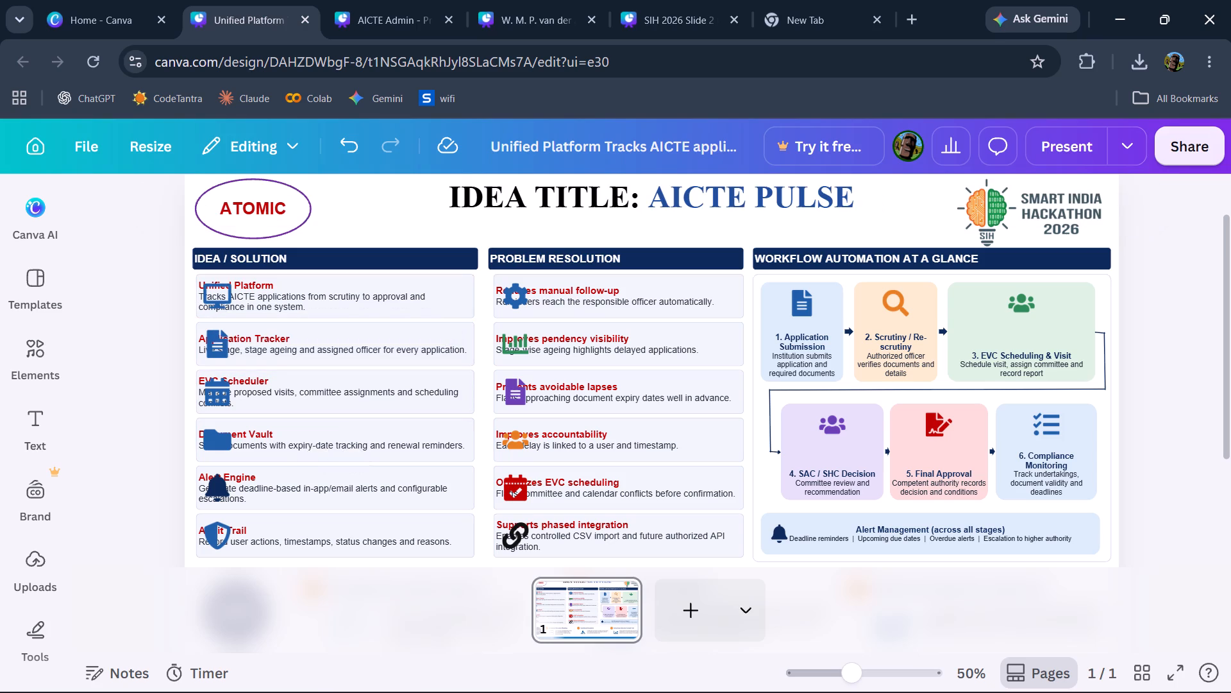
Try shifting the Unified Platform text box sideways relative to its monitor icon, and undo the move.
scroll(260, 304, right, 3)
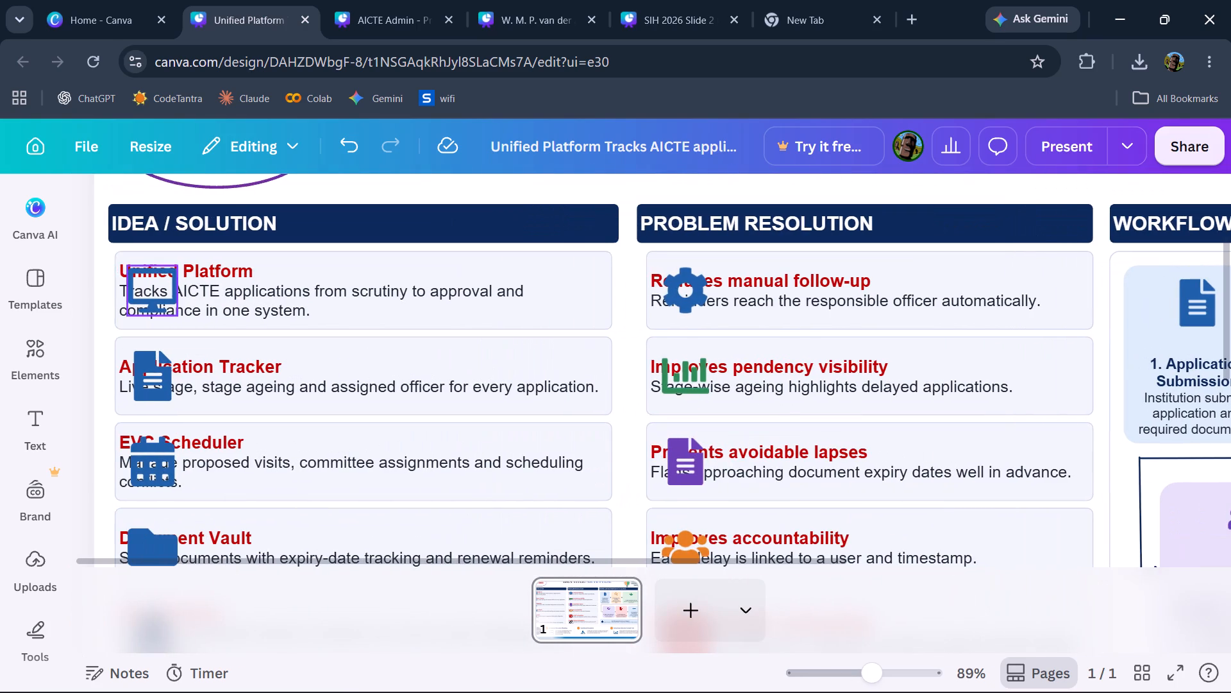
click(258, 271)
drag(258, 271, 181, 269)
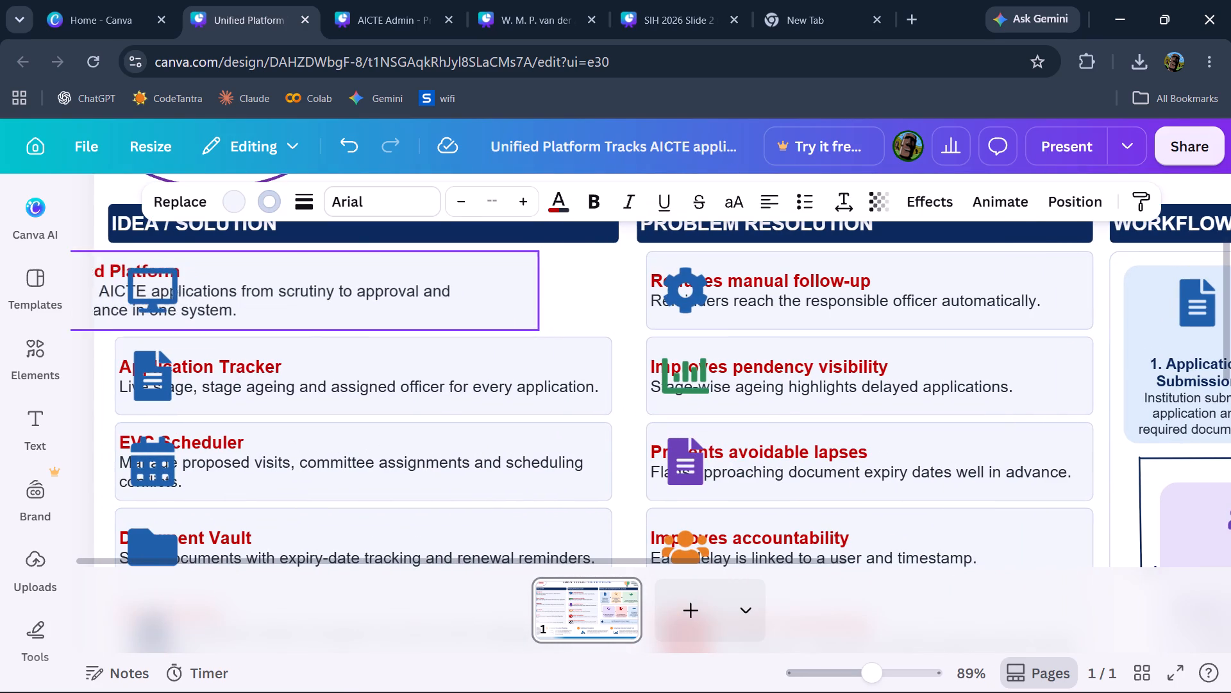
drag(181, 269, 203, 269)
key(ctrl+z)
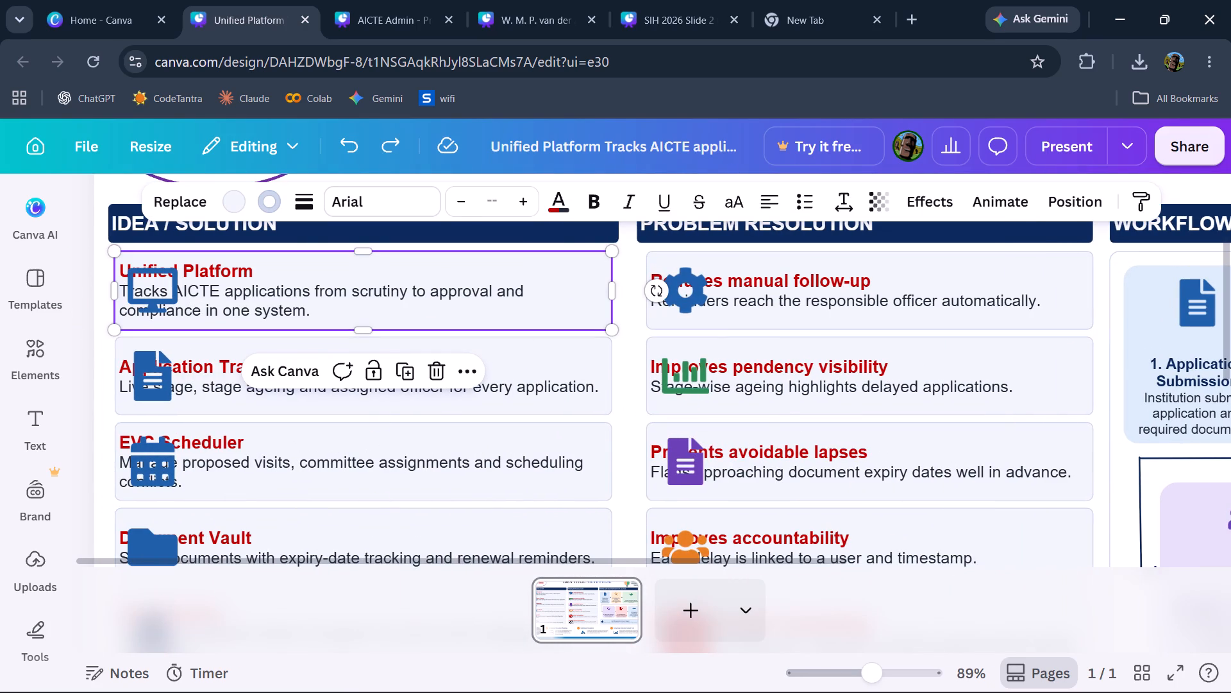
Indent the "Unified Platform" heading with leading spaces so that it starts clear of the monitor icon.
double_click(230, 267)
click(230, 267)
key(Left)
key(Left)
key(Left)
key(Left)
key(Left)
key(Left)
key(Left)
key(Left)
key(Left)
key(Left)
key(Left)
key(Left)
key(Left)
key(Left)
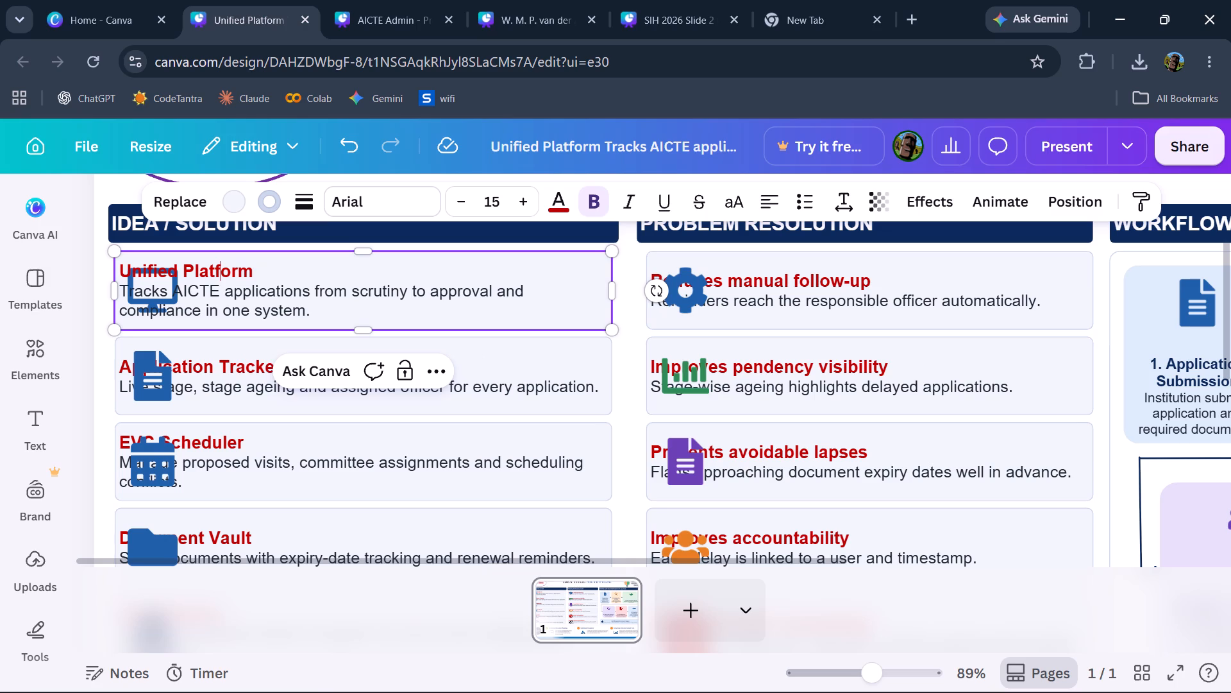
key(space)
key(space)
key(space)
key(space)
key(space)
key(space)
key(space)
key(space)
key(space)
key(space)
key(space)
key(space)
key(space)
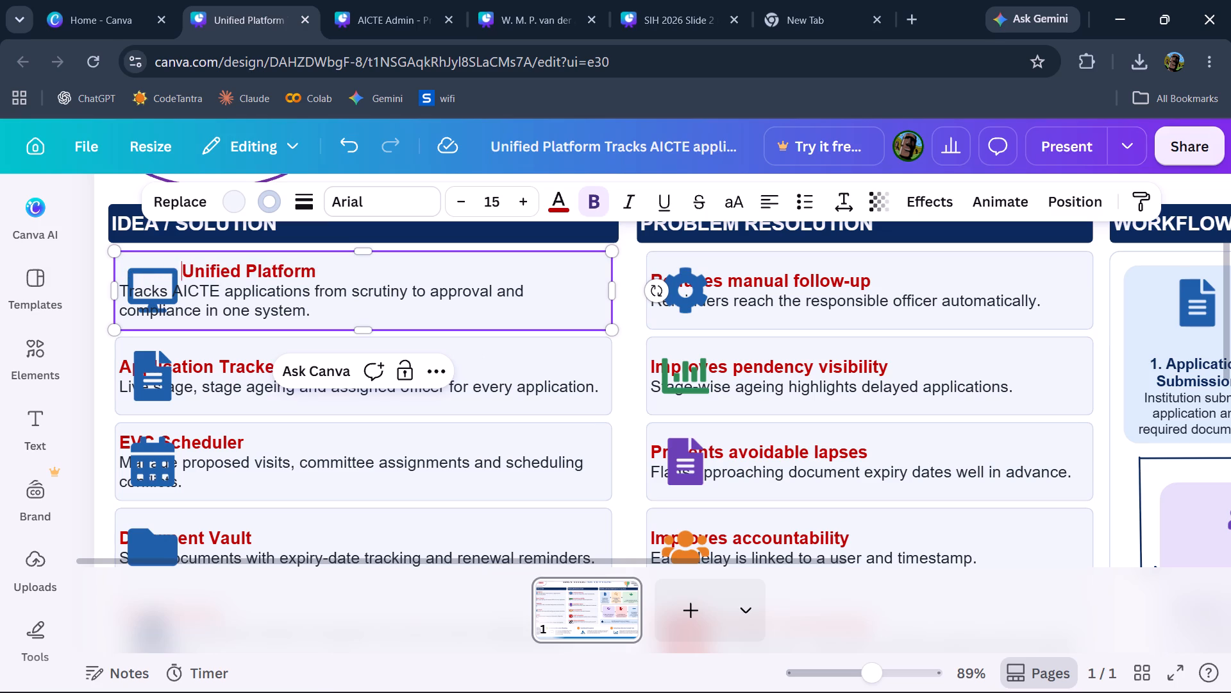
key(space)
key(space)
Indent the "Tracks AICTE applications" description line with leading spaces so that it aligns under the Unified Platform heading.
key(Down)
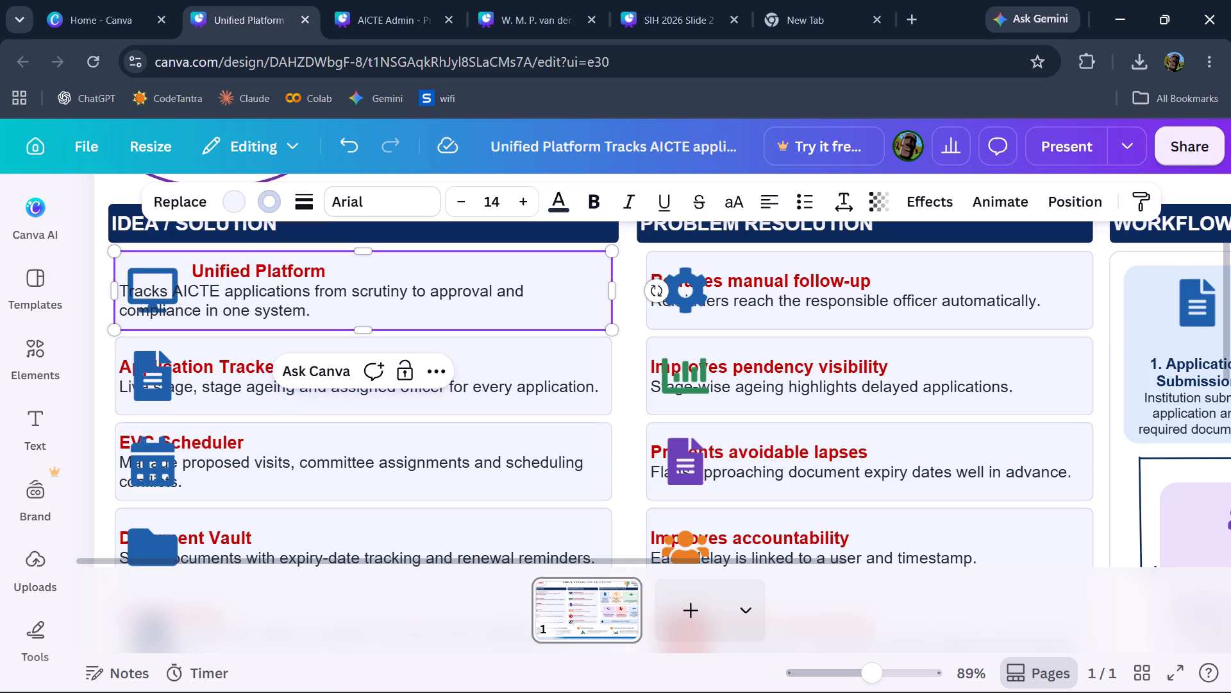
key(Left)
key(Left)
key(Left)
key(Left)
key(Left)
key(Left)
key(Left)
key(Left)
key(space)
key(BackSpace)
key(Left)
key(space)
key(space)
key(space)
key(space)
key(space)
key(space)
key(space)
key(space)
key(space)
key(space)
key(space)
key(space)
key(space)
key(space)
key(space)
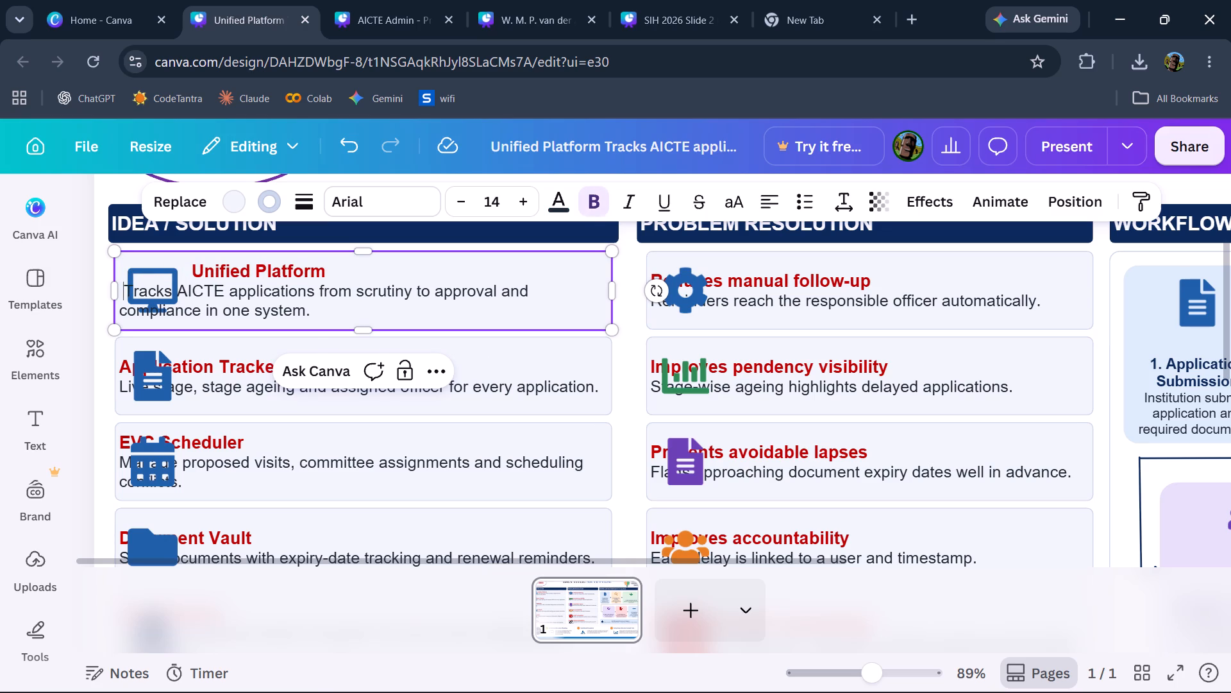
key(space)
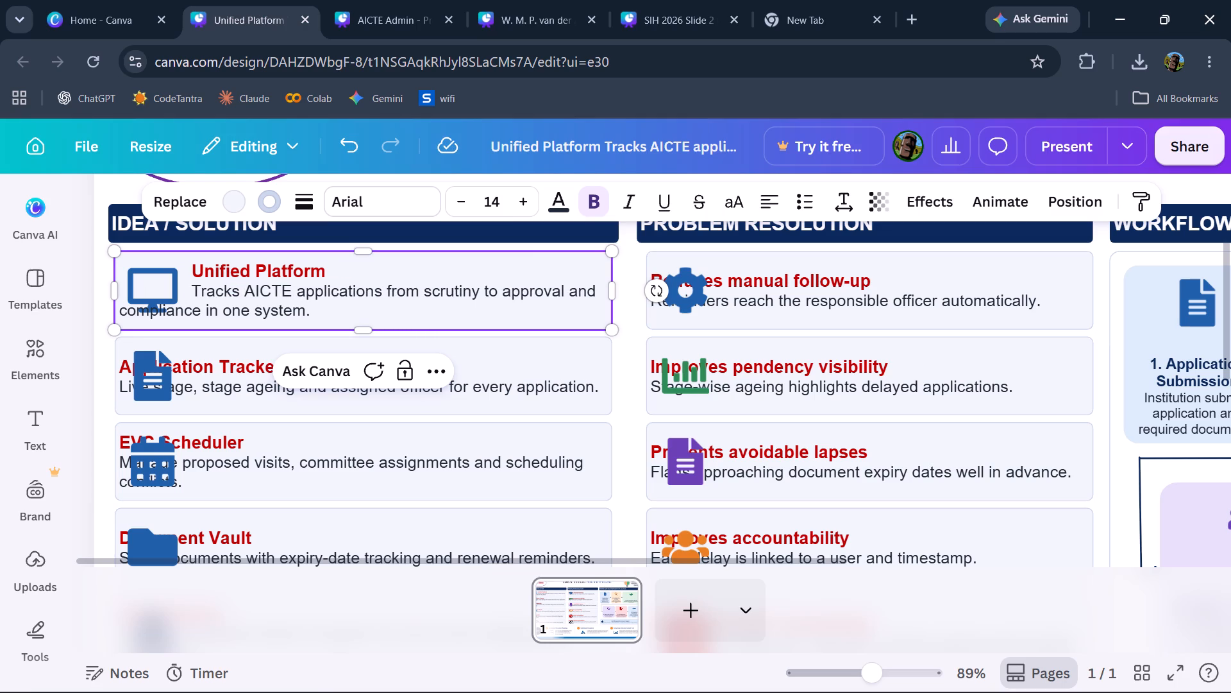
Break the Unified Platform description after "approval and", and indent "compliance in one system." to align with the line above.
key(Down)
key(Left)
key(Left)
key(Left)
key(Left)
key(Left)
key(Left)
key(Left)
key(Left)
key(Left)
key(space)
key(space)
key(space)
key(space)
key(space)
key(space)
key(space)
key(space)
key(space)
key(space)
key(space)
key(space)
key(space)
key(space)
key(space)
key(space)
key(space)
key(space)
key(BackSpace)
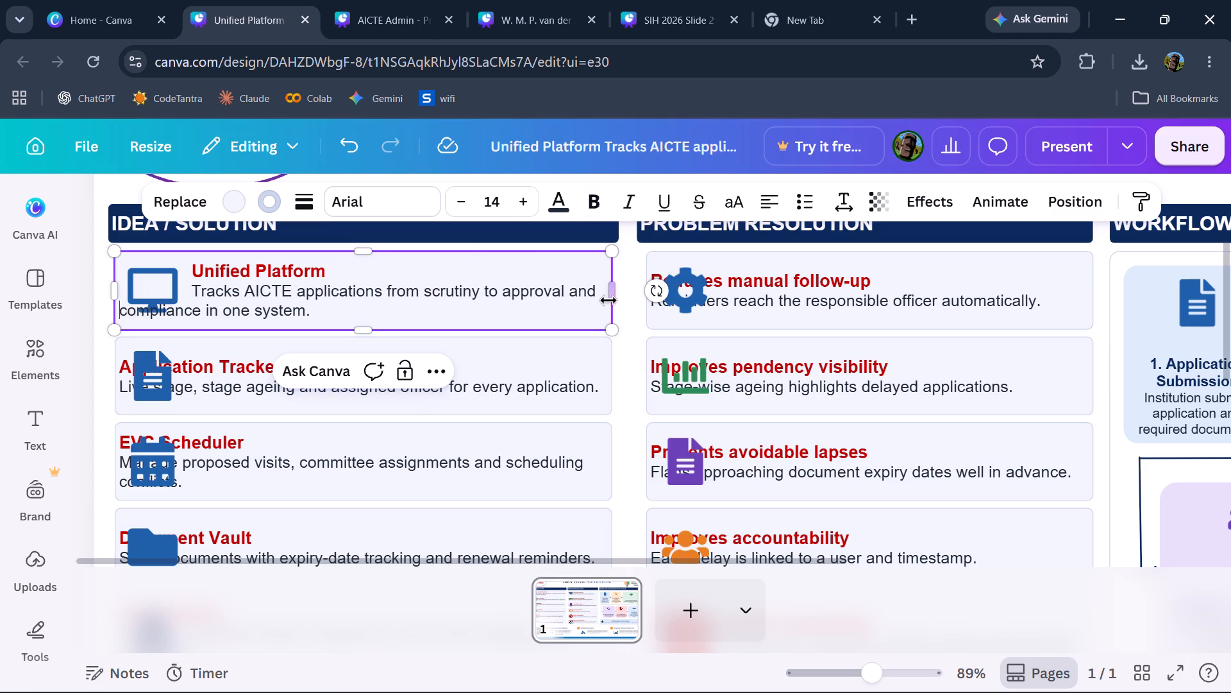
click(594, 295)
key(Return)
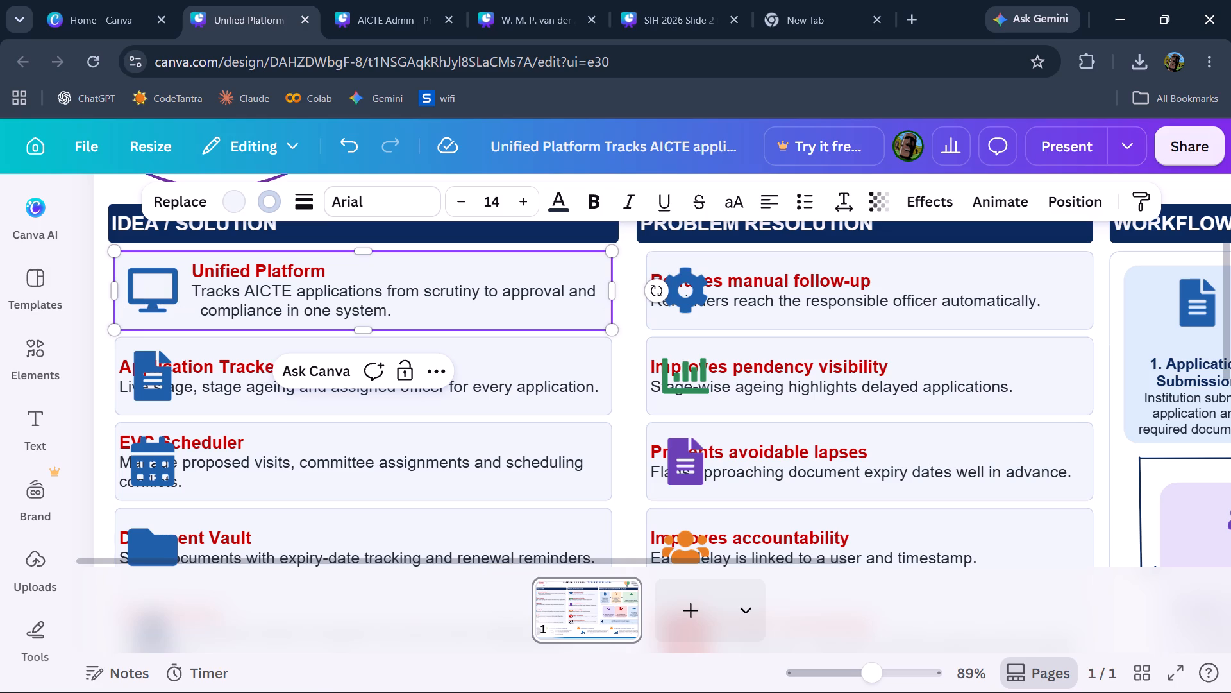
click(201, 309)
key(BackSpace)
key(BackSpace)
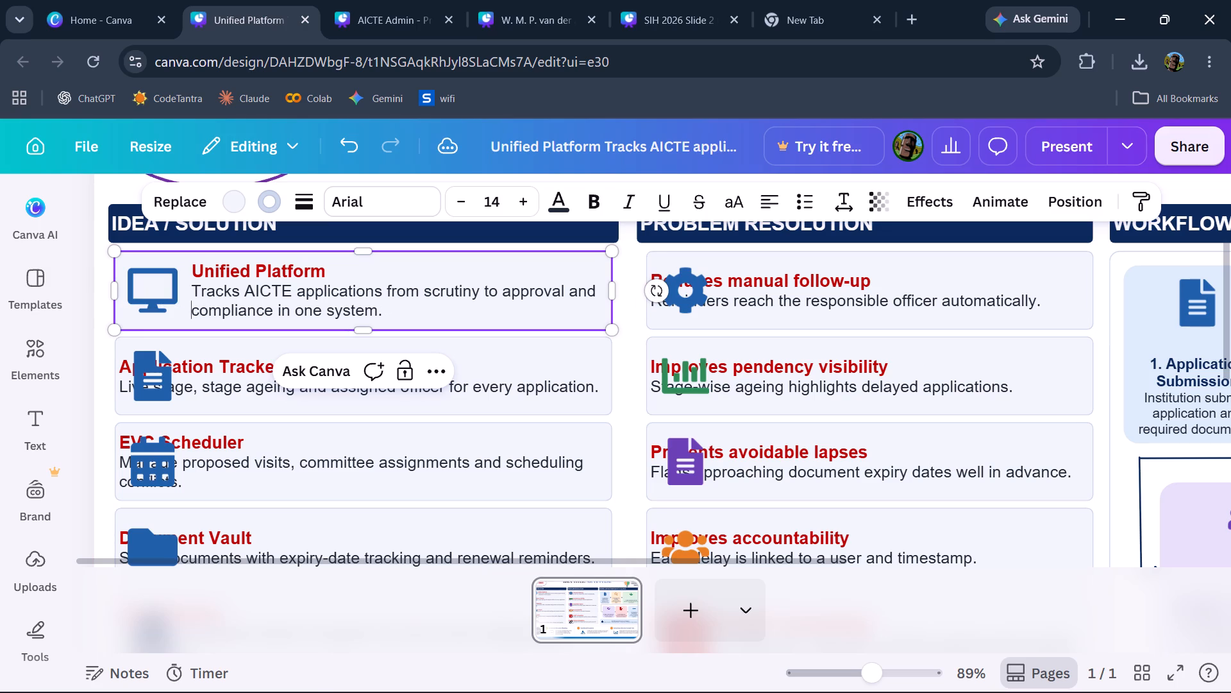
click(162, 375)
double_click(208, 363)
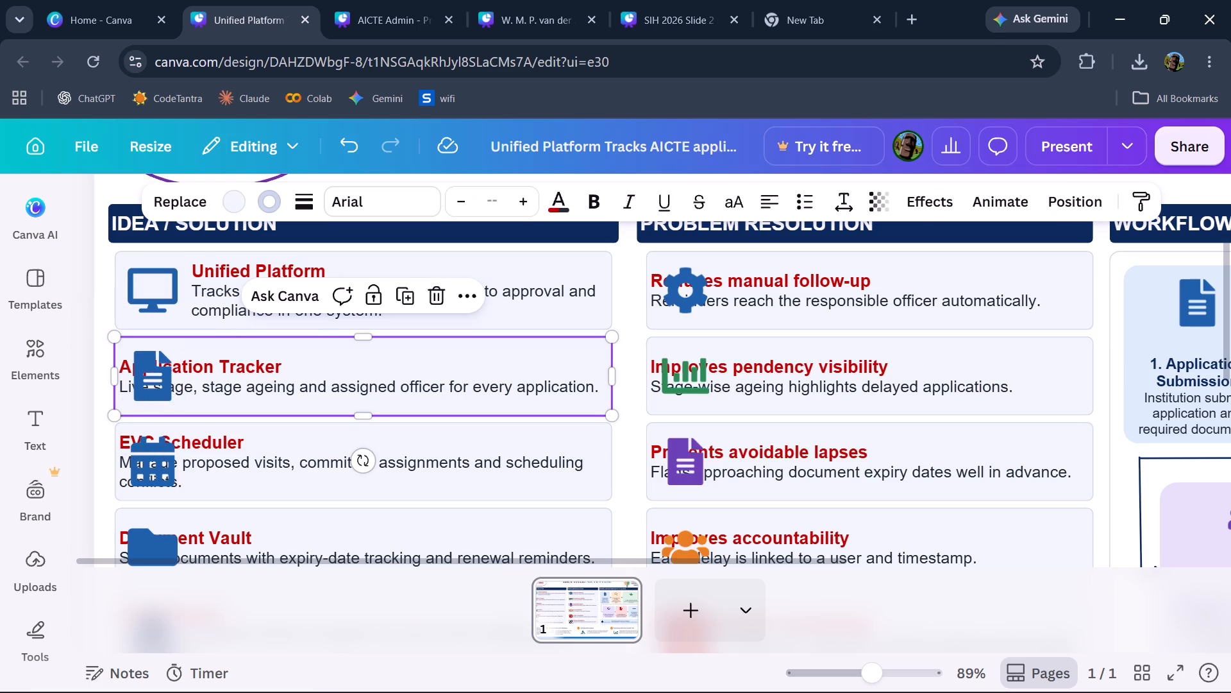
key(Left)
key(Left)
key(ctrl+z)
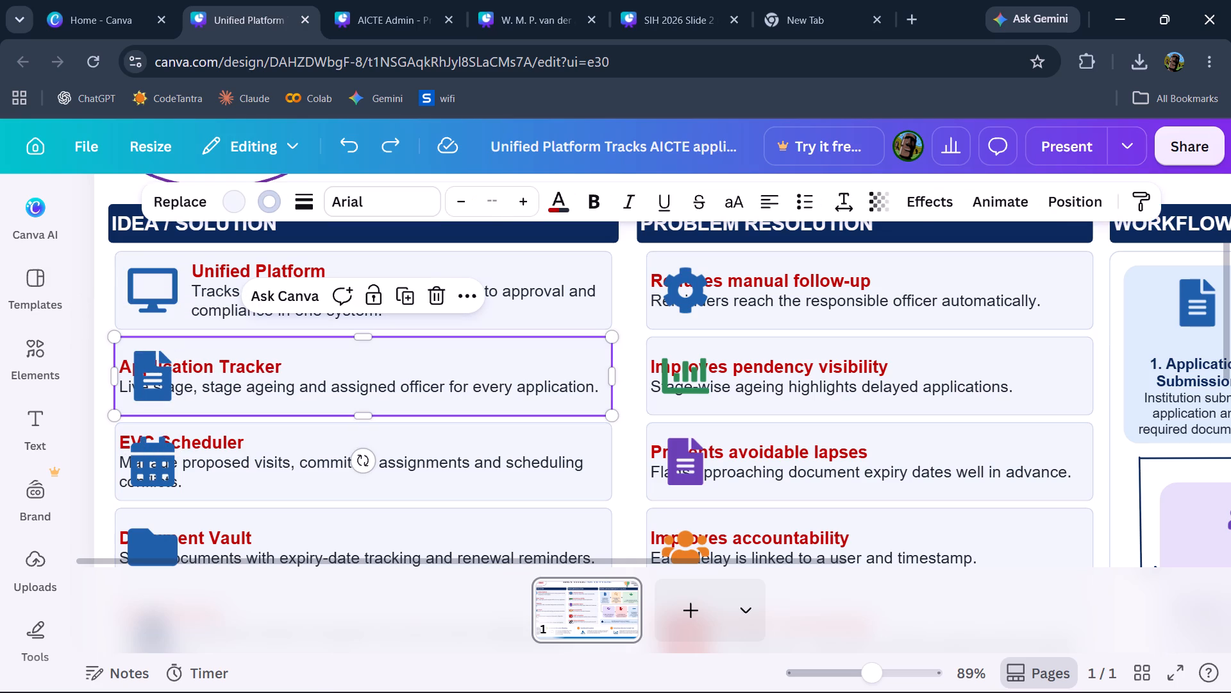
Indent the "Application Tracker" heading with leading spaces so that it clears the document icon and aligns with the Unified Platform heading.
double_click(208, 363)
click(208, 363)
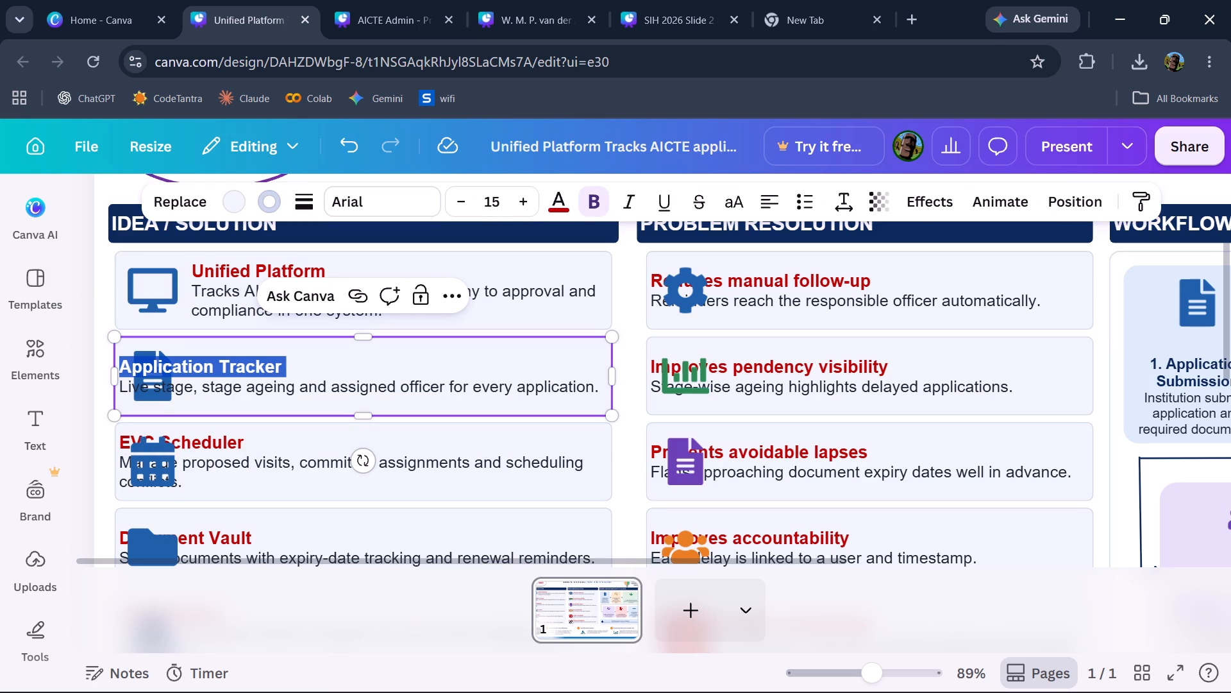
click(208, 363)
key(Left)
key(Left)
key(Left)
key(Left)
key(Left)
key(Left)
key(Left)
key(Left)
key(Left)
key(Left)
key(Left)
key(Left)
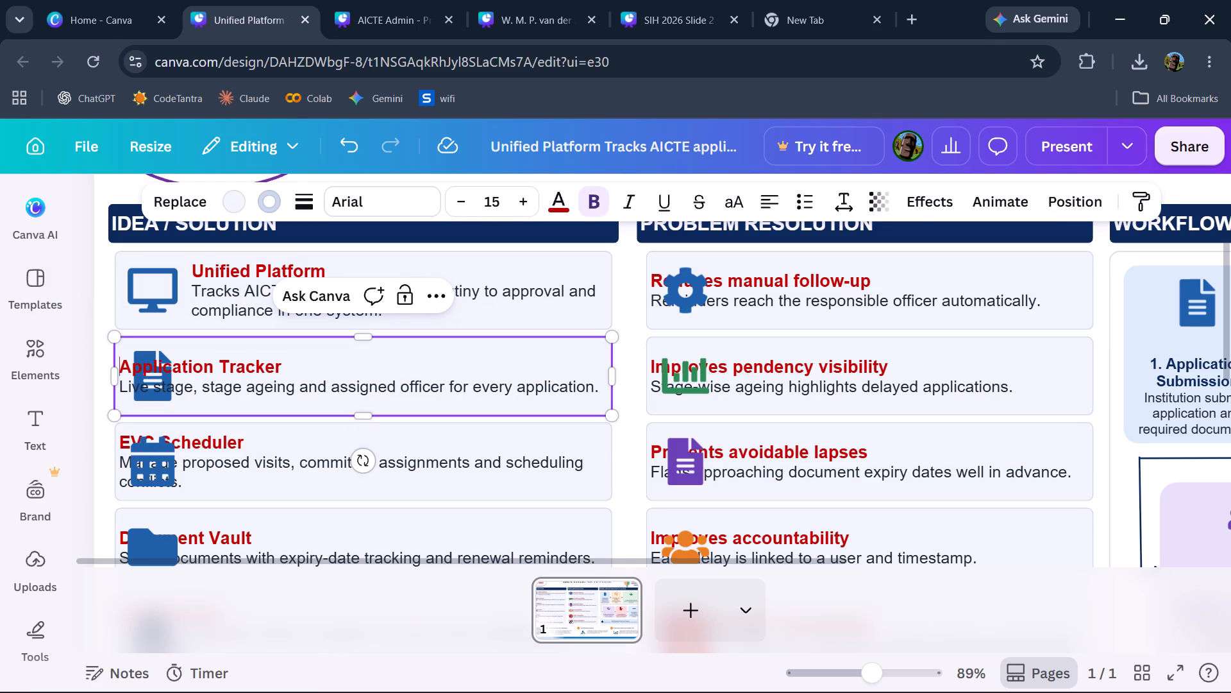
key(space)
key(space)
key(space)
key(space)
key(space)
key(space)
key(space)
key(space)
key(space)
key(space)
key(space)
key(space)
key(space)
key(space)
key(space)
key(space)
key(BackSpace)
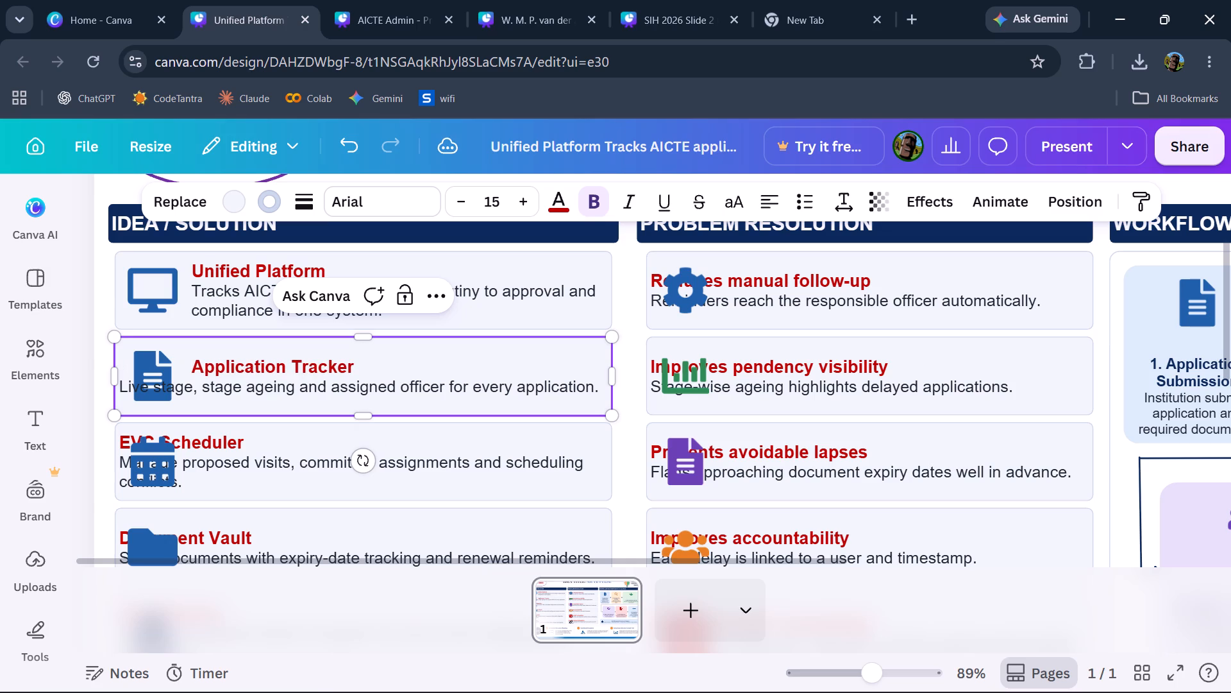
Indent the "Live stage, stage ageing" description line with leading spaces so that it aligns under the Application Tracker heading.
click(191, 382)
key(space)
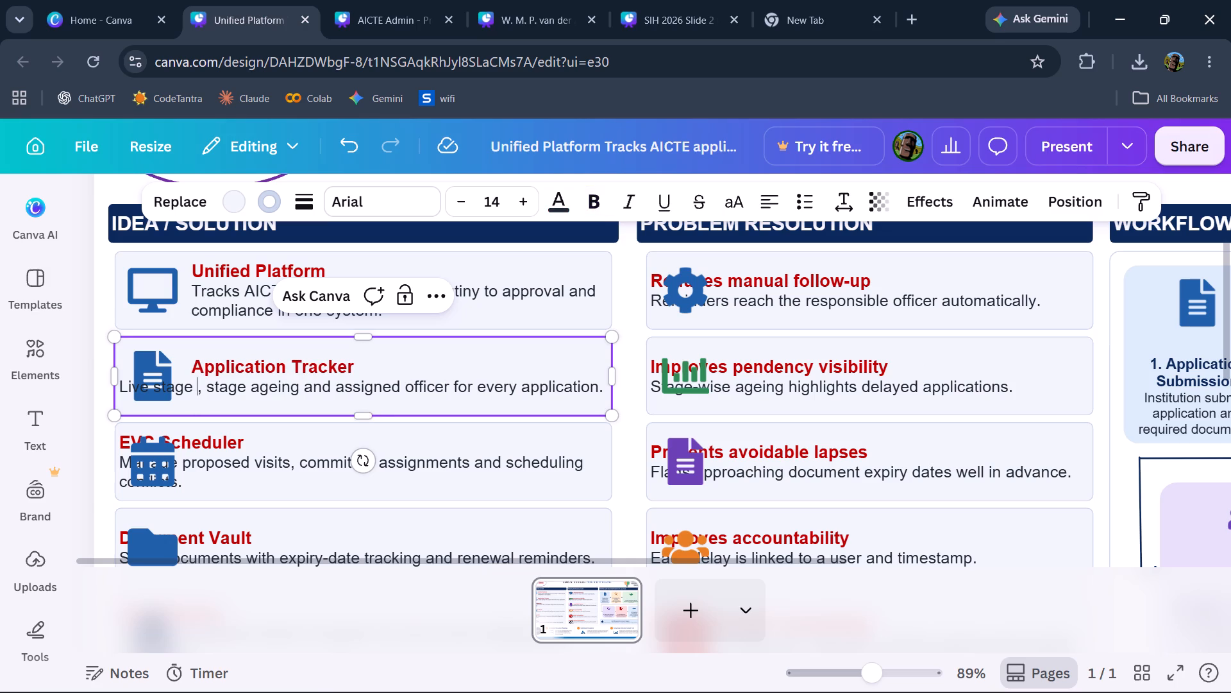
key(BackSpace)
key(Left)
key(Left)
key(Left)
key(Left)
key(Left)
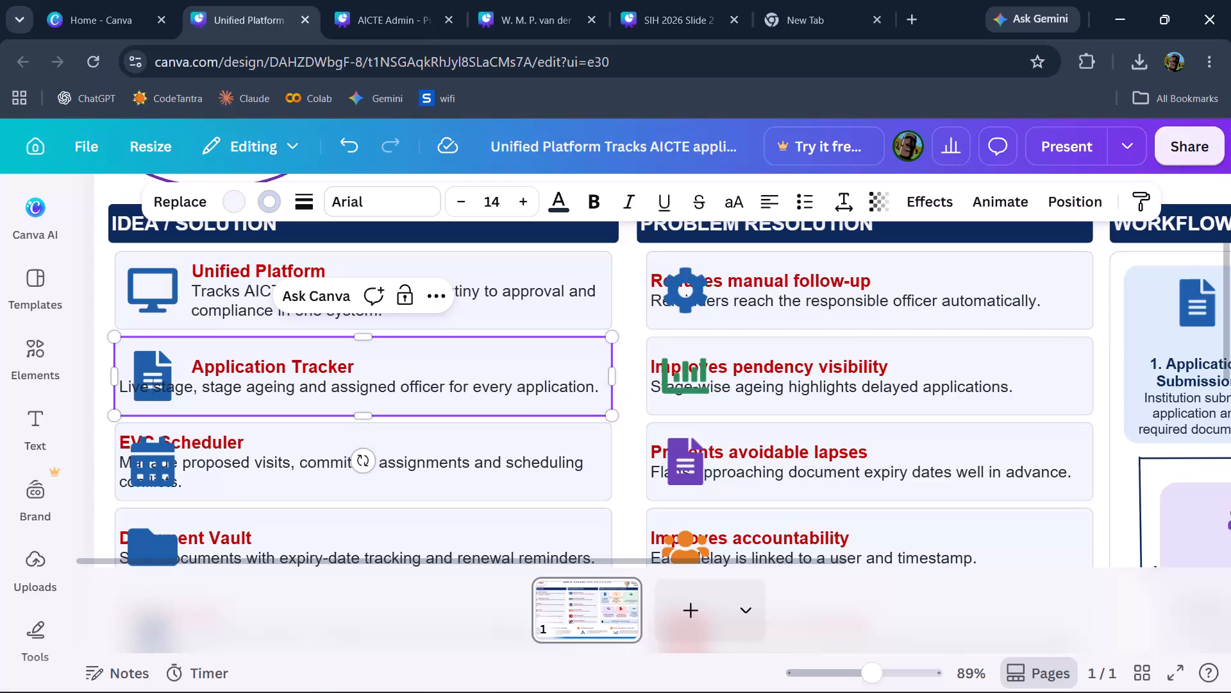
key(Left)
key(Left)
key(Left)
key(Left)
key(Left)
key(Left)
key(space)
key(space)
key(space)
key(space)
key(space)
key(space)
key(space)
key(space)
key(space)
key(space)
key(space)
key(space)
key(space)
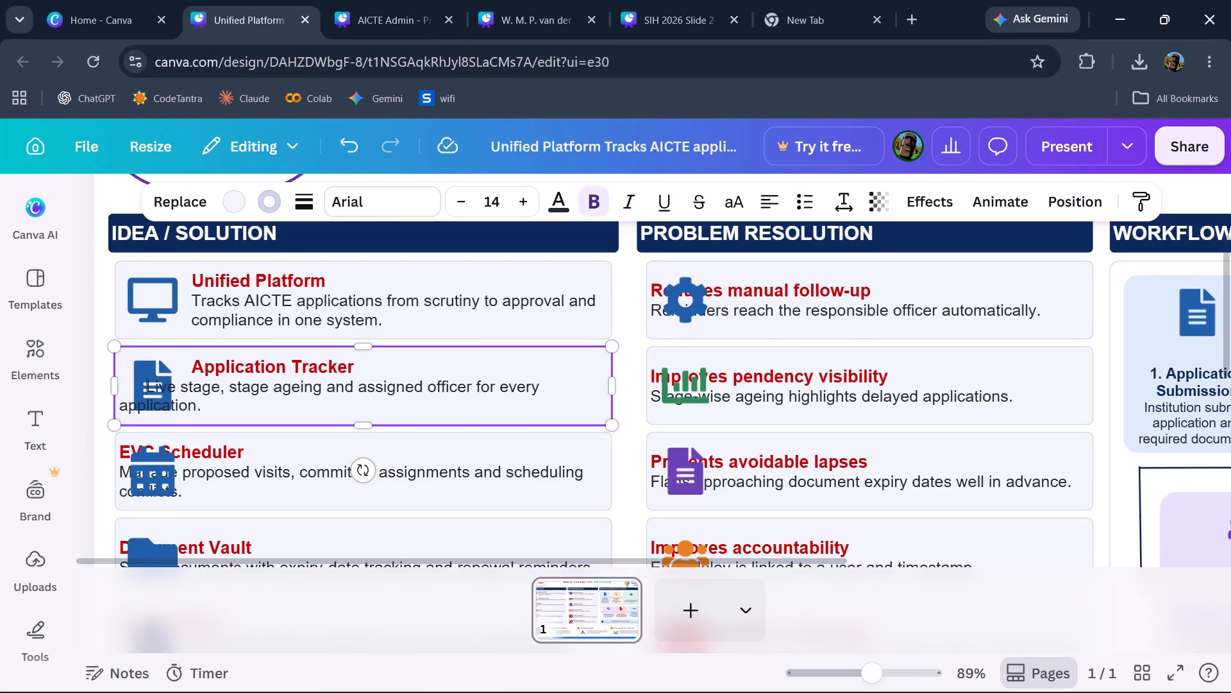
key(space)
key(space)
key(space)
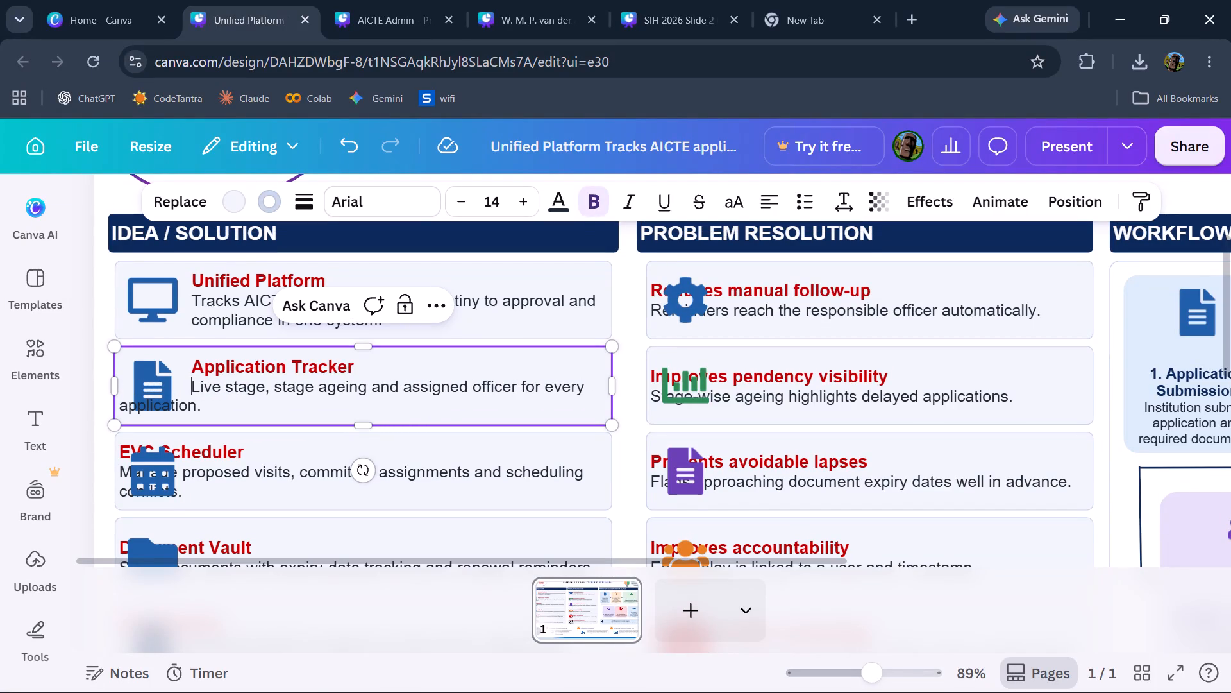
Break the Application Tracker description after "officer for every", and indent "application." to align with the line above.
click(582, 391)
key(Return)
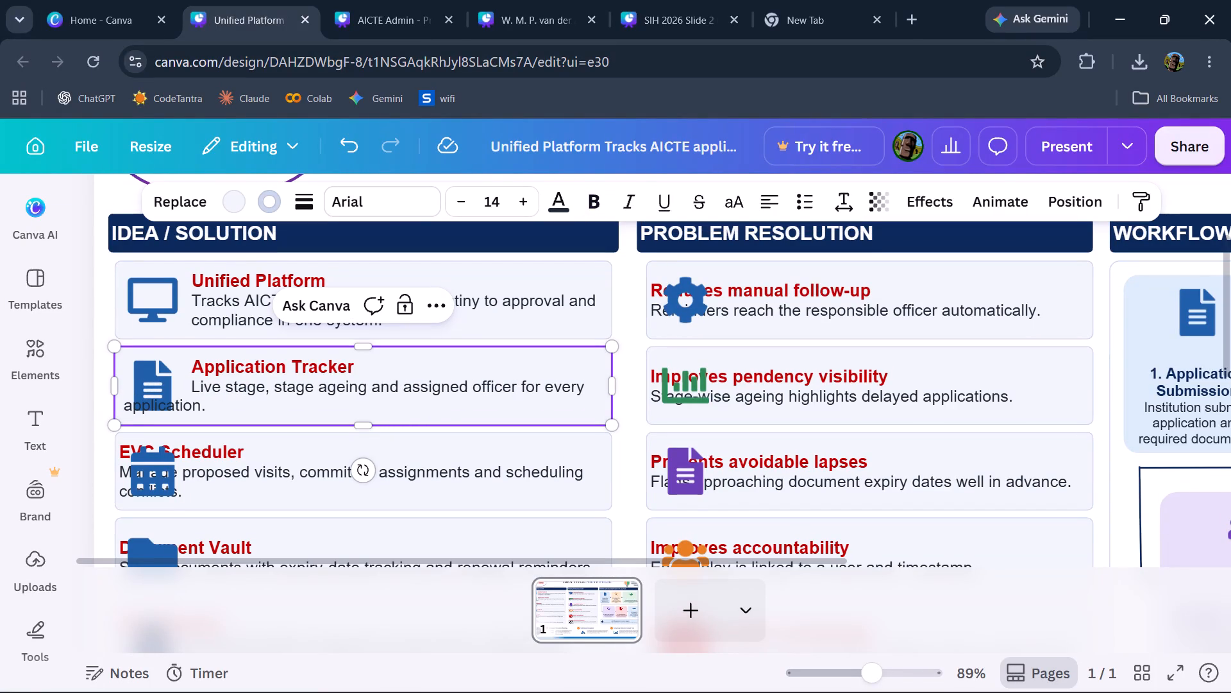
key(space)
key(space)
key(space)
key(space)
key(space)
key(space)
key(space)
key(space)
key(space)
key(space)
key(space)
key(space)
key(space)
key(space)
key(space)
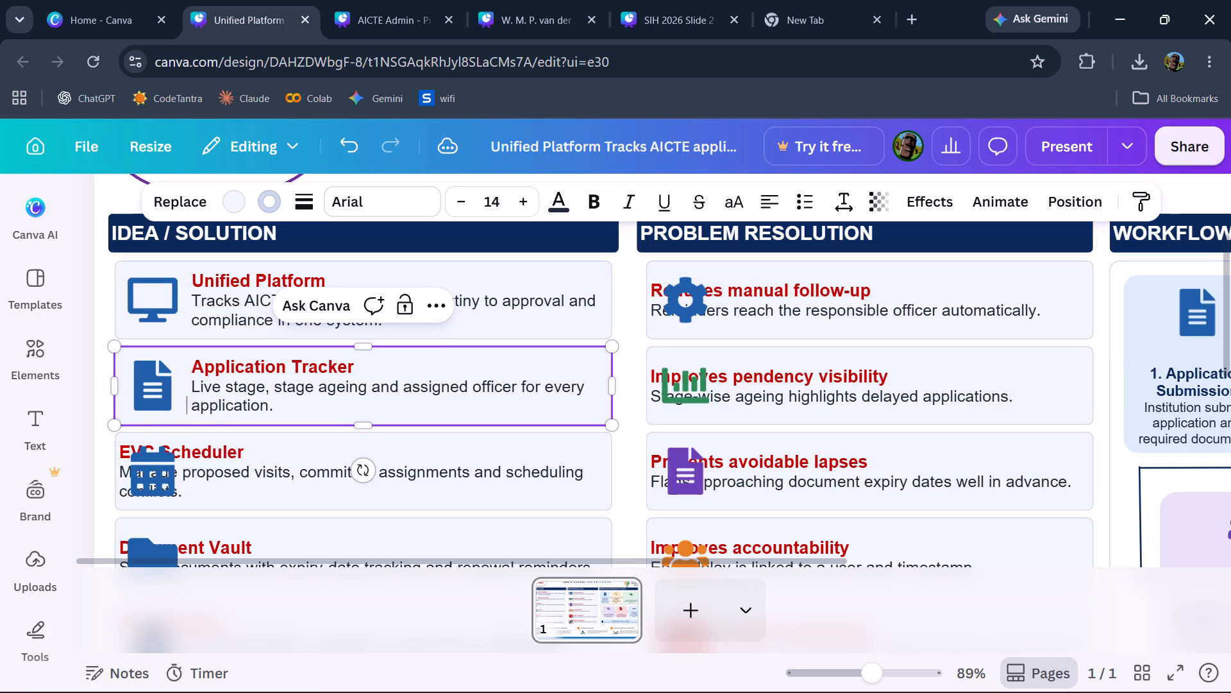
Indent the "EVC Scheduler" heading with leading spaces so that it clears the calendar icon and aligns with the Application Tracker heading.
click(183, 441)
click(187, 449)
click(187, 449)
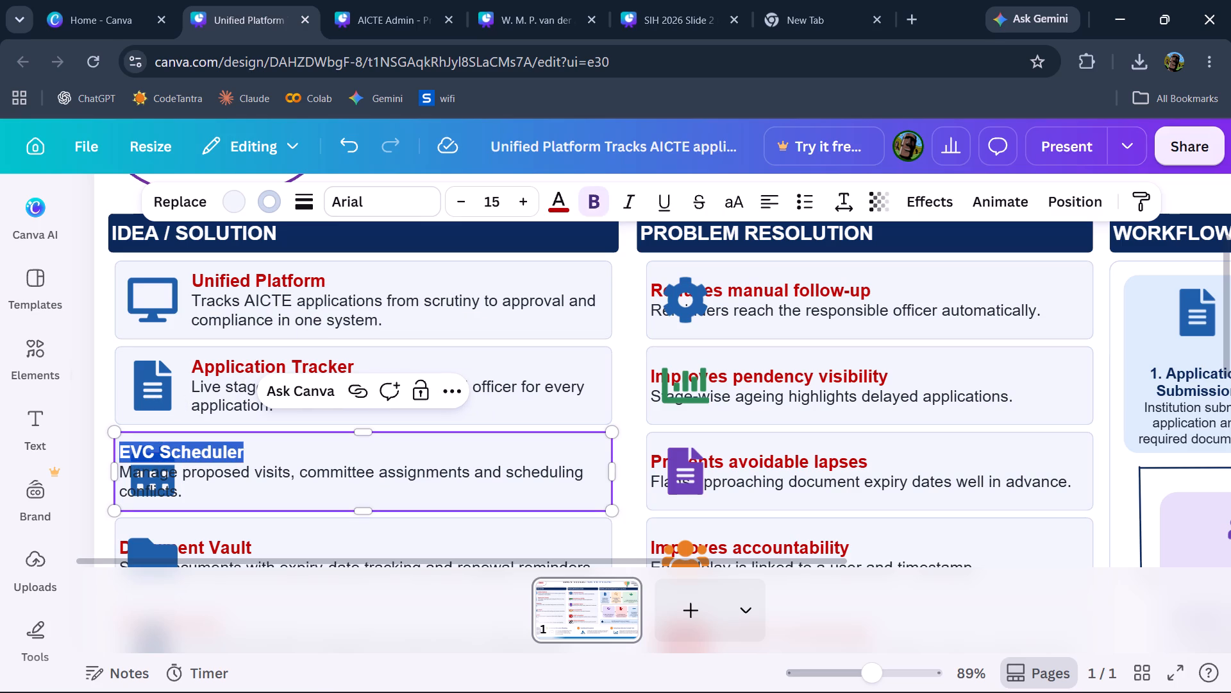
click(187, 449)
click(187, 449)
key(Left)
key(Left)
key(Left)
key(Left)
key(Left)
key(Left)
key(Left)
key(Left)
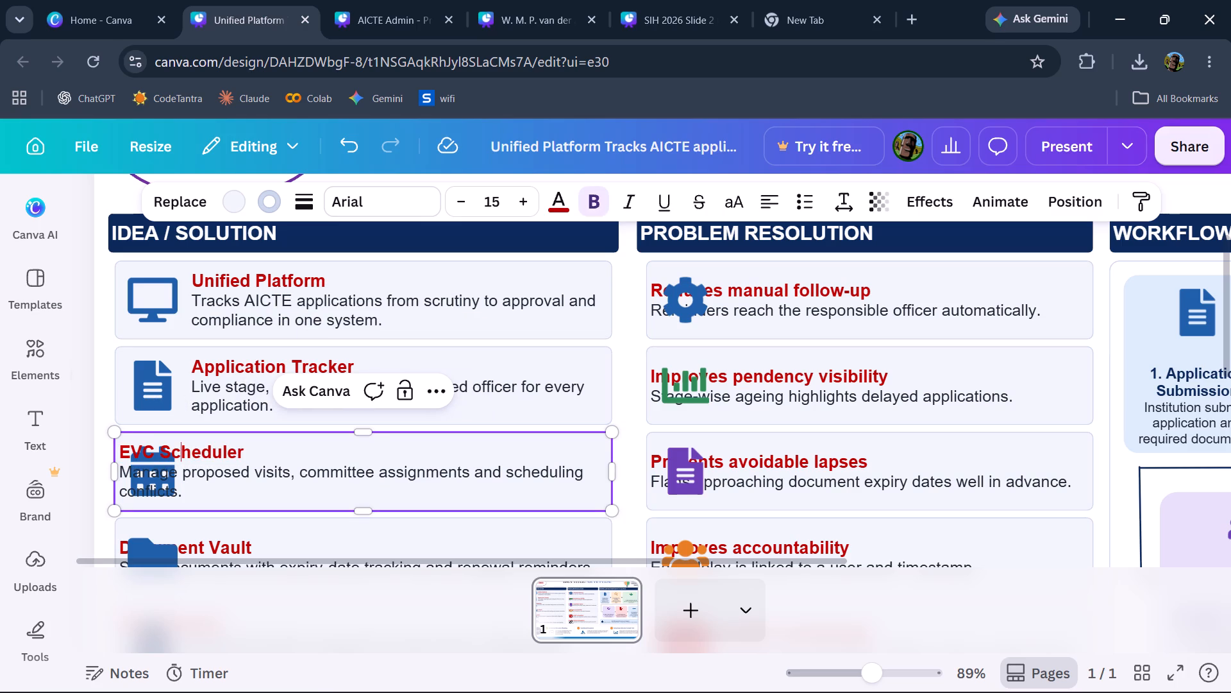
key(space)
key(space)
key(space)
key(space)
key(space)
key(space)
key(space)
key(space)
key(space)
key(space)
key(space)
key(space)
key(space)
key(space)
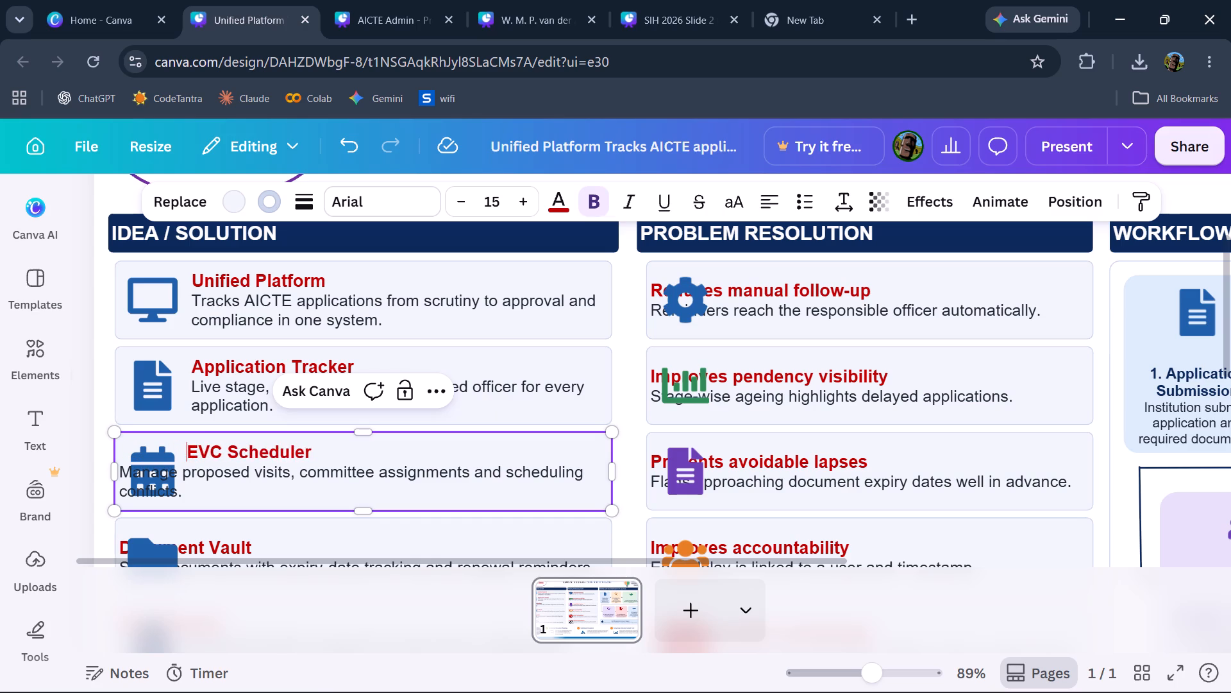
key(space)
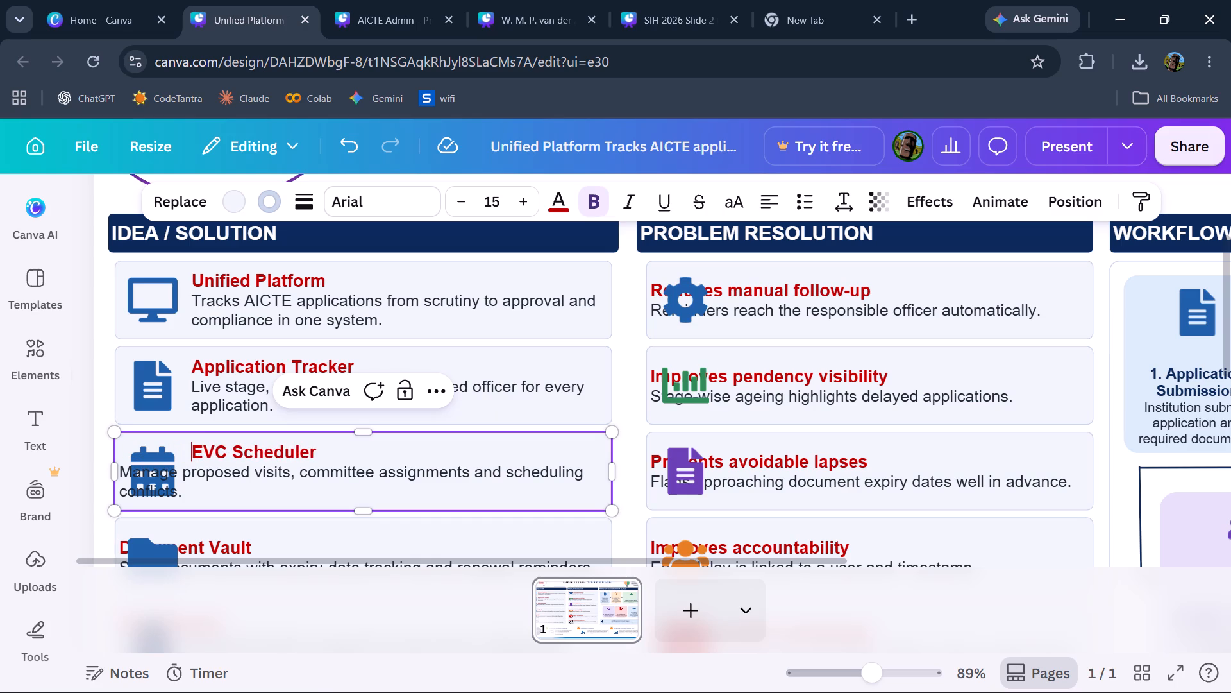
Indent the "Manage proposed visits" description line with leading spaces so that it aligns under the EVC Scheduler heading.
click(187, 471)
key(Left)
key(Left)
key(Left)
key(Left)
key(Left)
key(Left)
key(Left)
key(Left)
key(Left)
key(Left)
key(Down)
scroll(187, 471, down, 2)
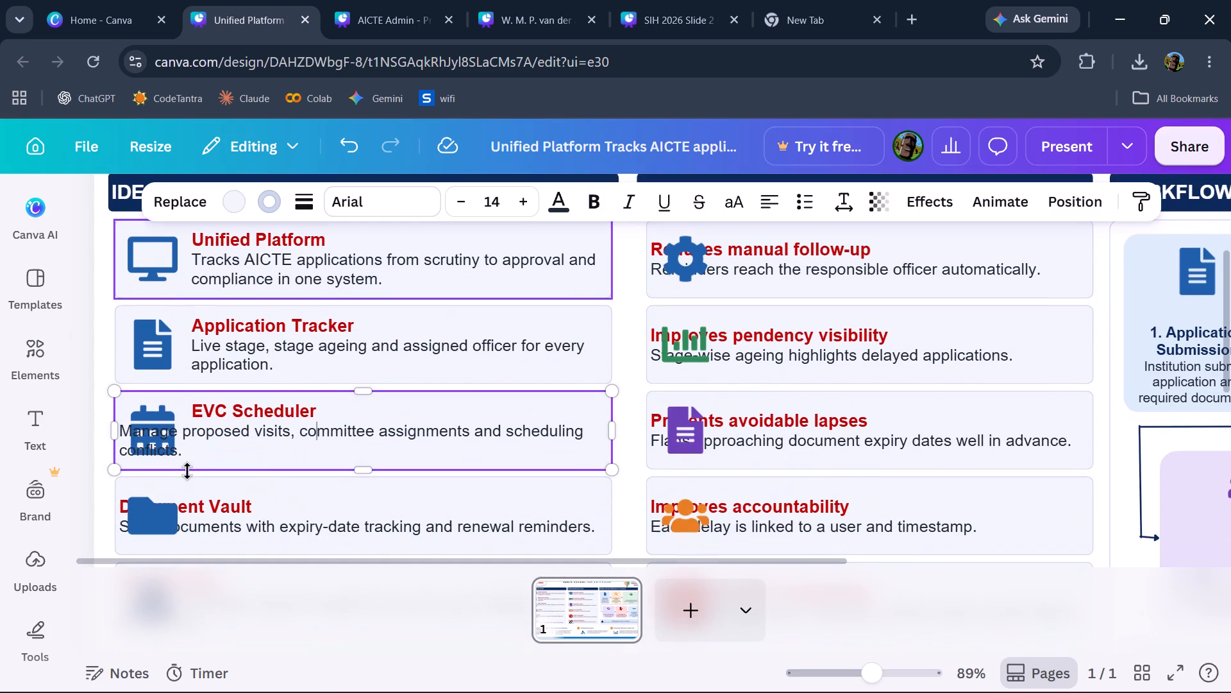
click(147, 427)
key(Left)
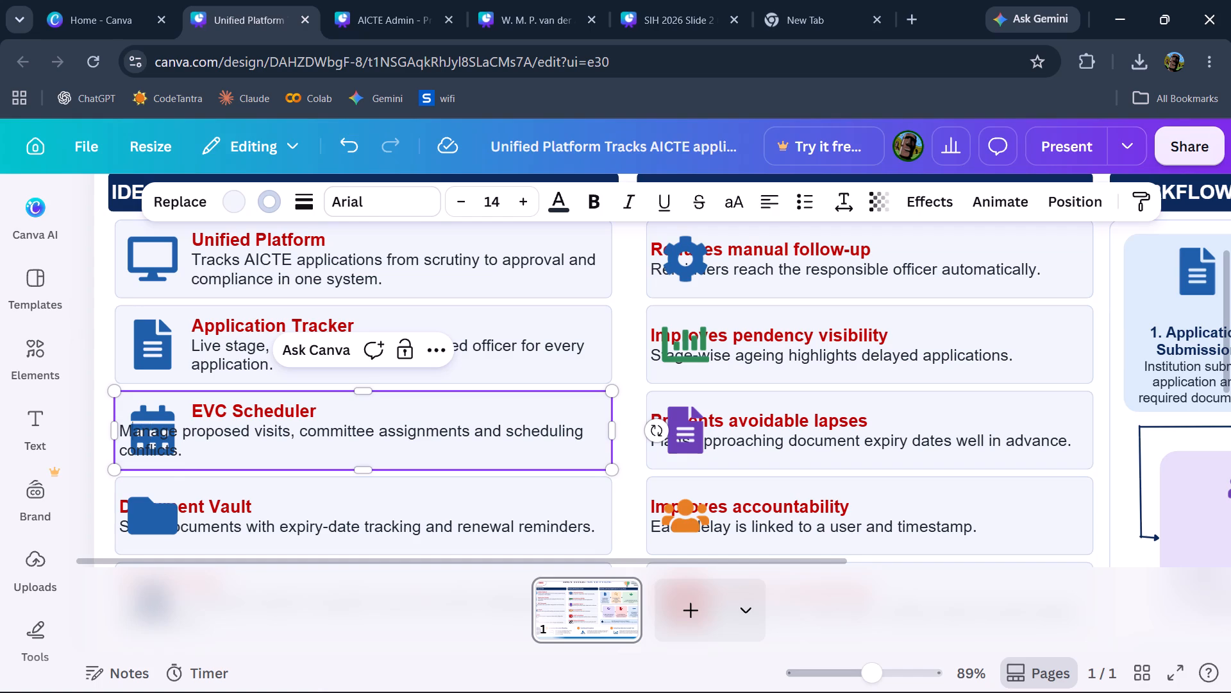
key(Left)
key(Left)
key(space)
key(space)
key(space)
key(space)
key(space)
key(space)
key(space)
key(space)
key(space)
key(space)
key(space)
key(space)
key(space)
key(space)
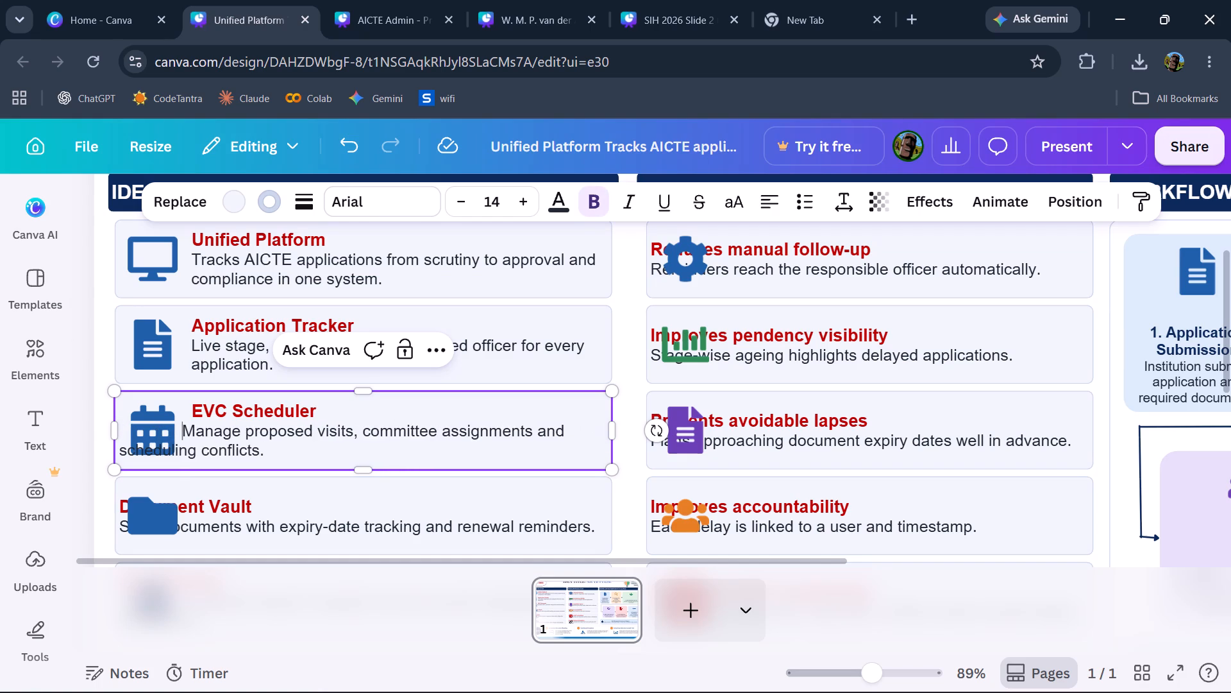
key(space)
key(space)
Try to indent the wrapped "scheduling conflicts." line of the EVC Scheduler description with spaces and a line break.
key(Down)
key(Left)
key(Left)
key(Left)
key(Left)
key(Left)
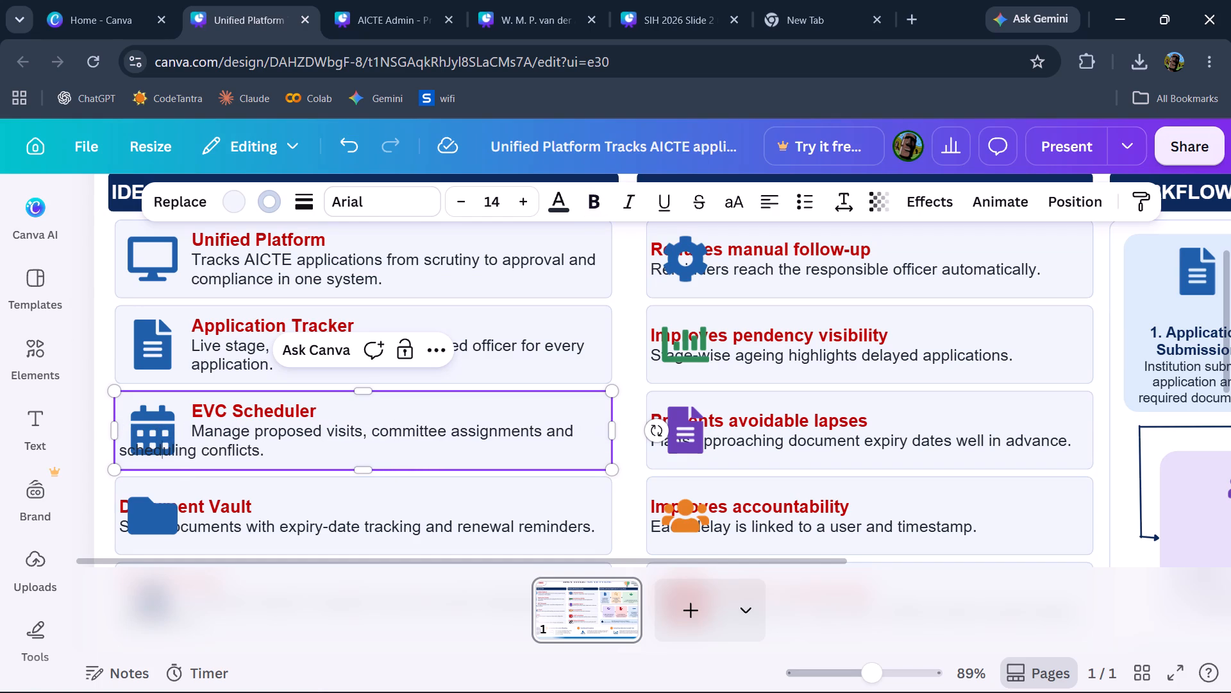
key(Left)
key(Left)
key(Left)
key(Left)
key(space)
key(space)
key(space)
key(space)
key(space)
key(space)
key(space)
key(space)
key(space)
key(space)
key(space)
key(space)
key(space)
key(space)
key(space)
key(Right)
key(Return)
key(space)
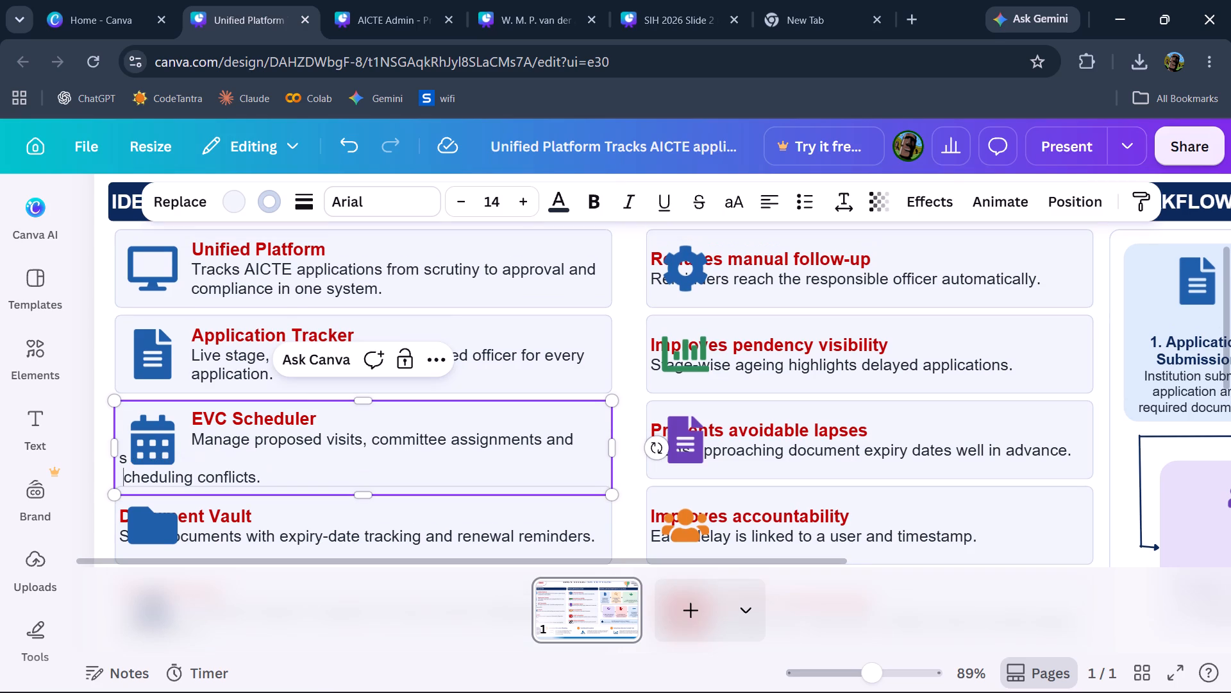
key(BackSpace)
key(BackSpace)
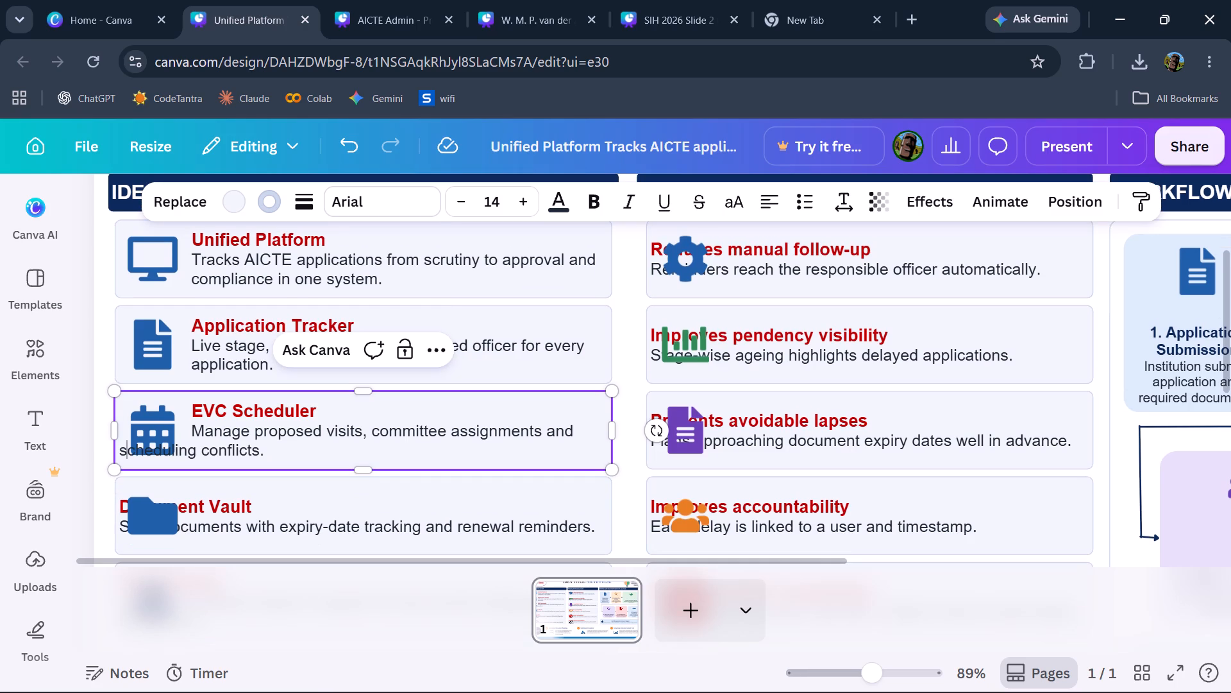
Break the EVC Scheduler description after "committee assignments and", and indent "scheduling conflicts." to align with the line above.
key(Left)
key(Left)
key(Return)
key(space)
key(space)
key(space)
key(space)
key(space)
key(space)
key(space)
key(space)
key(space)
key(space)
key(space)
key(space)
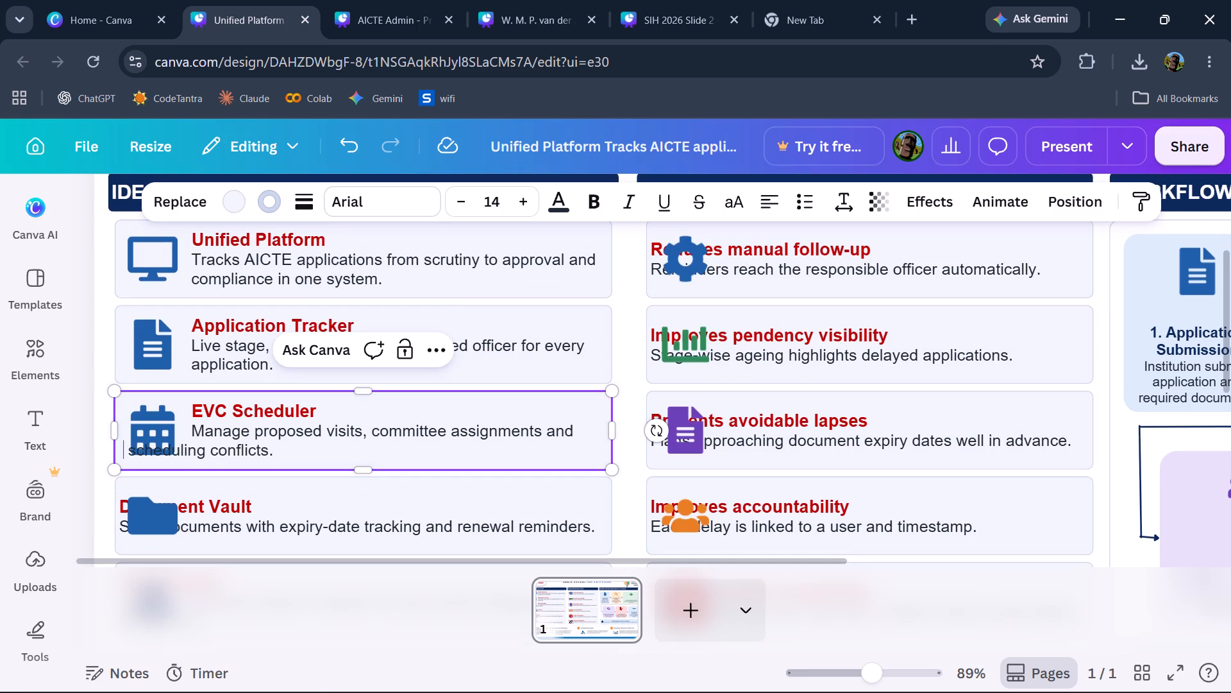
key(space)
key(space)
key(space)
key(space)
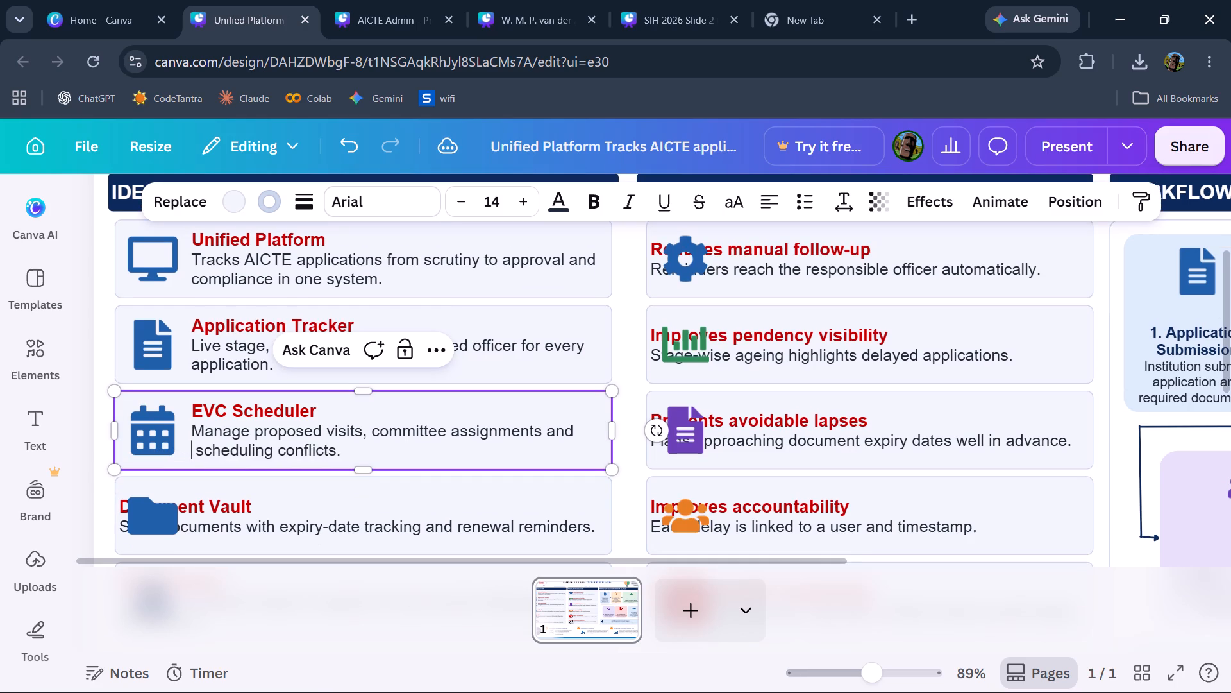
key(BackSpace)
key(Down)
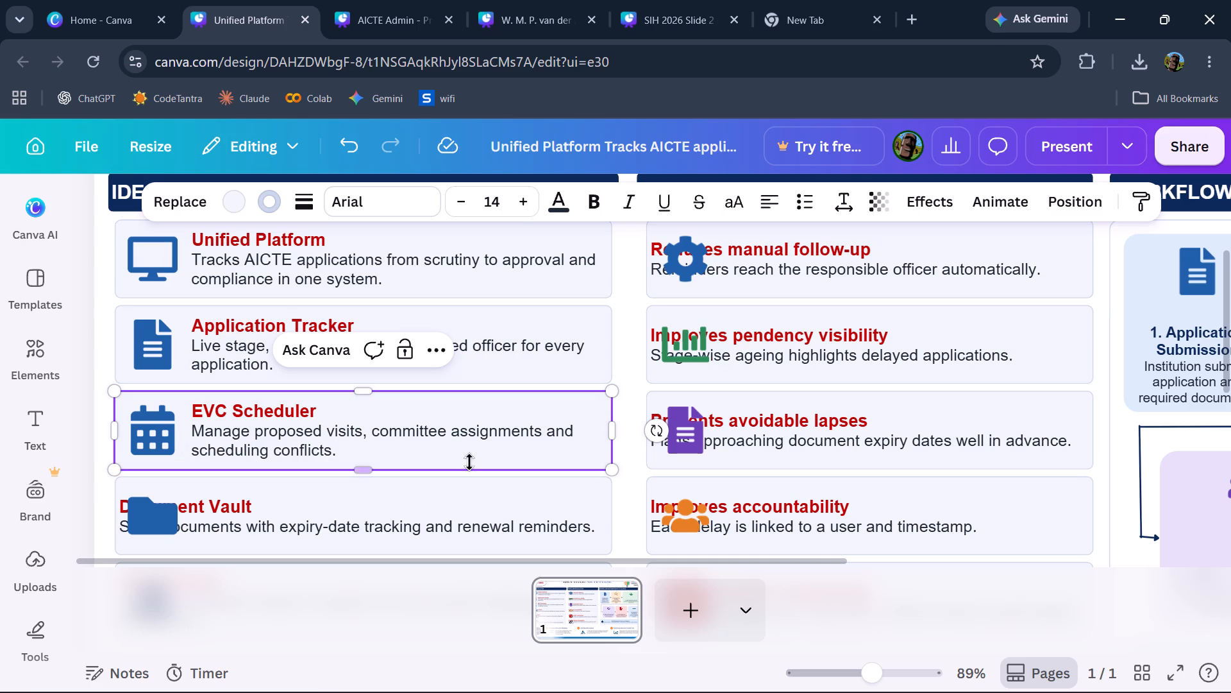
Indent the "Document Vault" heading with leading spaces so that it clears the folder icon and aligns with the EVC Scheduler heading.
click(201, 501)
click(201, 501)
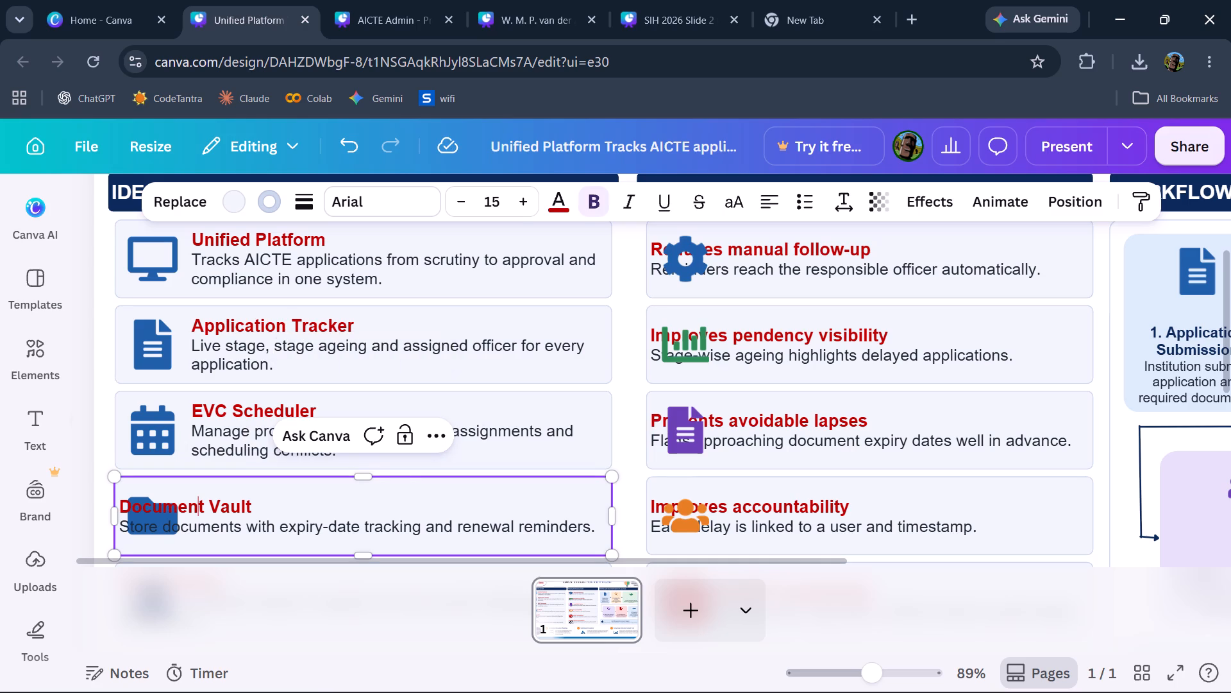
key(Left)
key(Left)
key(Left)
key(Left)
key(Left)
key(Left)
key(Left)
key(Left)
key(Left)
key(space)
key(space)
key(space)
key(space)
key(space)
key(space)
key(space)
key(space)
key(space)
key(space)
key(space)
key(space)
key(space)
key(space)
key(space)
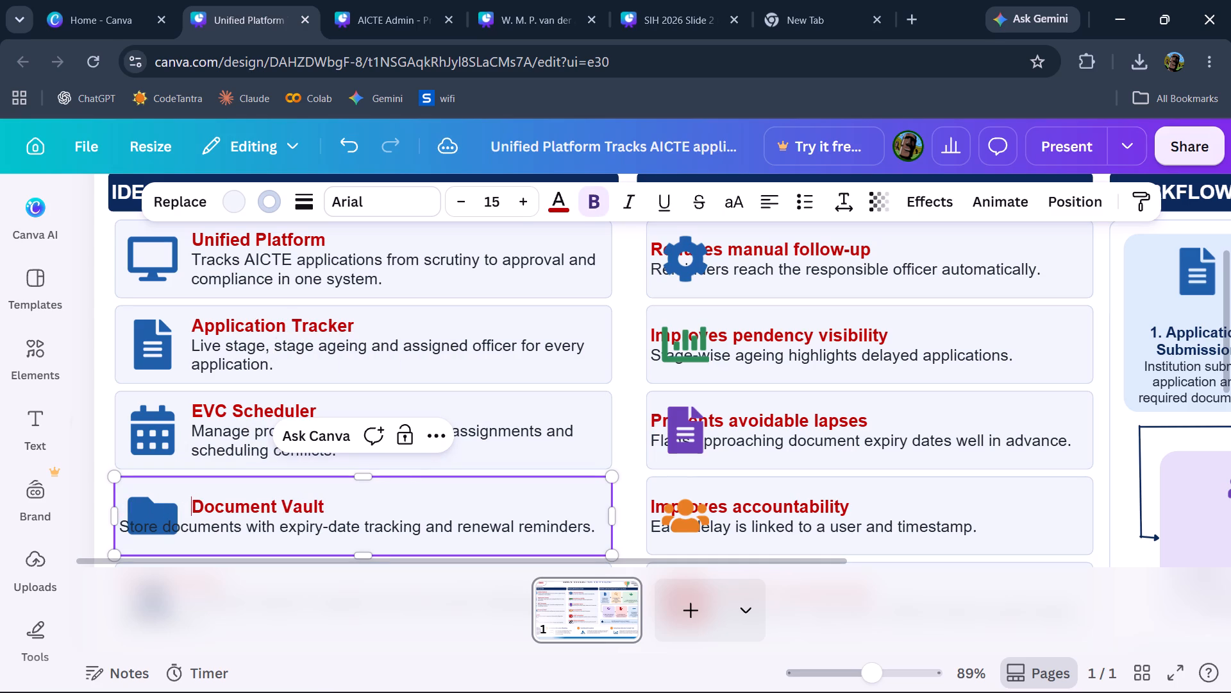
Indent the "Store documents" description line with leading spaces so that it aligns under the Document Vault heading.
key(Down)
key(Left)
key(Left)
key(Left)
key(Left)
key(Left)
key(Left)
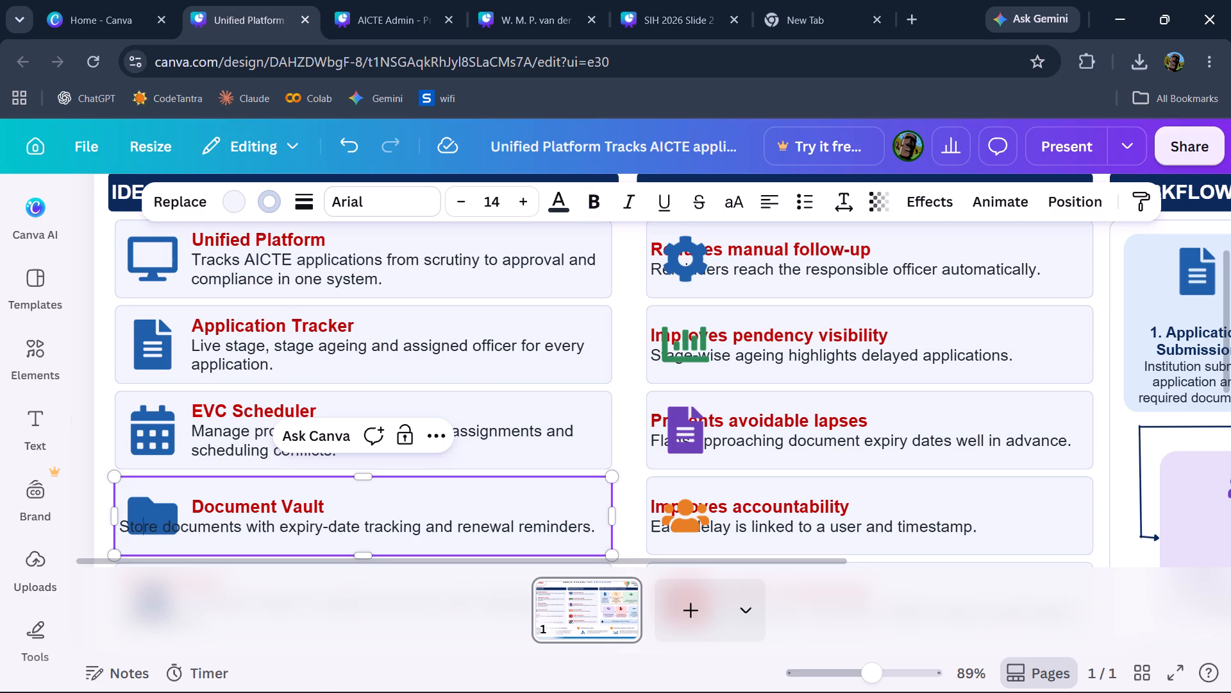
key(Left)
key(Left)
key(Left)
key(space)
key(space)
key(space)
key(space)
key(space)
key(space)
key(space)
key(space)
key(space)
key(space)
key(space)
key(space)
key(space)
key(space)
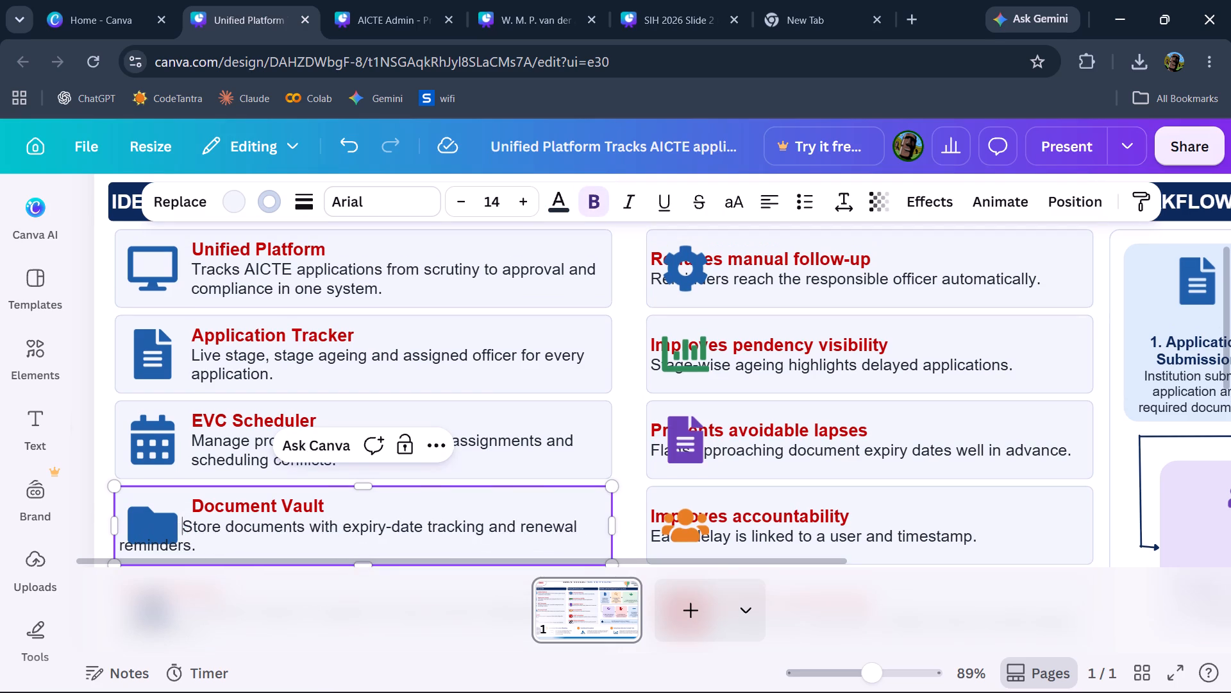
key(space)
key(space)
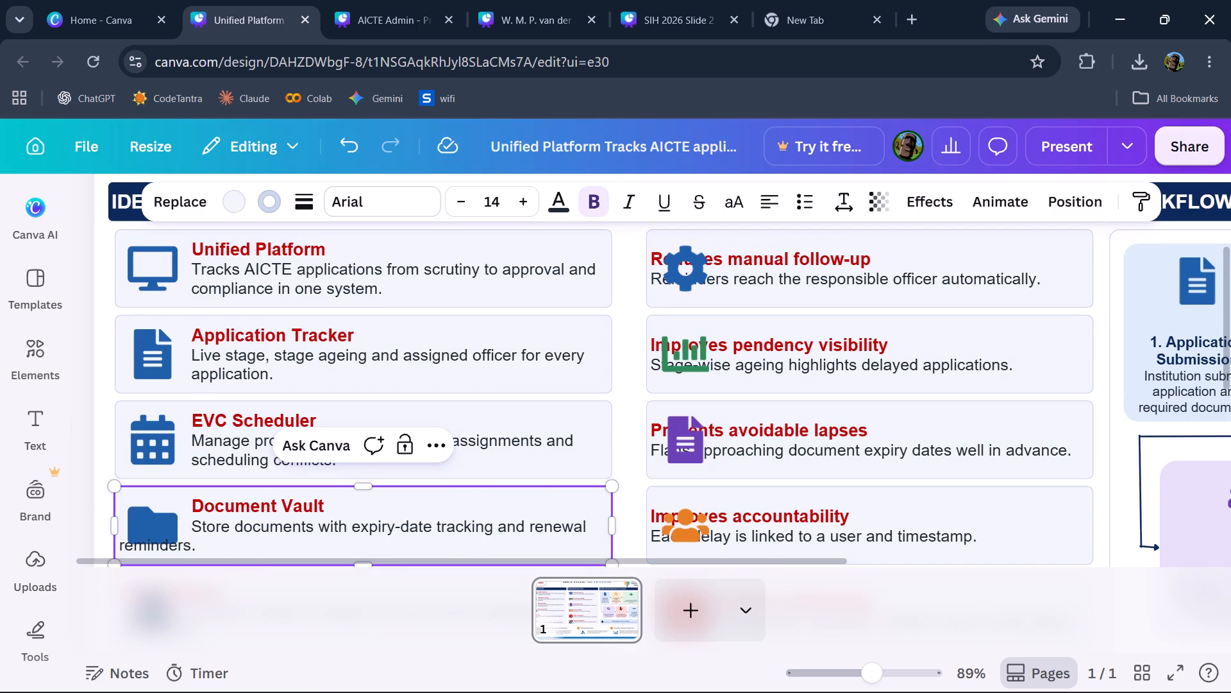
Break the Document Vault description after "renewal", and indent "reminders." with spaces to clear the folder icon.
click(585, 526)
key(Right)
key(Return)
key(space)
key(space)
key(space)
key(space)
key(space)
key(space)
key(space)
key(space)
key(space)
key(space)
key(space)
key(space)
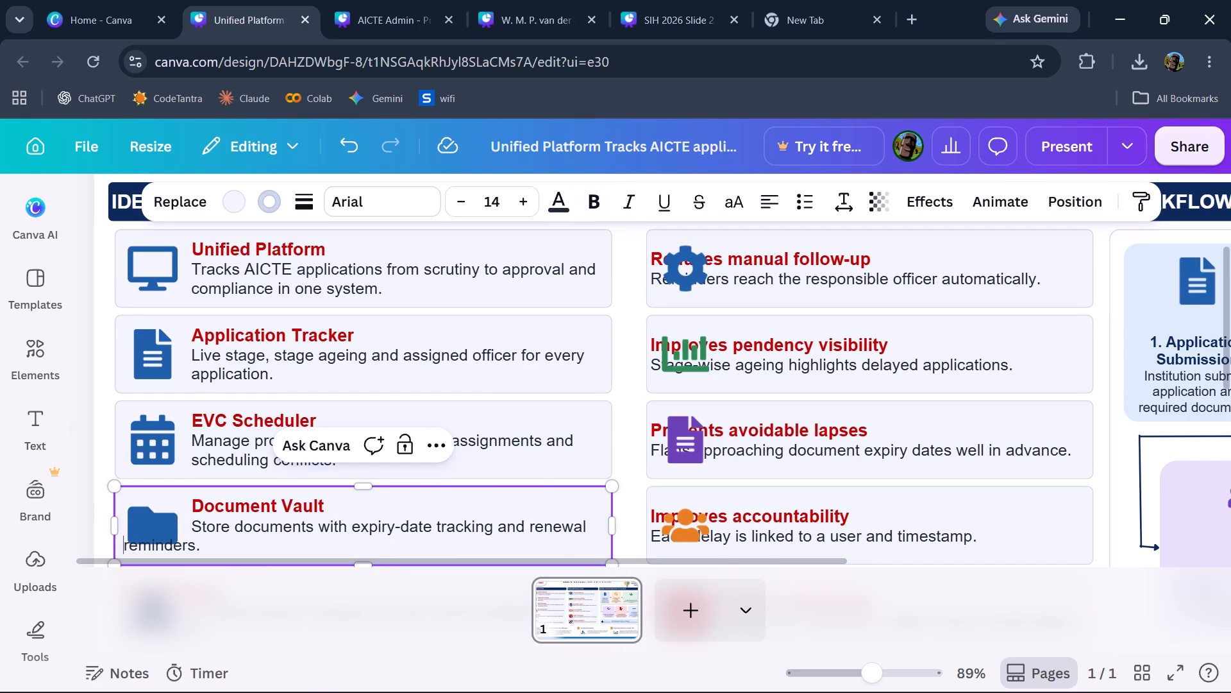
key(space)
key(space)
key(space)
key(space)
key(space)
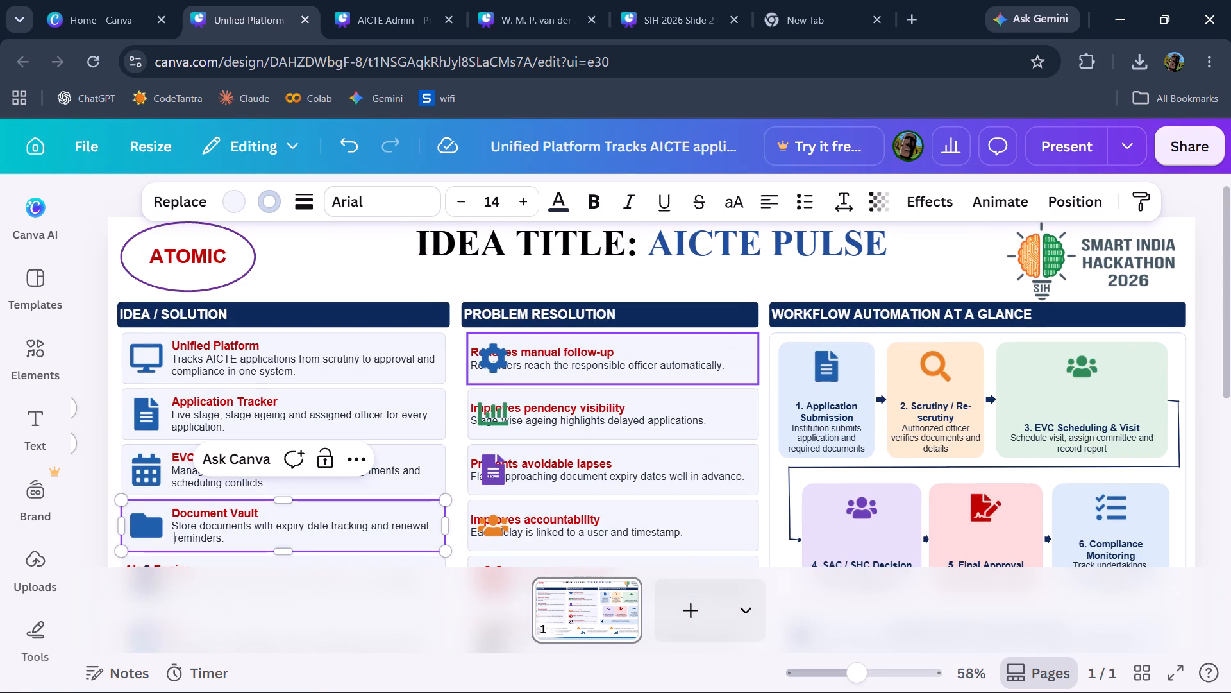
Indent the "Reduces manual follow-up" heading in the Problem Resolution column with leading spaces so that it clears the gear icon.
click(529, 352)
click(529, 352)
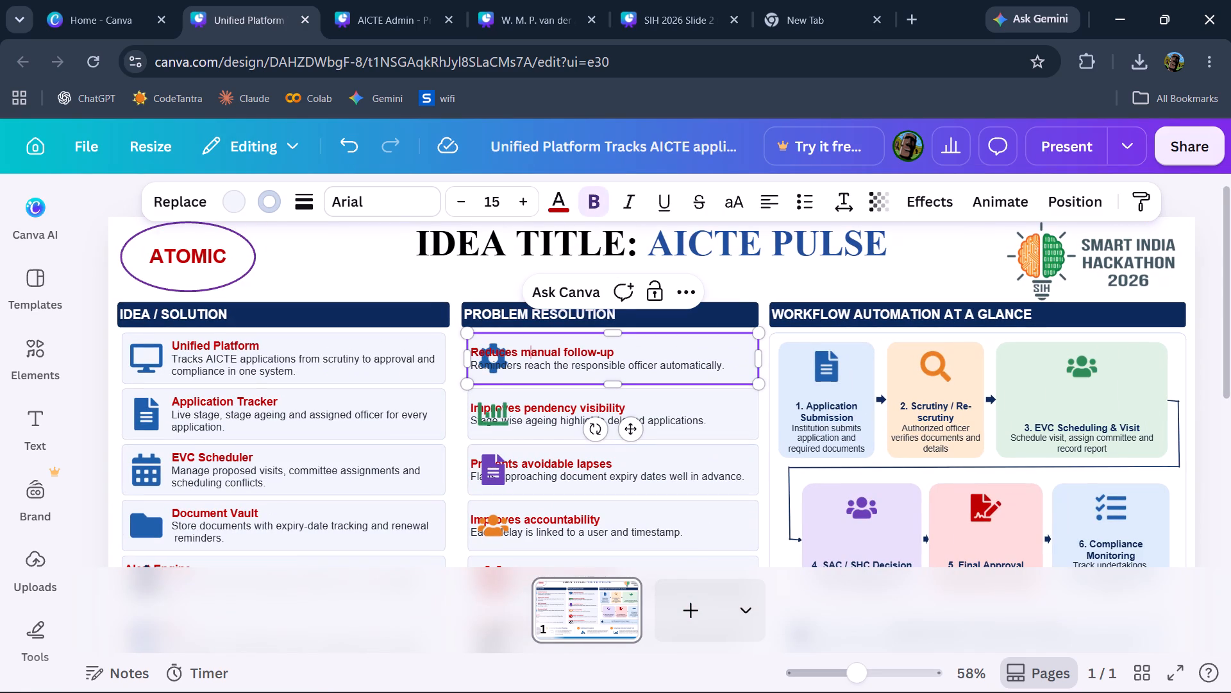
key(Left)
key(Left)
key(Left)
key(Left)
key(Left)
key(Left)
key(Left)
key(Left)
key(Left)
key(space)
key(space)
key(space)
key(space)
key(space)
key(space)
key(space)
key(space)
key(space)
key(space)
key(space)
key(space)
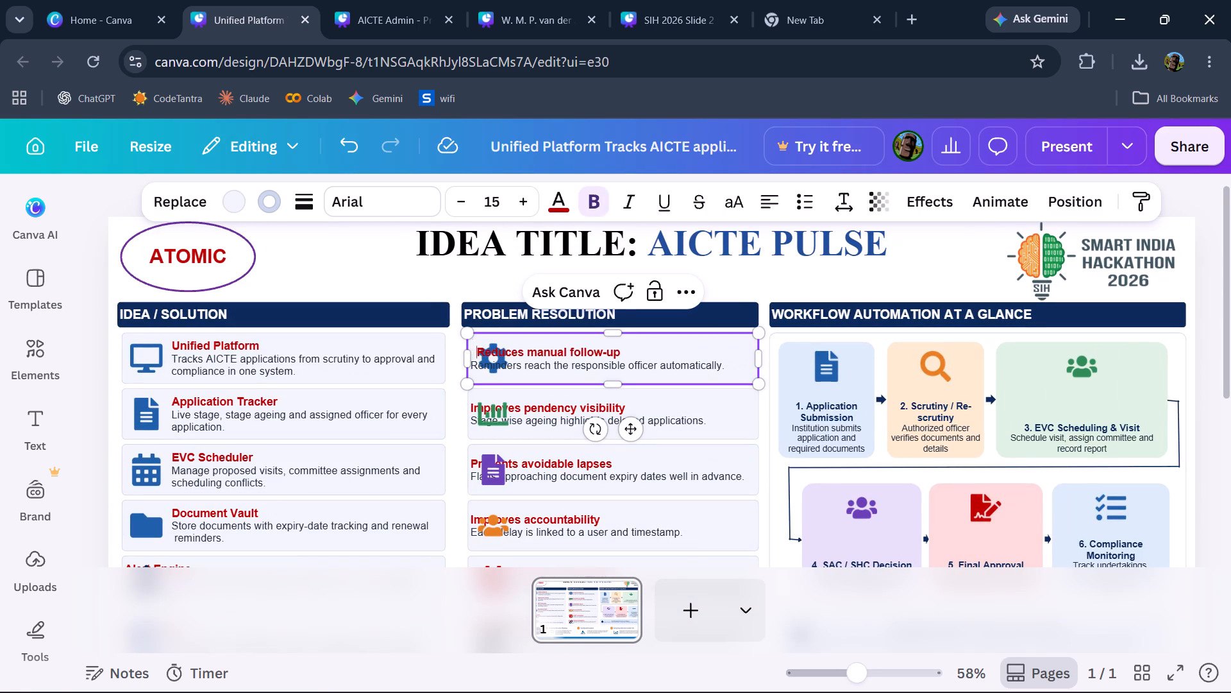
key(space)
key(space)
Indent the "Reminders reach the responsible officer" line with leading spaces so that it aligns under the Reduces manual follow-up heading.
key(Down)
key(Left)
key(Left)
key(Left)
key(Left)
key(Left)
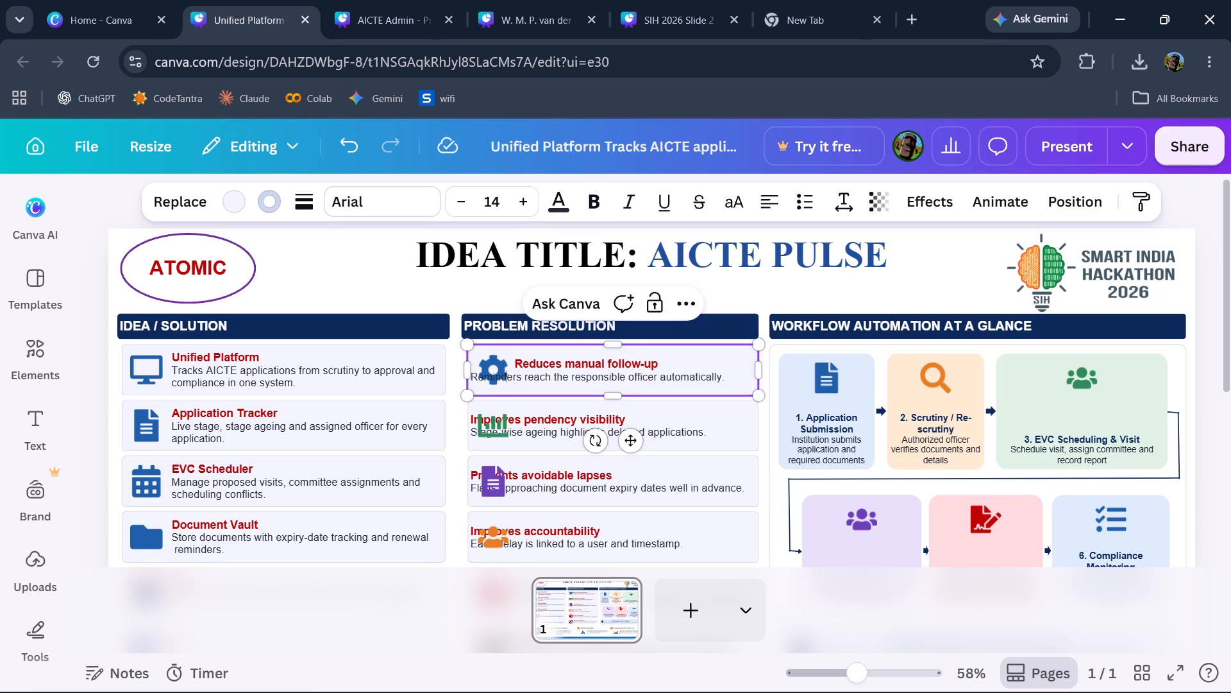
key(Left)
key(Left)
key(space)
key(space)
key(space)
key(space)
key(space)
key(space)
key(space)
key(space)
key(space)
key(space)
key(space)
key(space)
key(space)
key(space)
key(space)
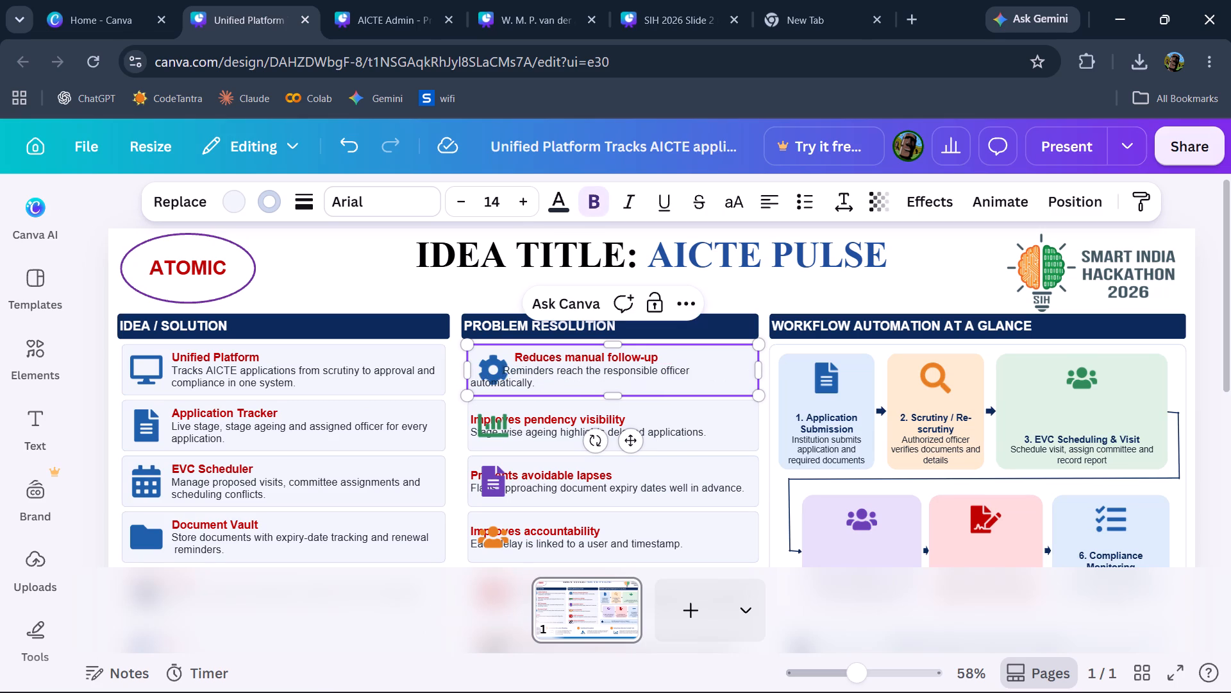
key(space)
key(BackSpace)
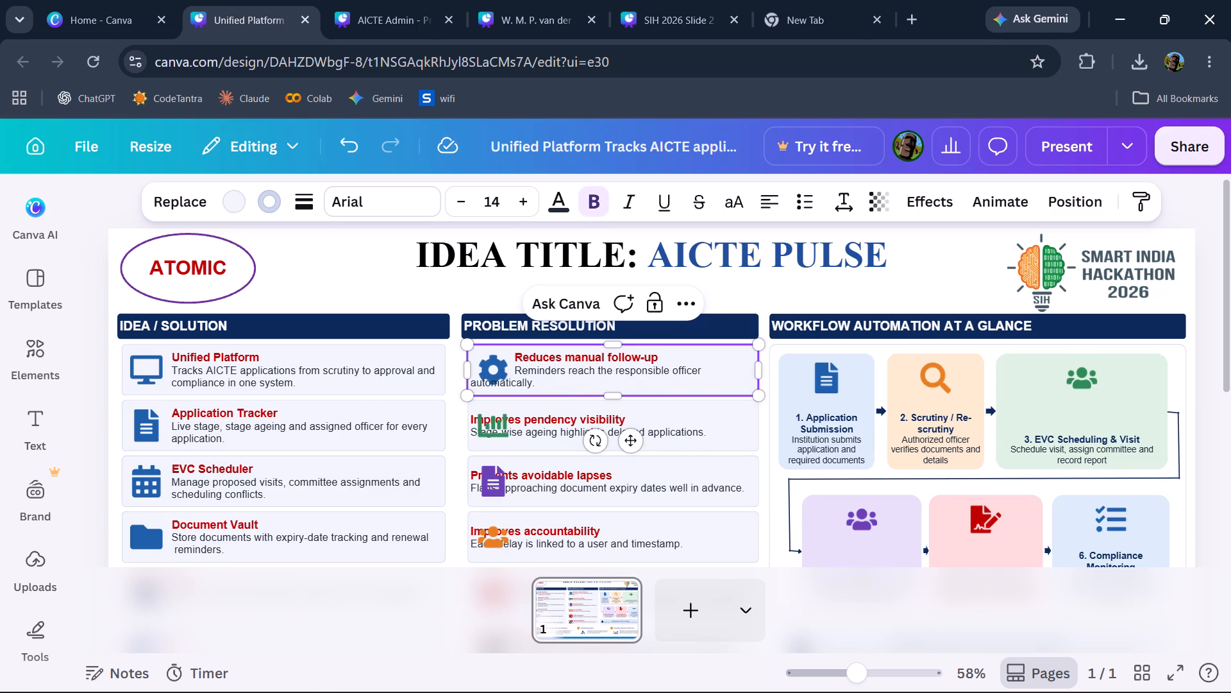
Break the Reduces manual follow-up description after "officer", and indent "automatically." with spaces to clear the gear icon.
key(Right)
key(Right)
key(Right)
key(Right)
key(Right)
key(Right)
key(Right)
key(Right)
key(Right)
key(Right)
key(Right)
key(Right)
key(Right)
key(Right)
key(Right)
key(Right)
key(Right)
key(Right)
key(Right)
key(Right)
key(Right)
key(Right)
key(Right)
key(Right)
key(Right)
key(Right)
key(Return)
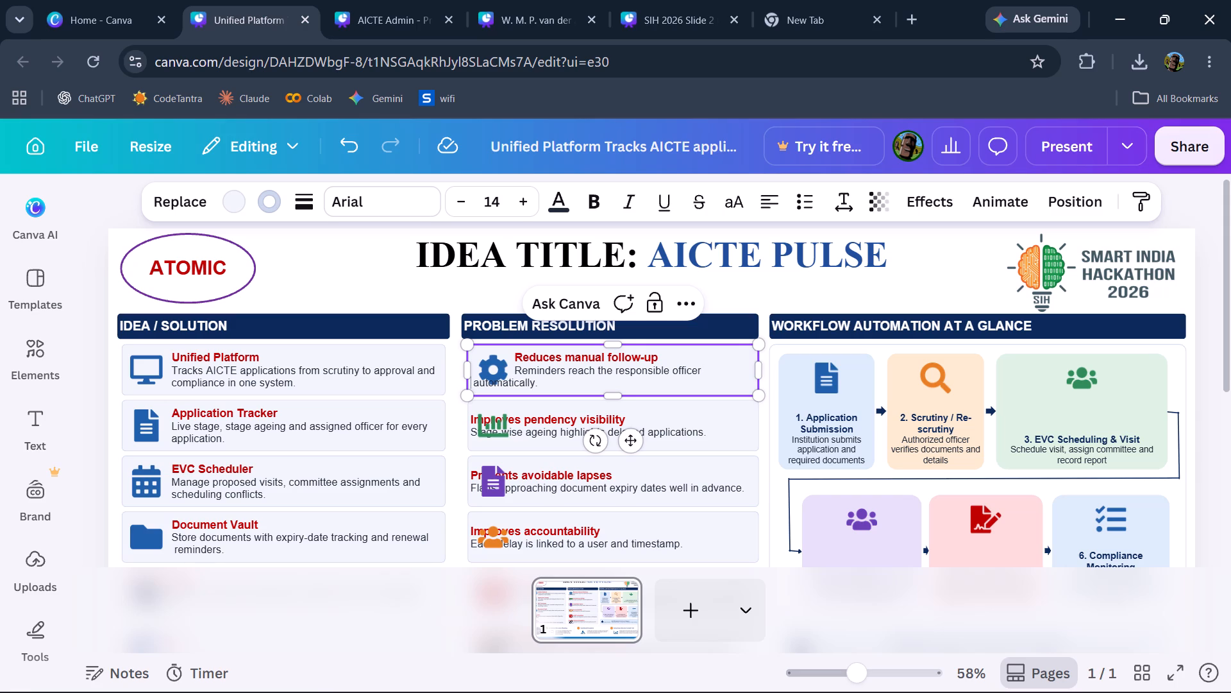
key(space)
key(space)
key(space)
key(space)
key(space)
key(space)
key(space)
key(space)
key(space)
key(space)
key(space)
key(space)
key(space)
key(space)
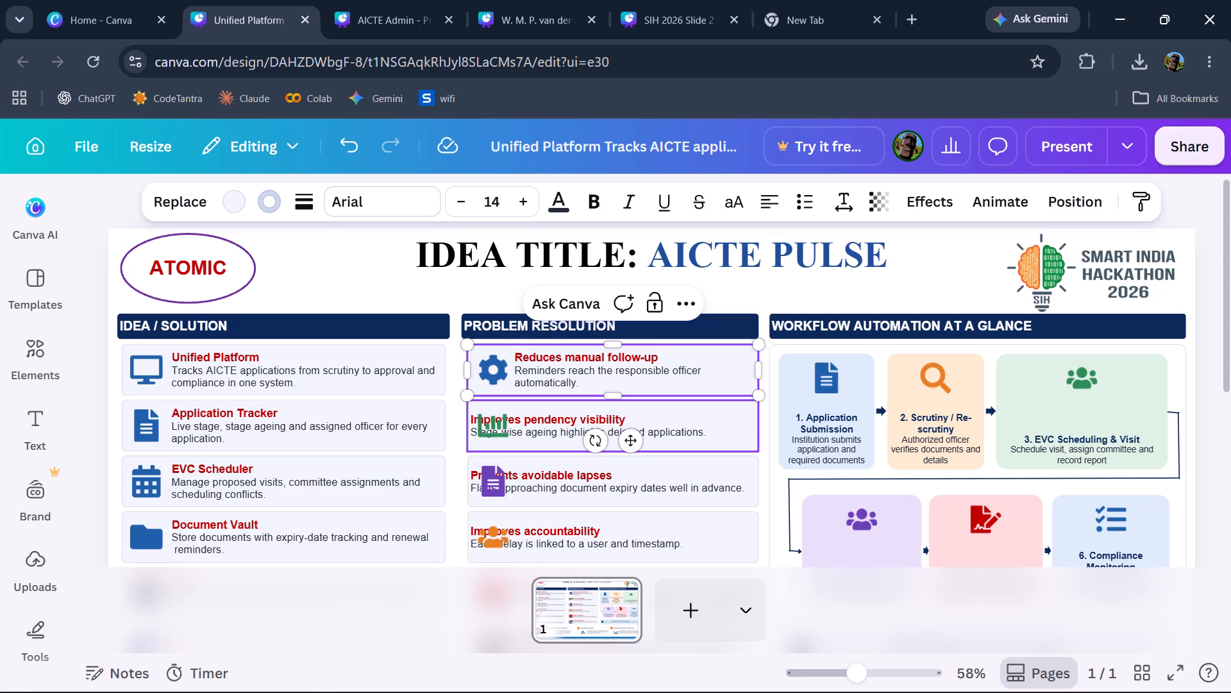
Indent the "Improves pendency visibility" heading with leading spaces so that it clears the green chart icon.
click(519, 415)
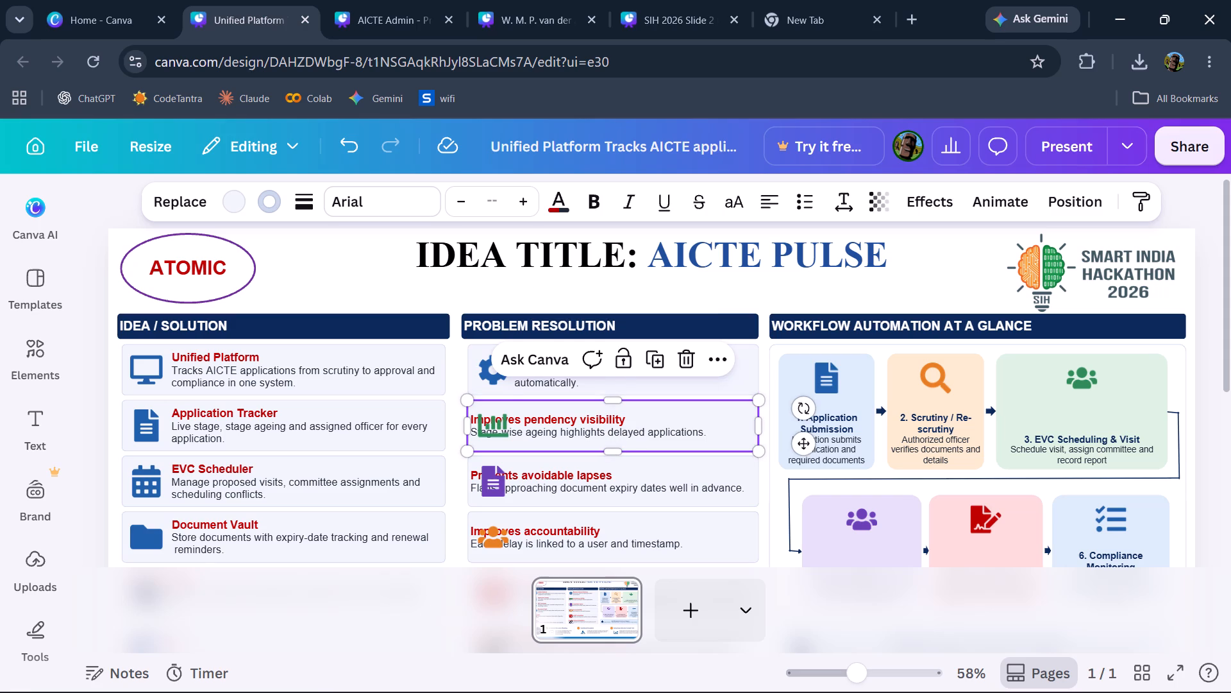
click(520, 416)
key(Left)
key(Left)
key(Left)
key(Left)
key(Left)
key(Left)
key(Left)
key(Left)
key(Left)
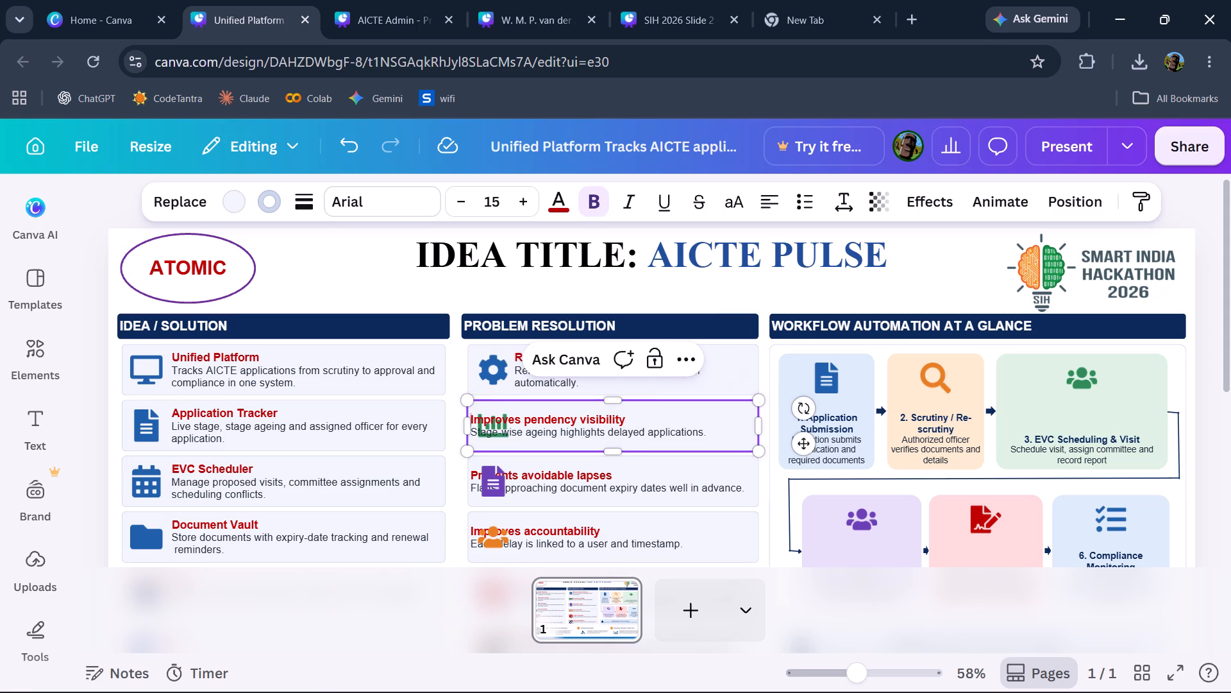
key(space)
key(space)
key(space)
key(space)
key(space)
key(space)
key(space)
key(space)
key(space)
key(space)
key(space)
key(space)
key(space)
key(space)
key(space)
key(BackSpace)
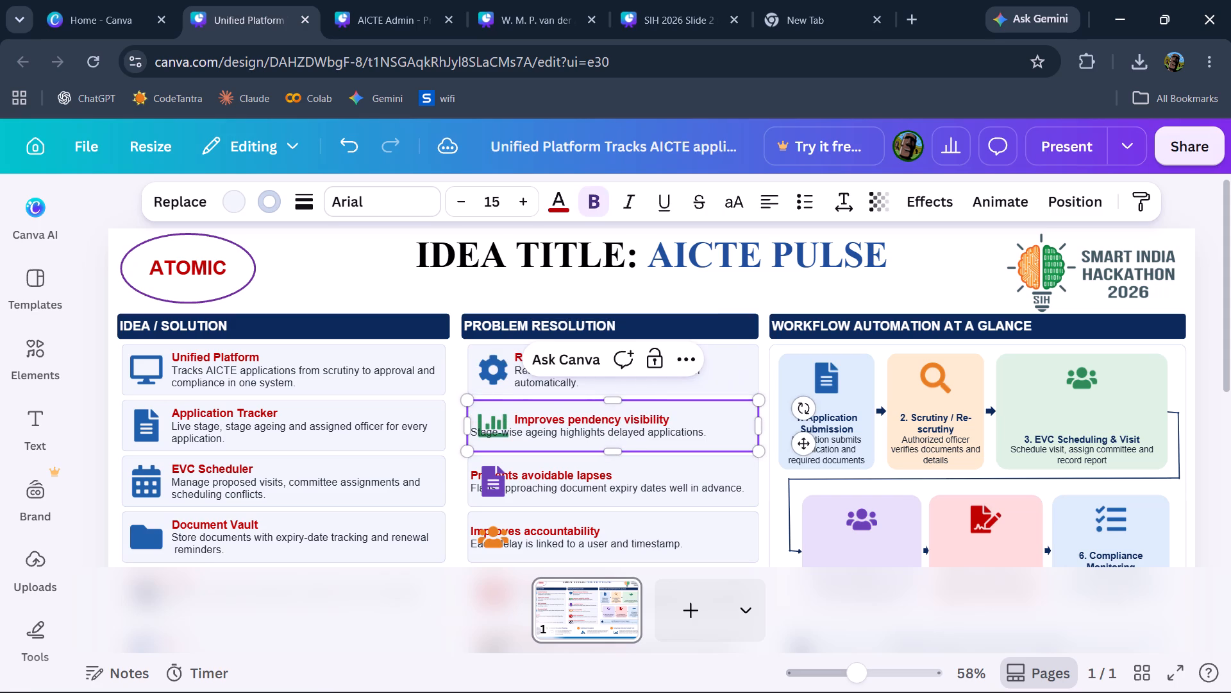
Indent the "Stage-wise ageing highlights delayed applications." line with leading spaces so that it aligns under the Improves pendency visibility heading.
key(Down)
key(Left)
key(Left)
key(Left)
key(Left)
key(Left)
key(Left)
key(Left)
key(Left)
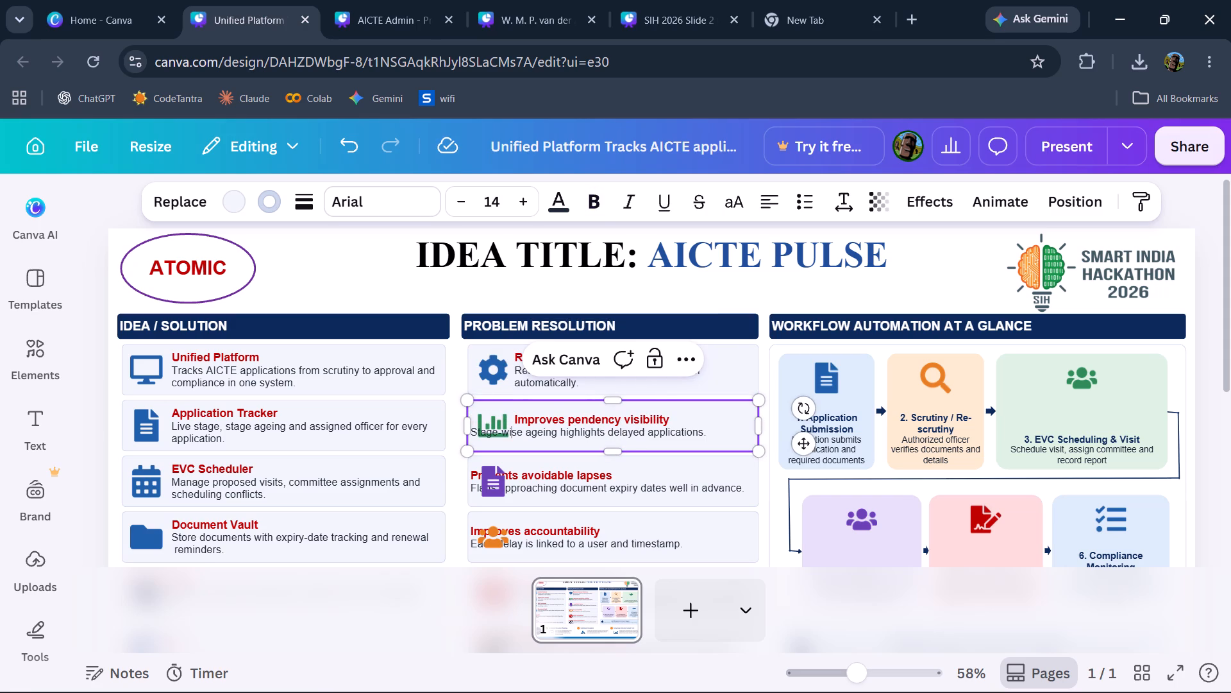
key(Left)
key(space)
key(space)
key(space)
key(space)
key(space)
key(space)
key(space)
key(space)
key(space)
key(space)
key(space)
key(space)
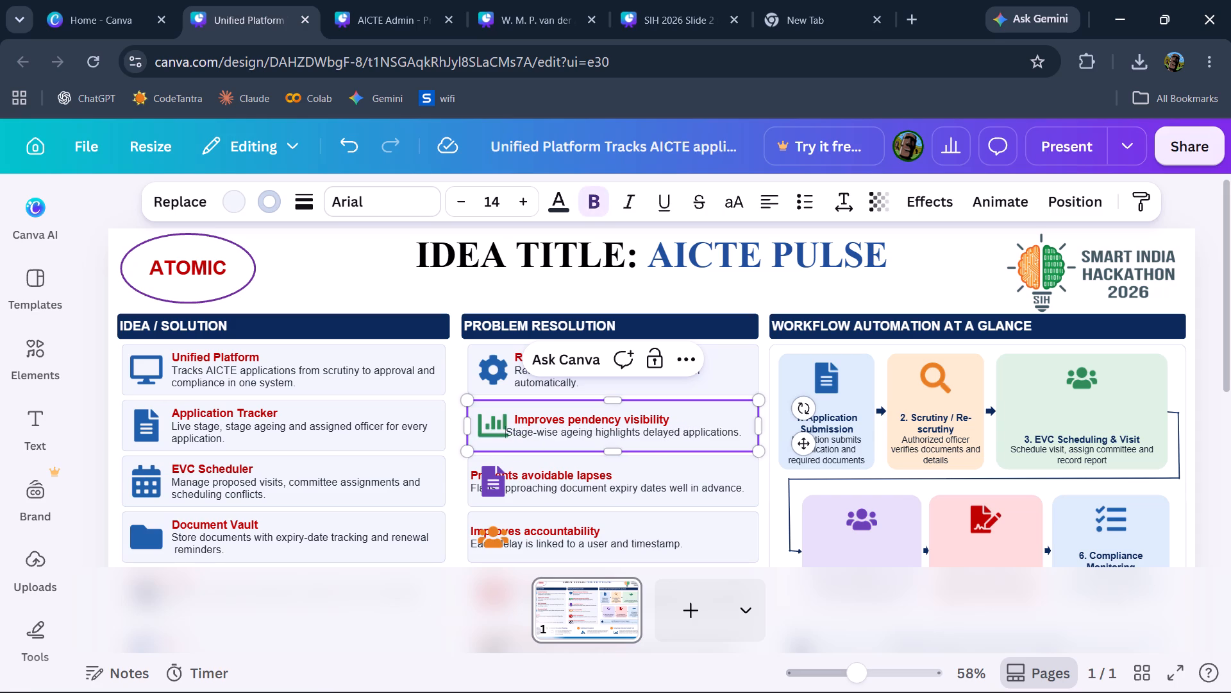
key(space)
key(space)
key(space)
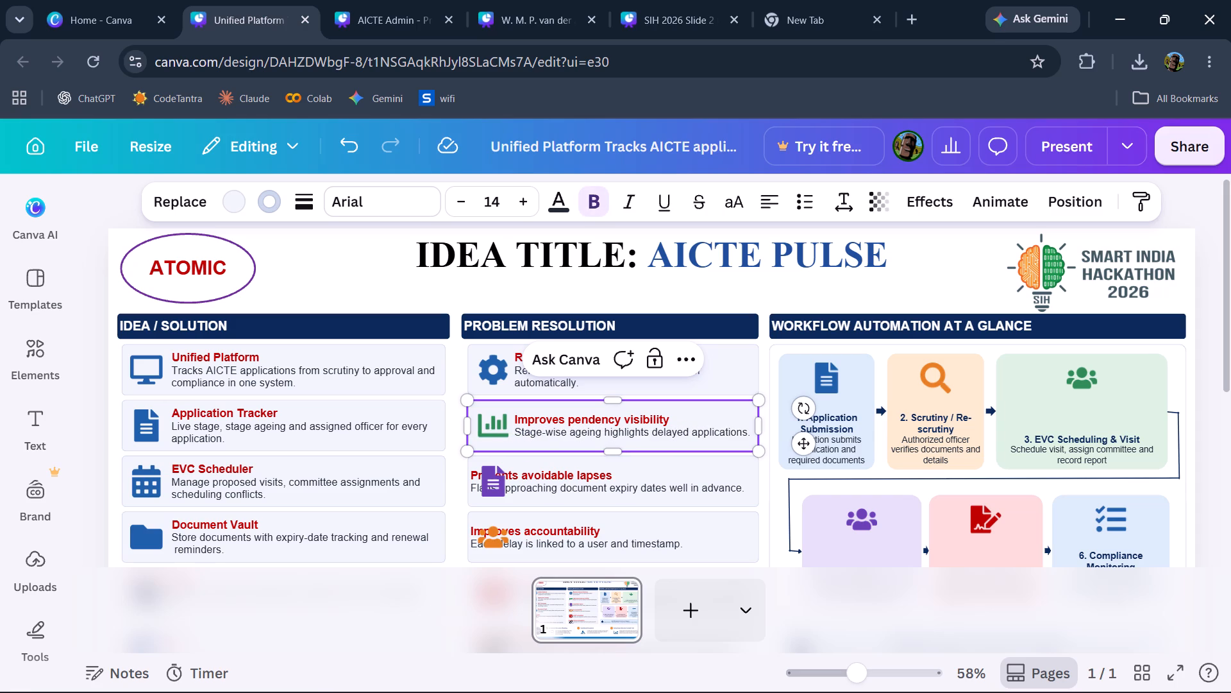
key(Down)
key(Down)
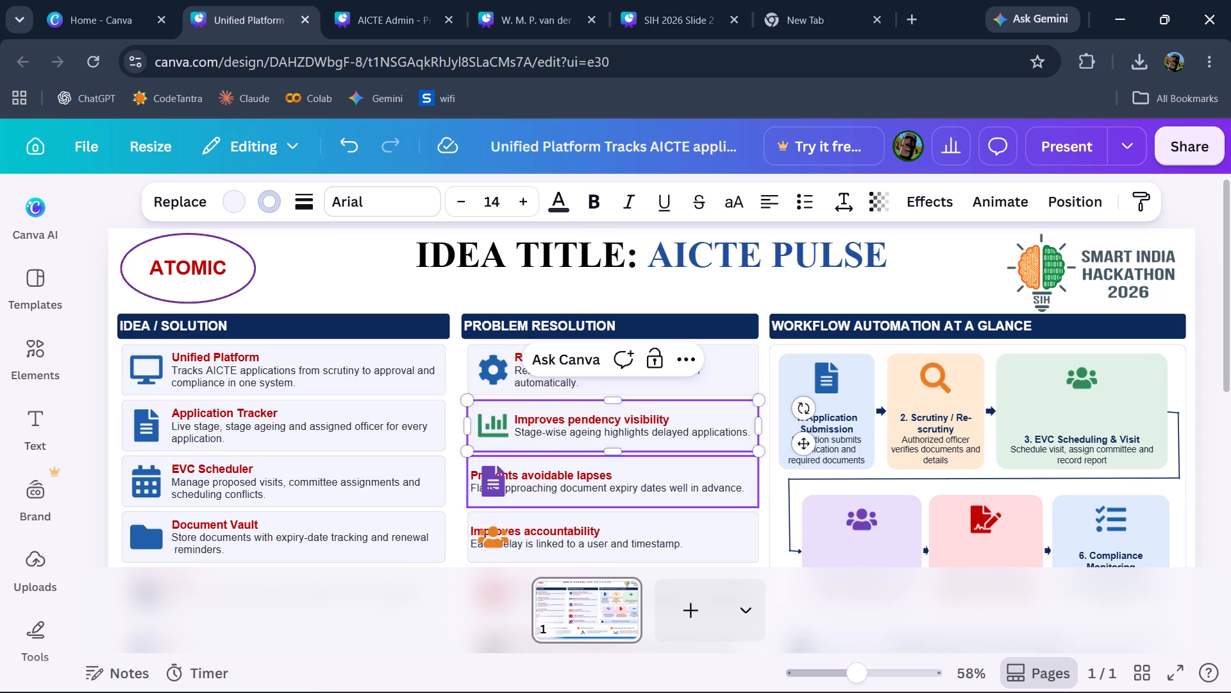
Indent the "Prevents avoidable lapses" heading with leading spaces so that it clears the purple document icon.
click(556, 475)
click(556, 475)
click(556, 475)
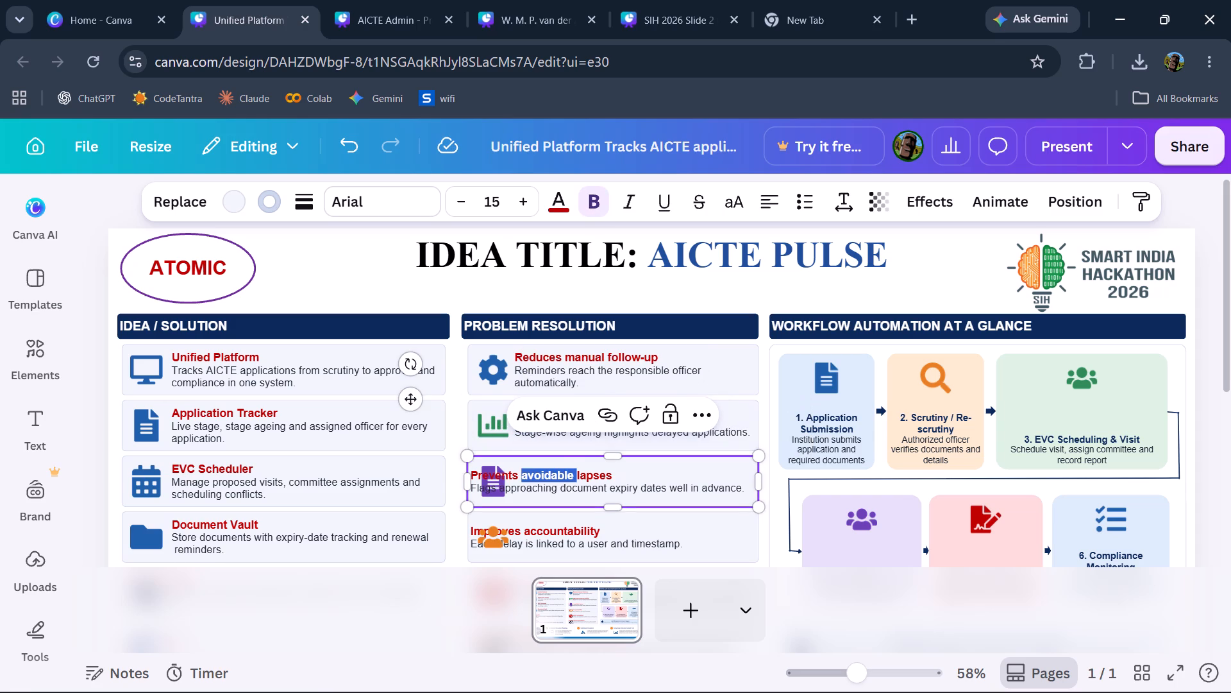
click(556, 475)
key(Left)
key(Left)
key(Left)
key(Left)
key(Left)
key(Left)
key(Left)
key(Left)
key(Left)
key(Left)
key(Left)
key(Left)
key(Left)
key(Left)
key(Left)
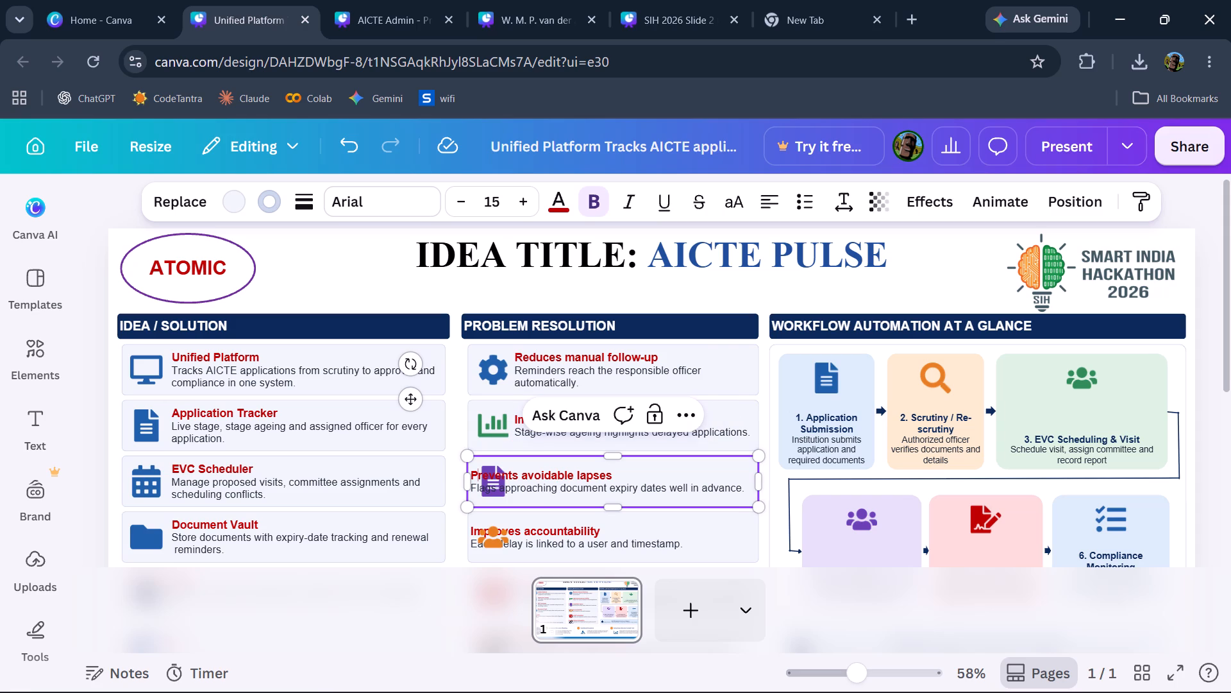
key(space)
key(space)
key(space)
key(space)
key(space)
key(space)
key(space)
key(space)
key(space)
key(space)
key(space)
key(space)
key(space)
key(space)
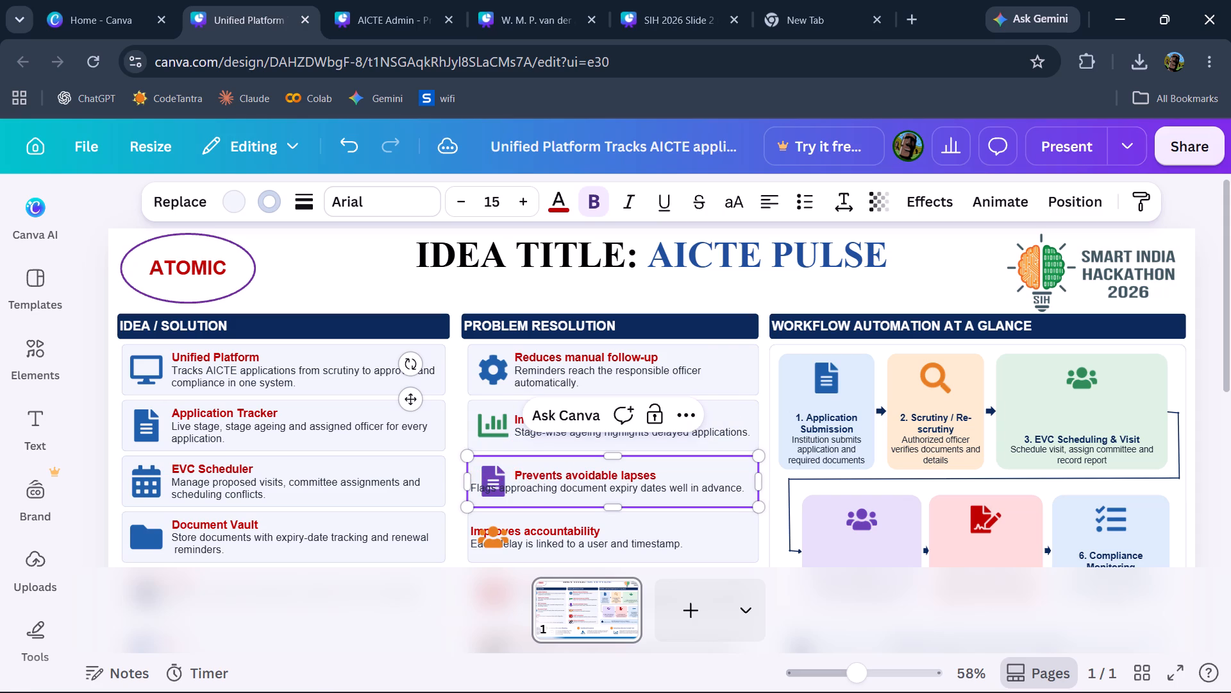
Indent the "Flags approaching document expiry dates" line with leading spaces so that it aligns under the Prevents avoidable lapses heading.
key(Down)
key(Left)
key(Left)
key(Left)
key(Left)
key(Left)
key(Left)
key(Left)
key(Left)
key(Left)
key(space)
key(space)
key(space)
key(space)
key(space)
key(space)
key(space)
key(space)
key(space)
key(space)
key(space)
key(space)
key(space)
key(space)
key(space)
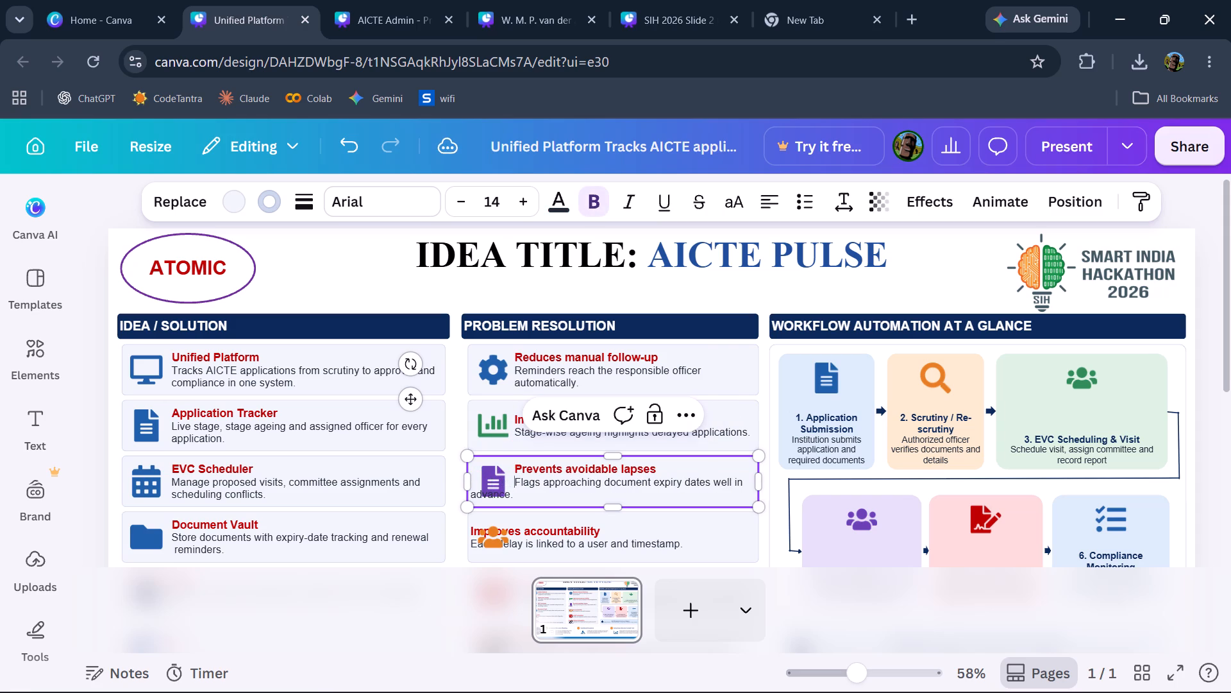
Break the wrapped word "advance." onto its own line and indent it with leading spaces under the "Flags approaching document expiry dates" text.
key(Down)
key(Left)
key(Left)
key(Left)
key(Left)
key(Left)
key(Left)
key(Left)
key(Left)
key(Left)
key(Return)
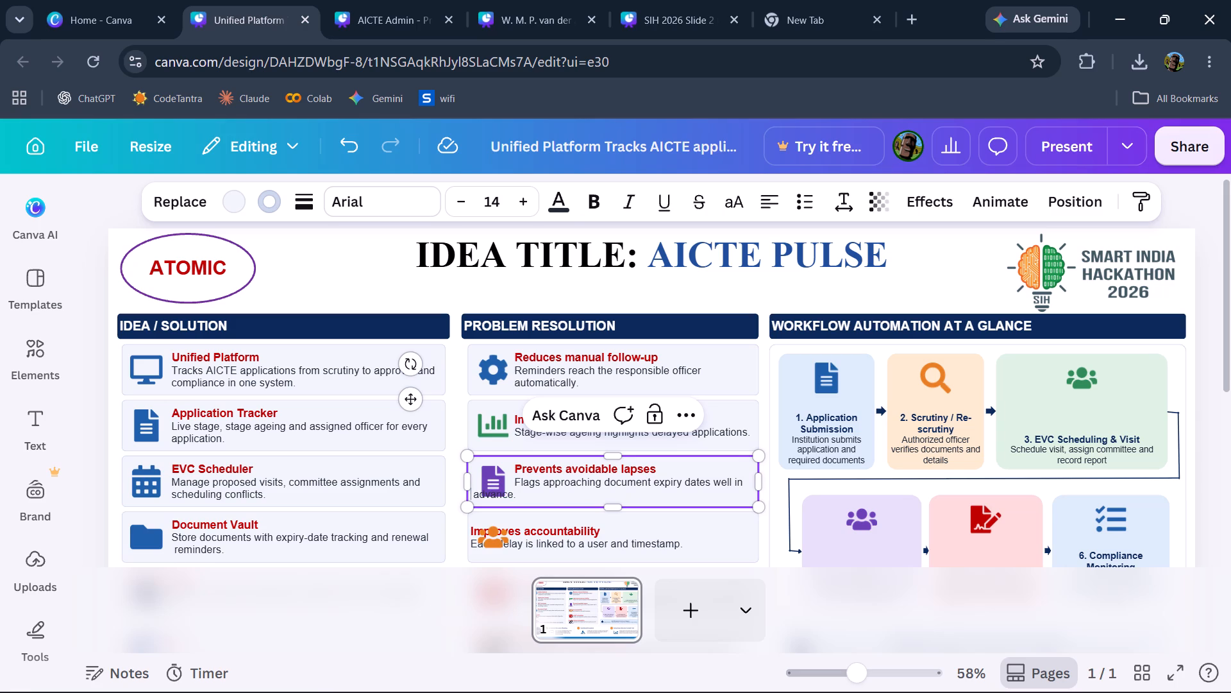
key(space)
key(space)
key(space)
key(space)
key(space)
key(space)
key(space)
key(space)
key(space)
key(space)
key(space)
key(space)
key(space)
key(space)
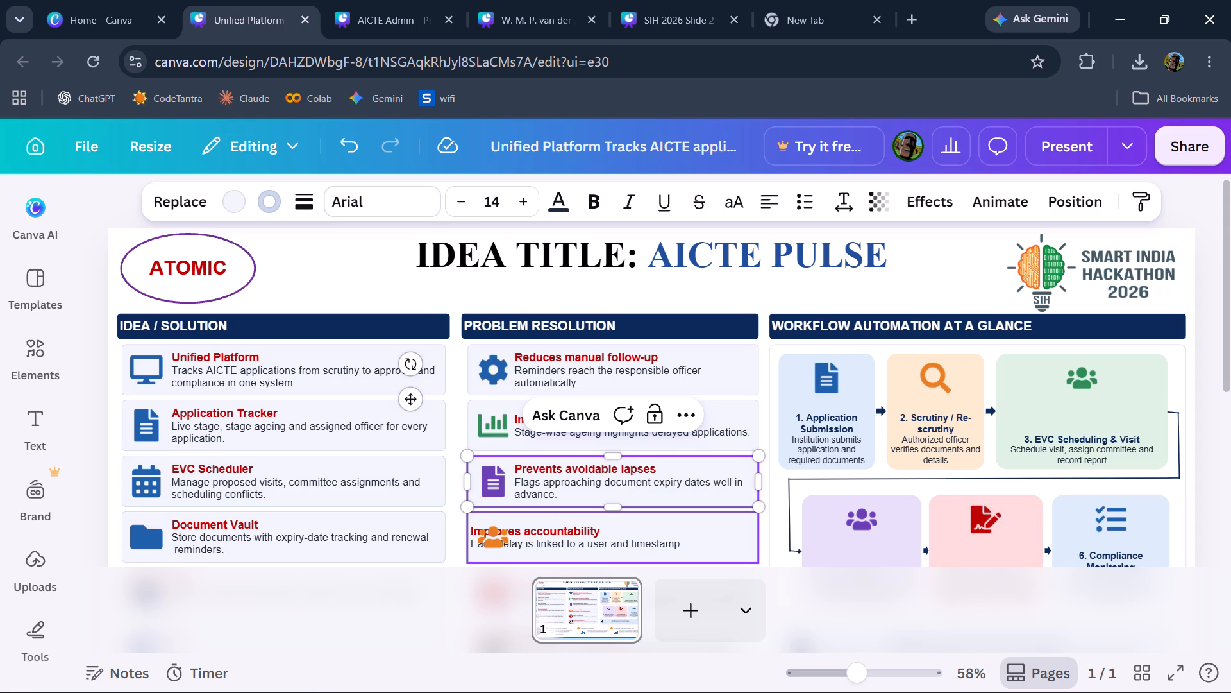
Indent the "Improves accountability" heading with leading spaces so that it clears the orange people icon.
double_click(517, 528)
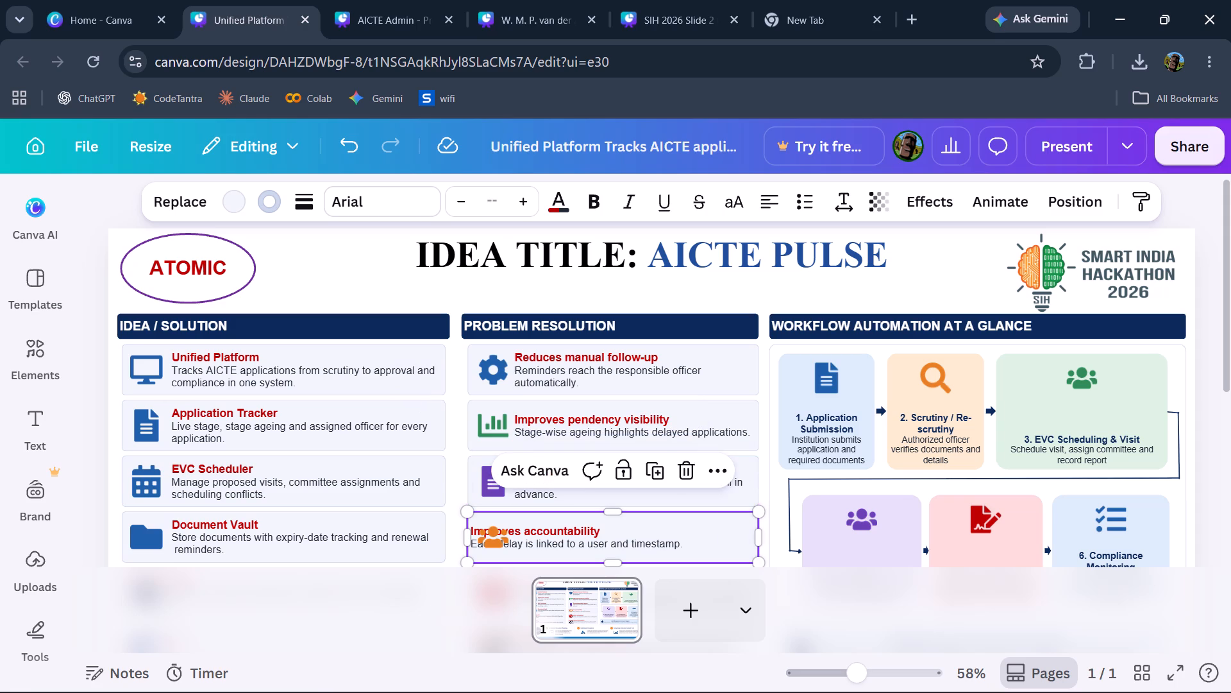
key(Left)
key(Left)
key(Left)
key(Left)
key(Left)
key(Left)
key(Left)
key(Left)
key(Left)
key(Left)
key(Left)
key(Left)
key(space)
key(space)
key(space)
key(space)
key(space)
key(space)
key(space)
key(space)
key(space)
key(space)
key(space)
key(space)
key(space)
key(space)
key(space)
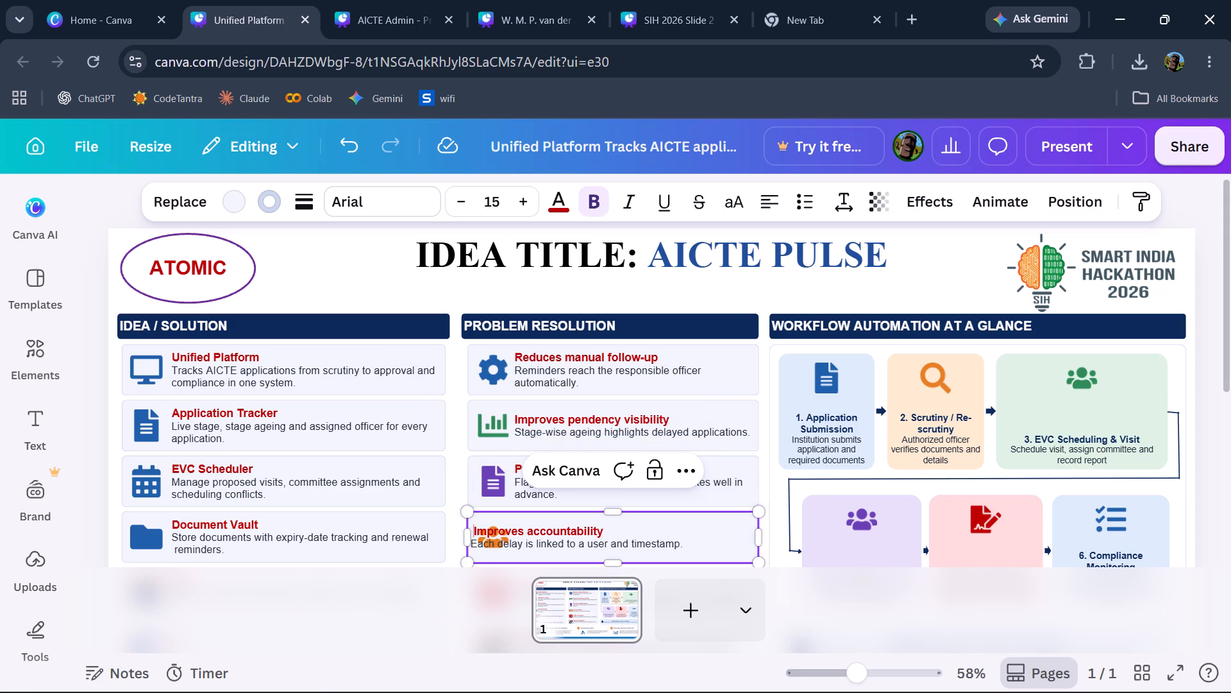
key(BackSpace)
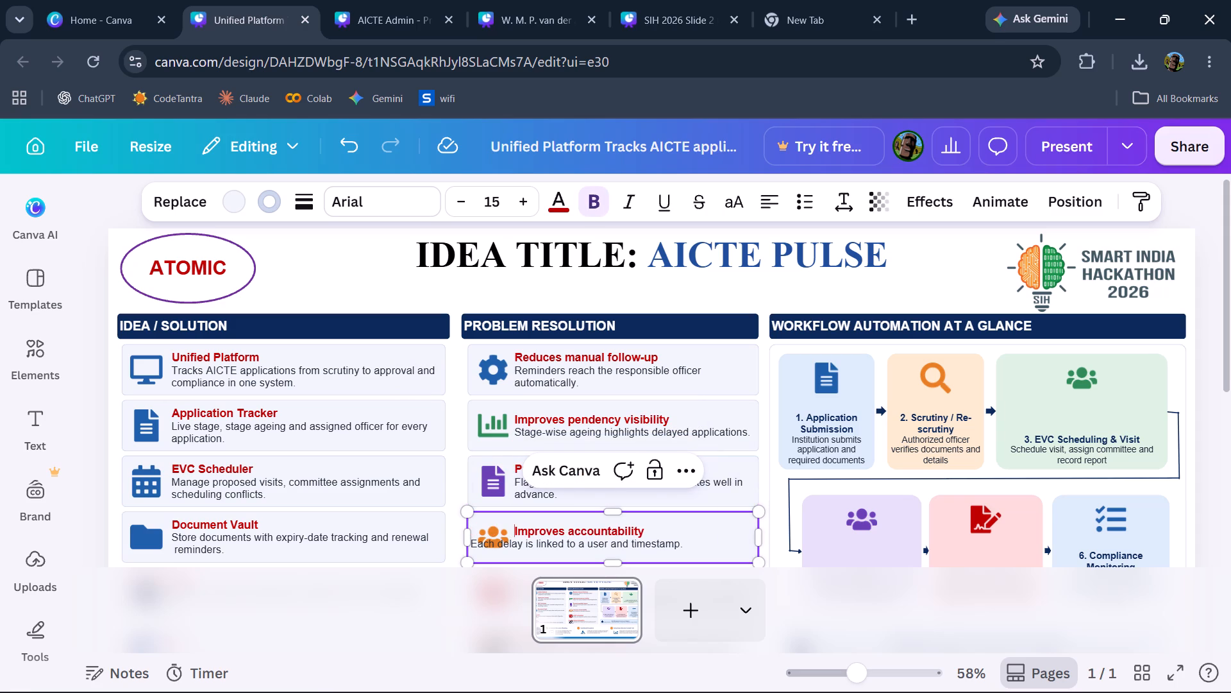
key(BackSpace)
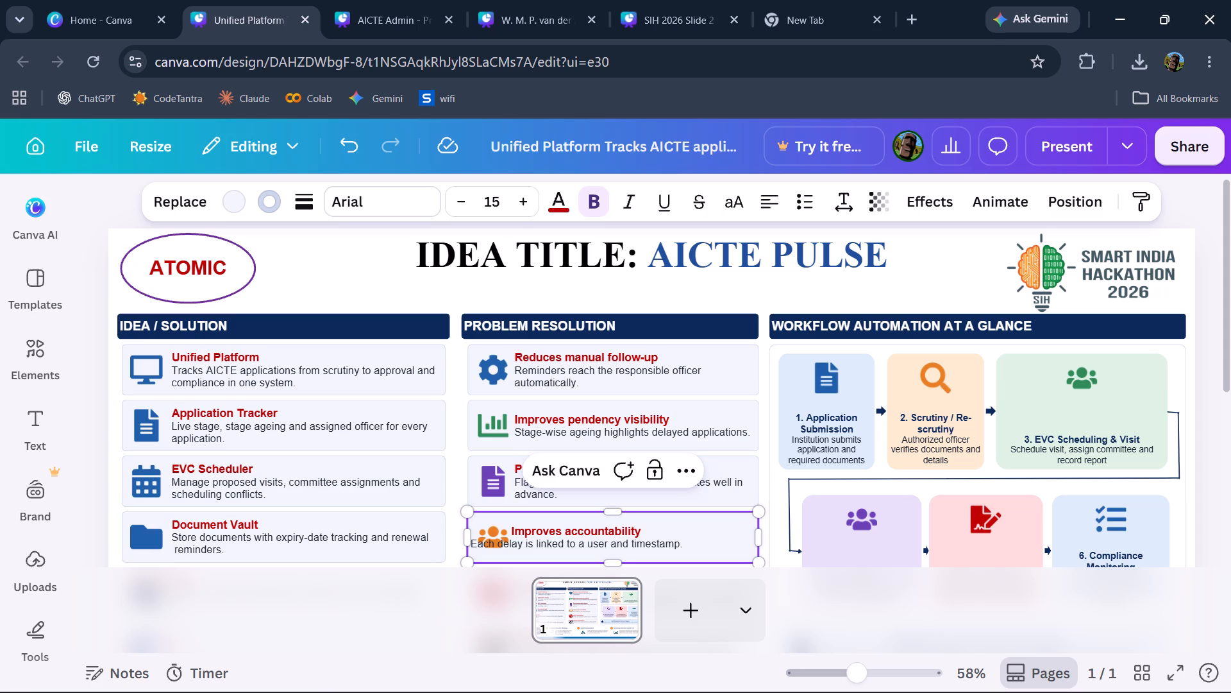
key(space)
Indent the "Each delay is linked to a user and timestamp." line with leading spaces so that it aligns under the Improves accountability heading.
key(Down)
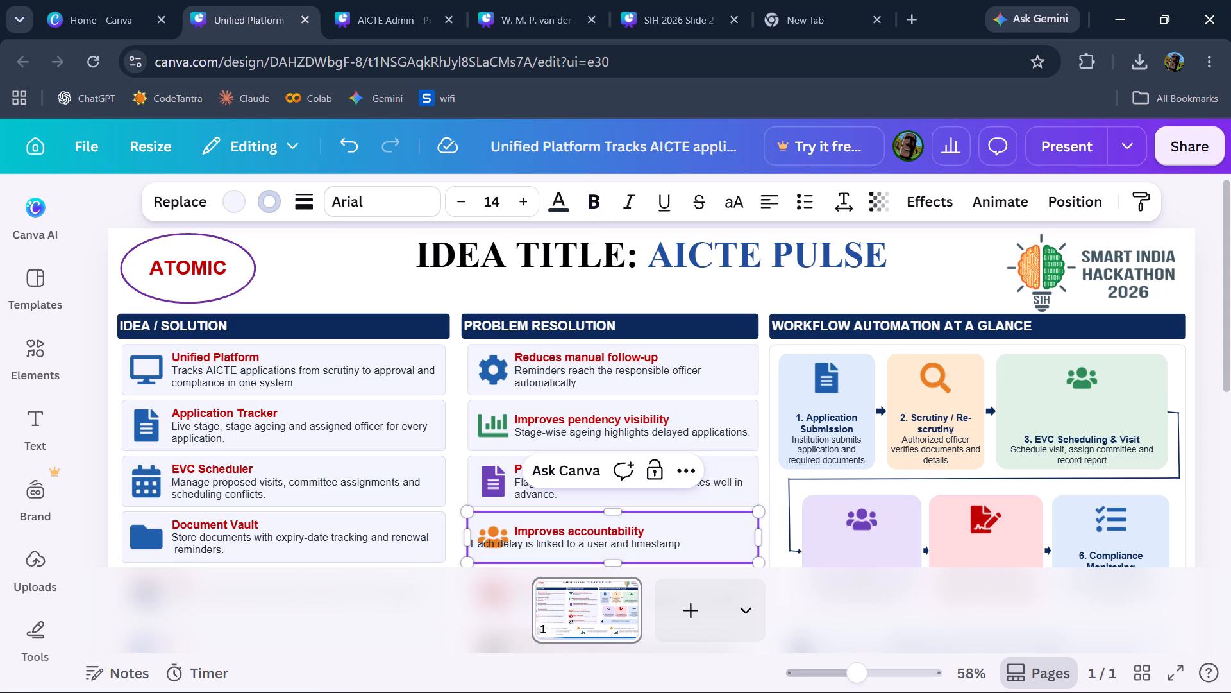
key(Left)
key(Left)
key(Left)
key(Left)
key(Left)
key(Left)
key(Left)
key(Left)
key(Left)
key(space)
key(space)
key(space)
key(space)
key(space)
key(space)
key(space)
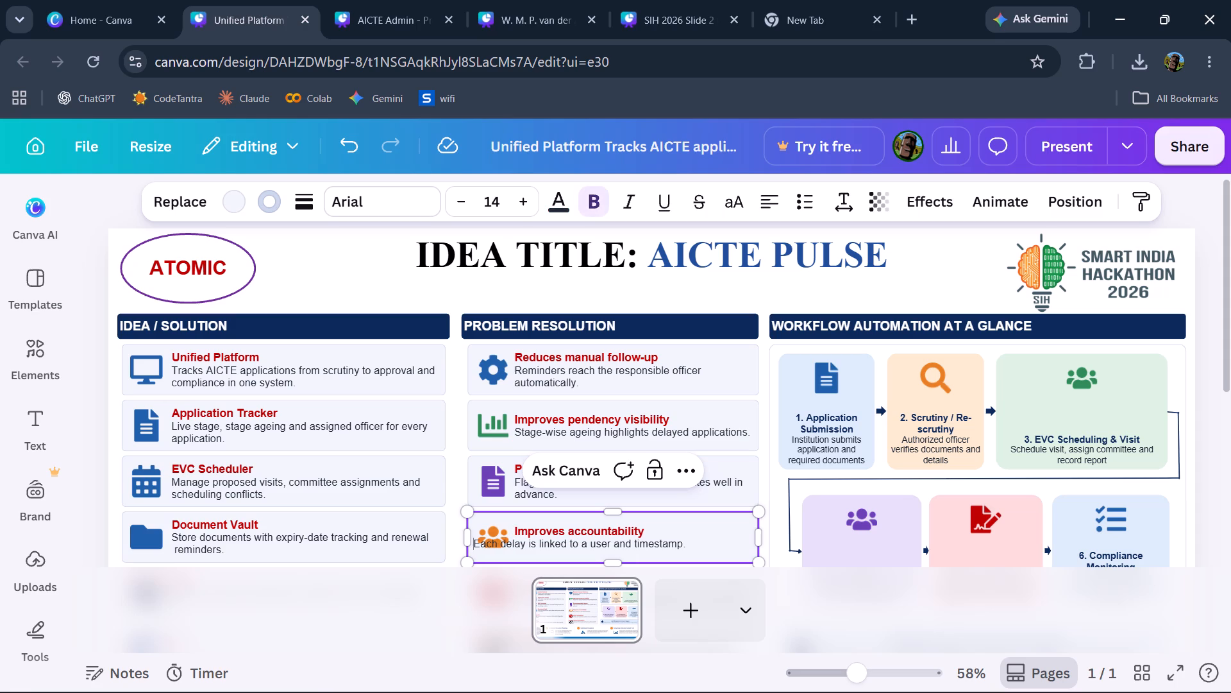
key(space)
key(space)
key(space)
key(space)
key(space)
key(space)
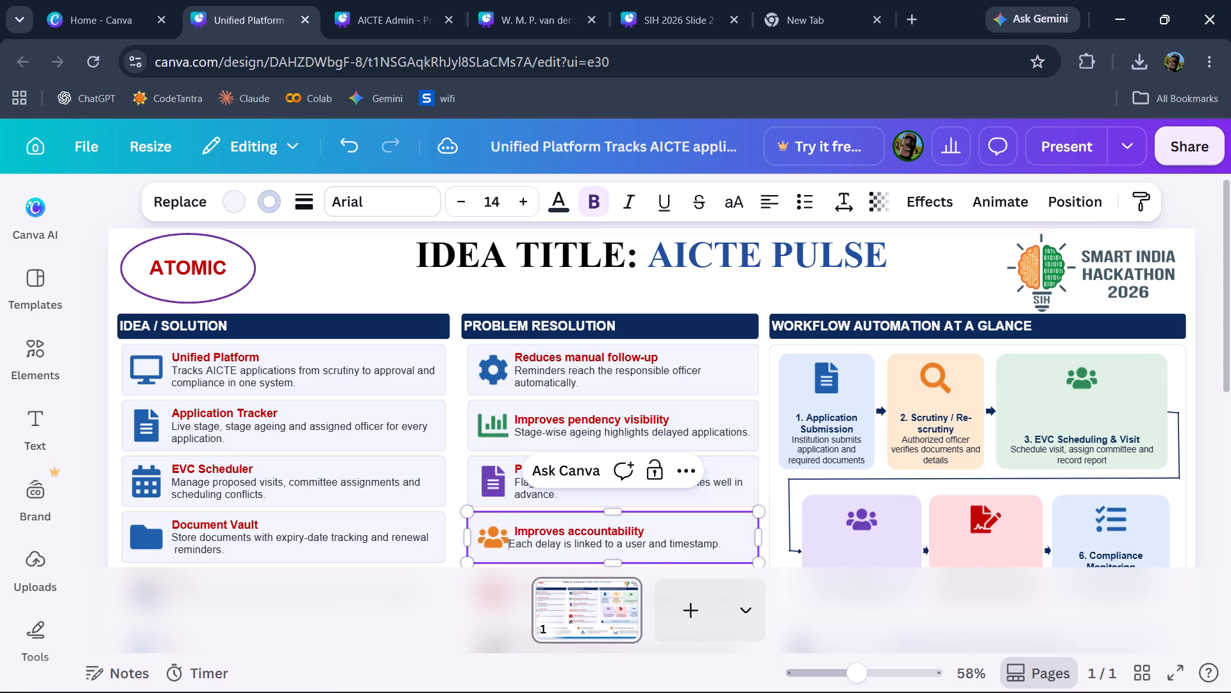
key(space)
key(space)
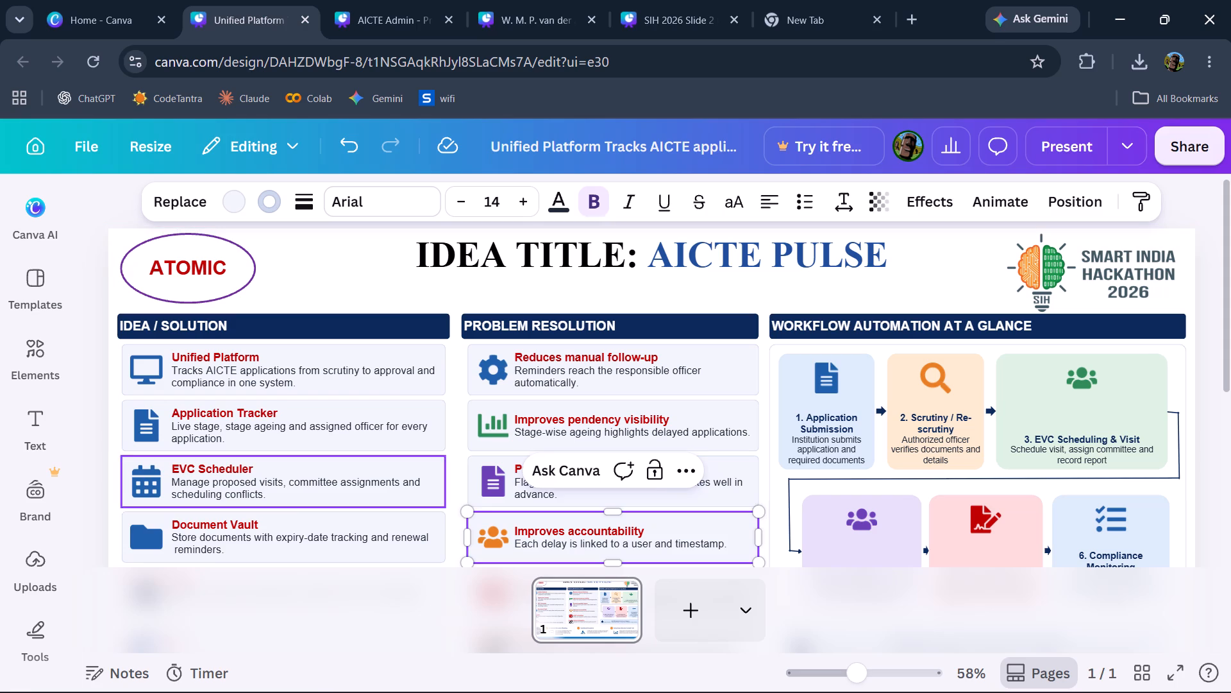
Indent the "Alert Engine" heading in the Idea / Solution column with leading spaces so that it clears the bell icon.
click(331, 472)
click(331, 472)
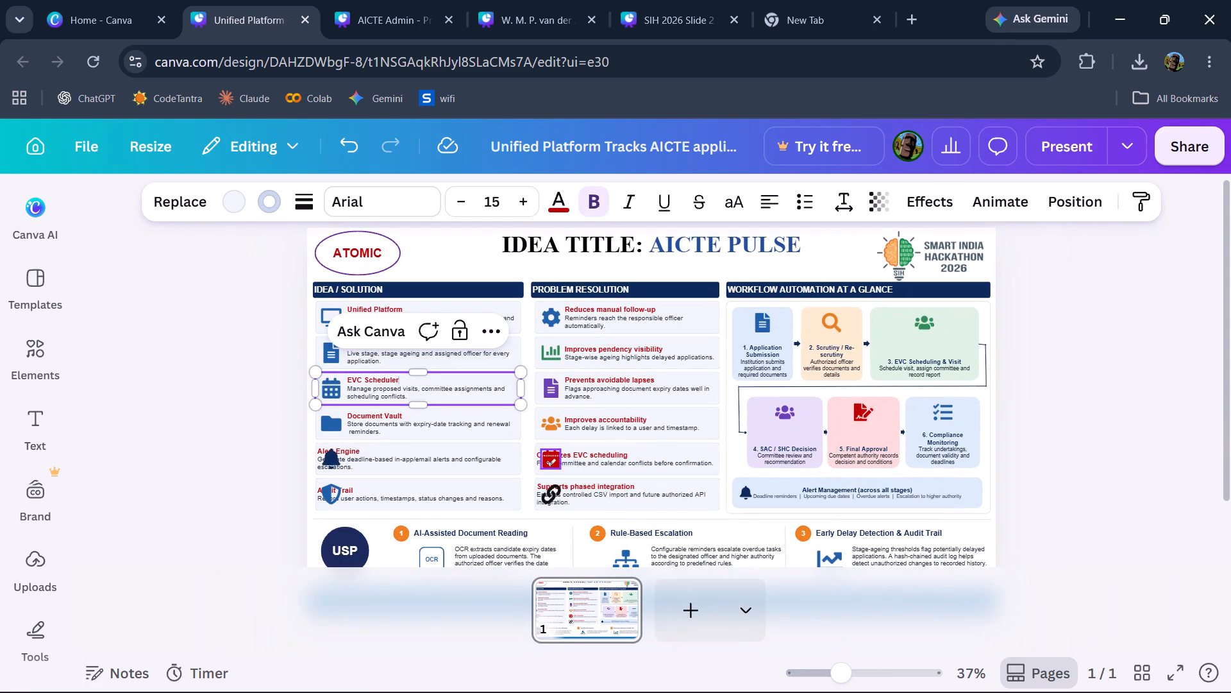
scroll(557, 458, right, 1)
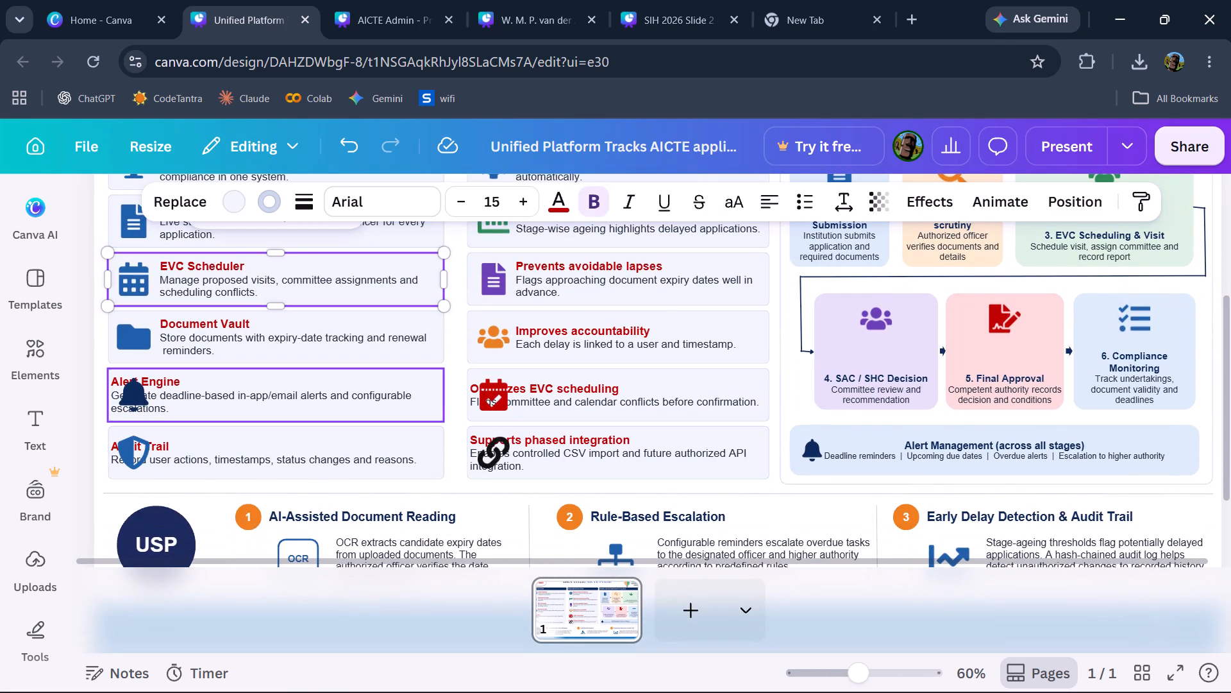
click(166, 386)
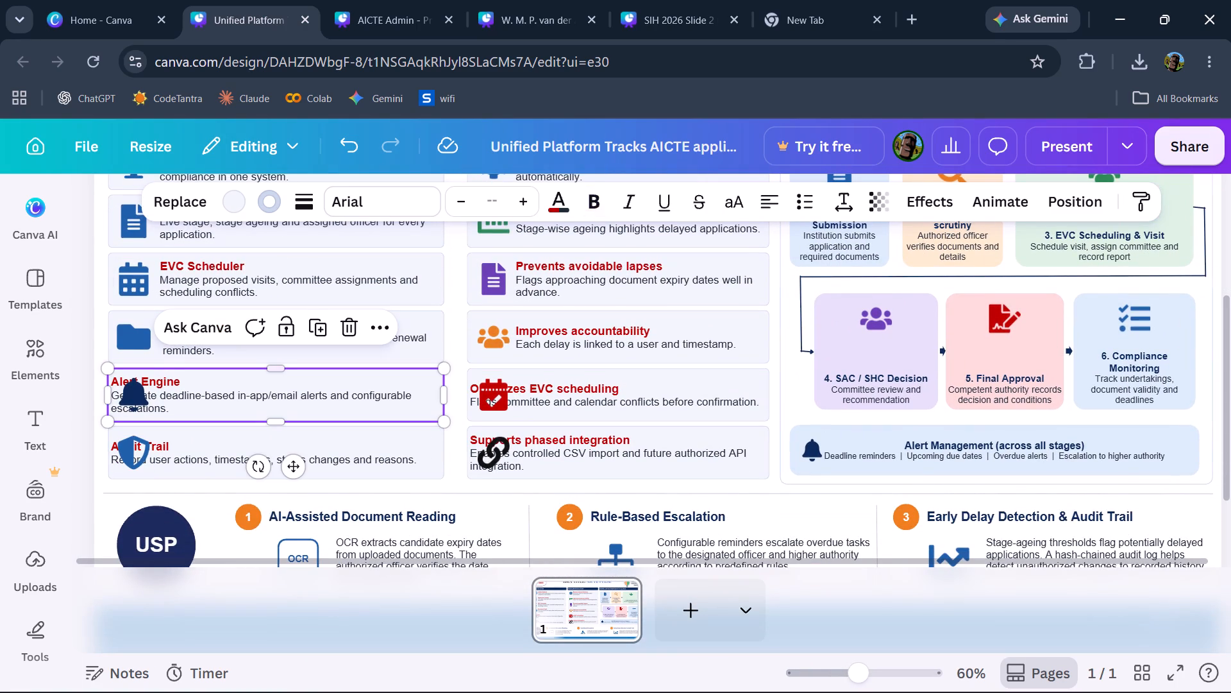
triple_click(167, 382)
click(167, 382)
key(Left)
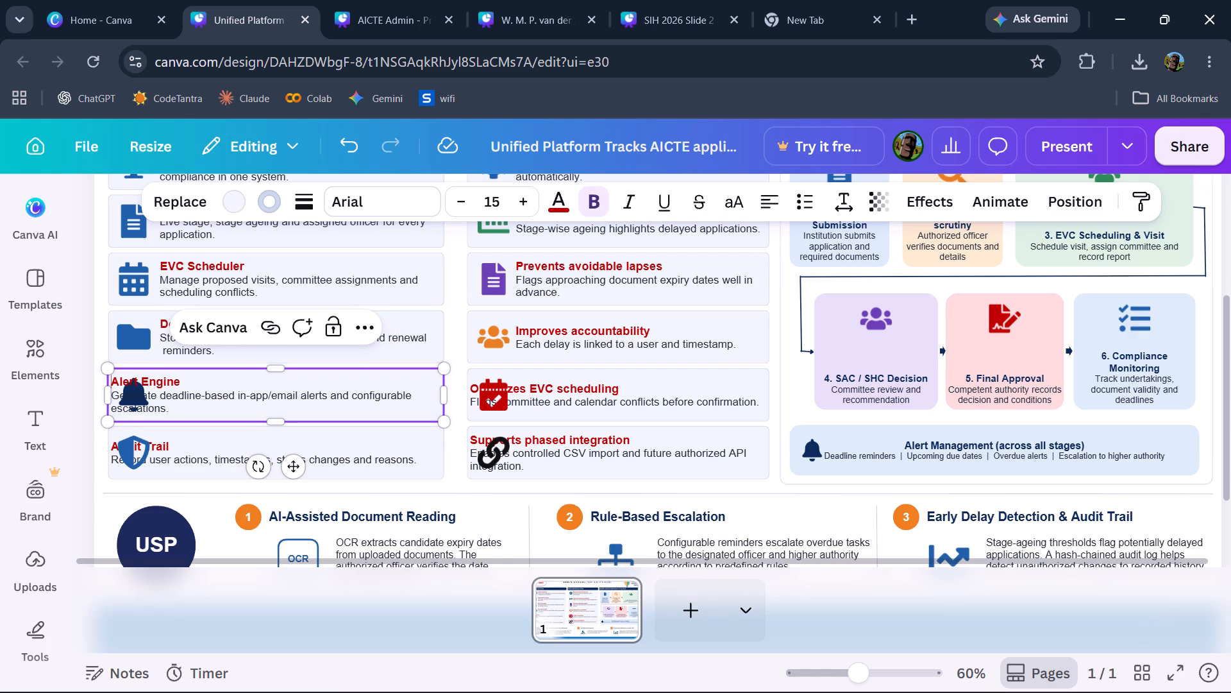
key(Left)
key(space)
key(space)
key(space)
key(space)
key(space)
key(space)
key(space)
key(space)
key(space)
key(space)
key(space)
key(space)
key(space)
key(space)
key(space)
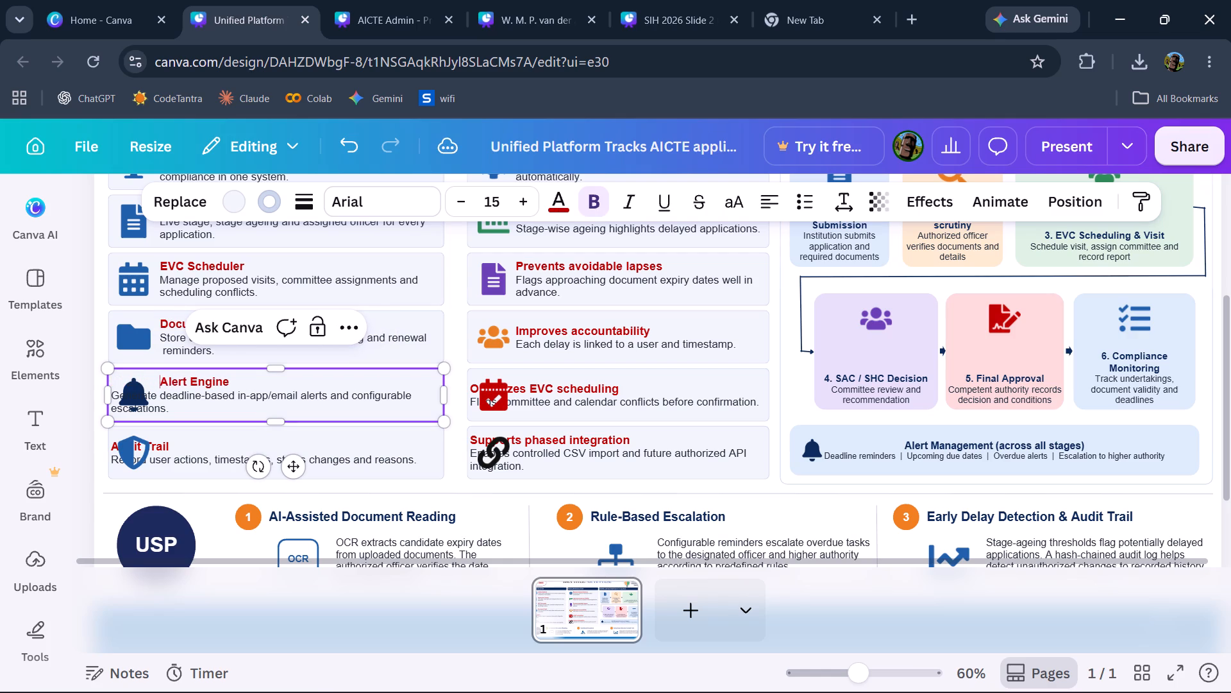
Indent the "Generate deadline-based in-app/email alerts and" line with leading spaces so that it aligns under the Alert Engine heading.
key(Left)
key(Down)
key(Left)
key(Left)
key(Left)
key(Left)
key(Left)
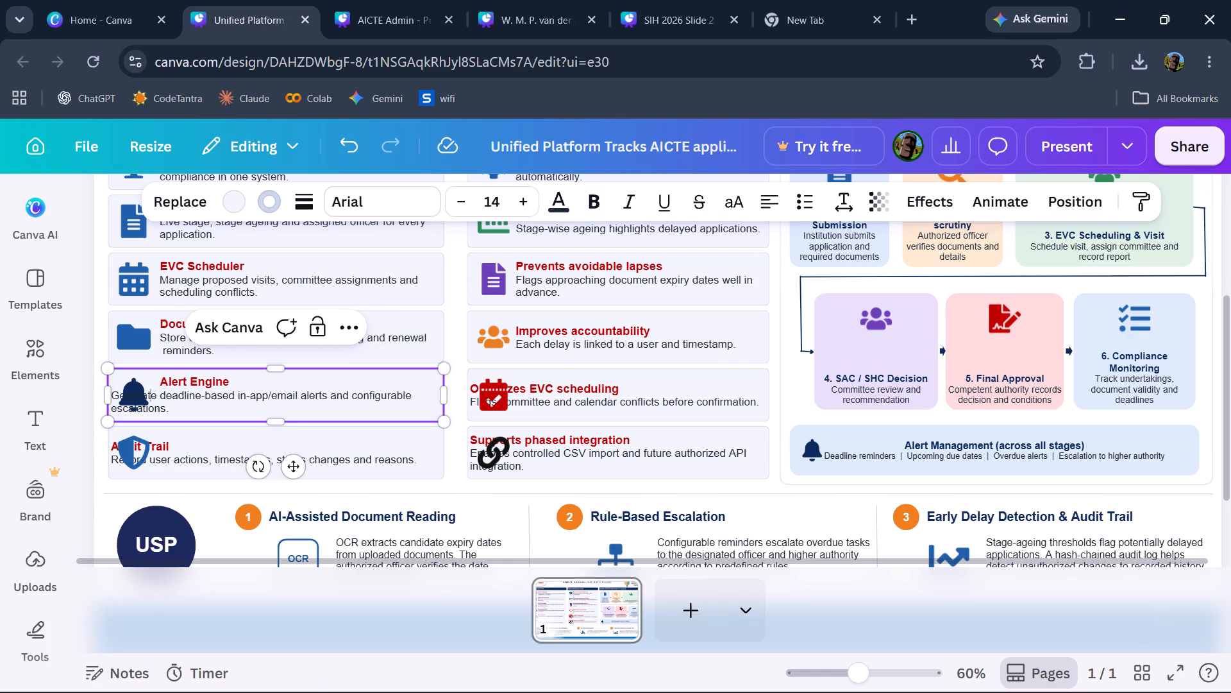
key(Left)
key(Left)
key(Left)
key(Left)
key(space)
key(space)
key(space)
key(space)
key(space)
key(space)
key(space)
key(space)
key(space)
key(space)
key(space)
key(space)
key(space)
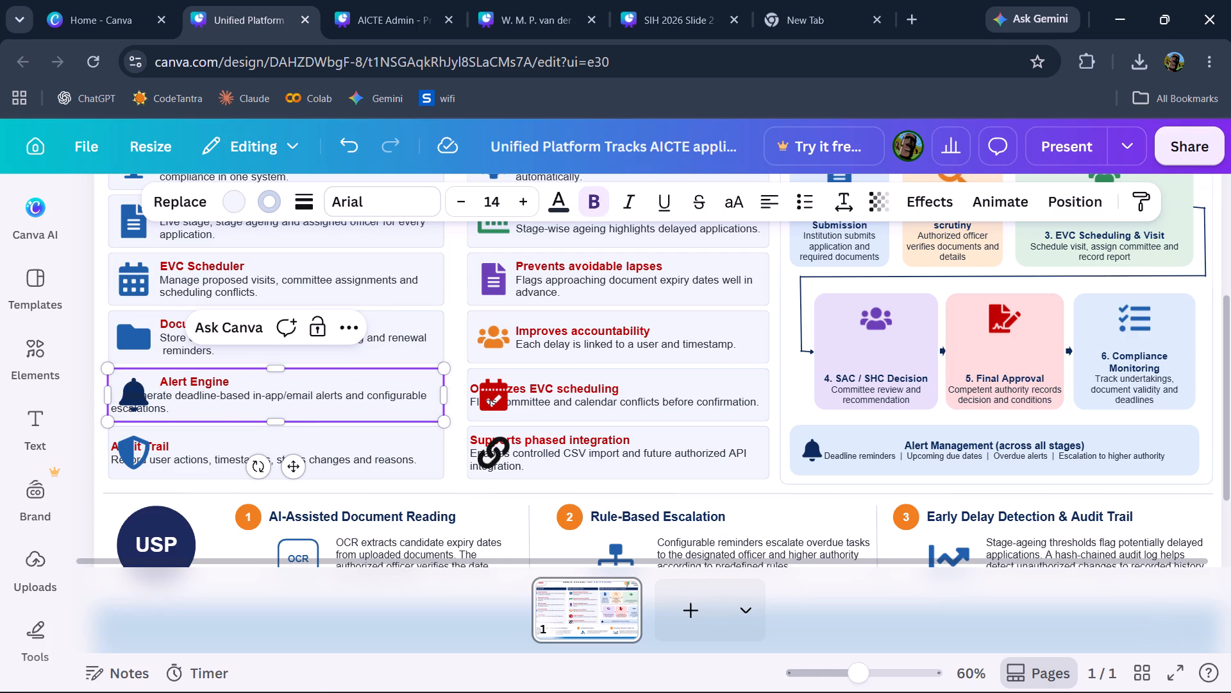
key(space)
key(space)
key(space)
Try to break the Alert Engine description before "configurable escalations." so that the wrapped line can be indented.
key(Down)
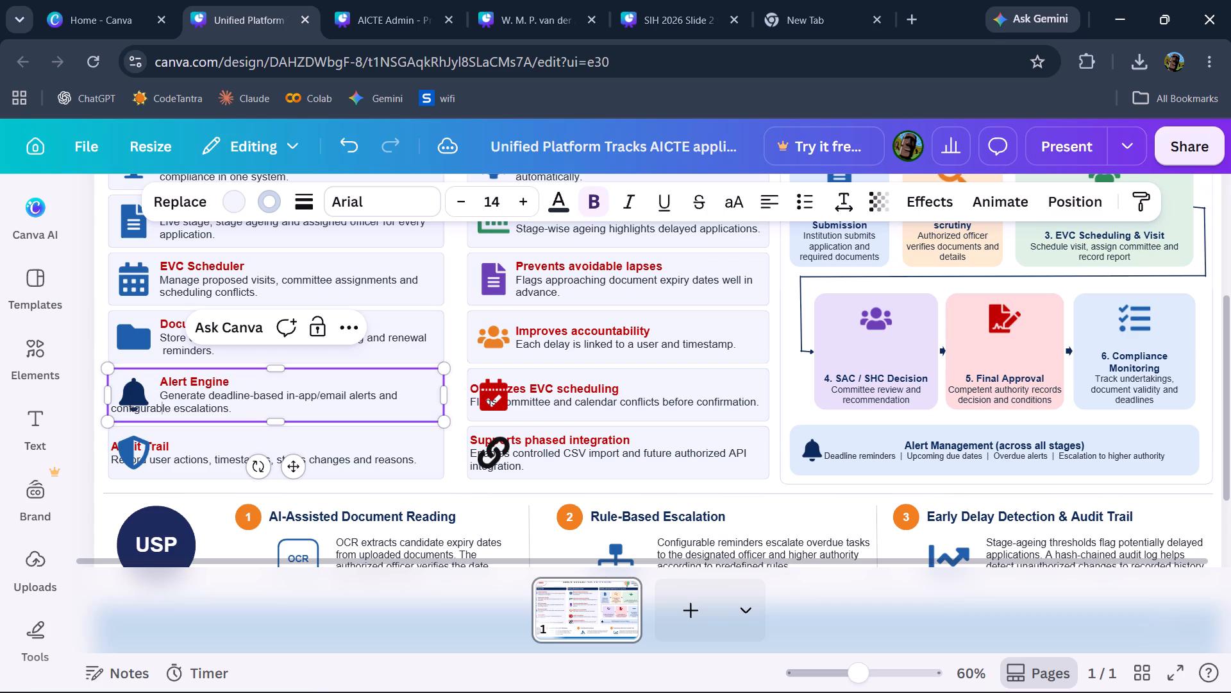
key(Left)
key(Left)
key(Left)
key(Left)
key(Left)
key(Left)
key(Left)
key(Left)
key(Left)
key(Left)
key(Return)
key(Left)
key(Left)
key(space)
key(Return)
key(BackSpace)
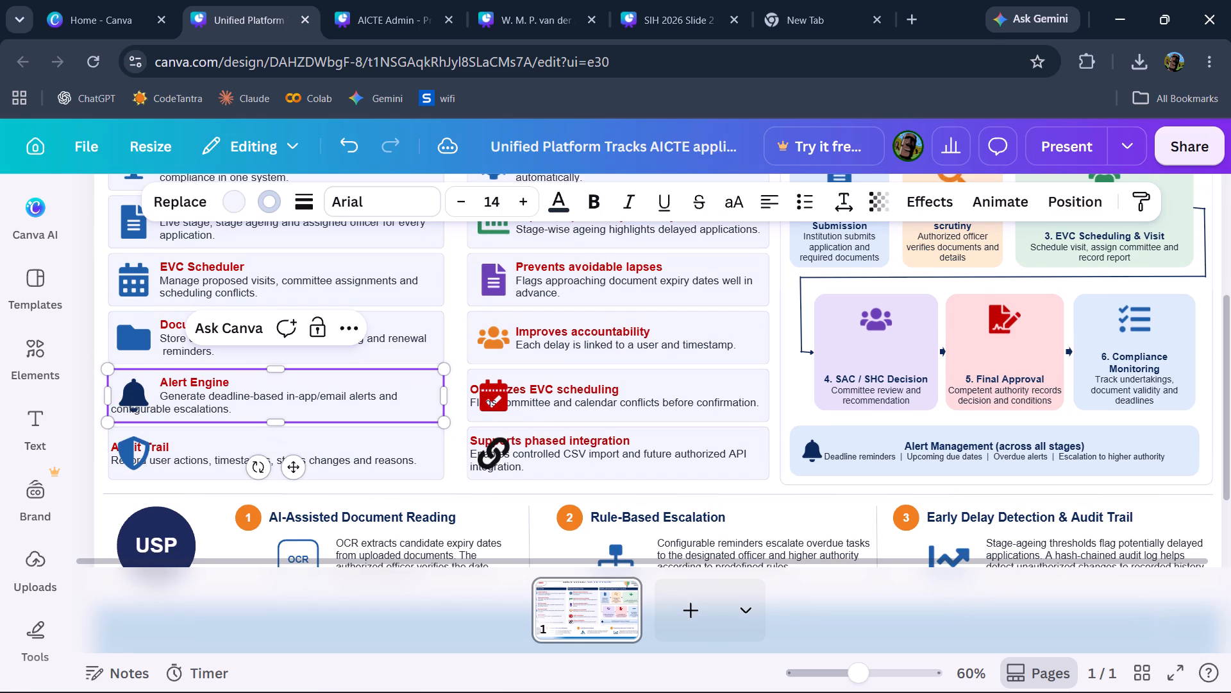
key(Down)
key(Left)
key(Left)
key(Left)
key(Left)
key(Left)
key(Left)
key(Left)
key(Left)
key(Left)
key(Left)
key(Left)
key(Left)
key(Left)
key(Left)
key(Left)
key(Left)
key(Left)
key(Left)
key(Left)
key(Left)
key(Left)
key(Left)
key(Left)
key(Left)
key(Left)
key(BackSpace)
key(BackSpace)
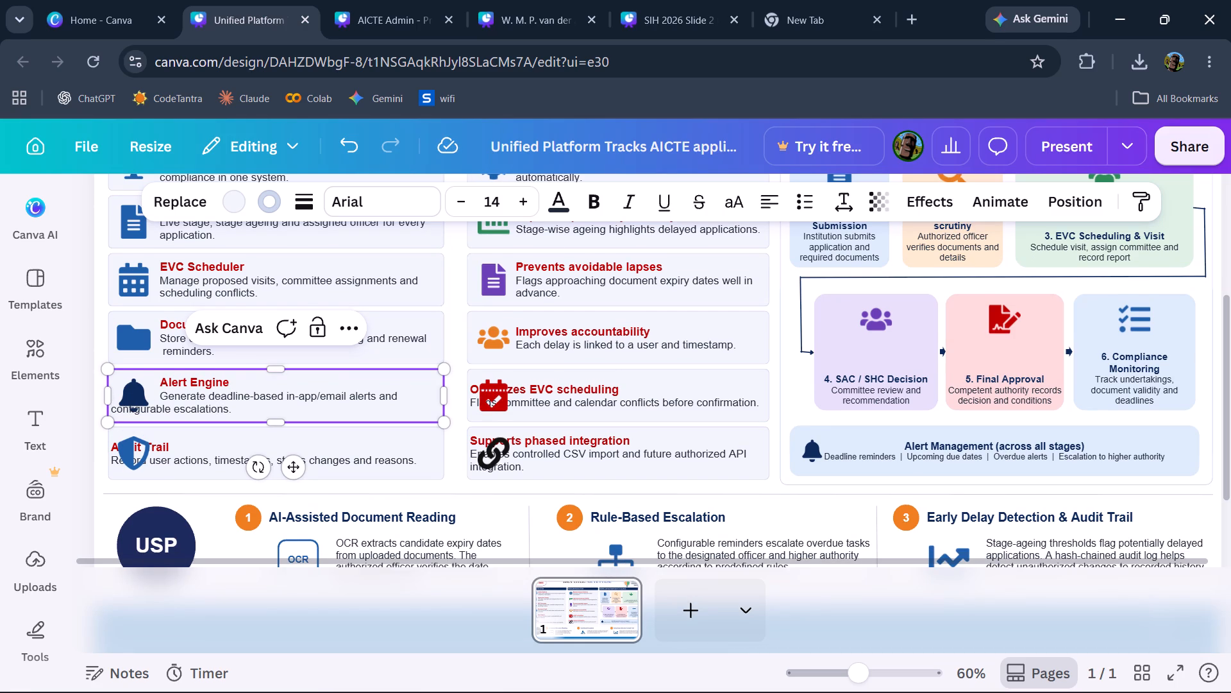
Break the Alert Engine description after "alerts and" and indent "configurable escalations." with leading spaces to align with the line above.
click(398, 395)
key(Return)
key(Return)
key(BackSpace)
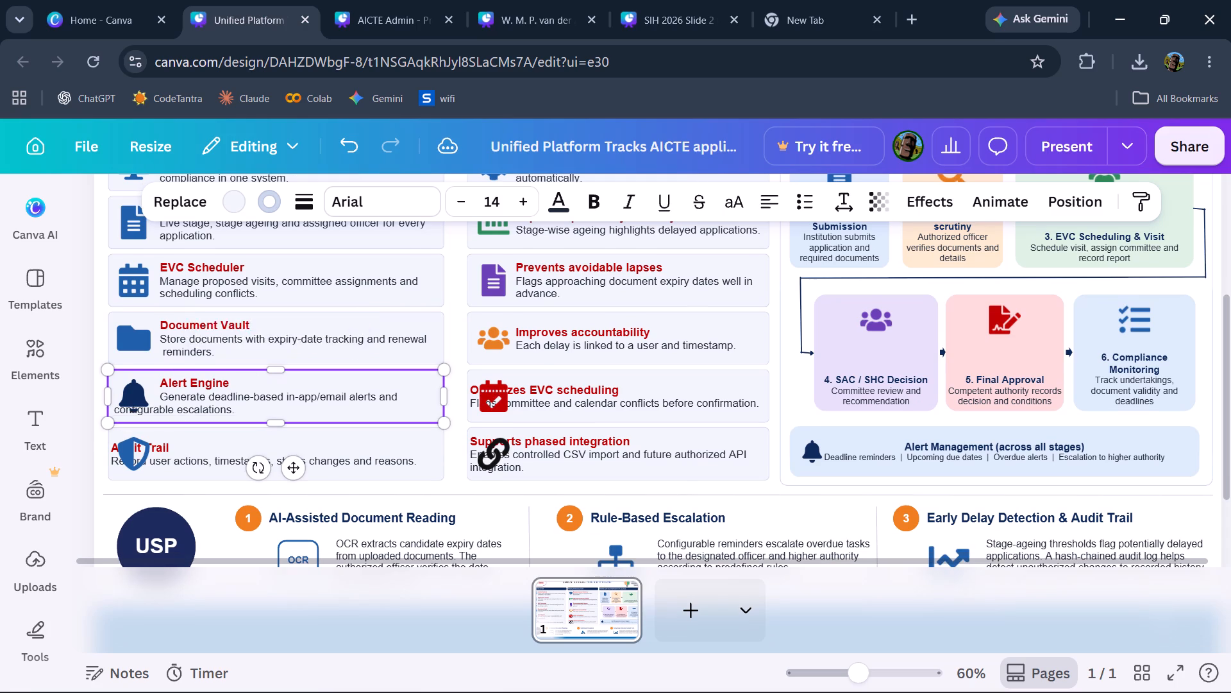
key(space)
key(space)
key(space)
key(space)
key(space)
key(space)
key(space)
key(space)
key(space)
key(space)
key(space)
key(space)
key(space)
key(space)
key(space)
key(space)
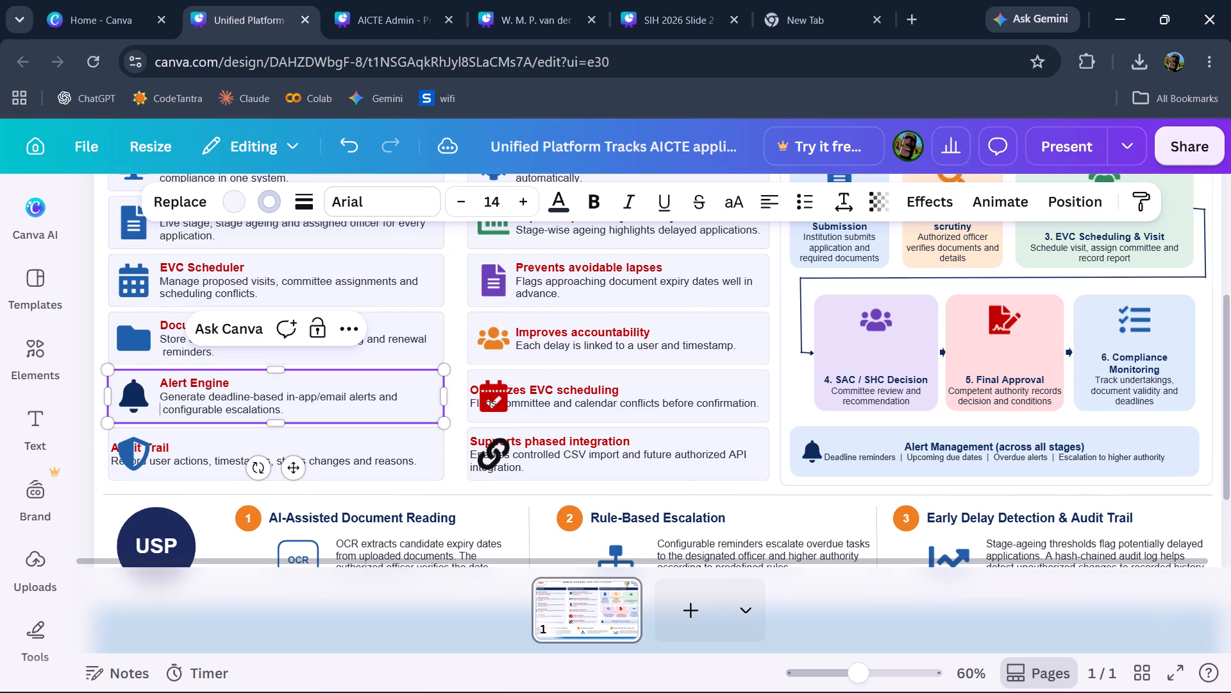
key(BackSpace)
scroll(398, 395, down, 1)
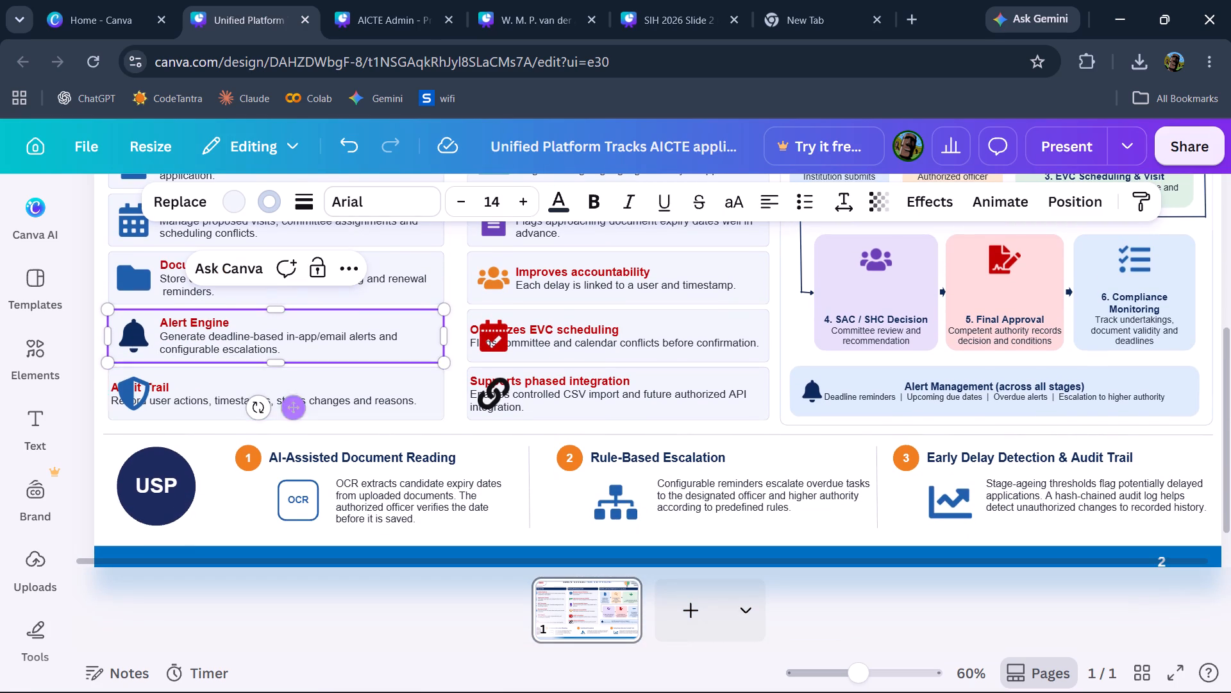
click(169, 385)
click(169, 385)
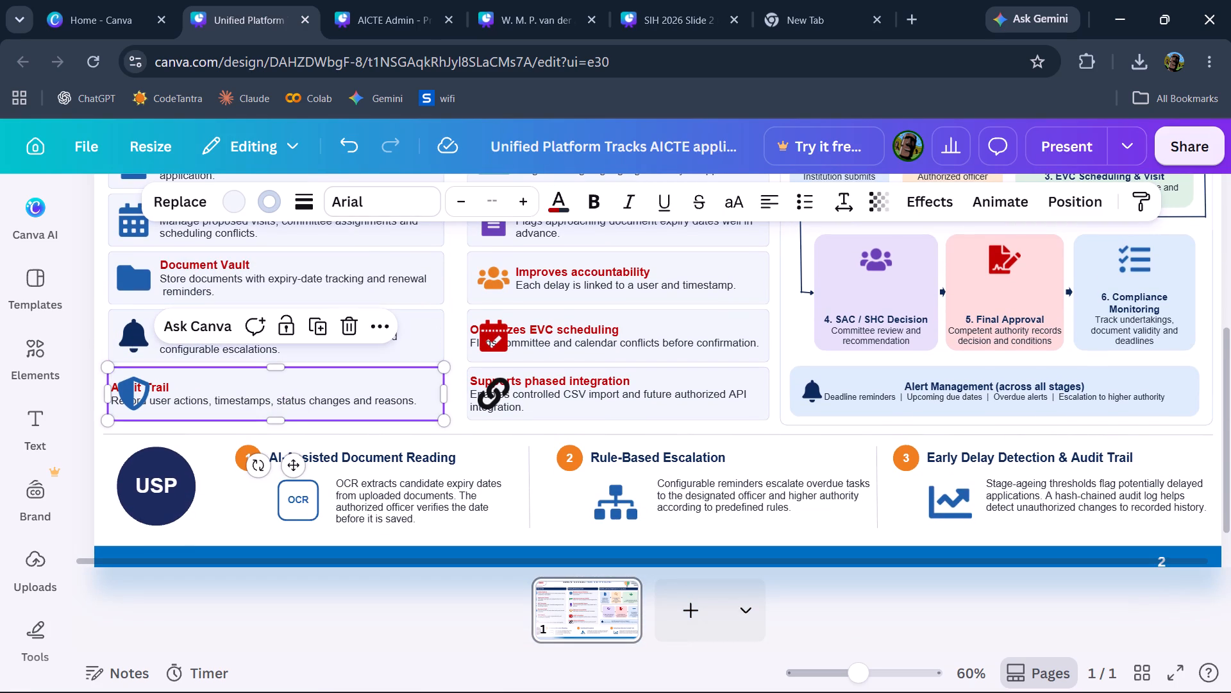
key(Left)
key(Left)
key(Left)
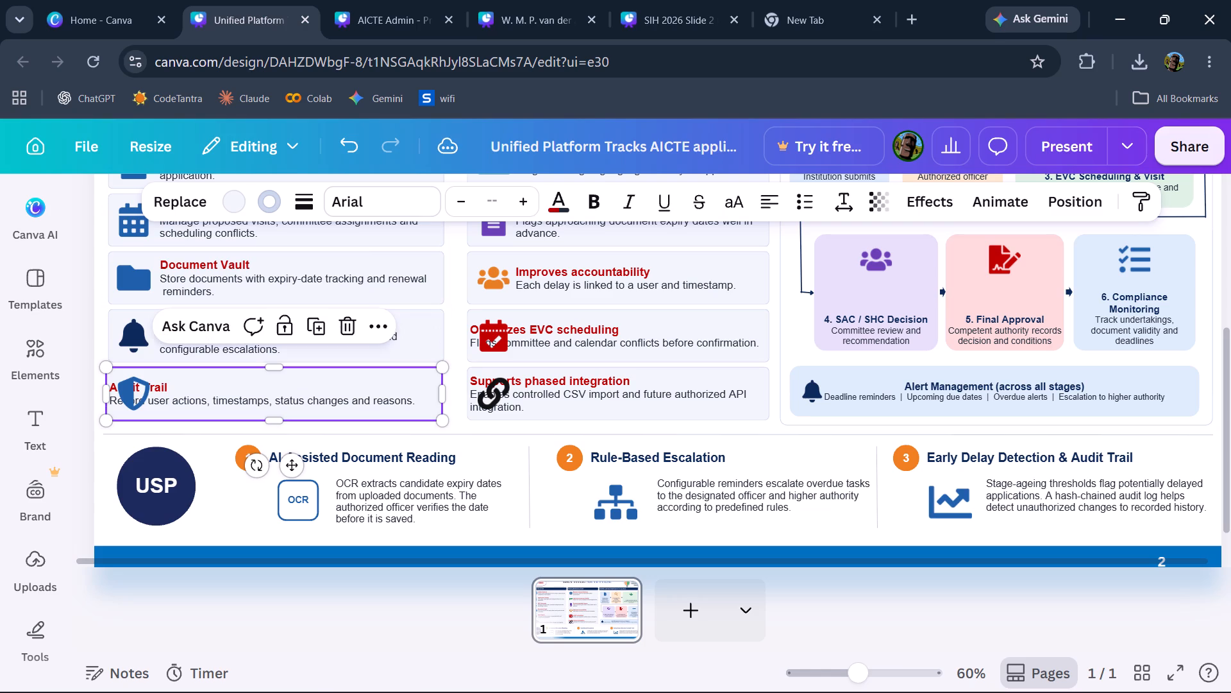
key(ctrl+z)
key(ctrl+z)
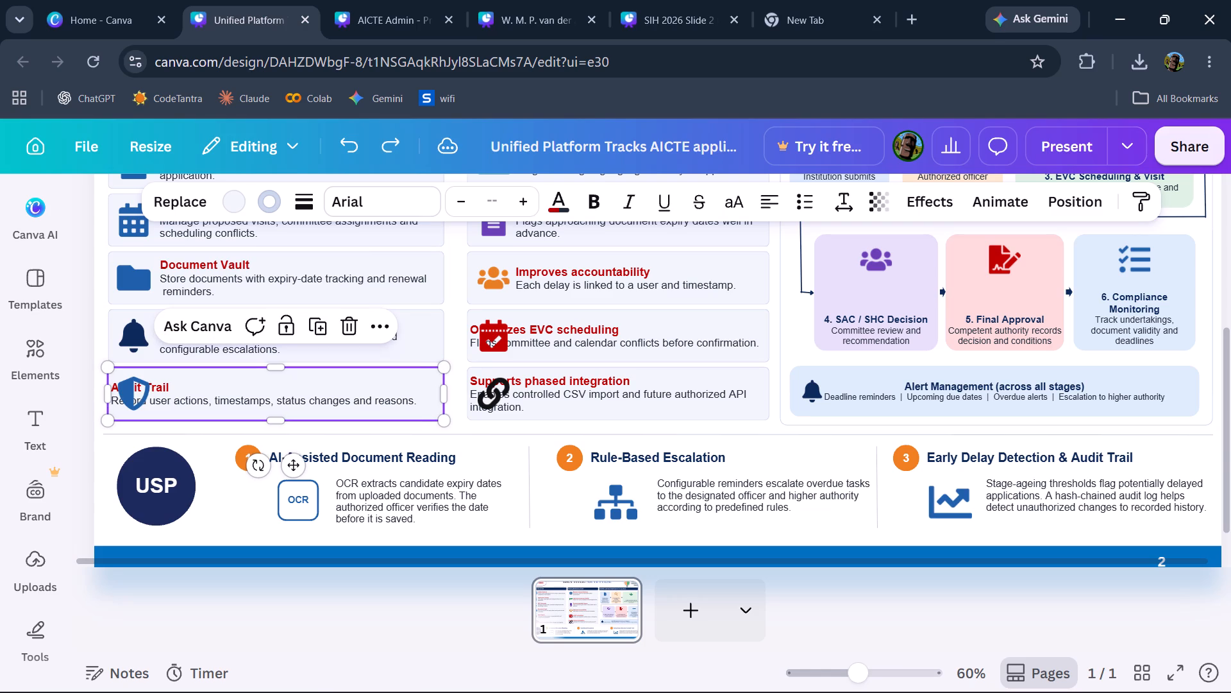
Indent the "Audit Trail" heading in the Idea / Solution column with leading spaces so that it clears the shield icon.
click(164, 387)
click(164, 387)
click(164, 387)
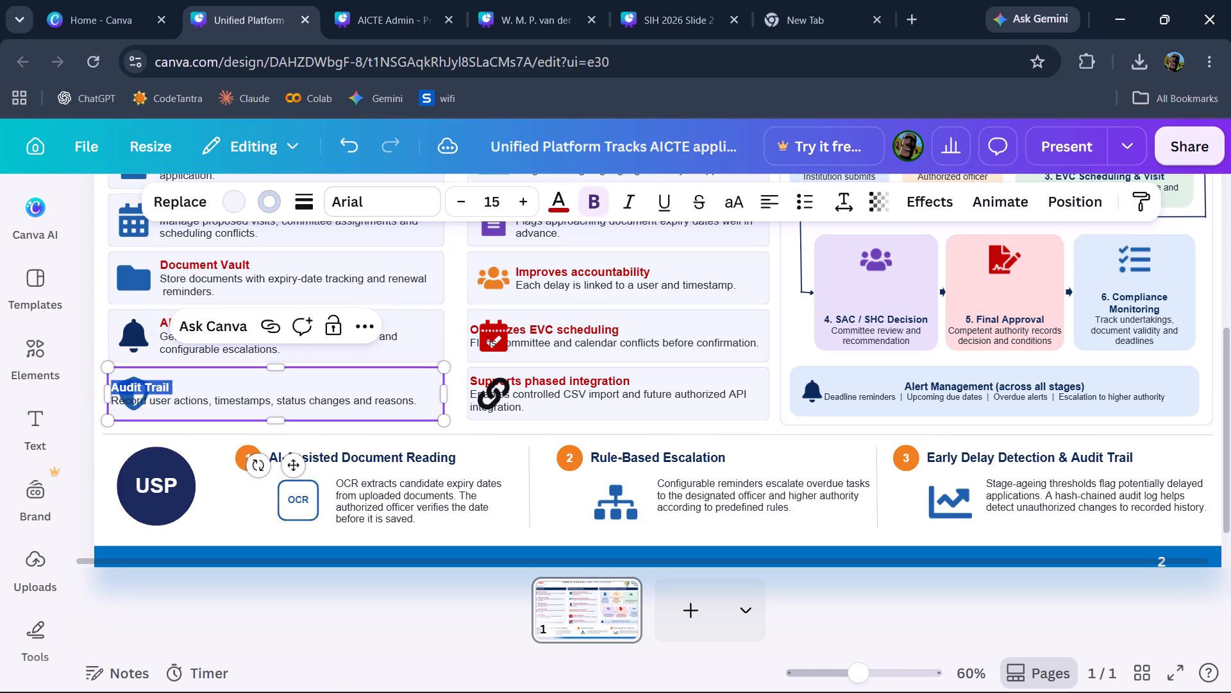
click(164, 387)
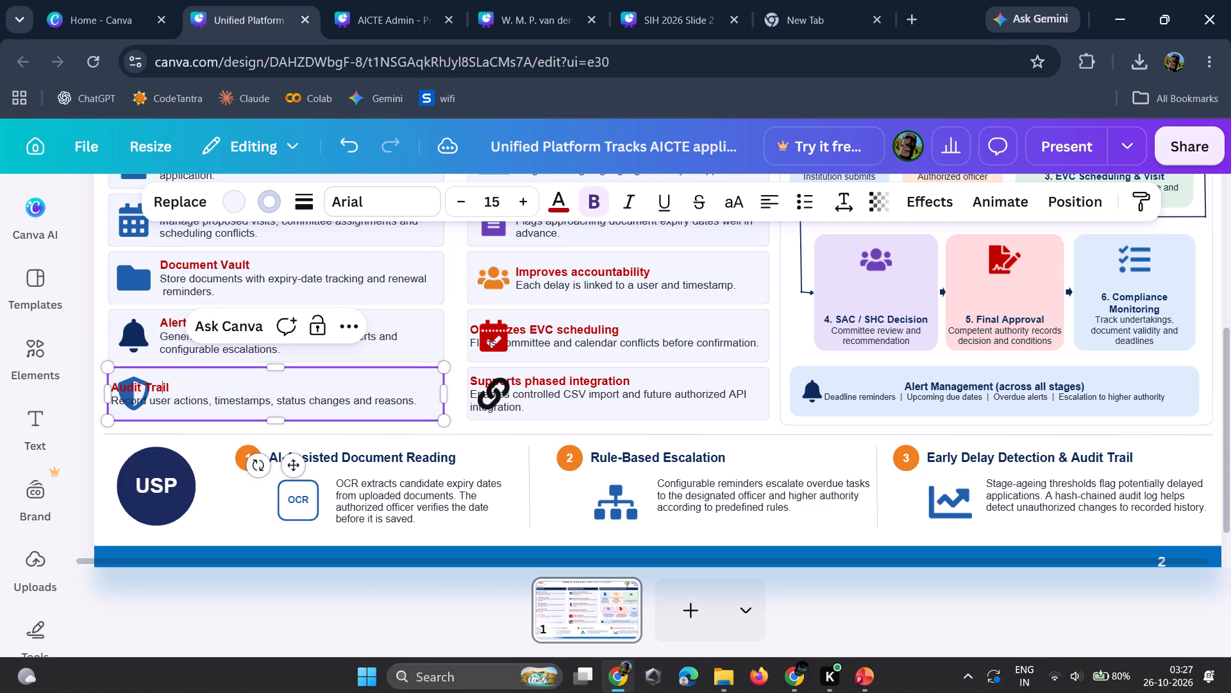
key(Left)
key(Left)
key(Left)
key(Left)
key(Left)
key(Left)
key(Left)
key(Left)
key(Left)
key(Left)
key(Left)
key(space)
key(space)
key(space)
key(space)
key(space)
key(space)
key(space)
key(space)
key(space)
key(space)
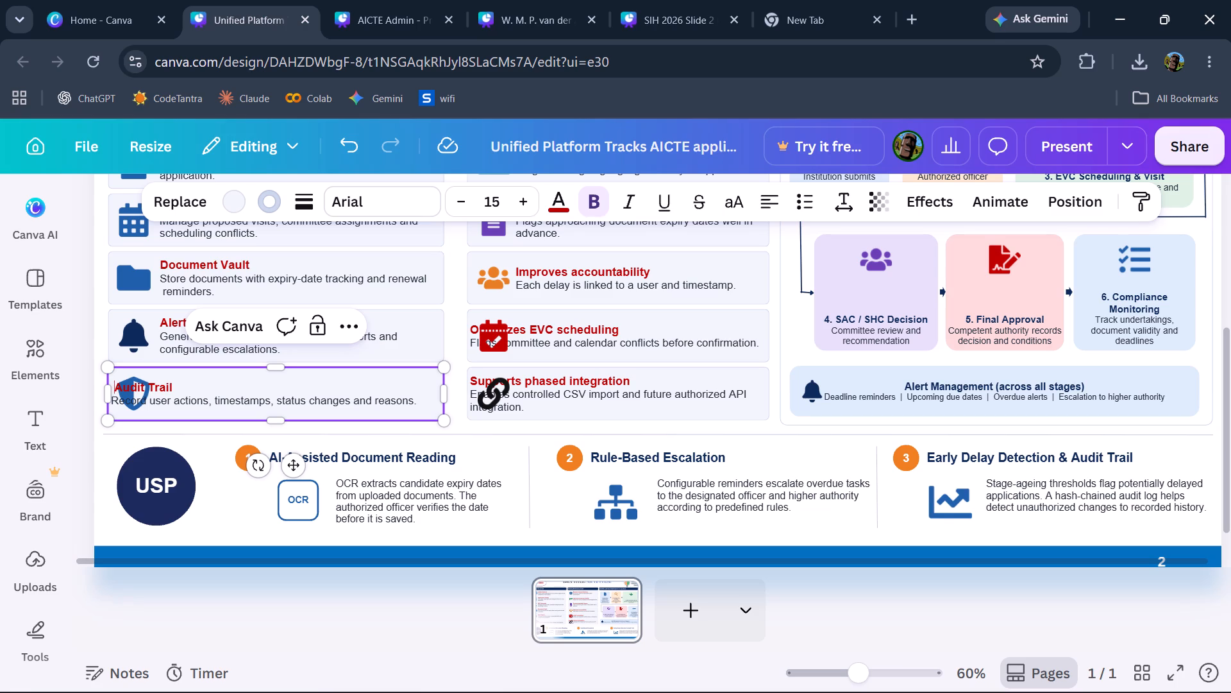
key(space)
key(space)
key(space)
key(space)
key(space)
Indent the "Record user actions, timestamps, status changes and" line with leading spaces so that it aligns under the Audit Trail heading.
key(Down)
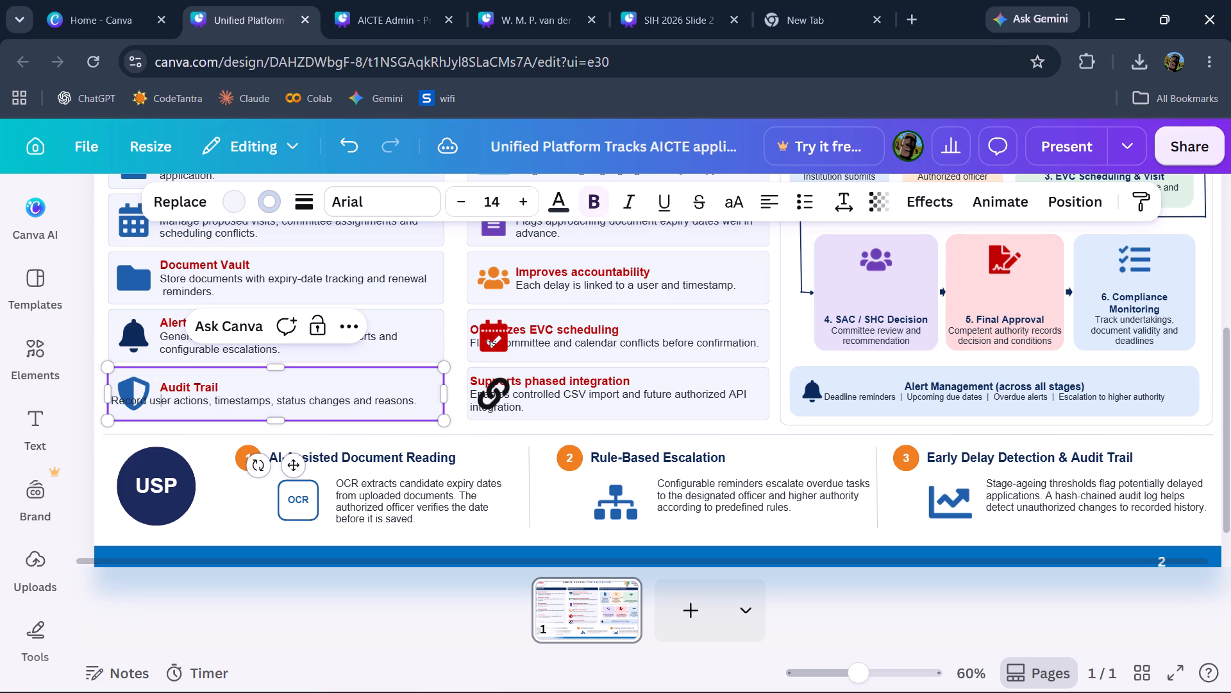
key(Left)
key(Left)
key(Left)
key(Left)
key(Left)
key(Left)
key(Left)
key(Left)
key(Left)
key(space)
key(space)
key(space)
key(space)
key(space)
key(space)
key(space)
key(space)
key(space)
key(space)
key(space)
key(space)
key(space)
key(space)
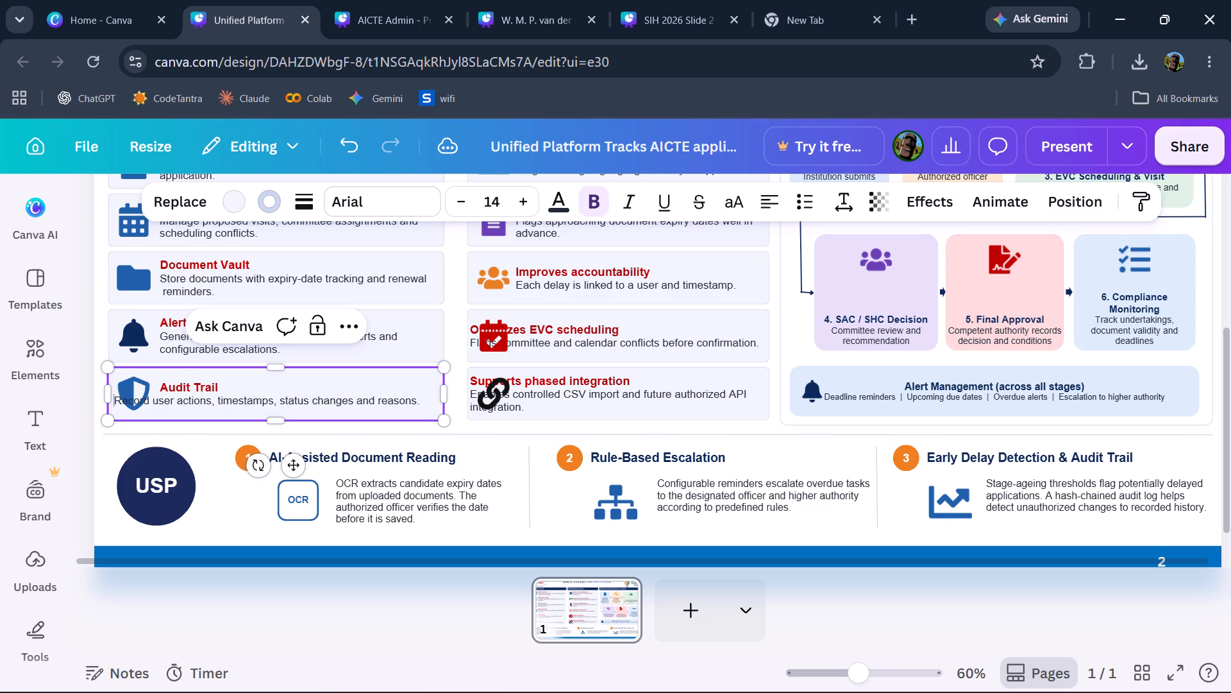
key(space)
key(space)
Break the Audit Trail description after "status changes and" and indent "reasons." with leading spaces to align with the line above.
key(Down)
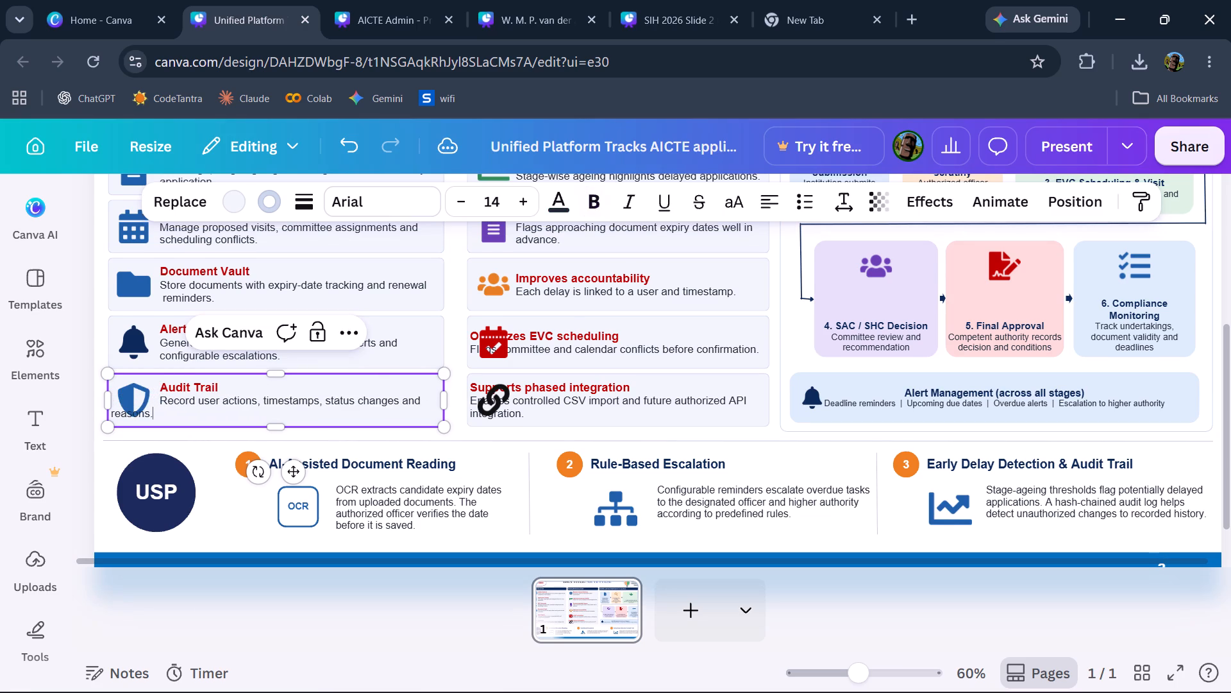
key(Left)
key(Left)
key(Left)
key(Left)
key(Left)
key(Left)
key(Left)
key(Left)
key(space)
key(space)
key(space)
key(space)
key(space)
key(space)
key(space)
key(space)
key(space)
key(space)
key(space)
key(space)
key(space)
key(space)
key(space)
key(space)
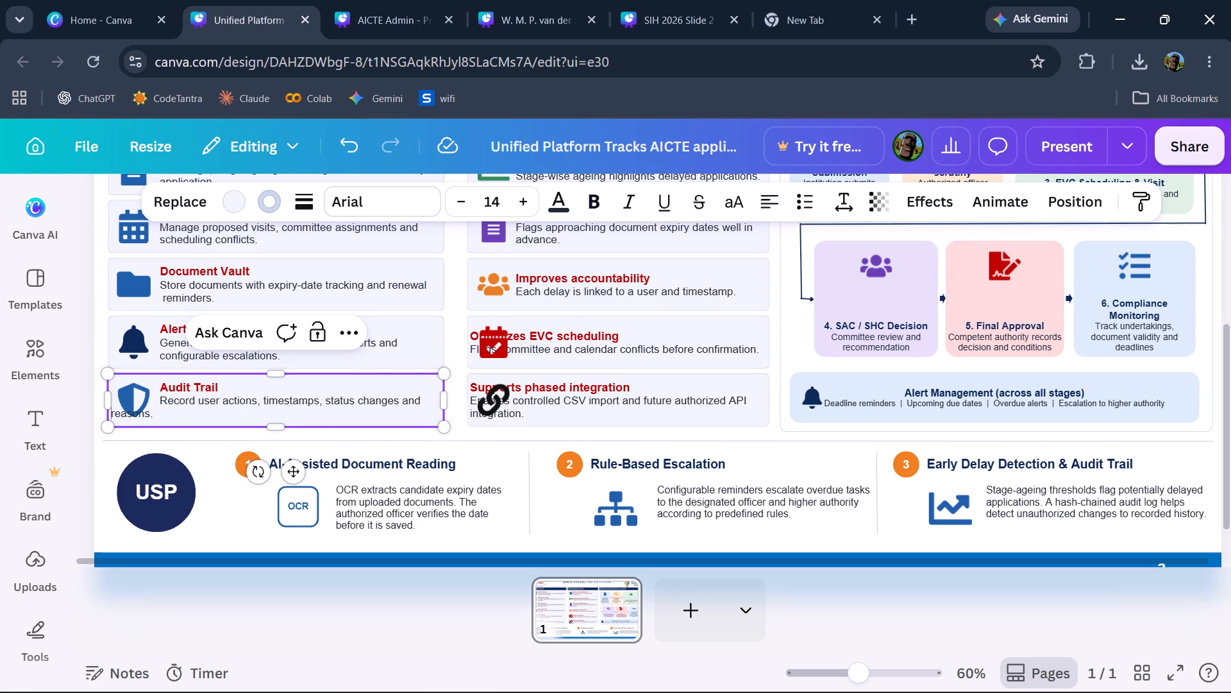
key(space)
key(space)
key(BackSpace)
key(Left)
key(Up)
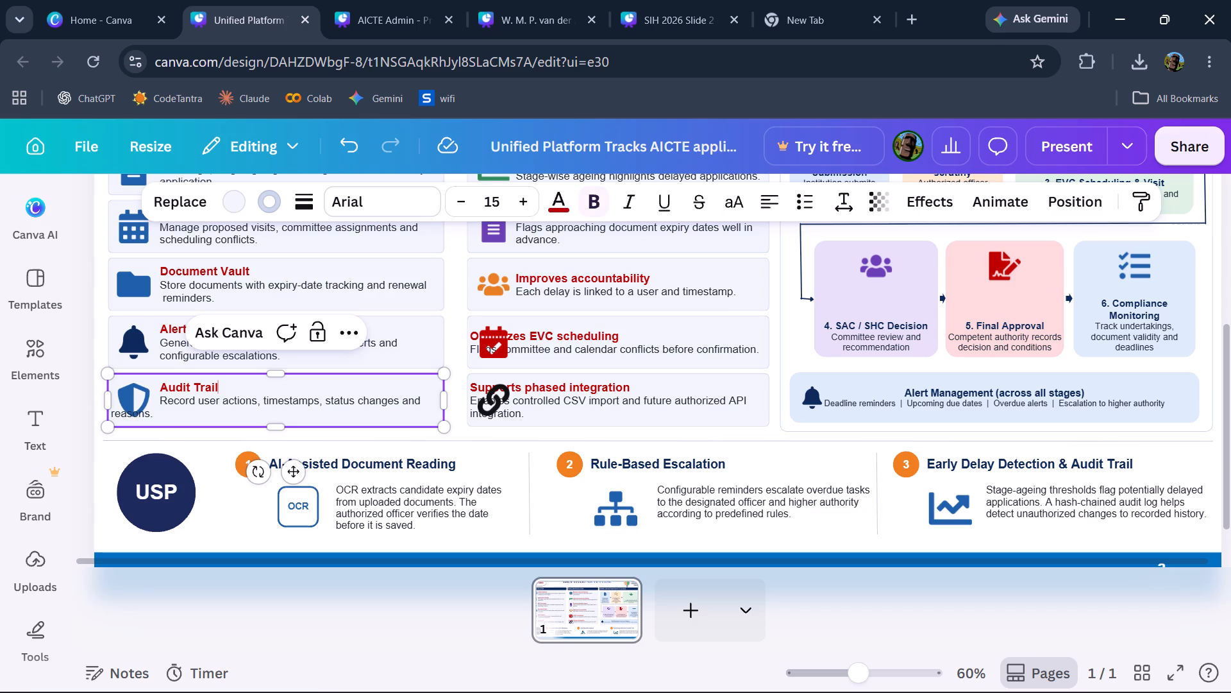
click(422, 399)
key(Return)
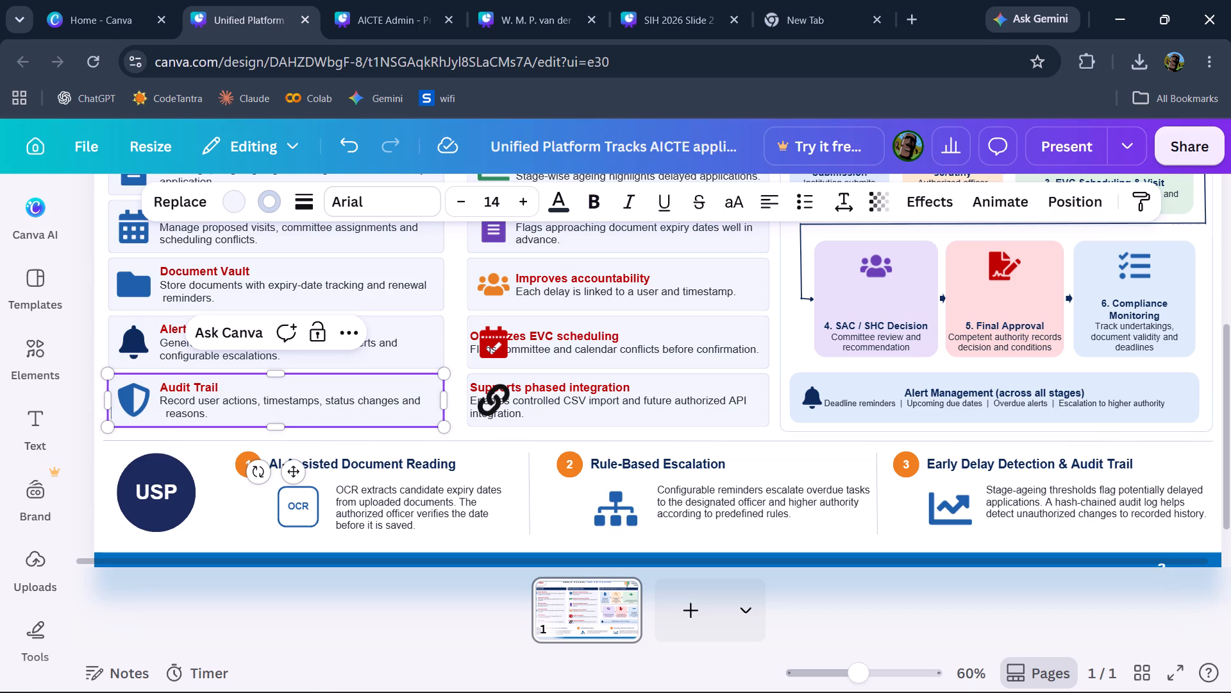
click(167, 413)
key(BackSpace)
Indent the "Optimizes EVC scheduling" heading with leading spaces so that it clears the red calendar icon.
scroll(494, 363, up, 1)
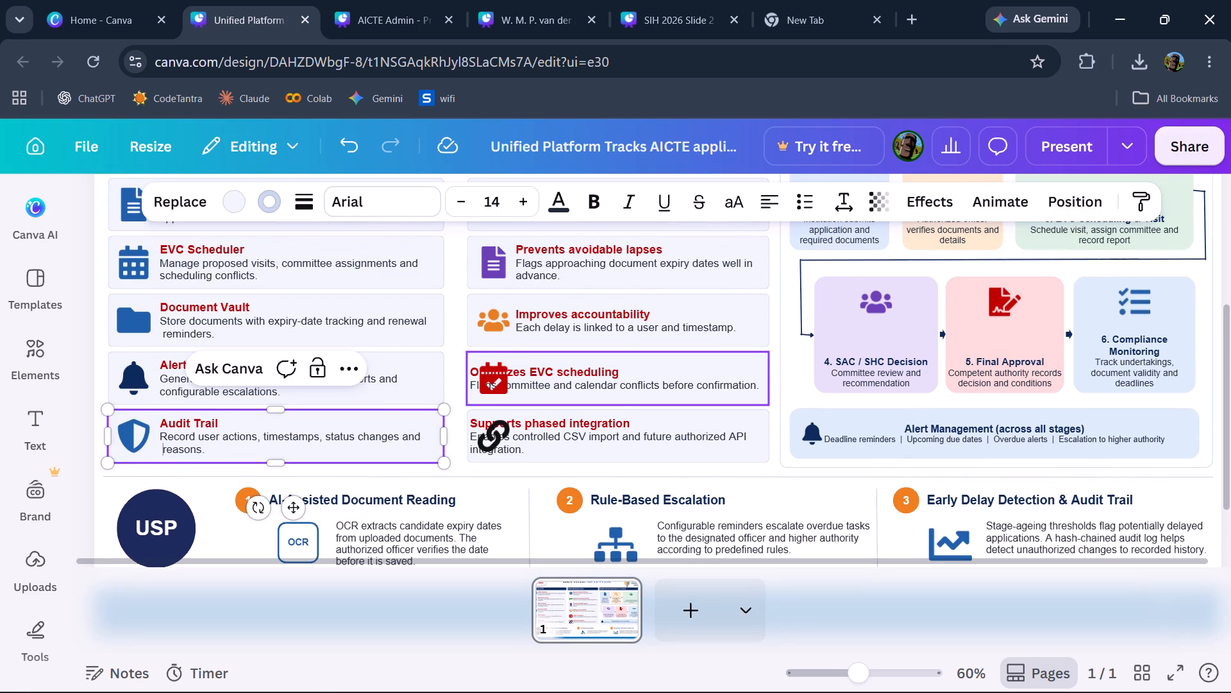
click(511, 373)
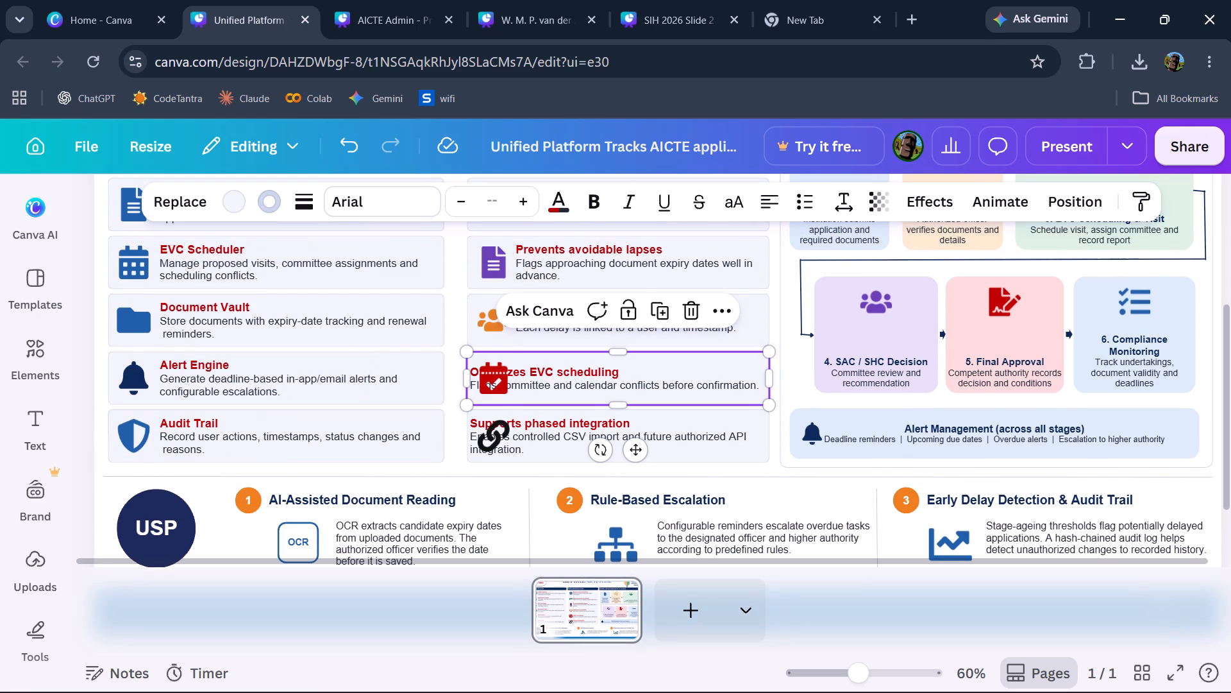
click(516, 370)
click(516, 370)
key(Left)
key(Left)
key(Left)
key(Left)
key(Left)
key(Left)
key(Left)
key(Left)
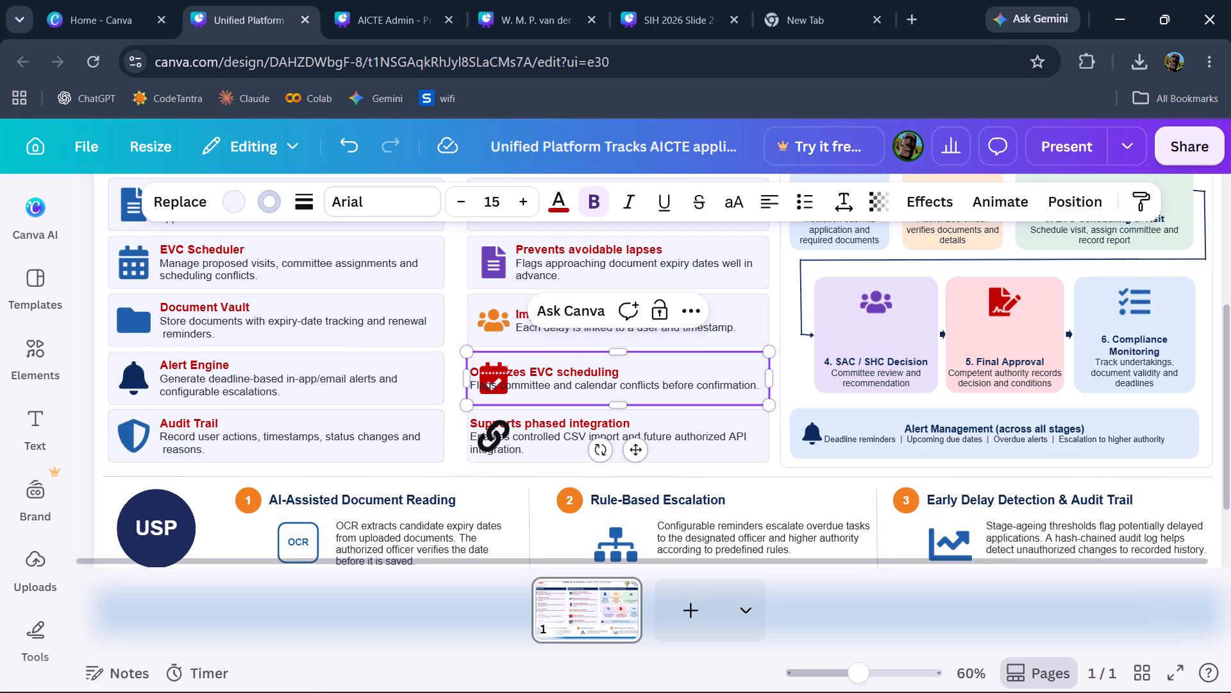
key(Left)
key(Left)
key(space)
key(space)
key(space)
key(space)
key(space)
key(space)
key(space)
key(space)
key(space)
key(space)
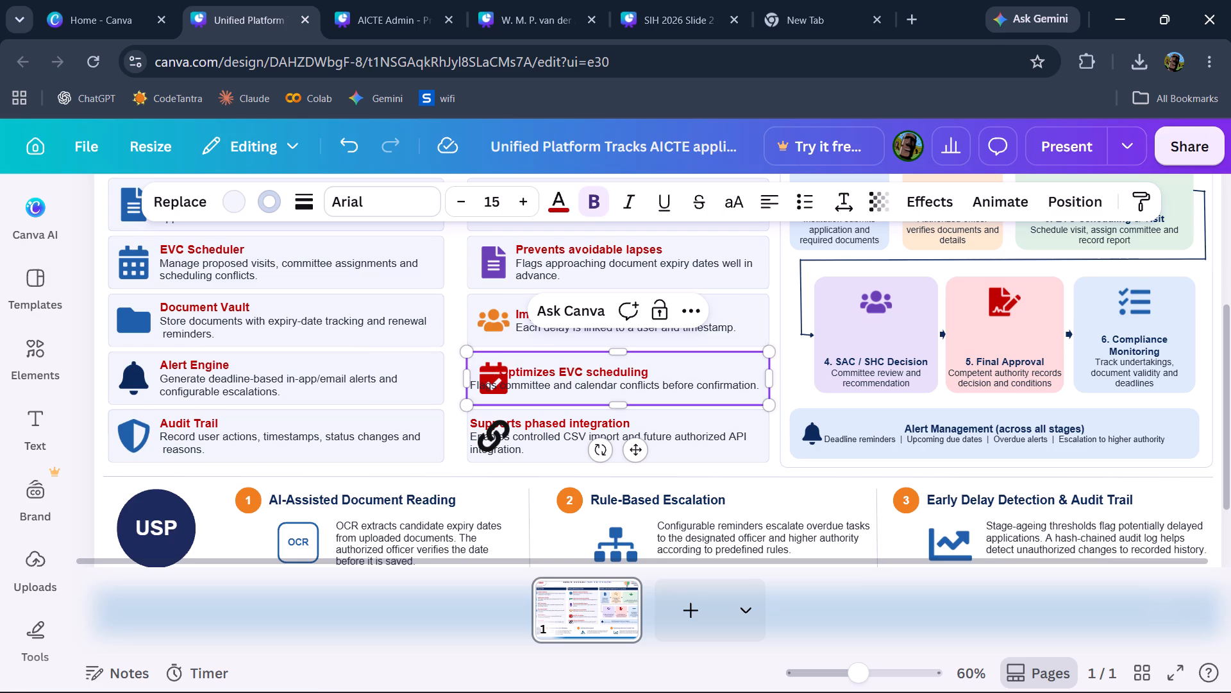
key(space)
key(space)
key(space)
key(space)
Indent the "Flags committee and calendar conflicts before" line with leading spaces so that it aligns under the Optimizes EVC scheduling heading.
key(Down)
key(Left)
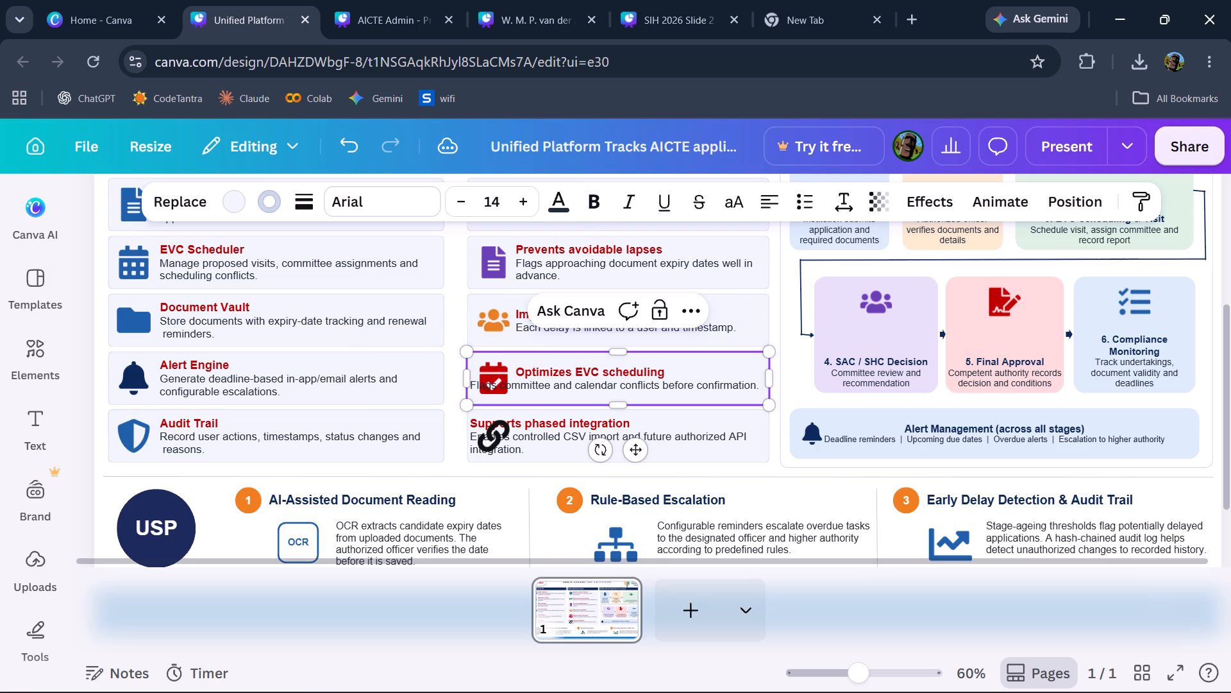
key(Left)
key(Left)
key(Left)
key(Left)
key(Left)
key(Left)
key(Left)
key(space)
key(space)
key(space)
key(space)
key(space)
key(space)
key(space)
key(space)
key(space)
key(space)
key(space)
key(space)
key(space)
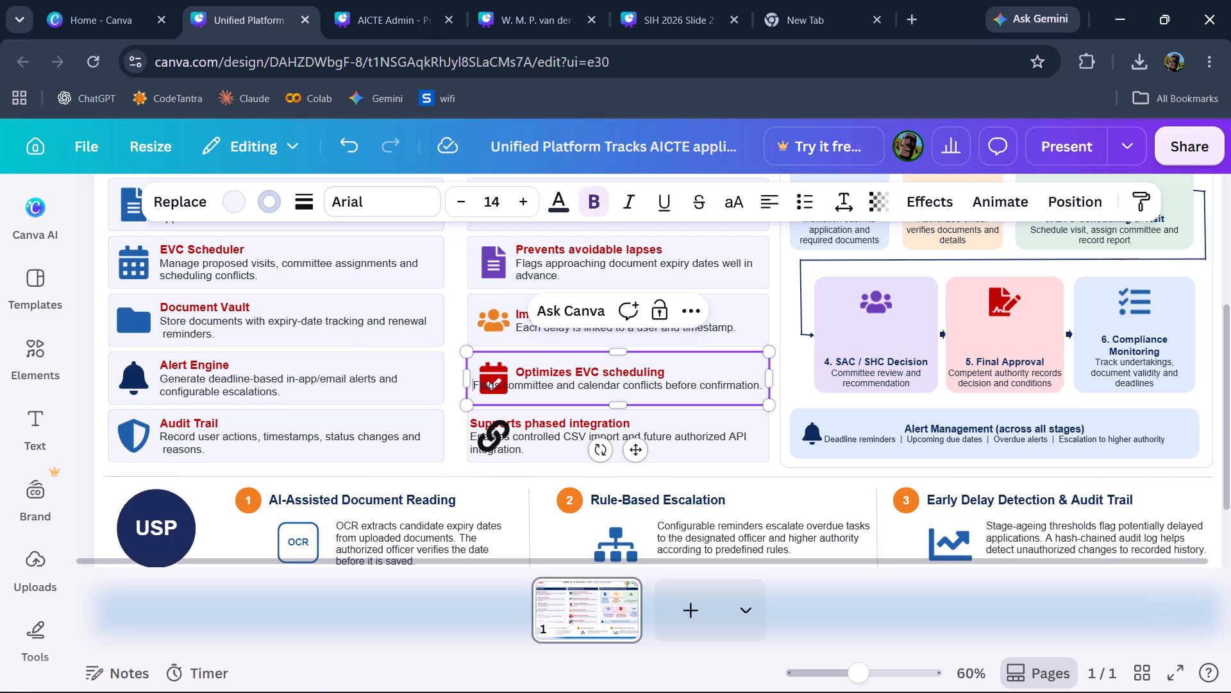
key(space)
key(space)
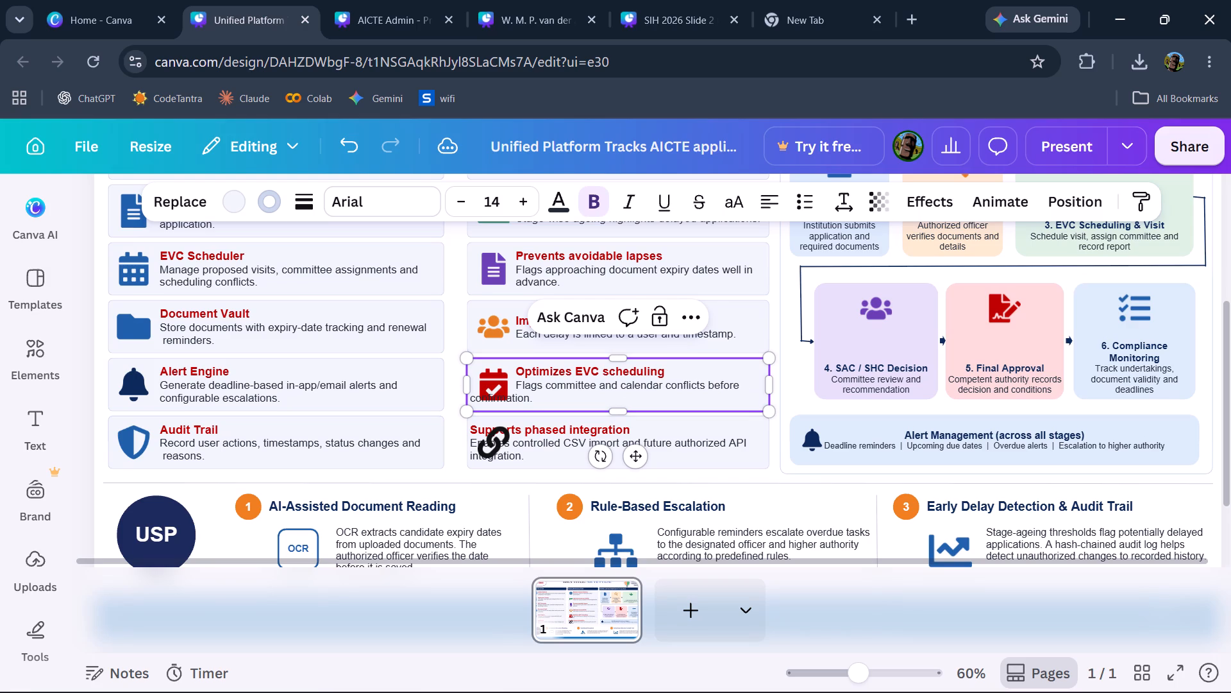
Break the Optimizes EVC scheduling description after "conflicts before" and indent "confirmation." with leading spaces to align with the line above.
click(741, 383)
key(Return)
key(space)
key(space)
key(space)
key(space)
key(space)
key(space)
key(space)
key(space)
key(space)
key(space)
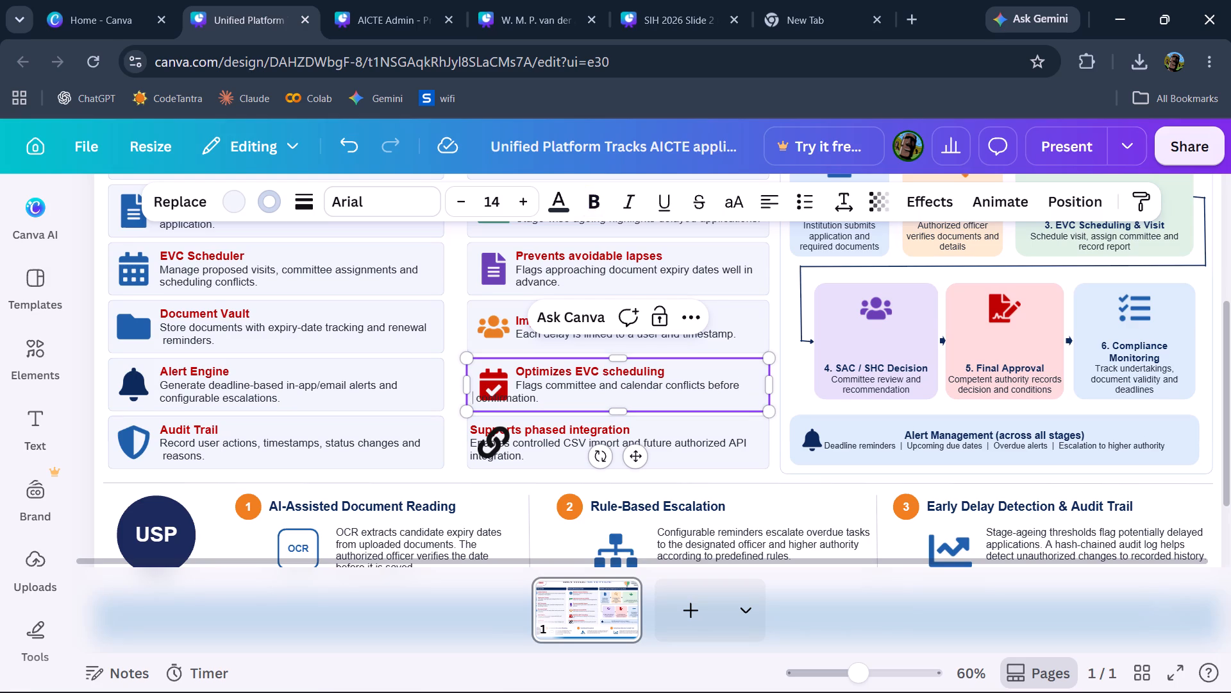
key(space)
key(space)
key(space)
key(space)
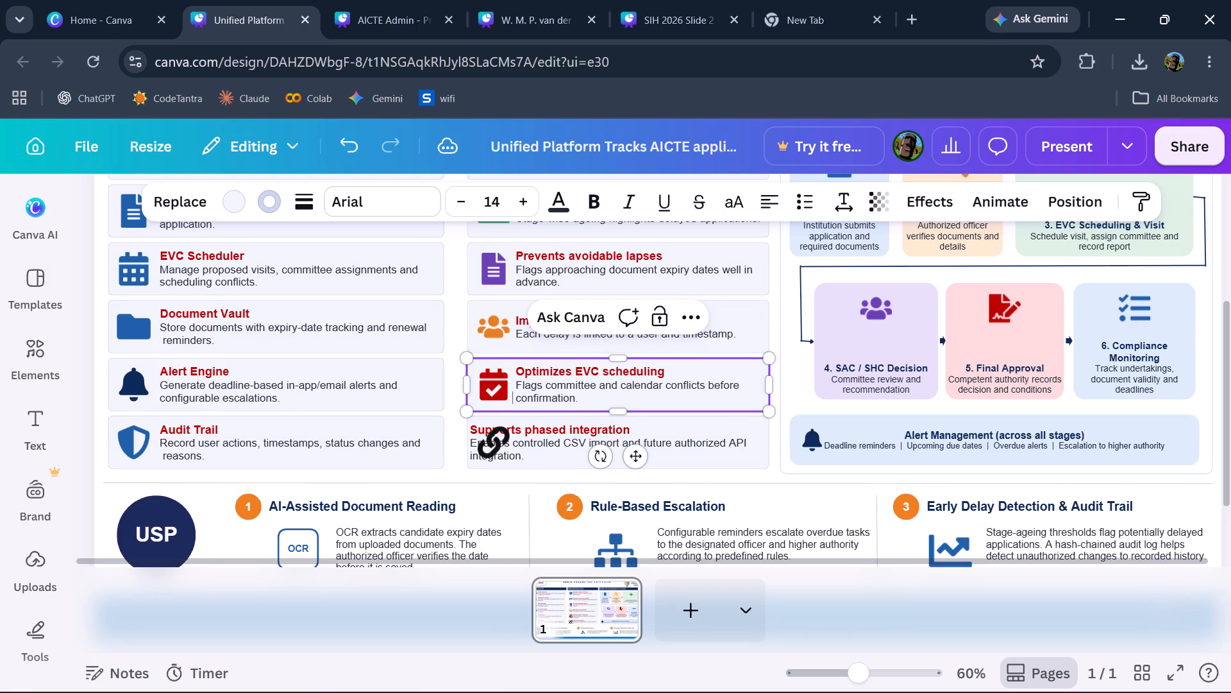
Indent the "Supports phased integration" heading with leading spaces so that it clears the chain-link icon.
click(513, 430)
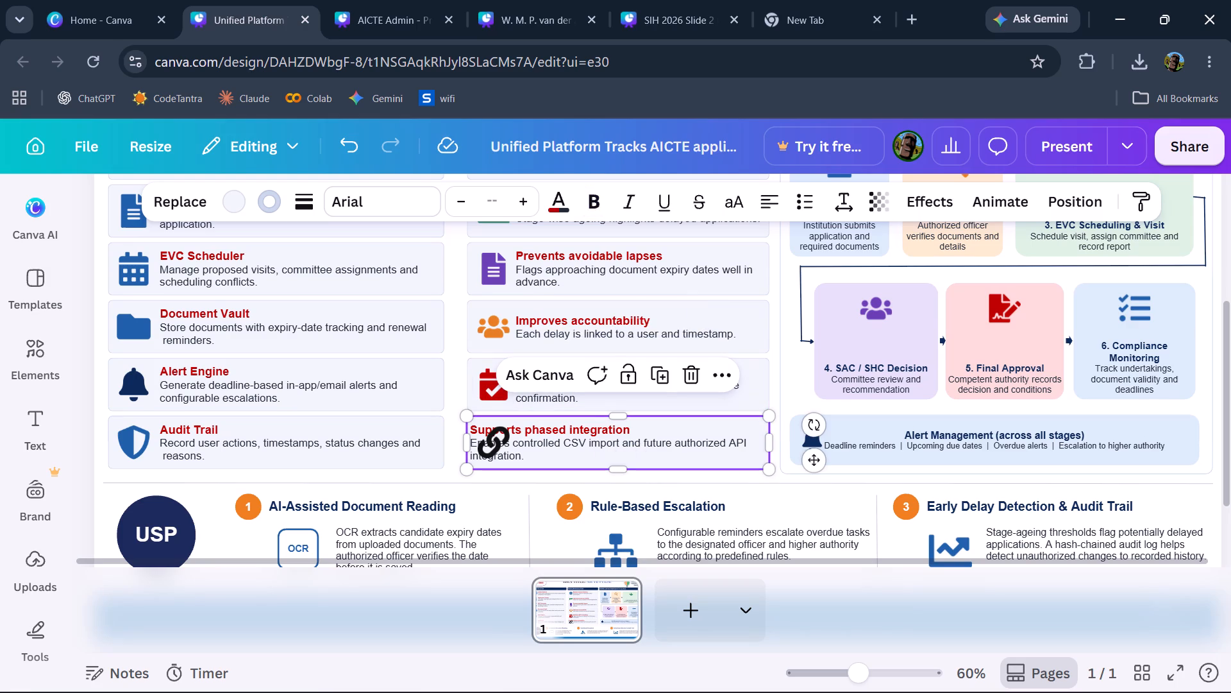
click(513, 430)
key(Left)
key(Left)
key(Left)
key(Left)
key(Left)
key(Left)
key(Left)
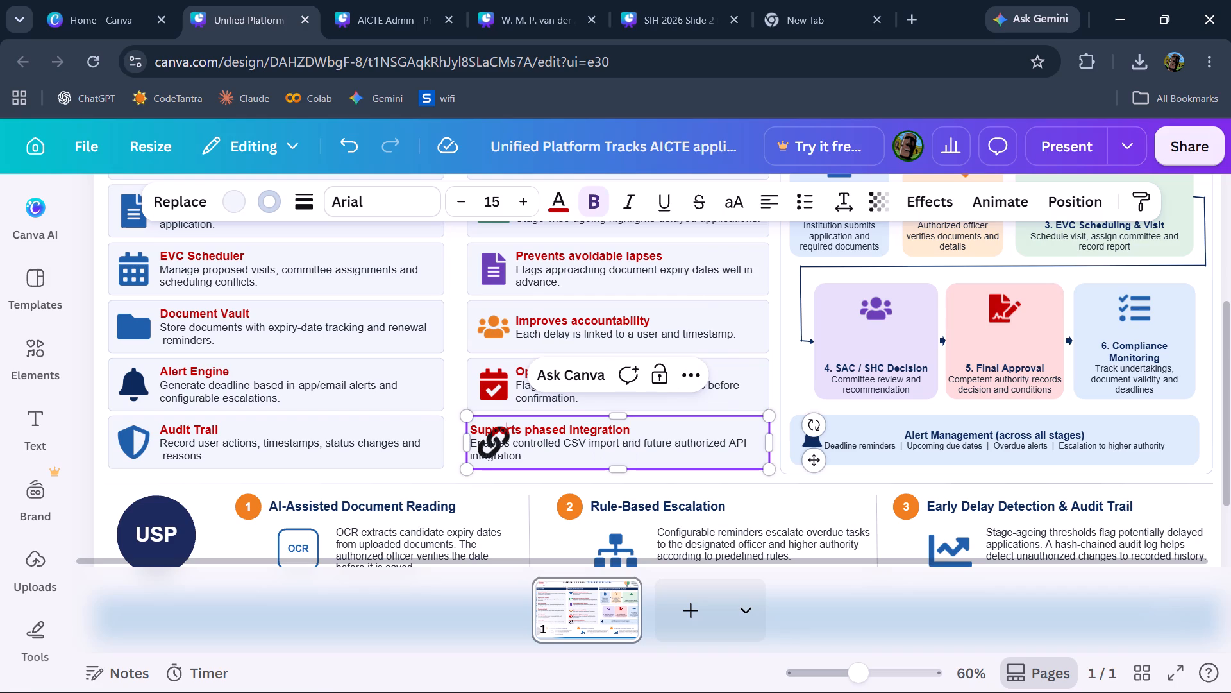
key(space)
key(space)
key(space)
key(space)
key(space)
key(space)
key(space)
key(space)
key(space)
key(space)
key(space)
key(space)
key(space)
key(space)
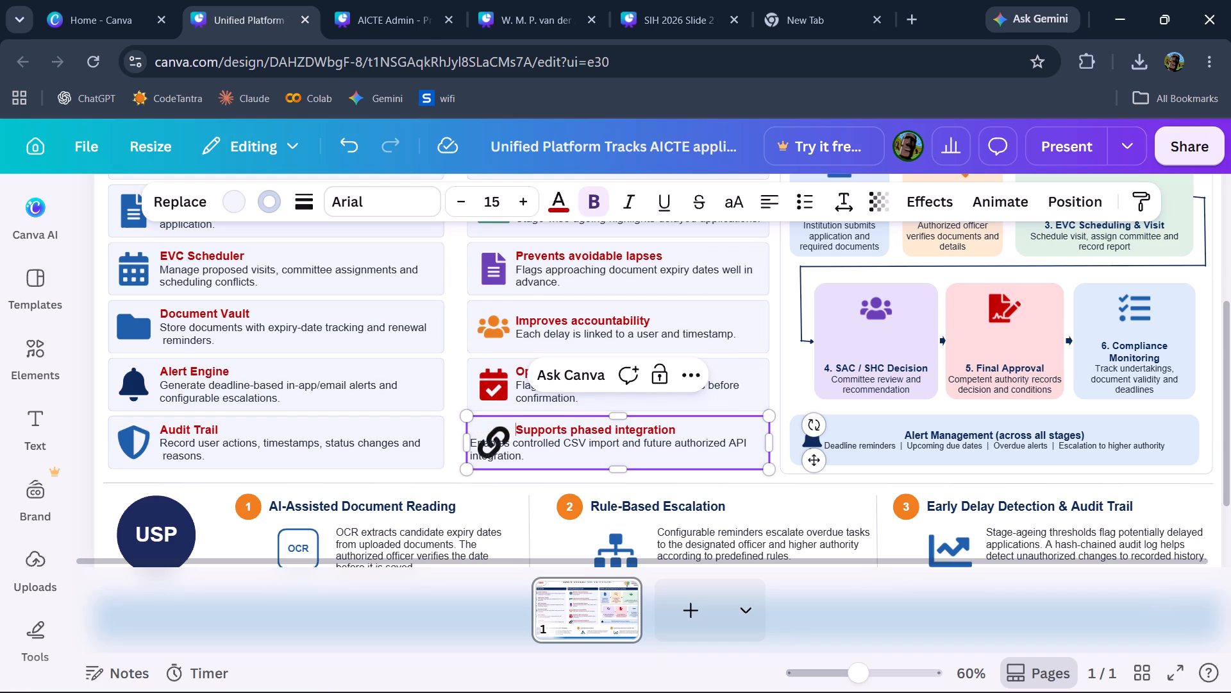
key(Left)
key(Left)
Indent the "Enables controlled CSV import and future" line with leading spaces to clear the chain-link icon under the Supports phased integration heading.
key(Down)
key(Left)
key(Left)
key(Left)
key(Left)
key(Left)
key(Left)
key(Left)
key(space)
key(space)
key(space)
key(space)
key(space)
key(space)
key(space)
key(space)
key(space)
key(space)
key(space)
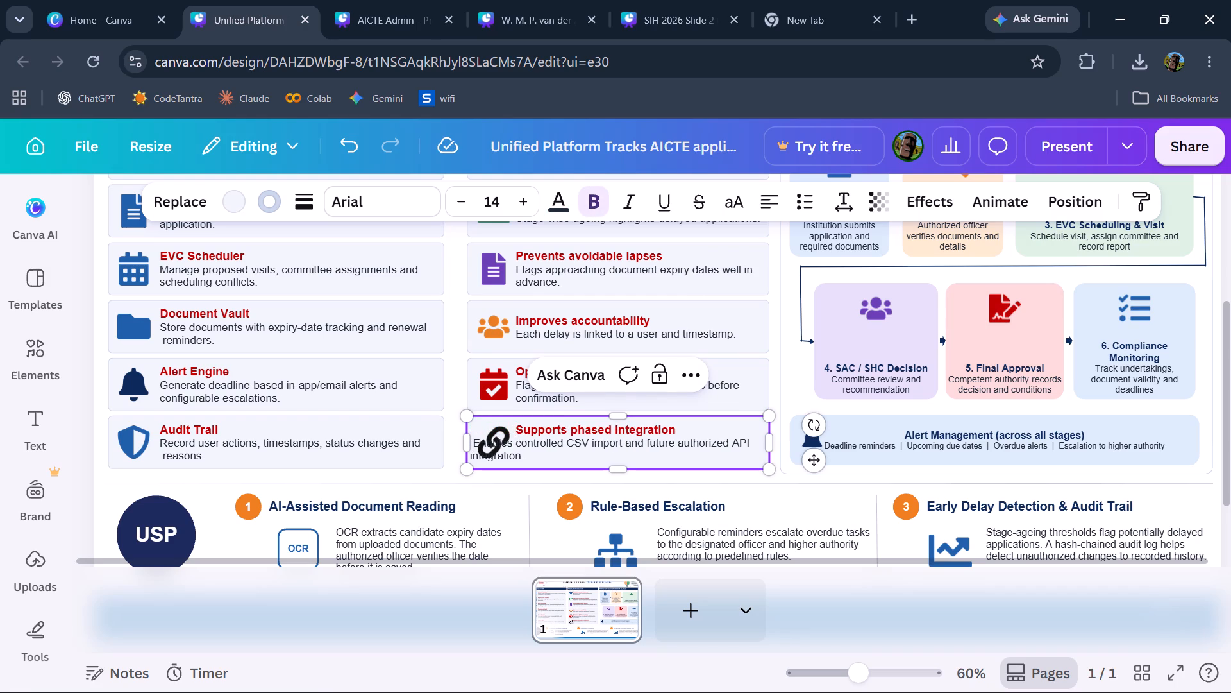
key(space)
key(space)
key(space)
key(space)
key(space)
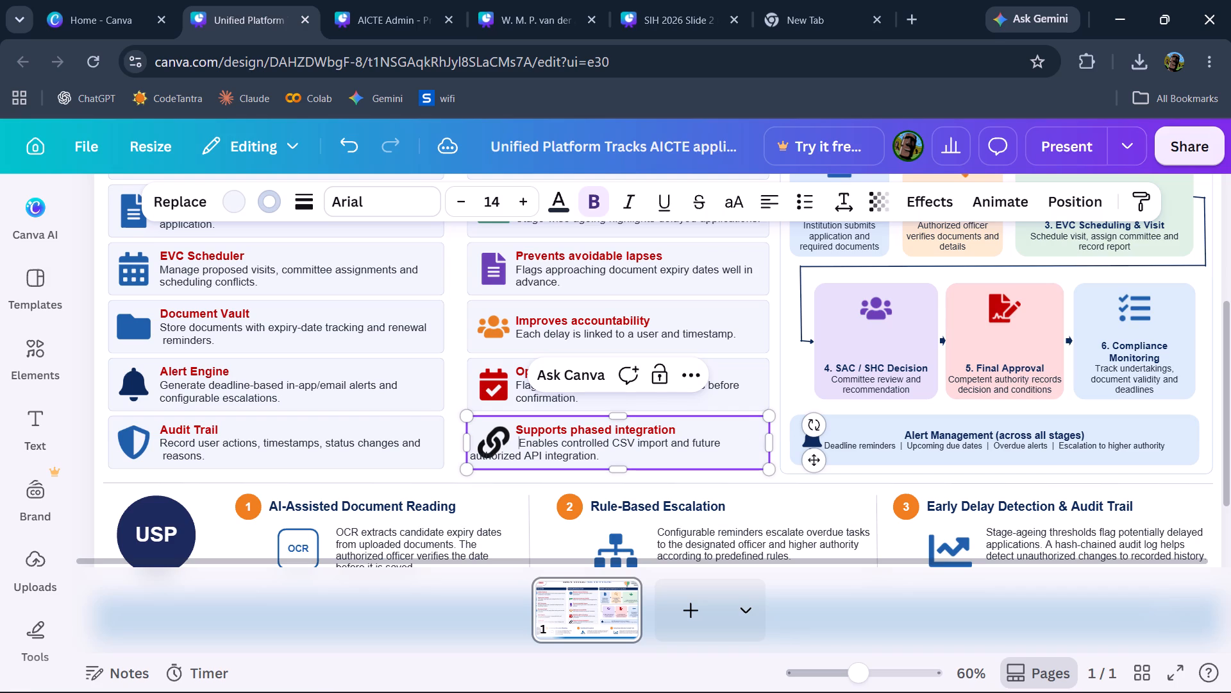
Break the Supports phased integration description after "future" and indent "authorized API integration." with leading spaces to clear the chain-link icon.
key(Down)
key(Left)
key(Left)
key(Left)
key(Left)
key(Left)
key(Left)
key(Left)
key(Left)
key(Left)
key(Left)
key(space)
key(space)
key(space)
key(space)
key(space)
key(space)
key(space)
key(space)
key(space)
key(space)
key(space)
key(space)
key(space)
key(space)
key(space)
key(space)
key(space)
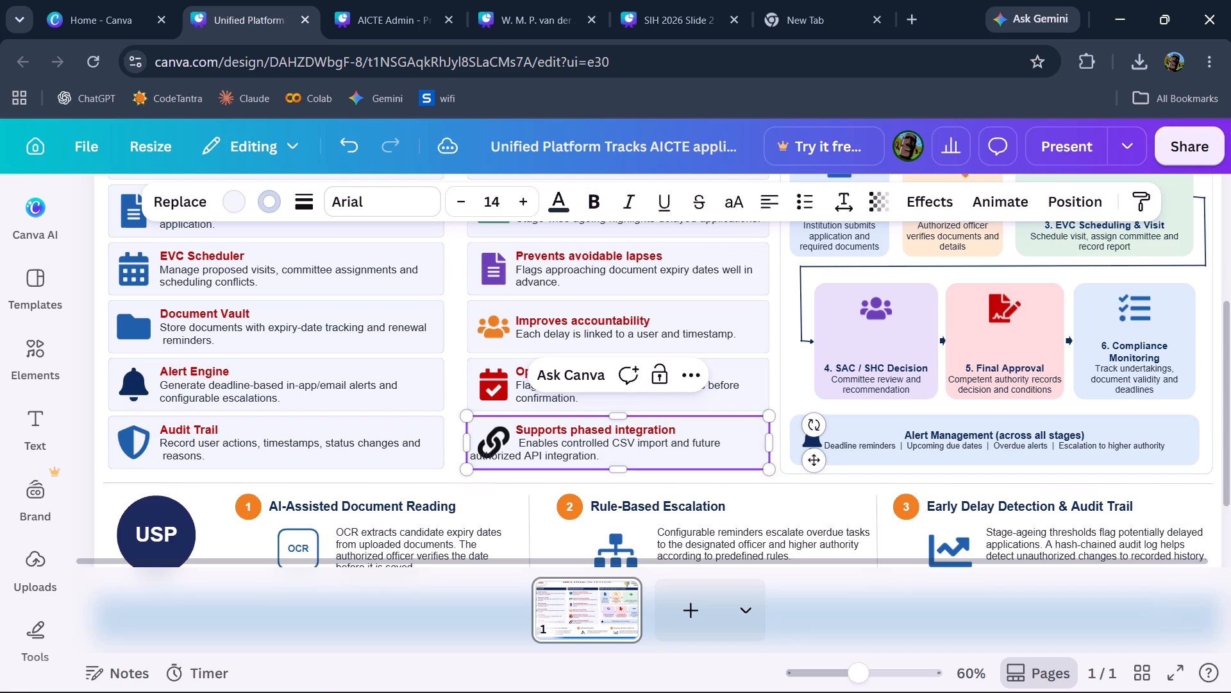
click(729, 442)
key(Return)
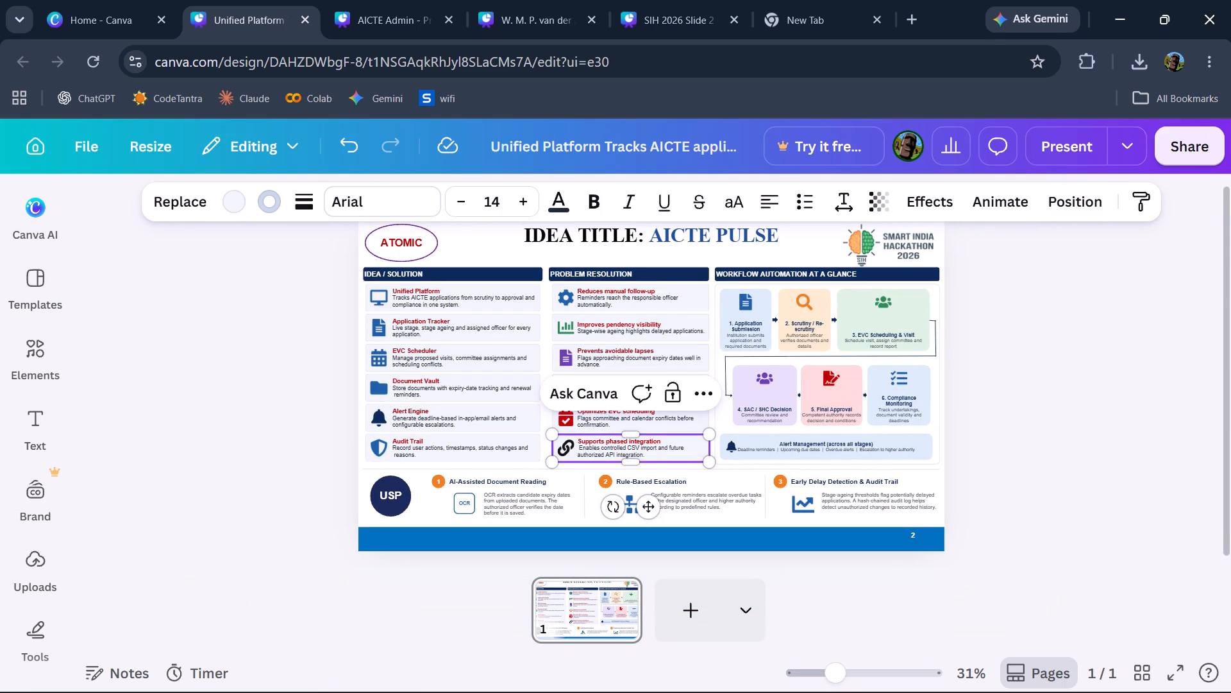
Present the AICTE Pulse page full screen to check the indented texts and overall layout.
click(1062, 155)
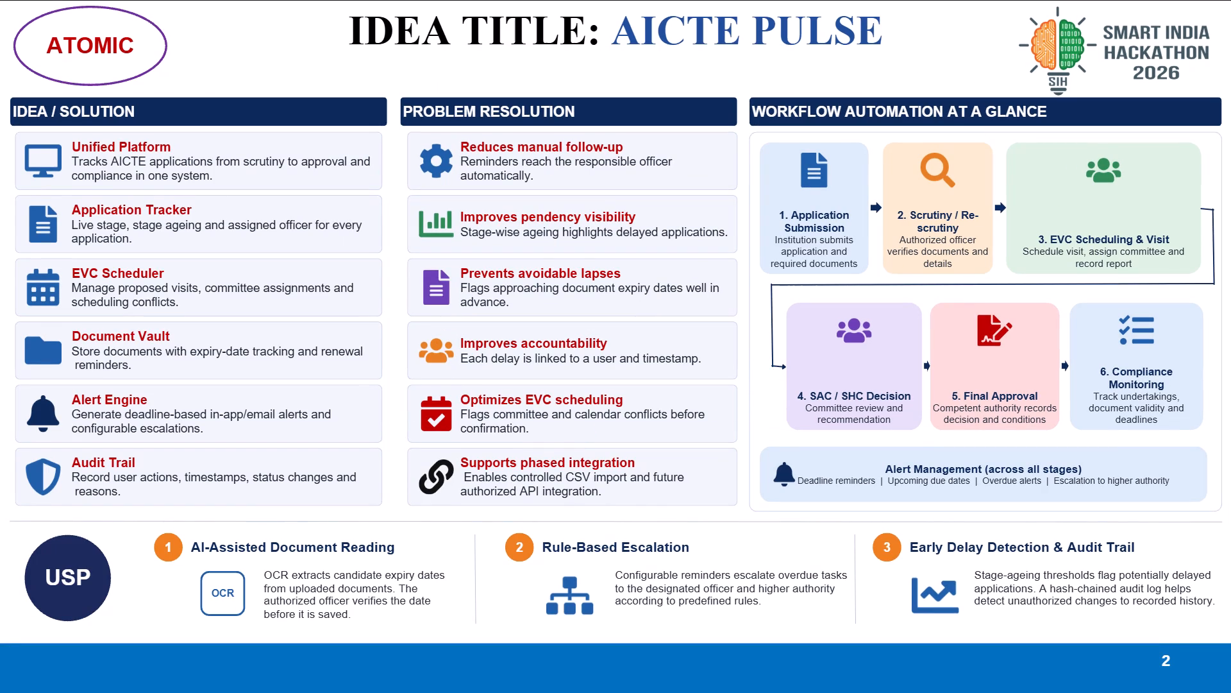
key(Right)
key(Right)
key(Down)
key(Right)
key(Down)
key(Escape)
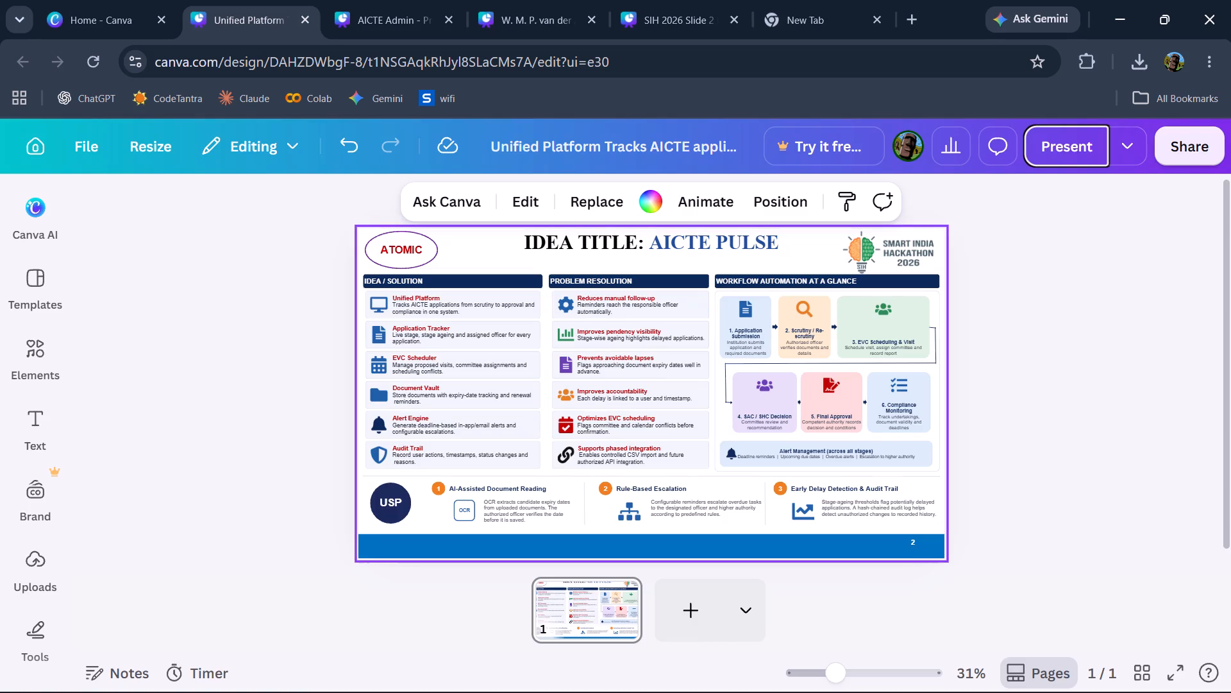
Copy all elements of the AICTE Pulse page and switch to the AICTE Admin design.
drag(958, 557, 302, 233)
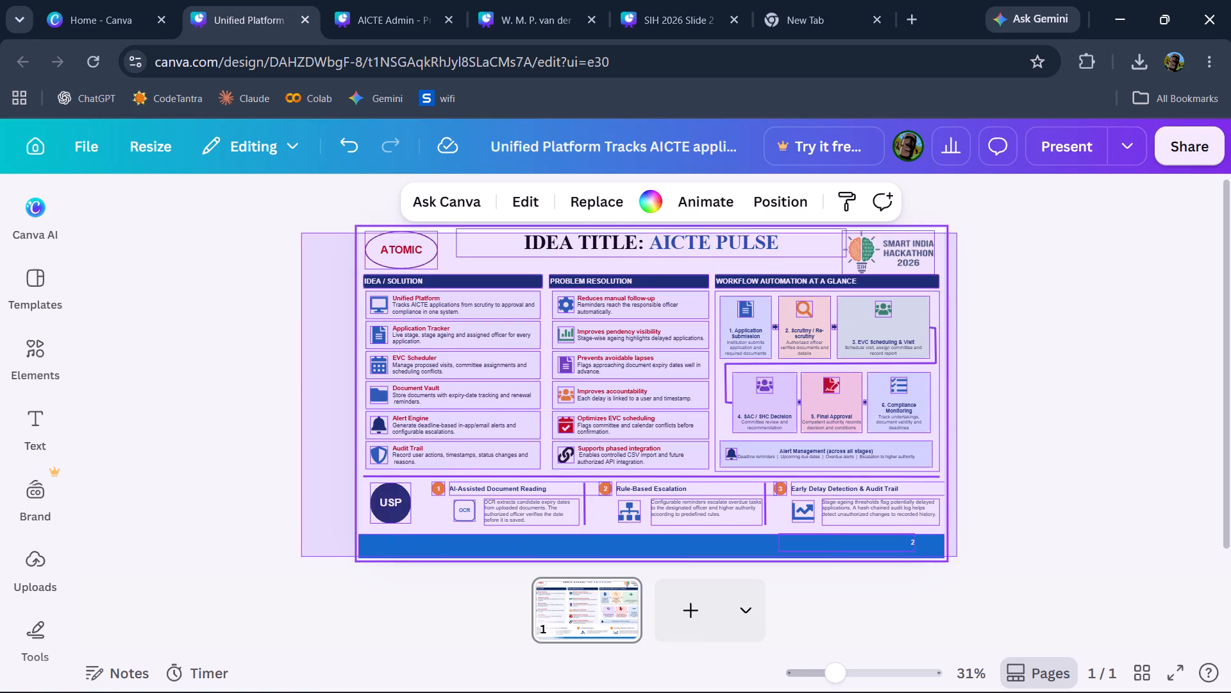
drag(302, 233, 302, 234)
key(ctrl+c)
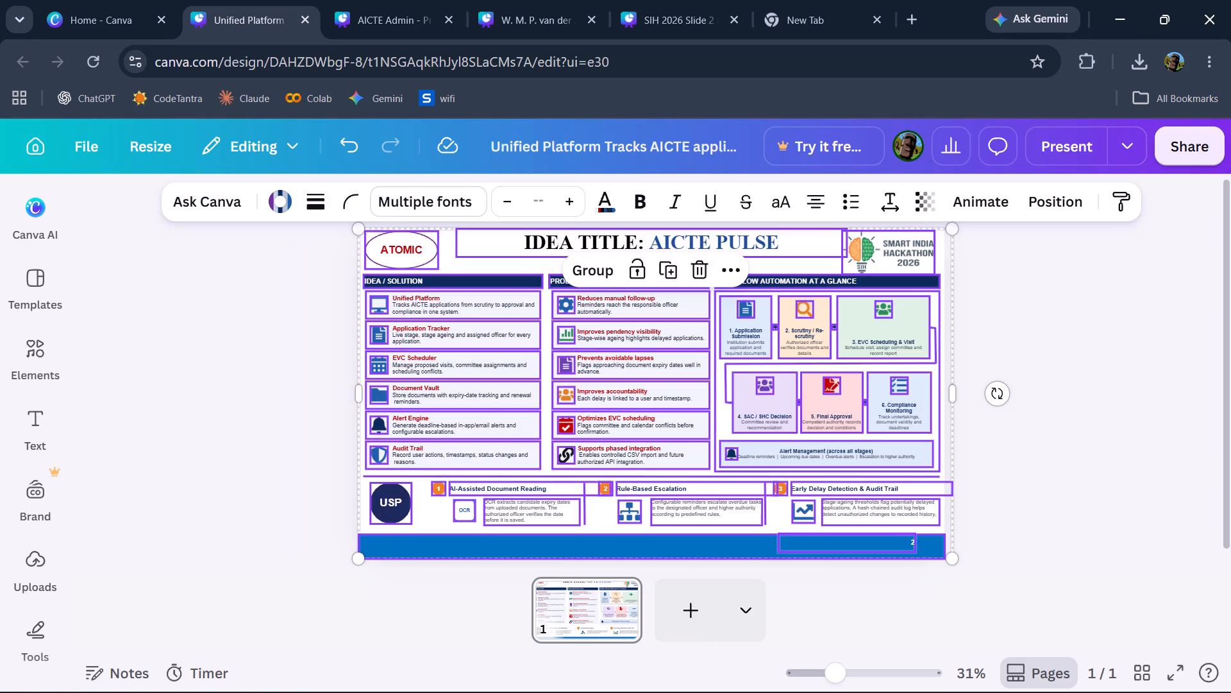
click(370, 3)
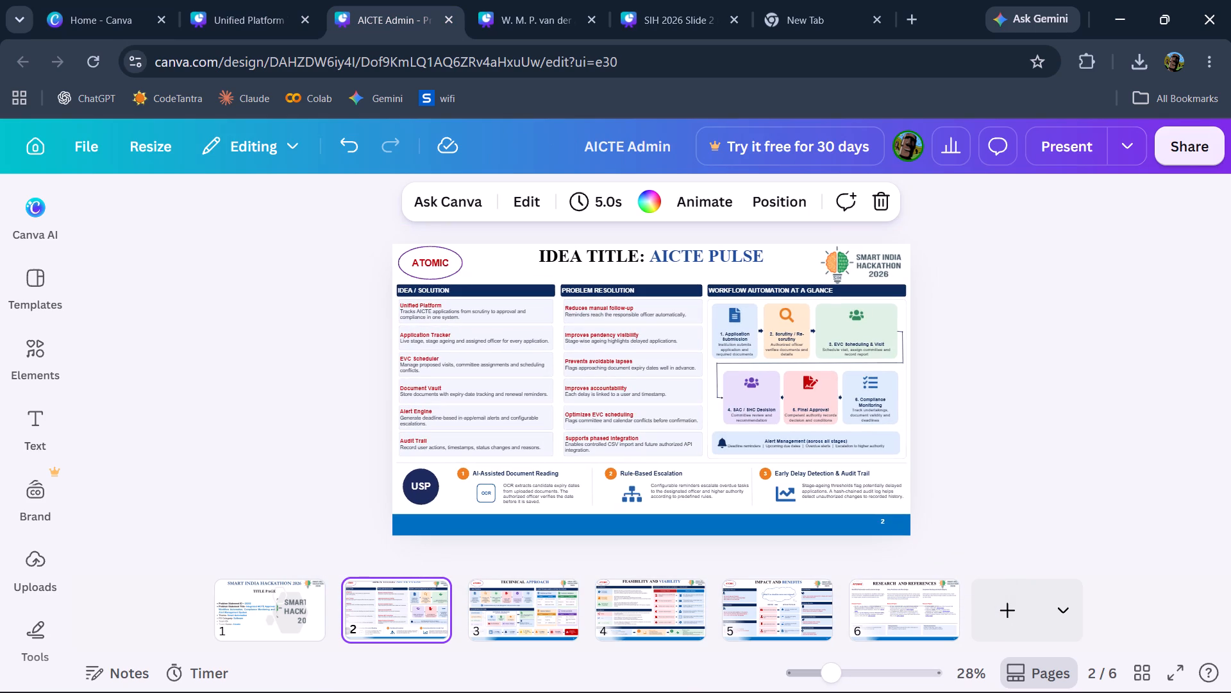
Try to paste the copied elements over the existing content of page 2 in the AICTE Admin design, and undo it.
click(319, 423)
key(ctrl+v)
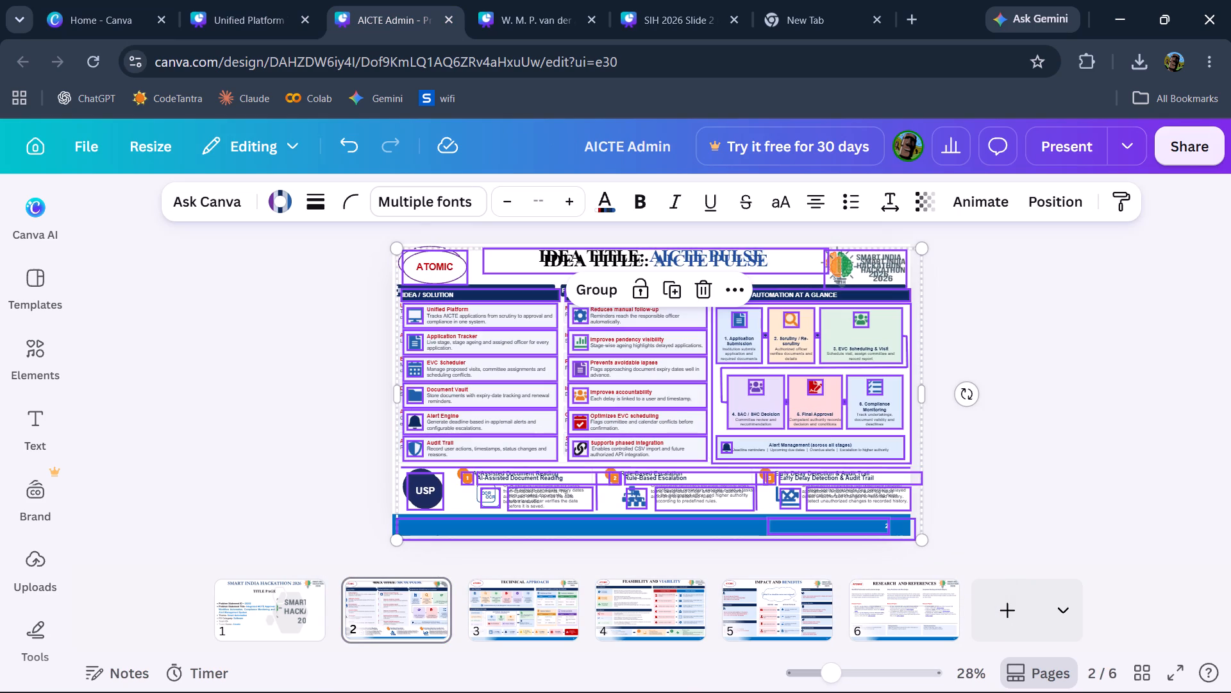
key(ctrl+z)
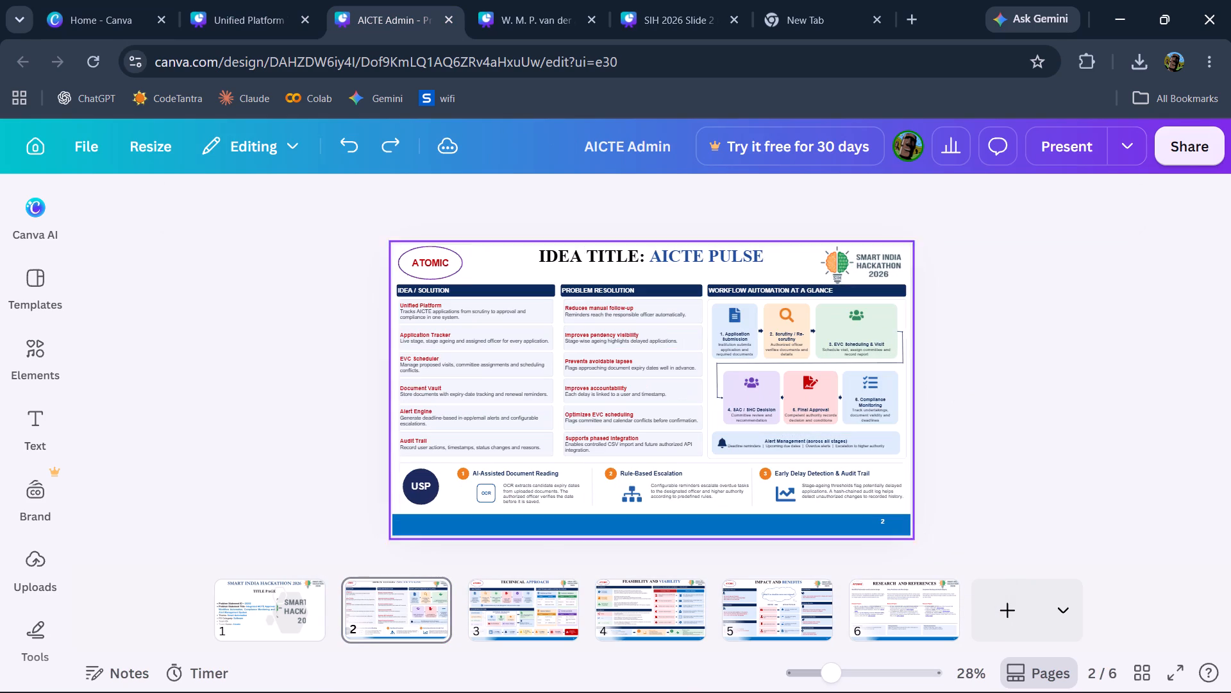
Replace all existing elements on page 2 of the AICTE Admin design with the copied AICTE Pulse page elements.
drag(948, 554, 396, 247)
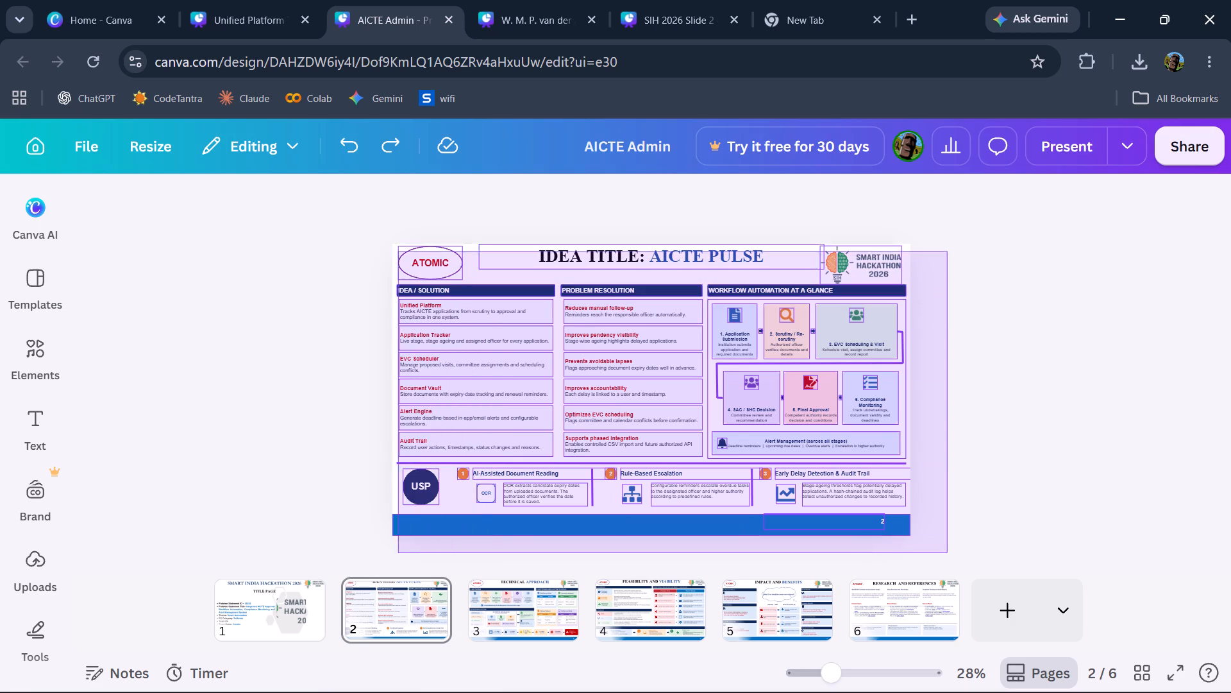
drag(396, 247, 390, 185)
key(Delete)
click(479, 311)
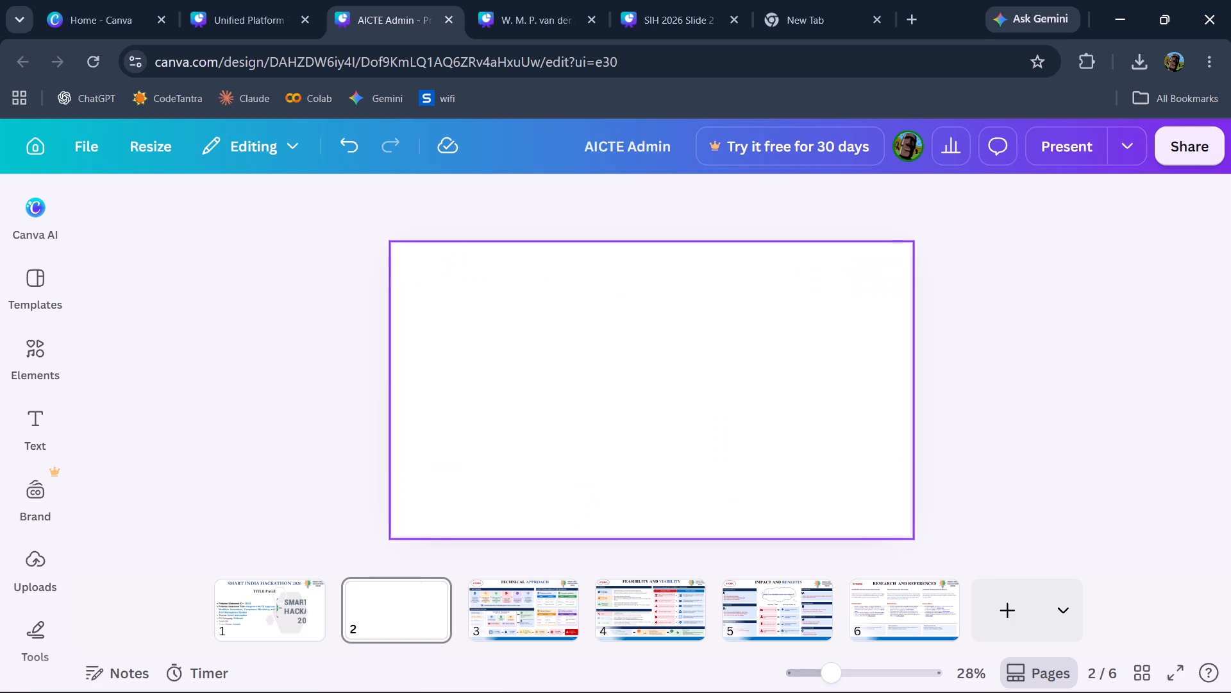
key(ctrl+v)
click(242, 375)
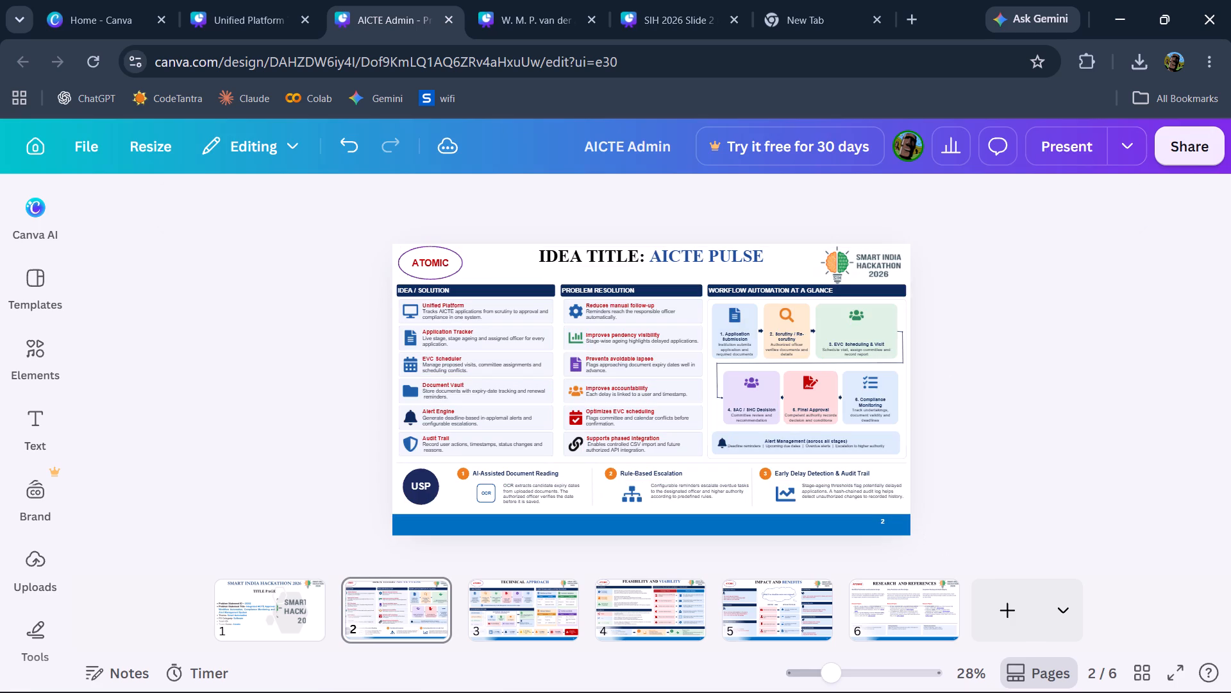
Present the AICTE Admin design full screen and review its slides from the title page to Research and References.
click(1044, 155)
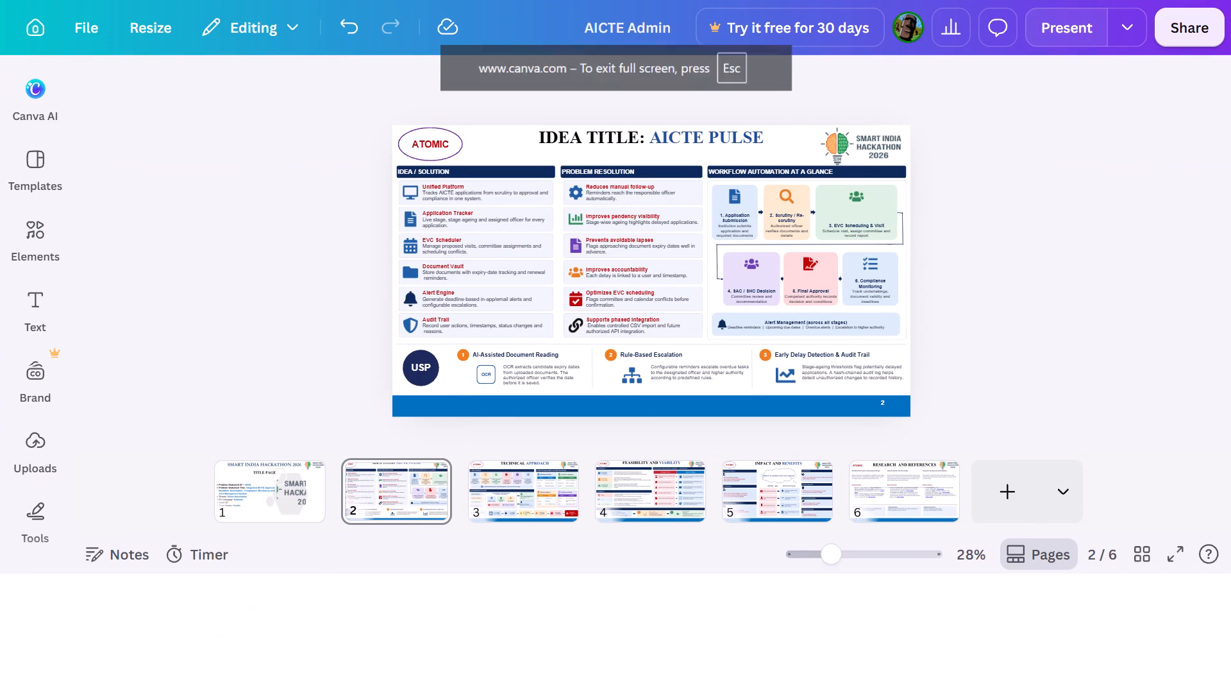
key(Left)
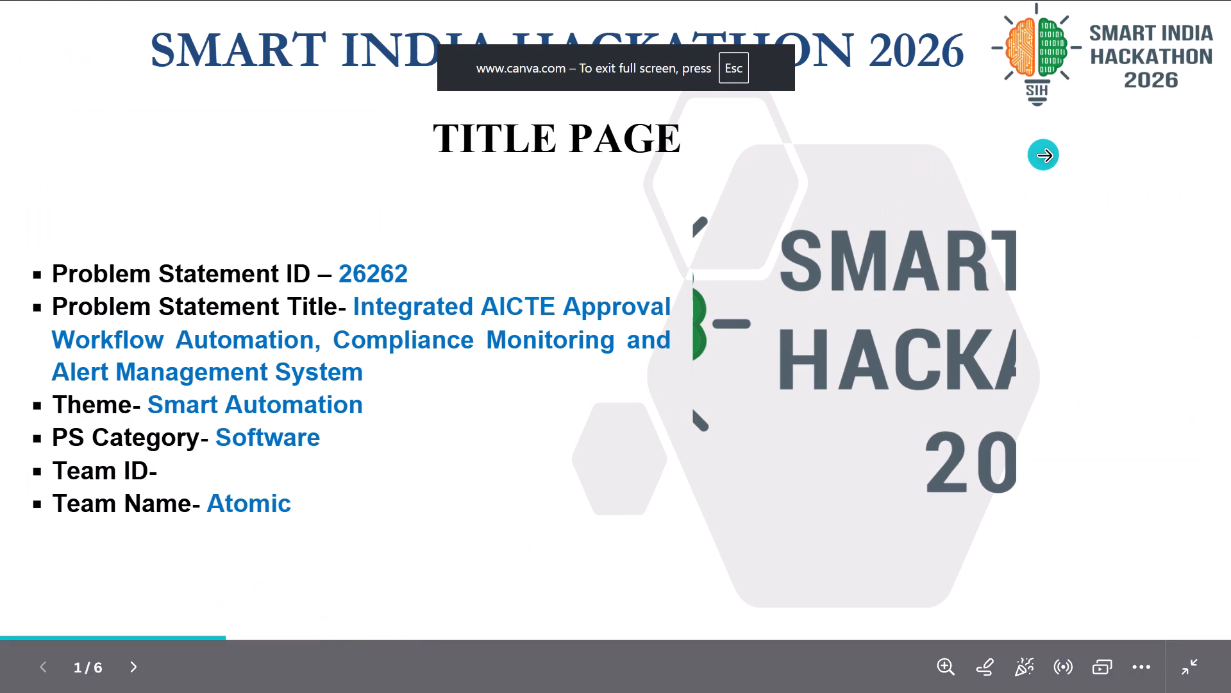
key(Right)
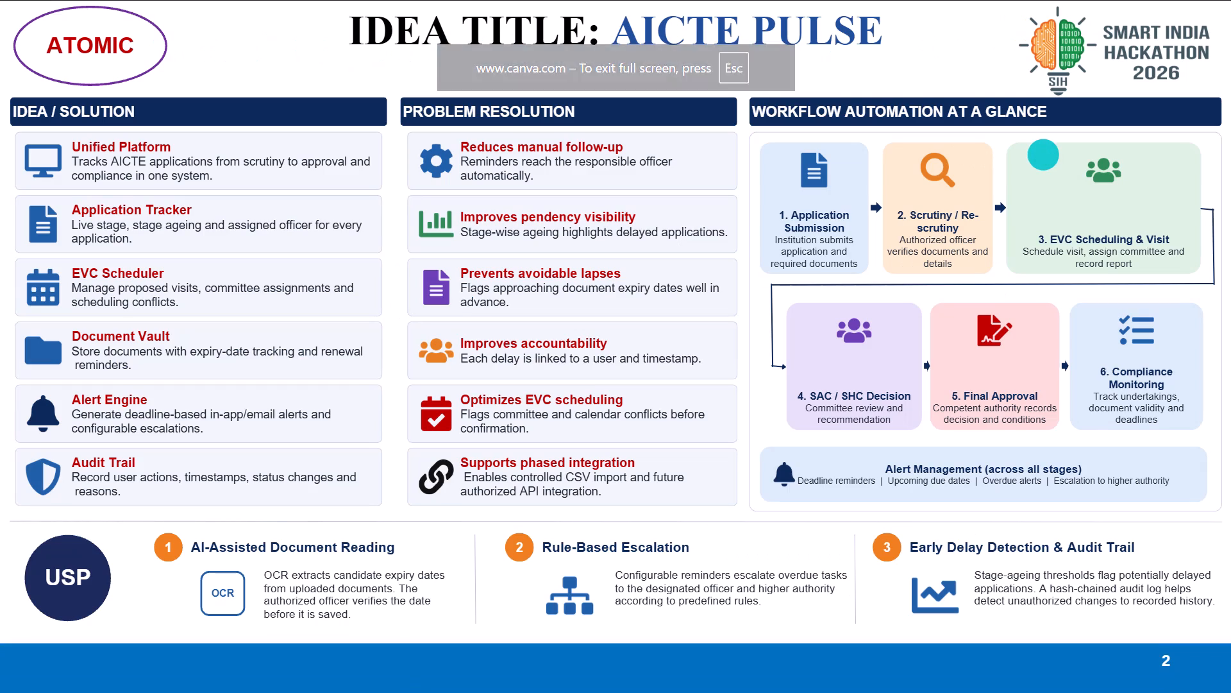
key(Right)
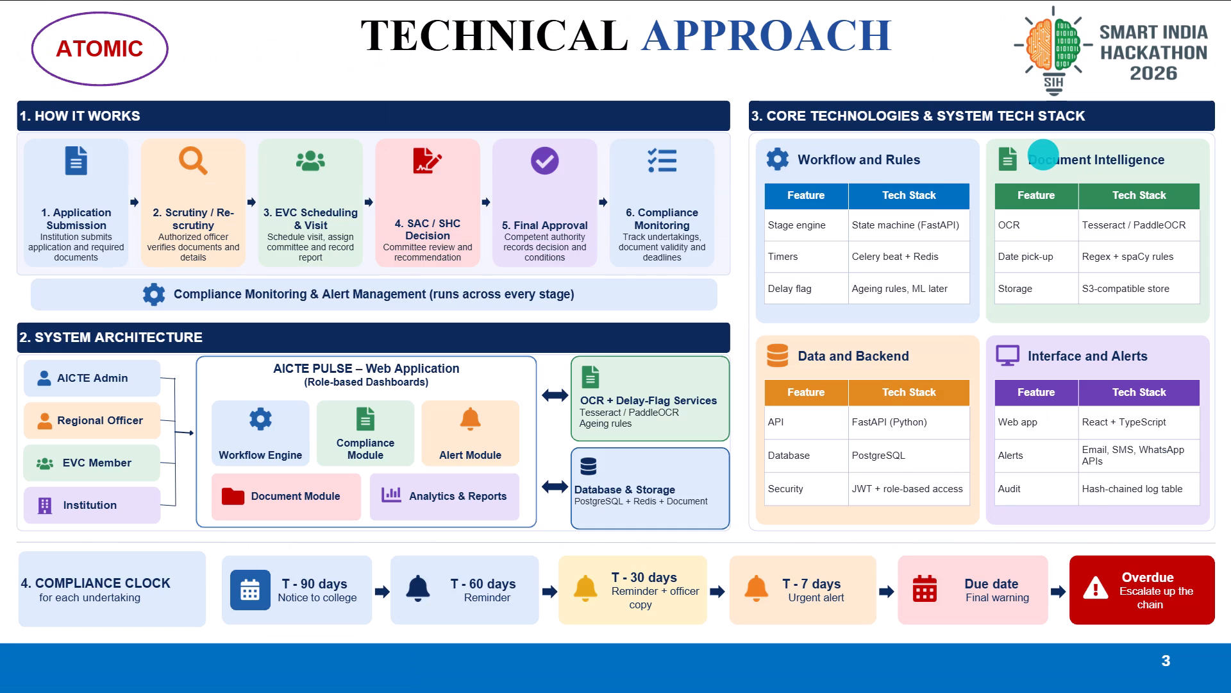
key(Right)
key(Right)
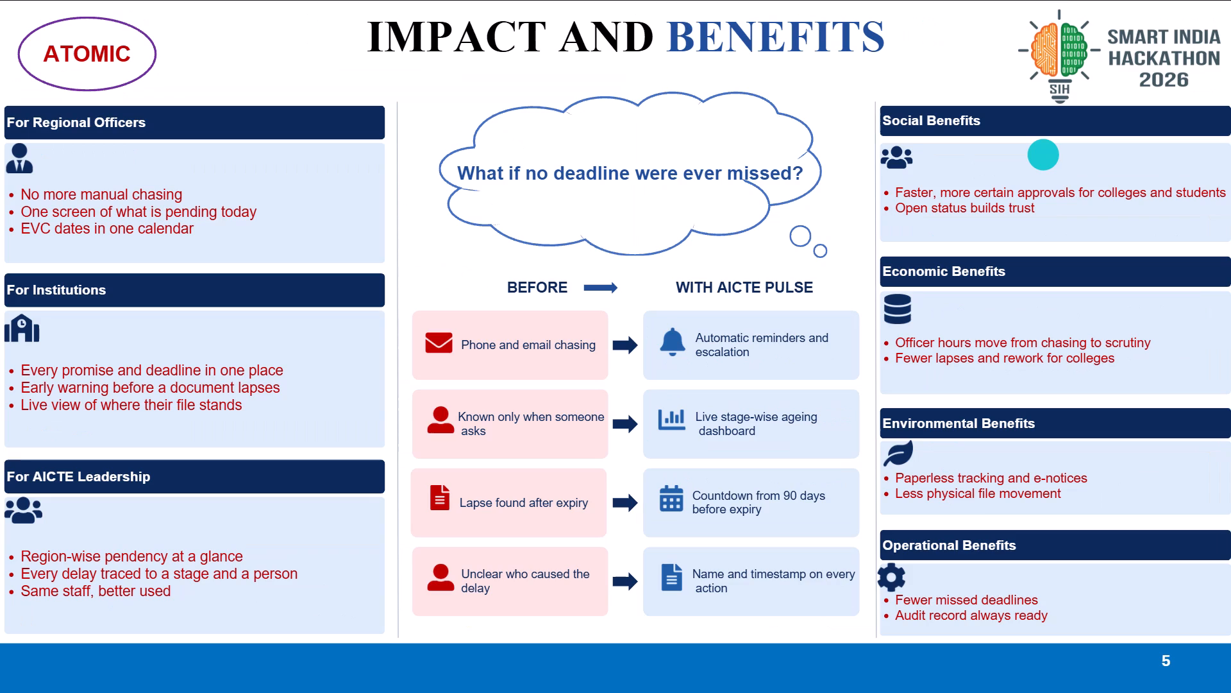
key(Right)
key(Escape)
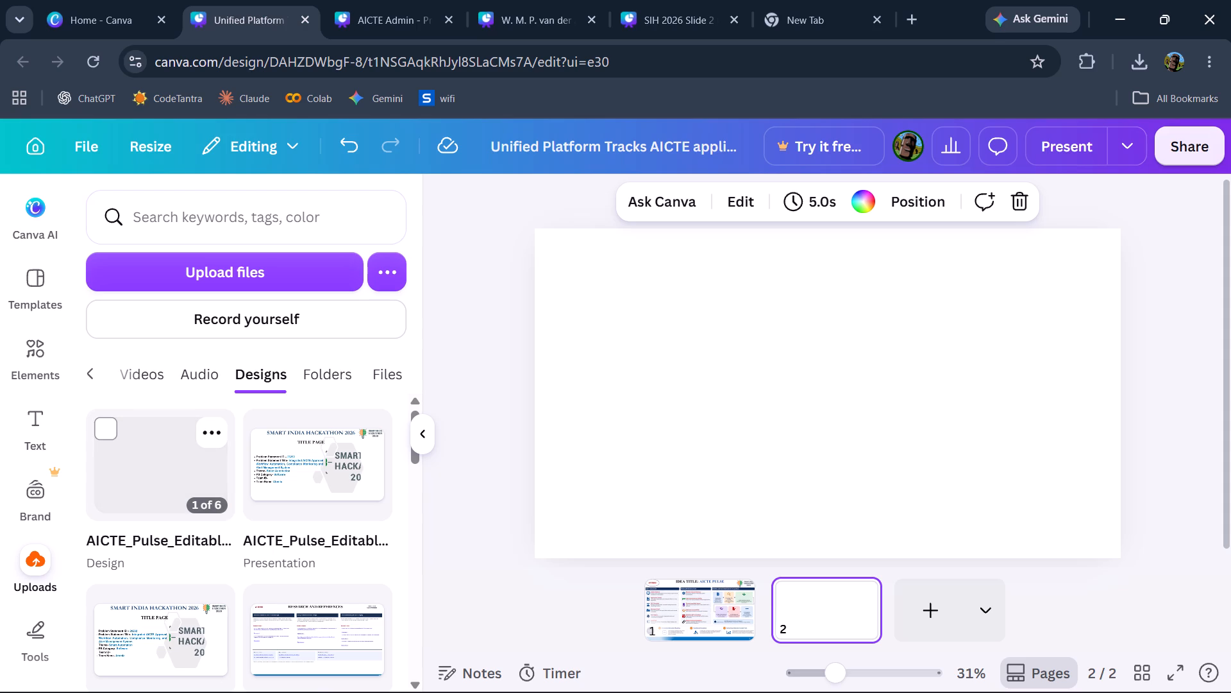
Apply the Research and References page of the uploaded AICTE_Pulse_Editable.pptx to blank page 2 and return to the uploads list.
click(131, 479)
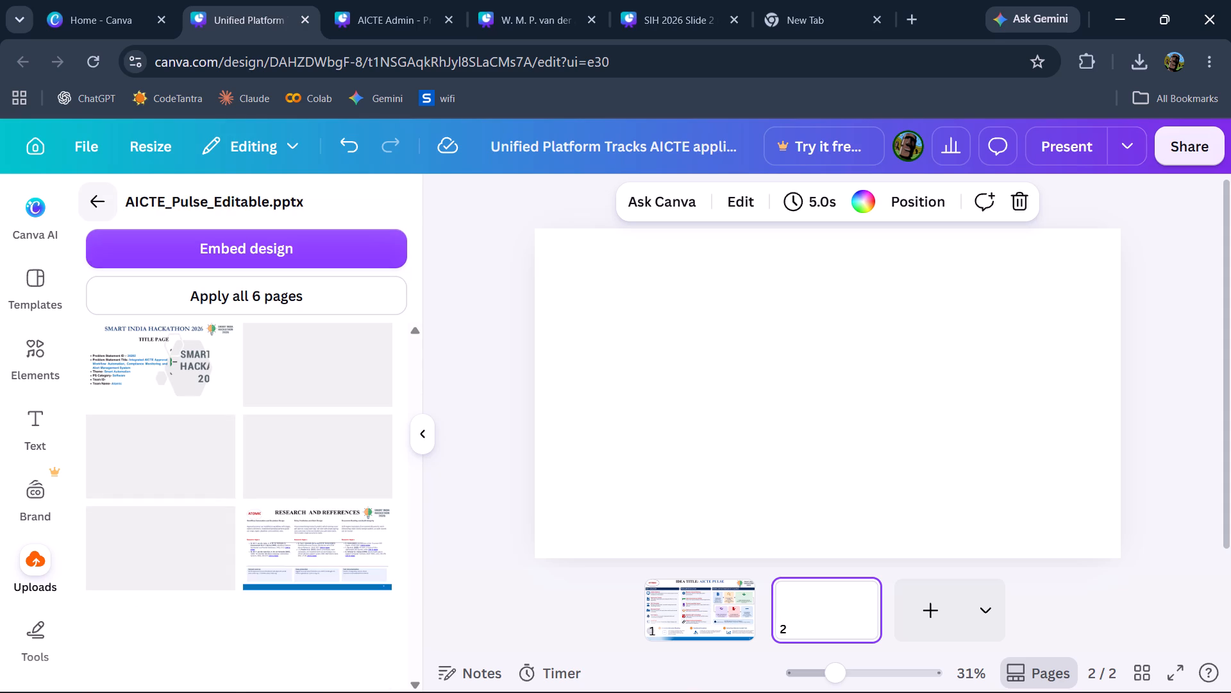
click(285, 548)
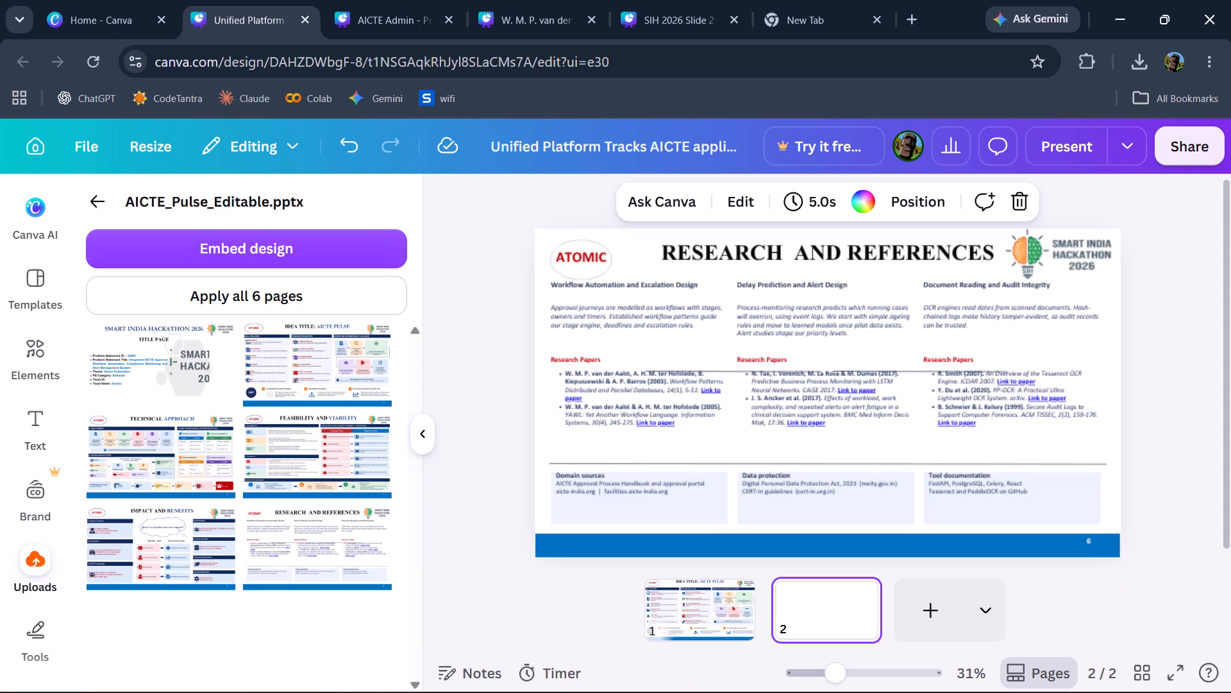
click(97, 200)
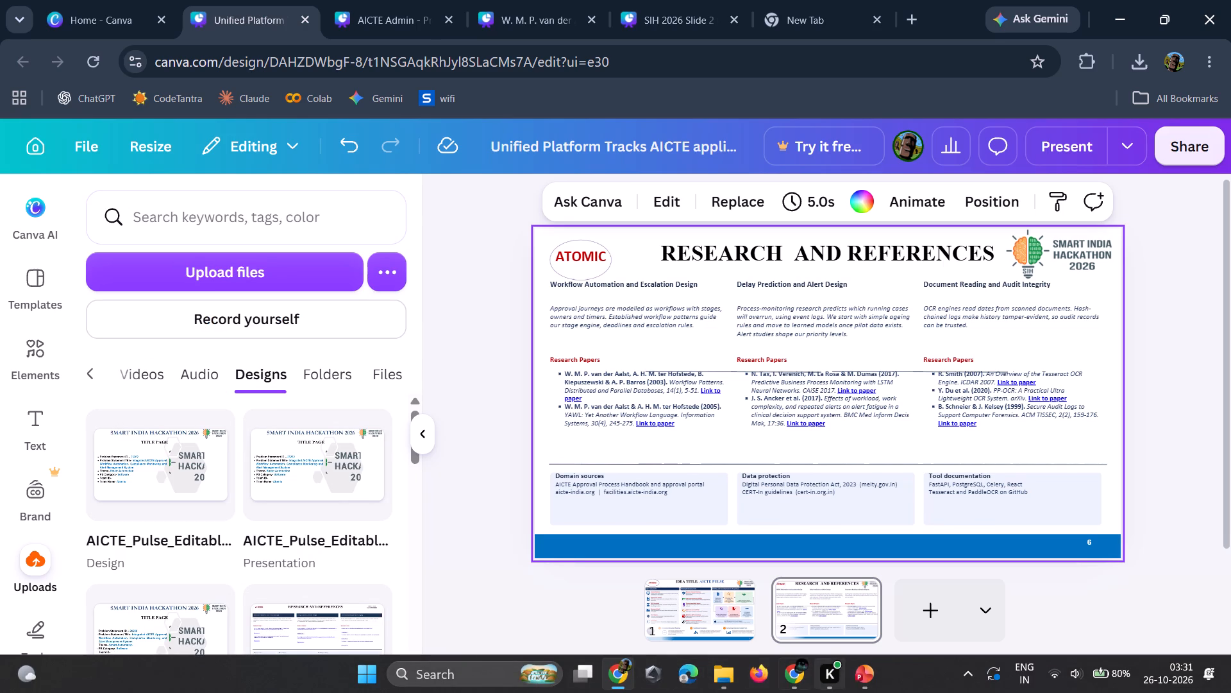
Open AICTE_Pulse_Editable from Downloads in PowerPoint, check its Research and References slide, and return to Canva.
click(709, 581)
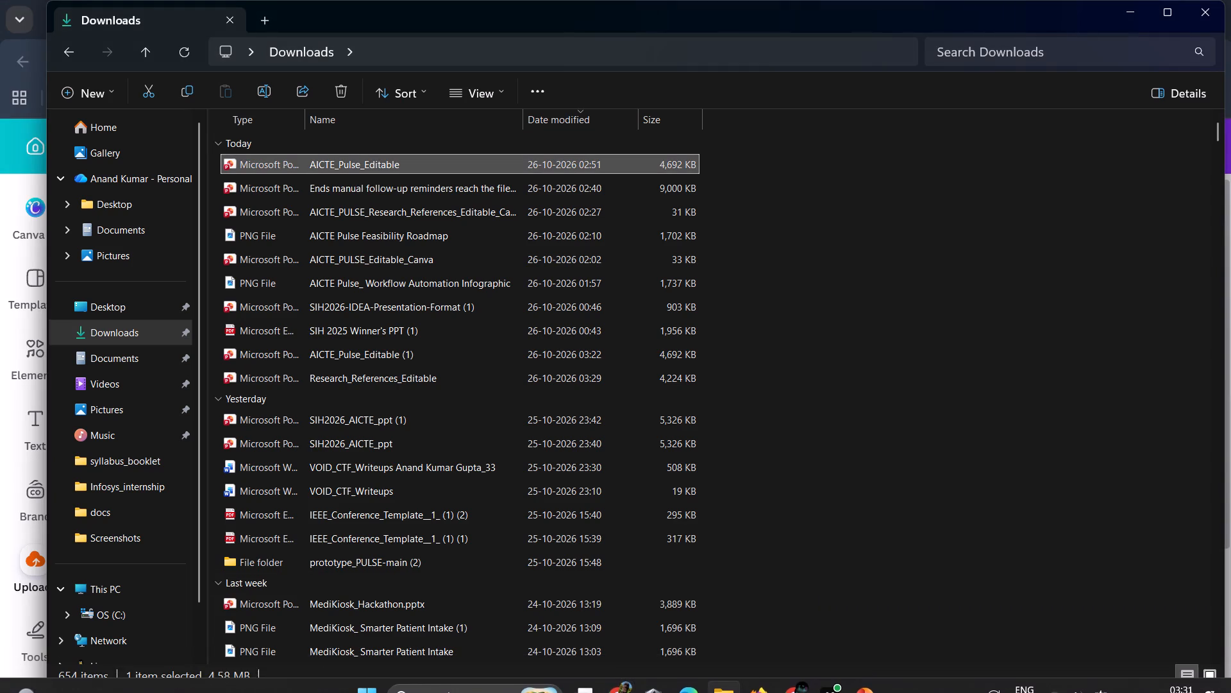
double_click(519, 167)
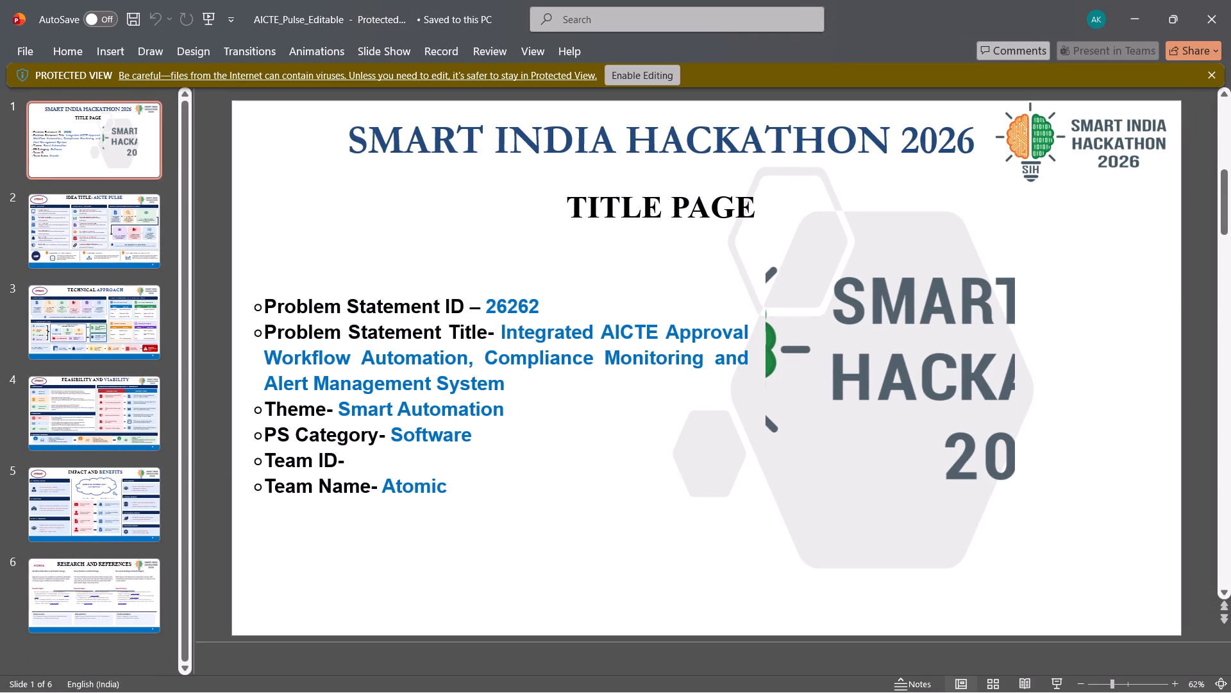
scroll(99, 454, down, 6)
click(90, 611)
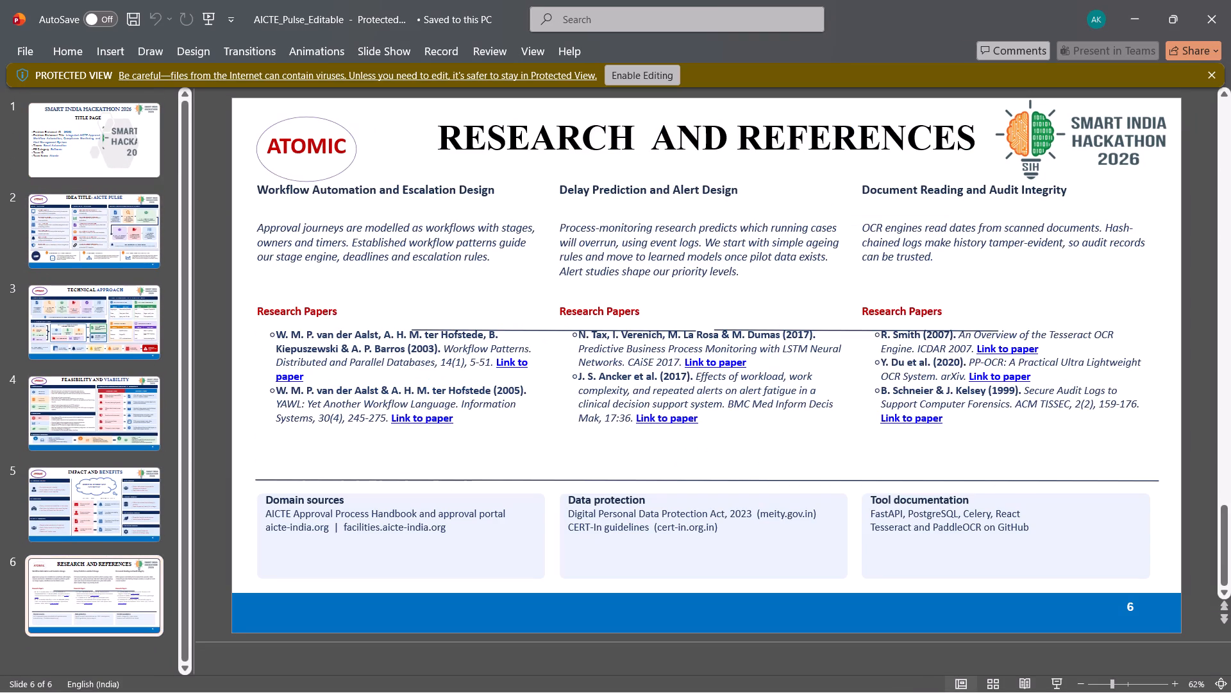
click(1204, 11)
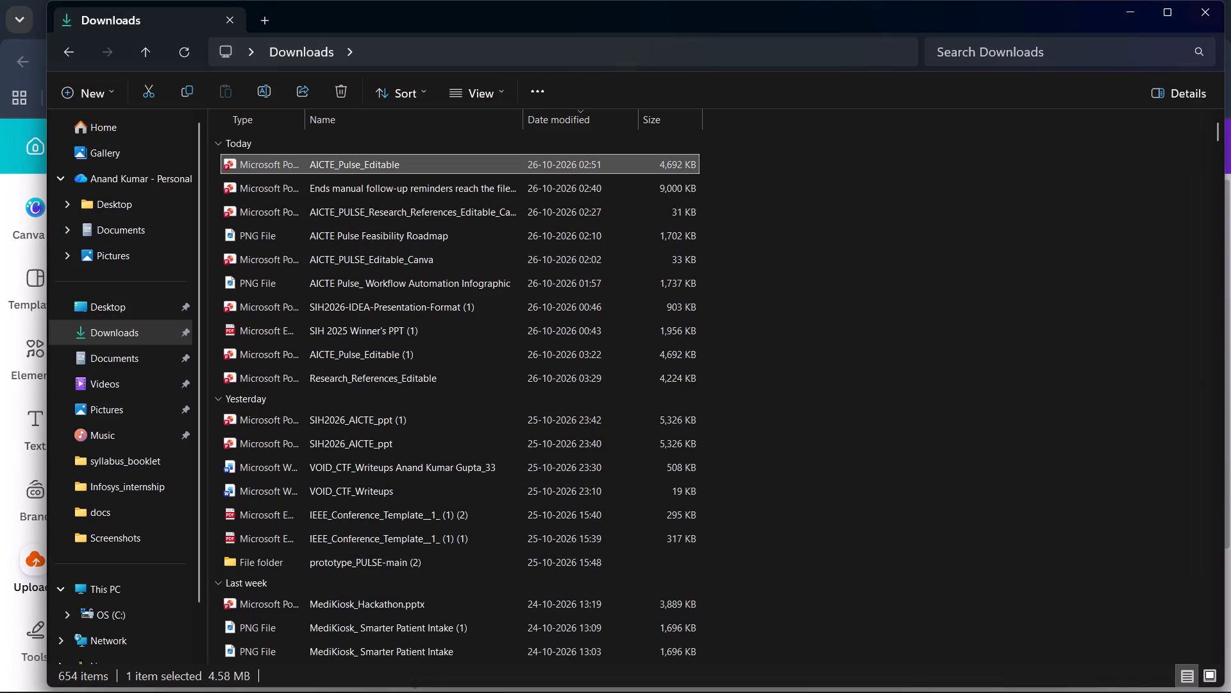
click(1132, 15)
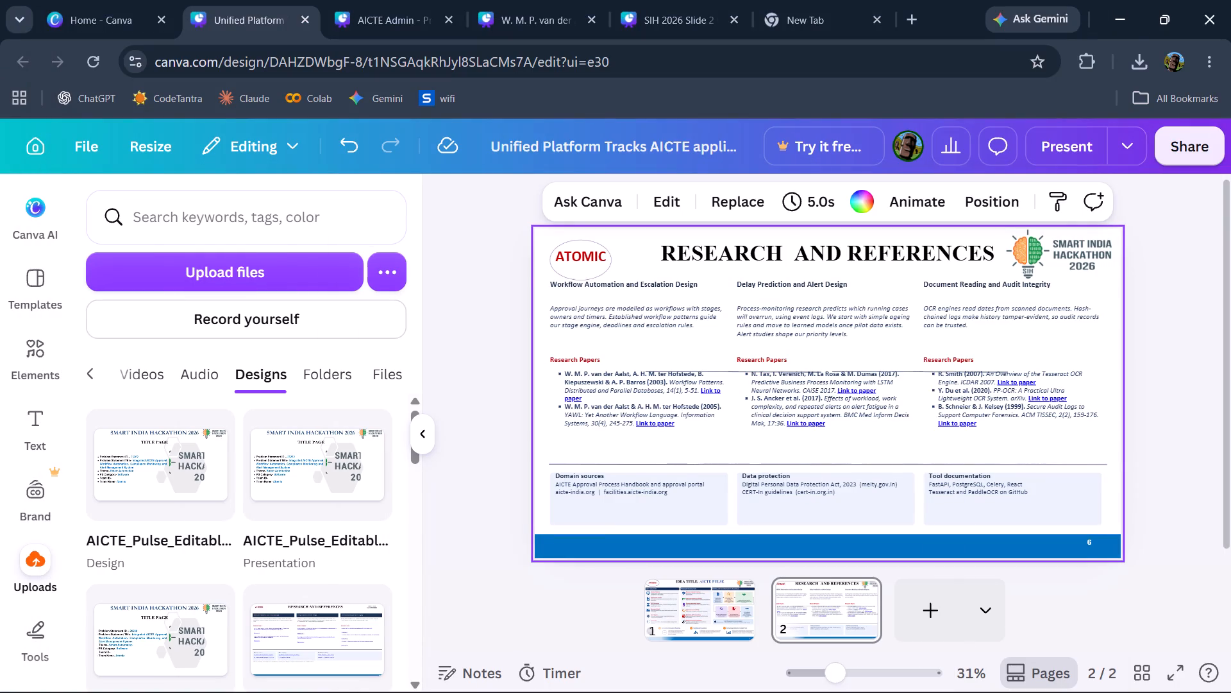
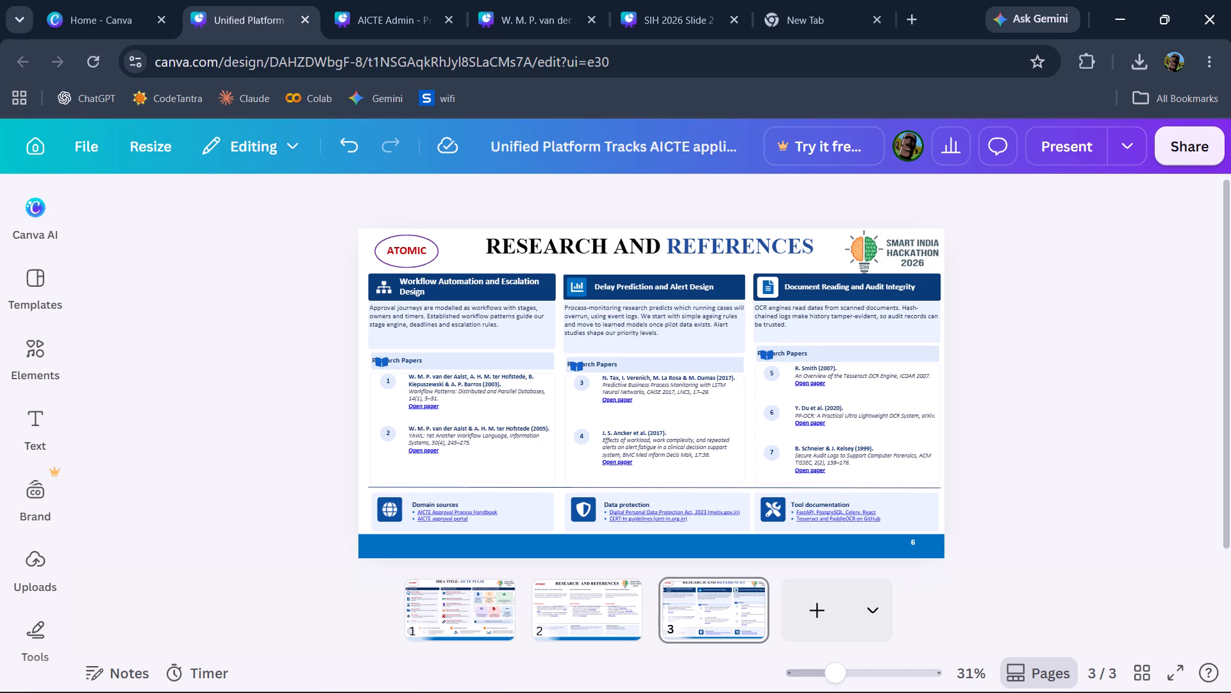
drag(303, 624, 589, 340)
drag(976, 556, 346, 253)
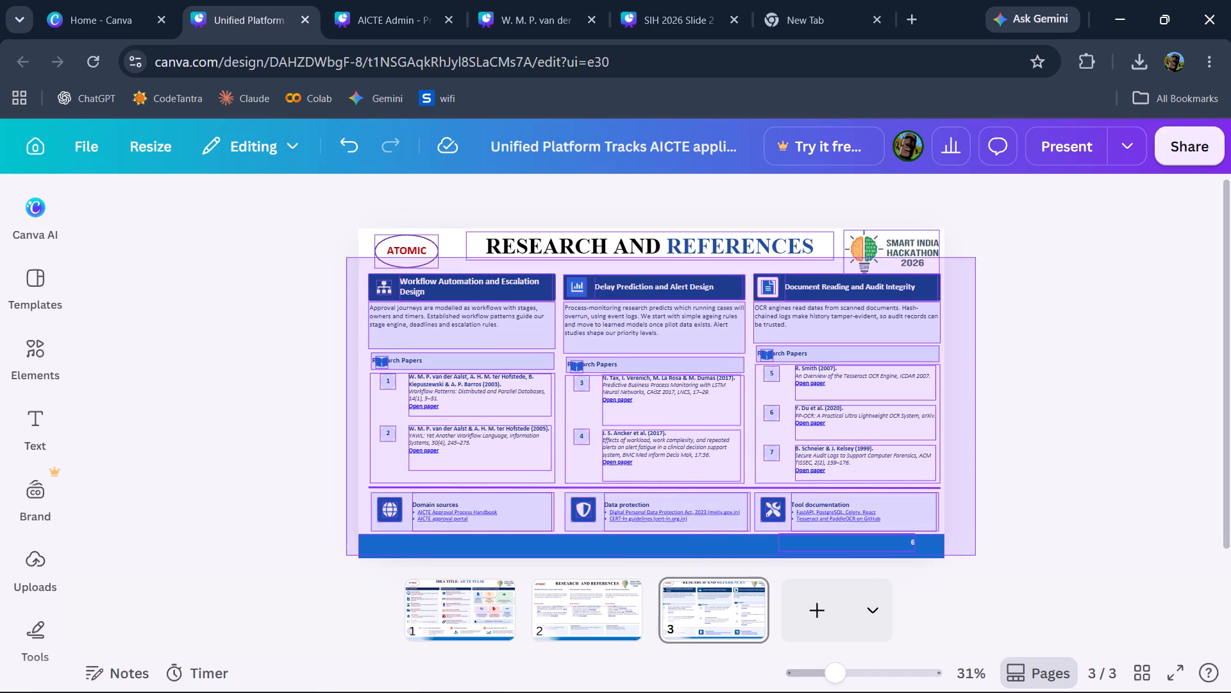
drag(346, 253, 344, 249)
key(ctrl+c)
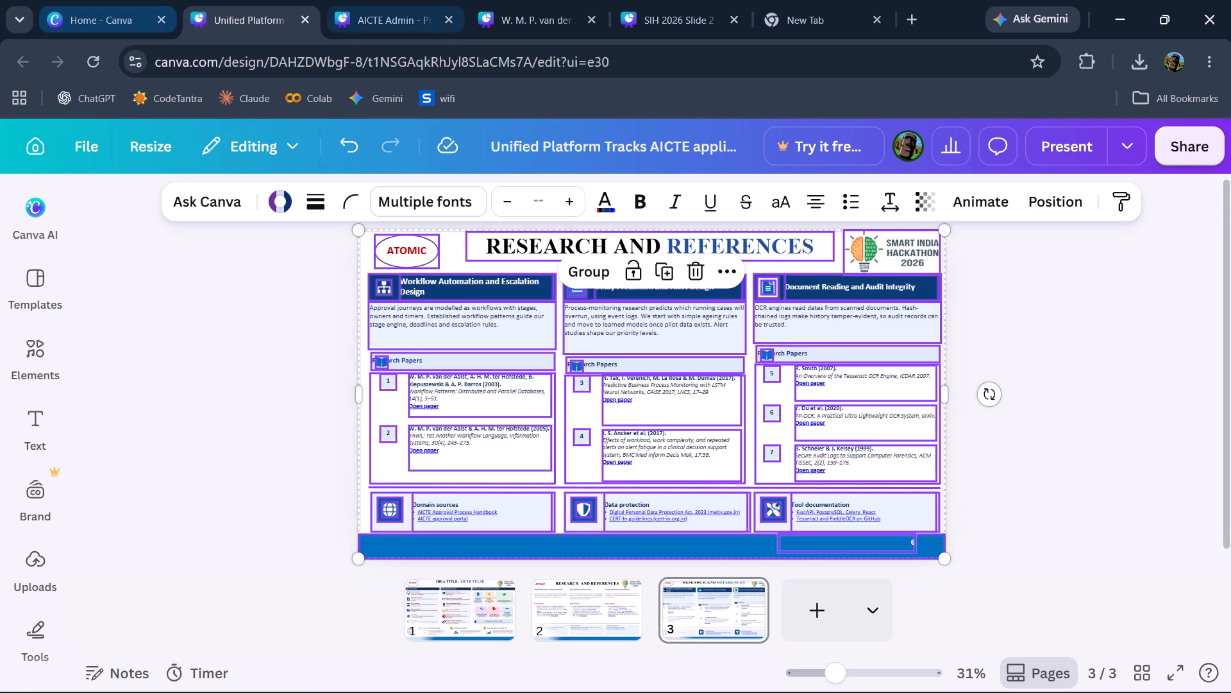
Switch to the AICTE Admin presentation and delete all elements from slide 6, Research and References.
click(381, 7)
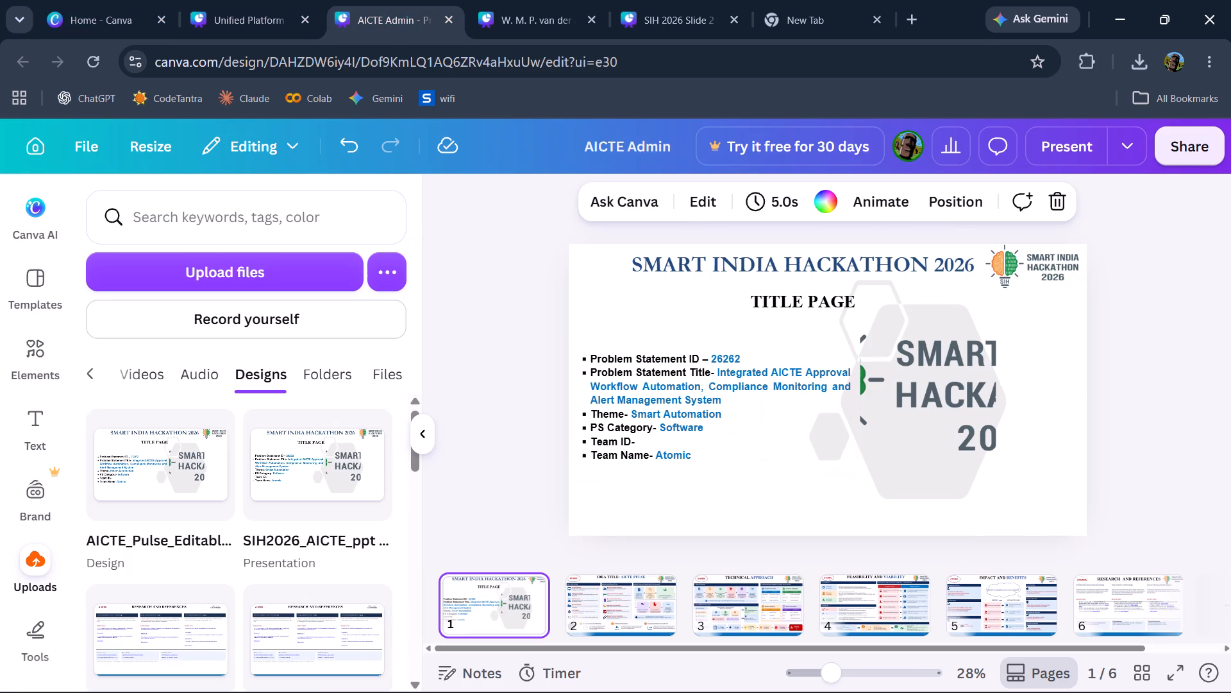
click(1106, 599)
drag(1141, 533, 884, 475)
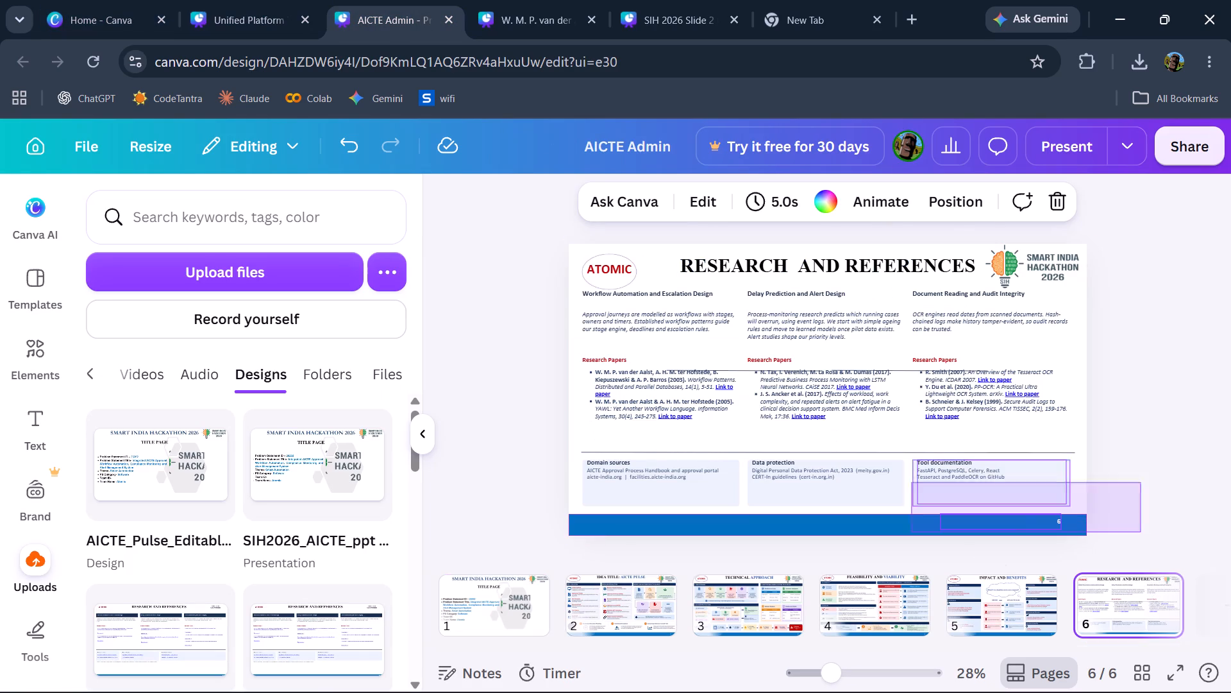
drag(884, 475, 524, 233)
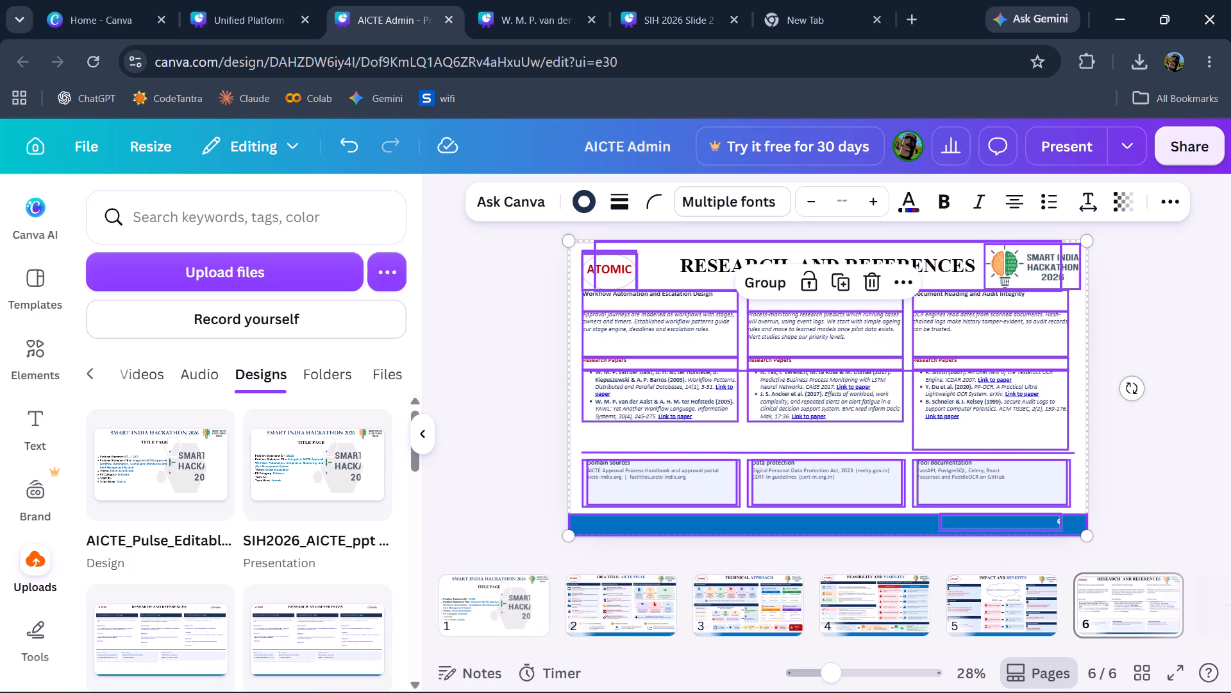
key(Delete)
Paste the copied Research and References elements onto the emptied slide 6.
click(703, 327)
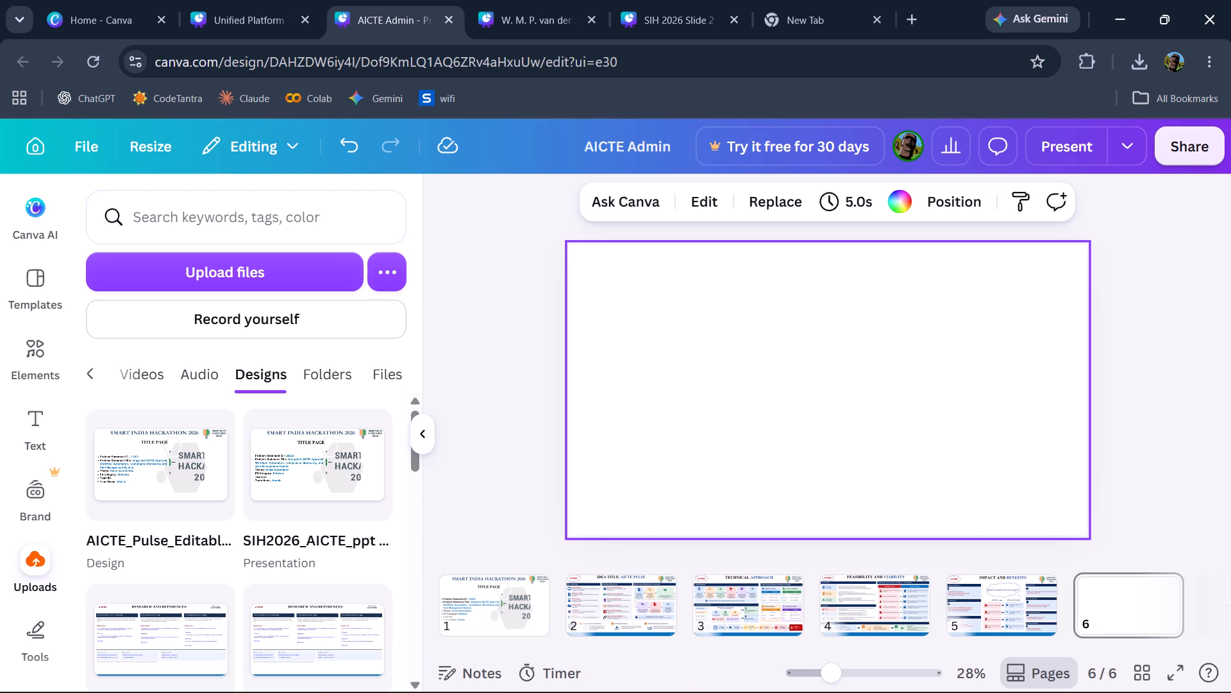
key(ctrl+v)
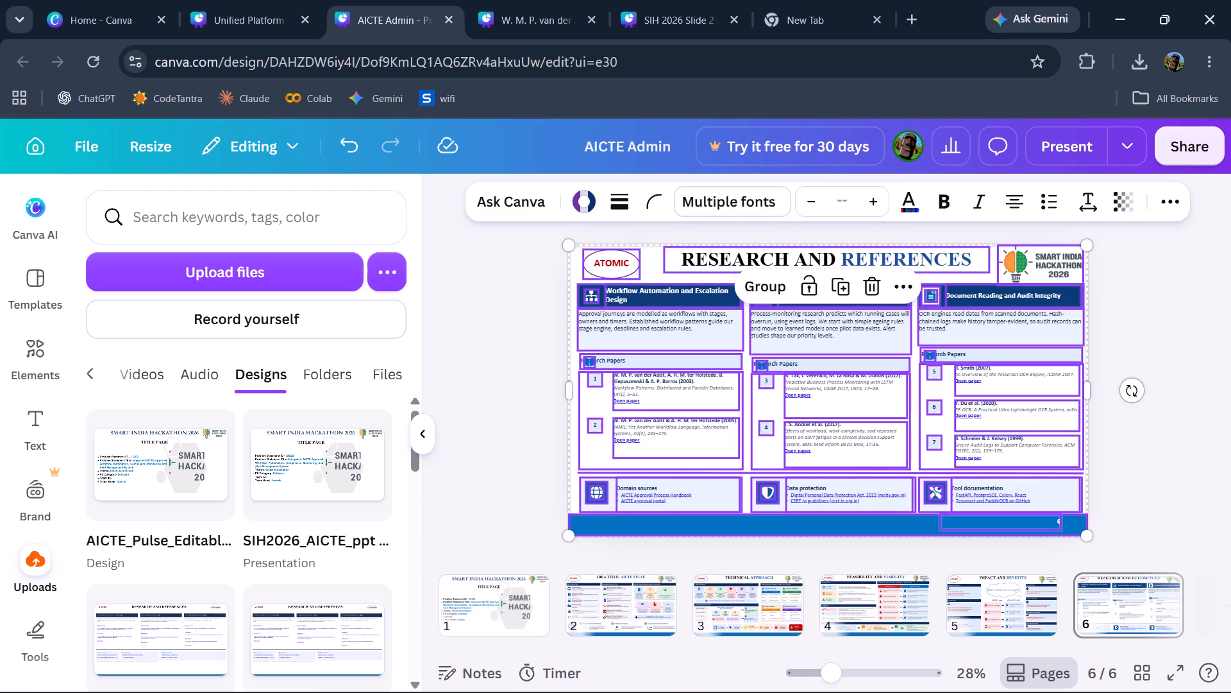
click(491, 367)
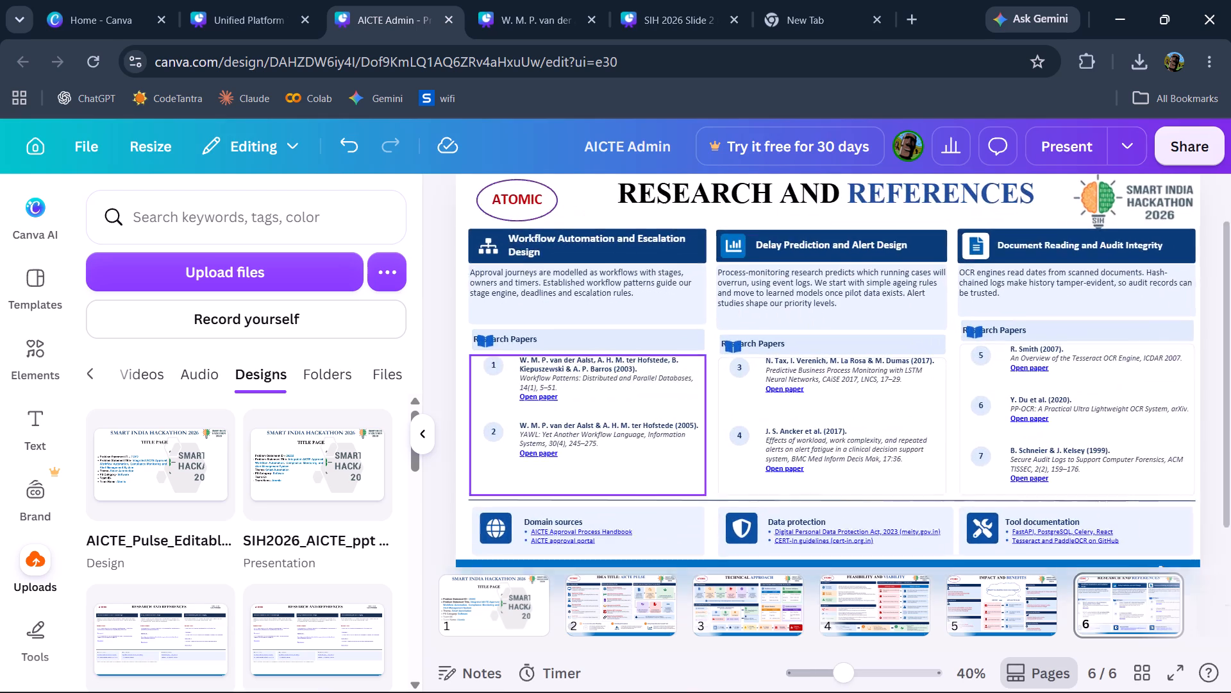
Insert 13 spaces before the "Research Papers" heading under Workflow Automation and Escalation Design so its text clears the book icon.
click(530, 343)
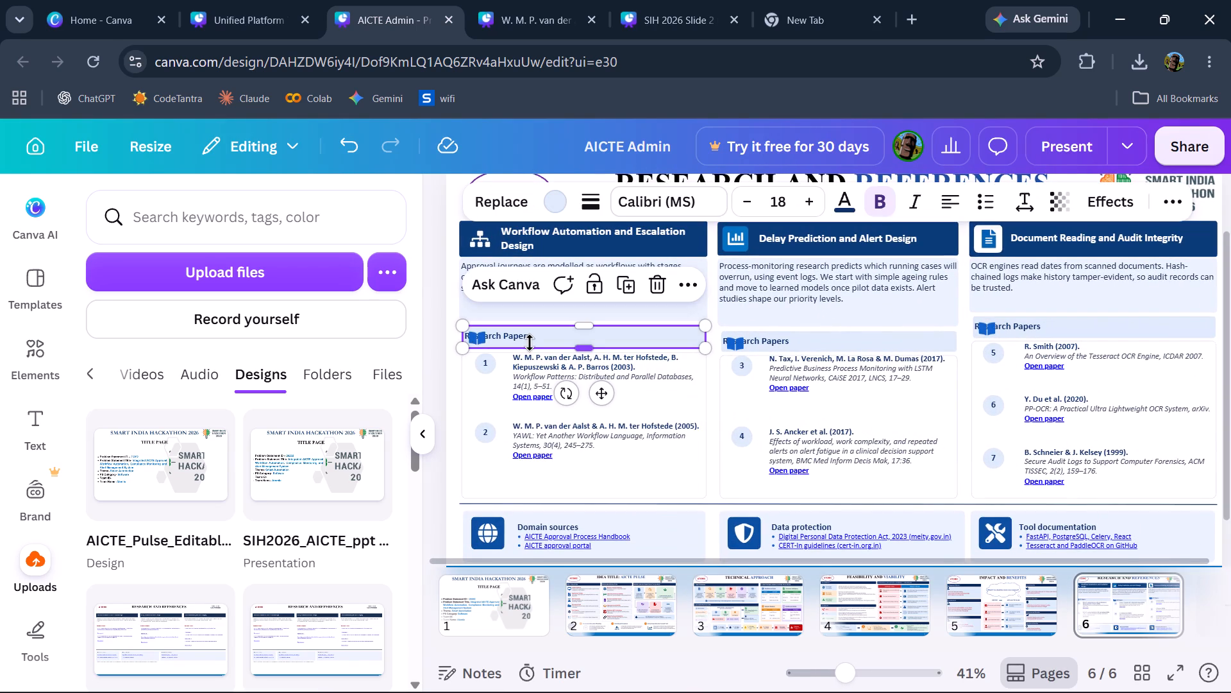
click(533, 337)
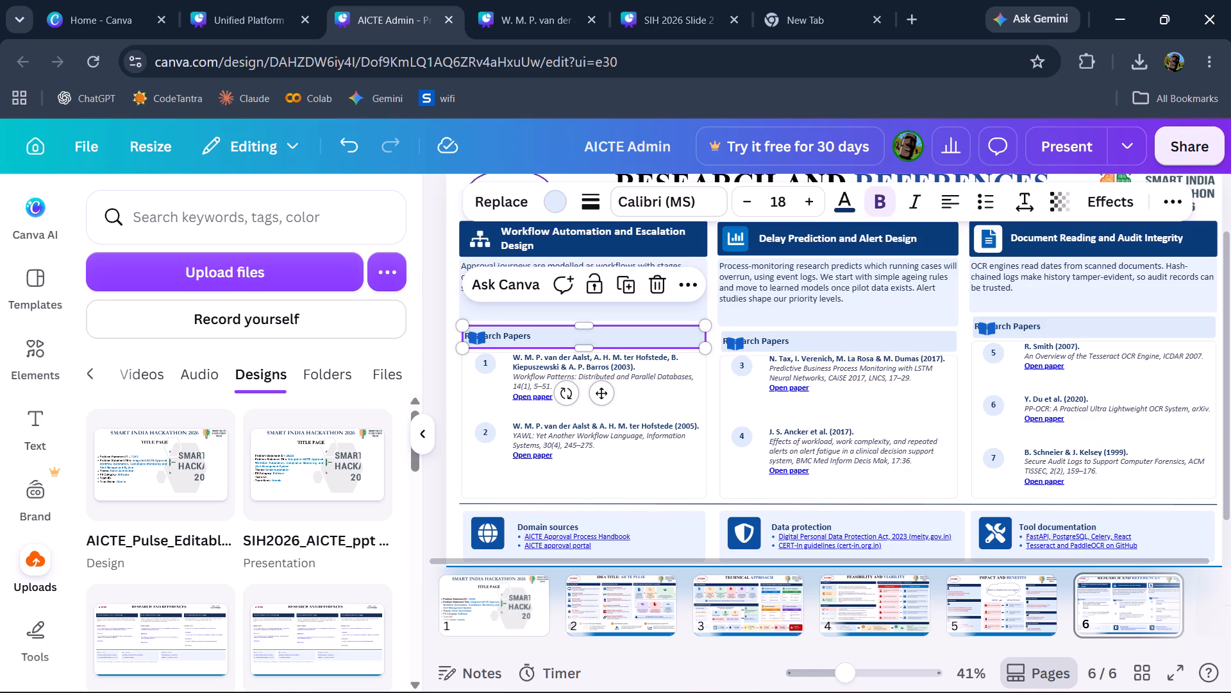
key(Left)
key(Left)
key(Left)
key(Left)
key(Left)
key(Left)
key(Left)
key(Left)
key(Left)
key(Left)
key(Left)
key(Left)
key(Left)
key(Left)
key(Left)
key(Left)
key(Left)
key(Left)
key(Left)
key(Left)
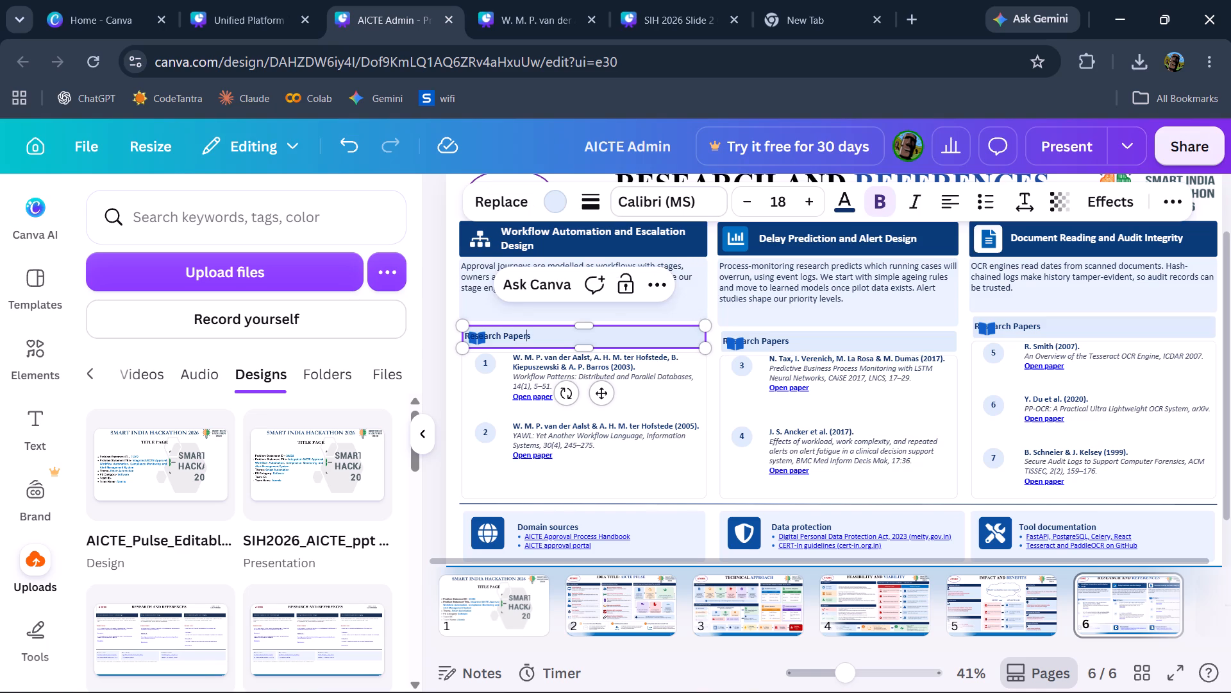
key(space)
key(space)
key(space)
key(space)
key(space)
key(space)
key(space)
key(space)
key(space)
key(space)
key(space)
key(space)
key(space)
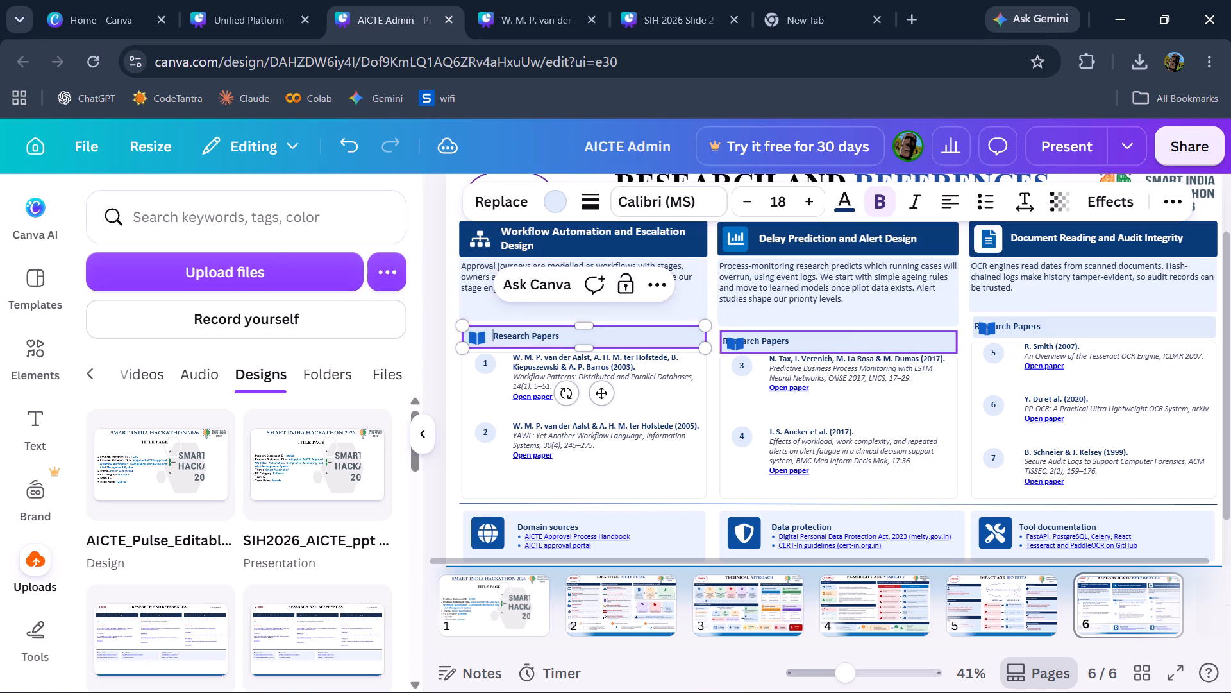
Insert 12 spaces before the "Research Papers" heading under Delay Prediction and Alert Design so its text clears the book icon.
click(794, 343)
click(794, 343)
key(Left)
key(Left)
key(Left)
key(Left)
key(Left)
key(Left)
key(Left)
key(Left)
key(Left)
key(Left)
key(Left)
key(Left)
key(Left)
key(Left)
key(Left)
key(Left)
key(Left)
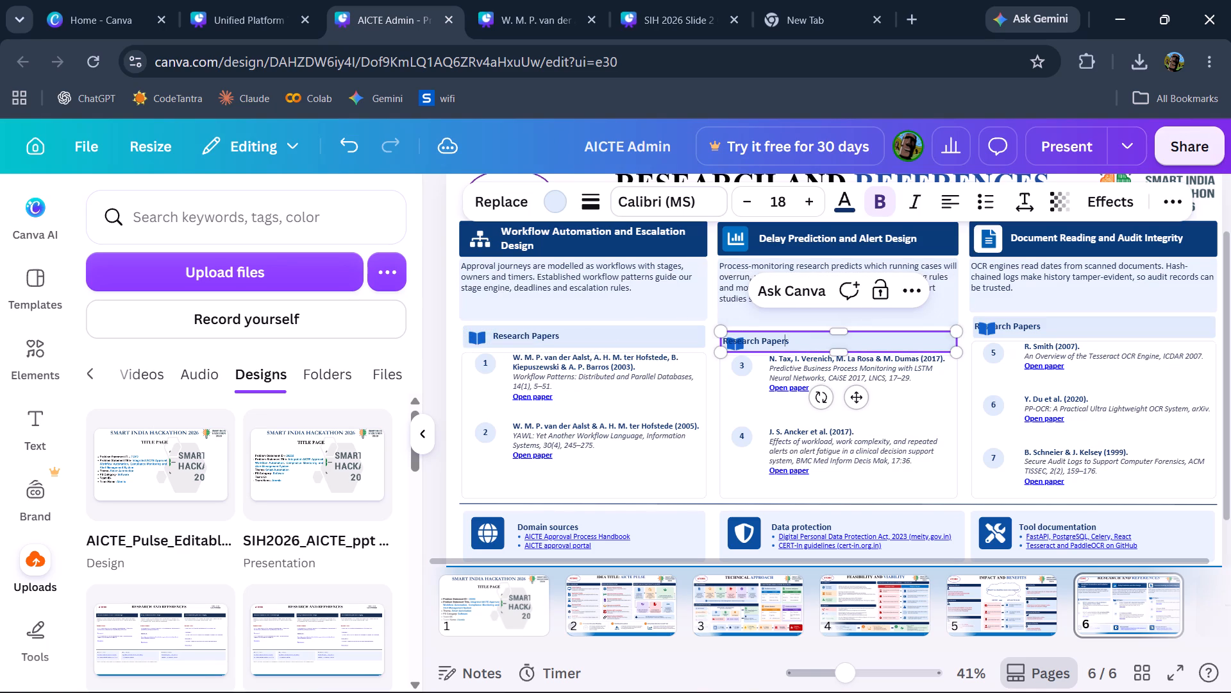
key(space)
key(space)
key(space)
key(space)
key(space)
key(space)
key(space)
key(space)
key(space)
key(space)
key(space)
key(space)
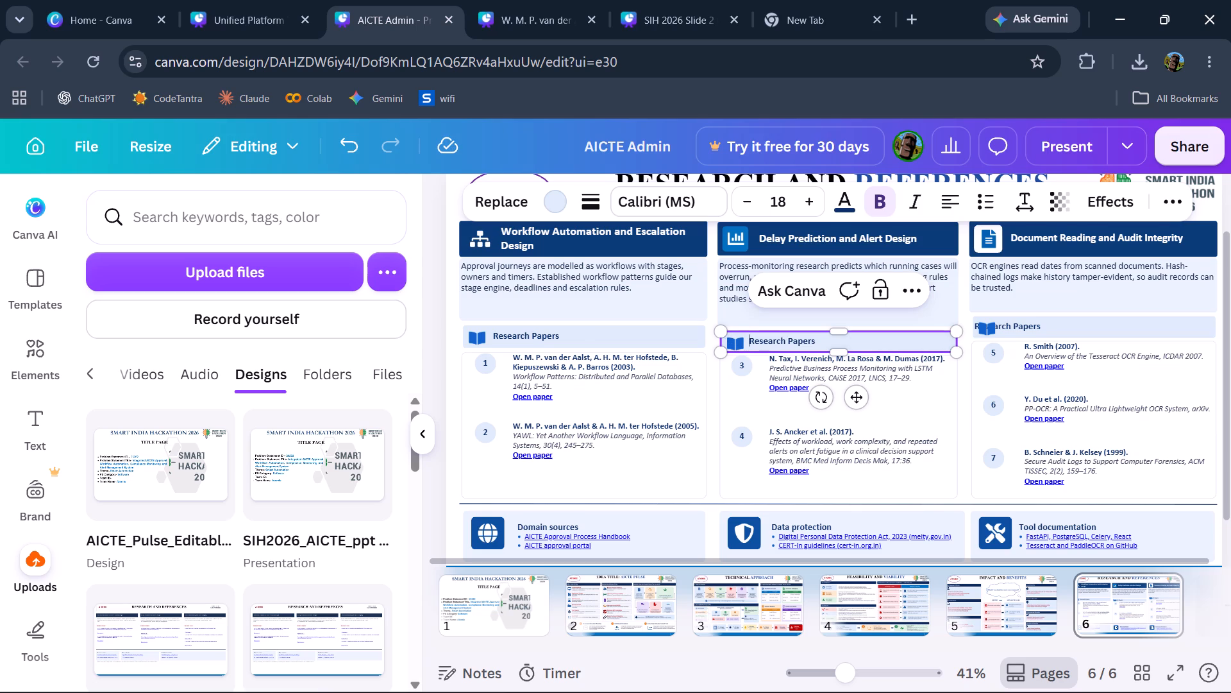
Insert 13 spaces before the "Research Papers" heading under Document Reading and Audit Integrity so its text clears the book icon.
click(1044, 327)
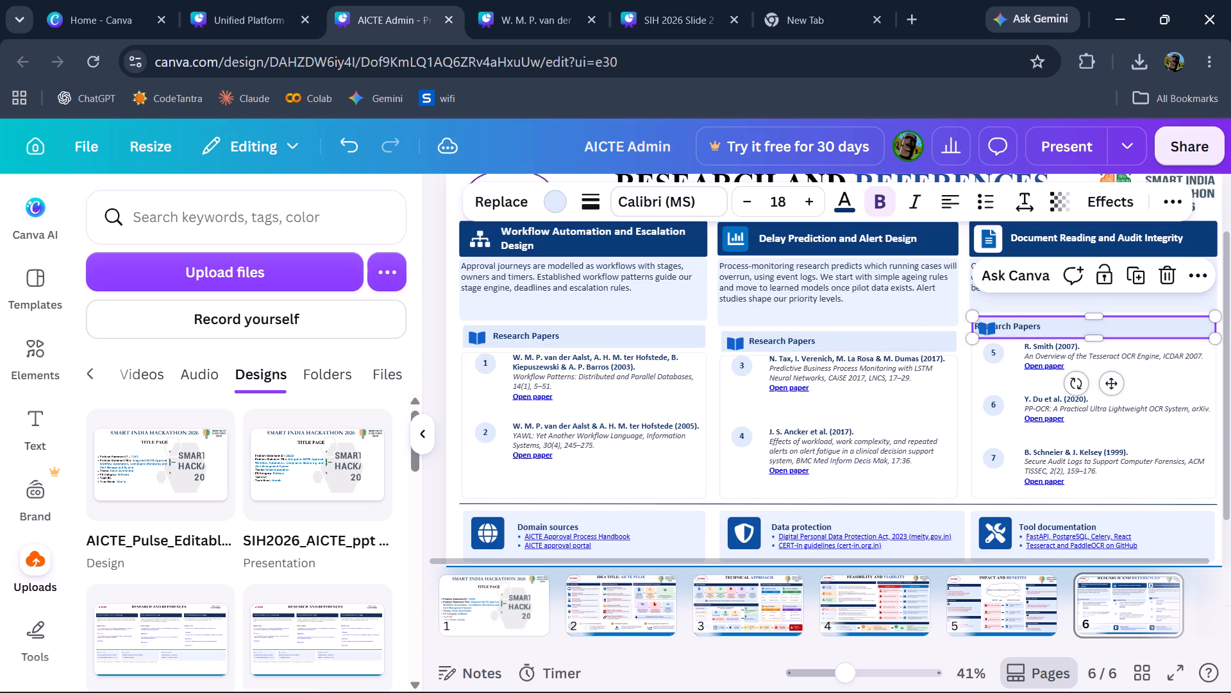
click(1044, 327)
key(Left)
key(Left)
key(Left)
key(Left)
key(Left)
key(Left)
key(Left)
key(Left)
key(Left)
key(Left)
key(Left)
key(Left)
key(Left)
key(Left)
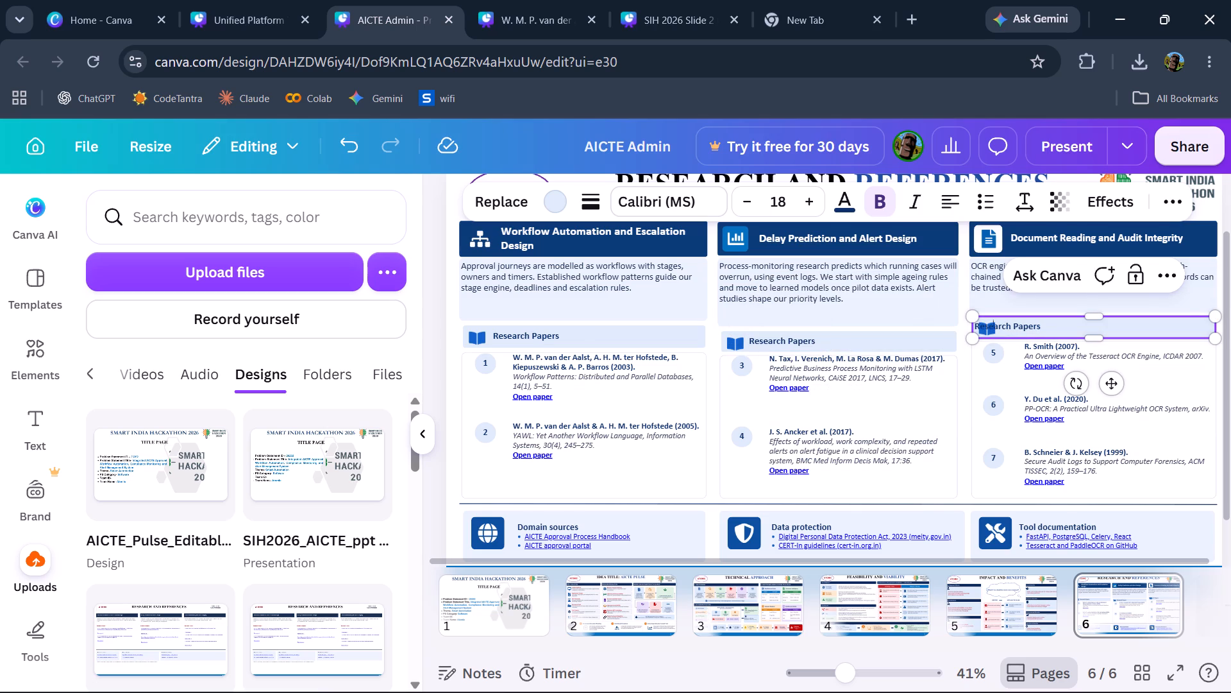
key(Left)
key(space)
key(space)
key(space)
key(space)
key(space)
key(space)
key(space)
key(space)
key(space)
key(space)
key(space)
key(space)
key(space)
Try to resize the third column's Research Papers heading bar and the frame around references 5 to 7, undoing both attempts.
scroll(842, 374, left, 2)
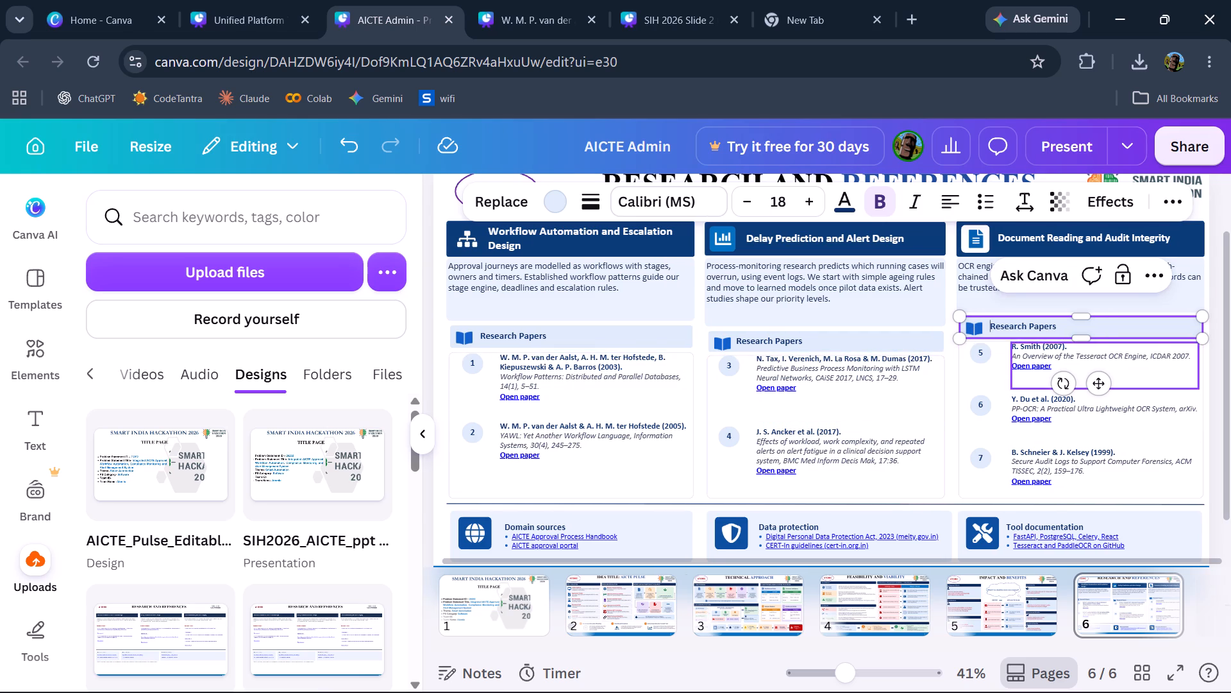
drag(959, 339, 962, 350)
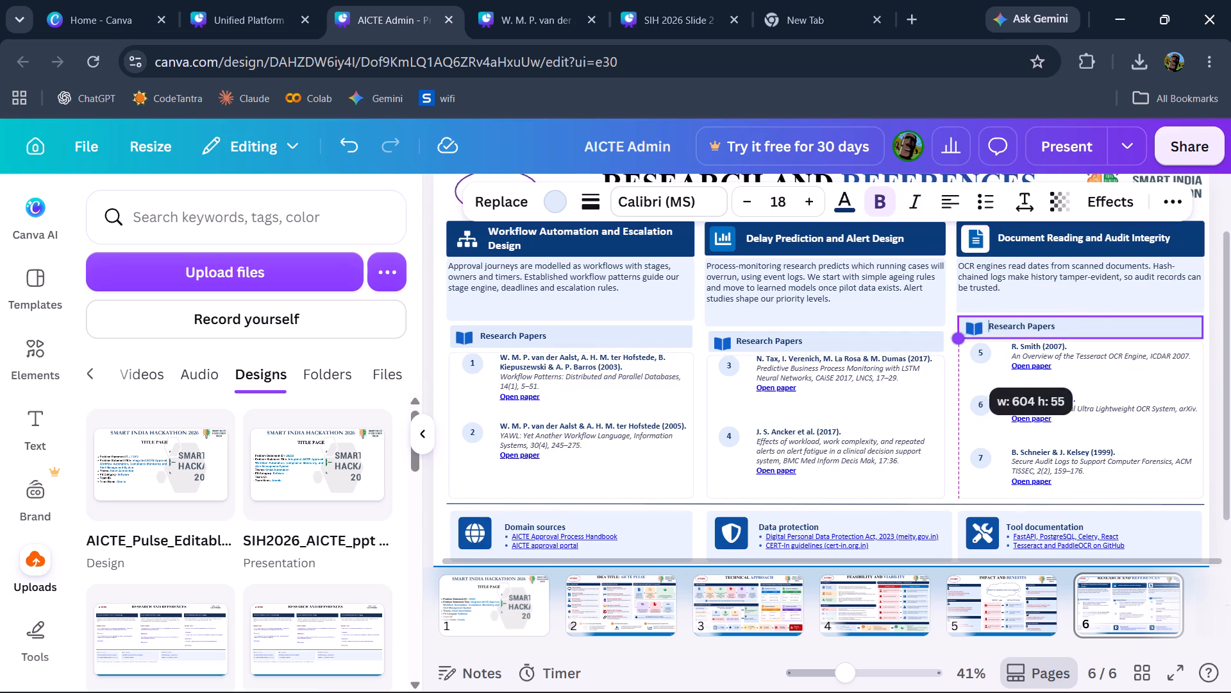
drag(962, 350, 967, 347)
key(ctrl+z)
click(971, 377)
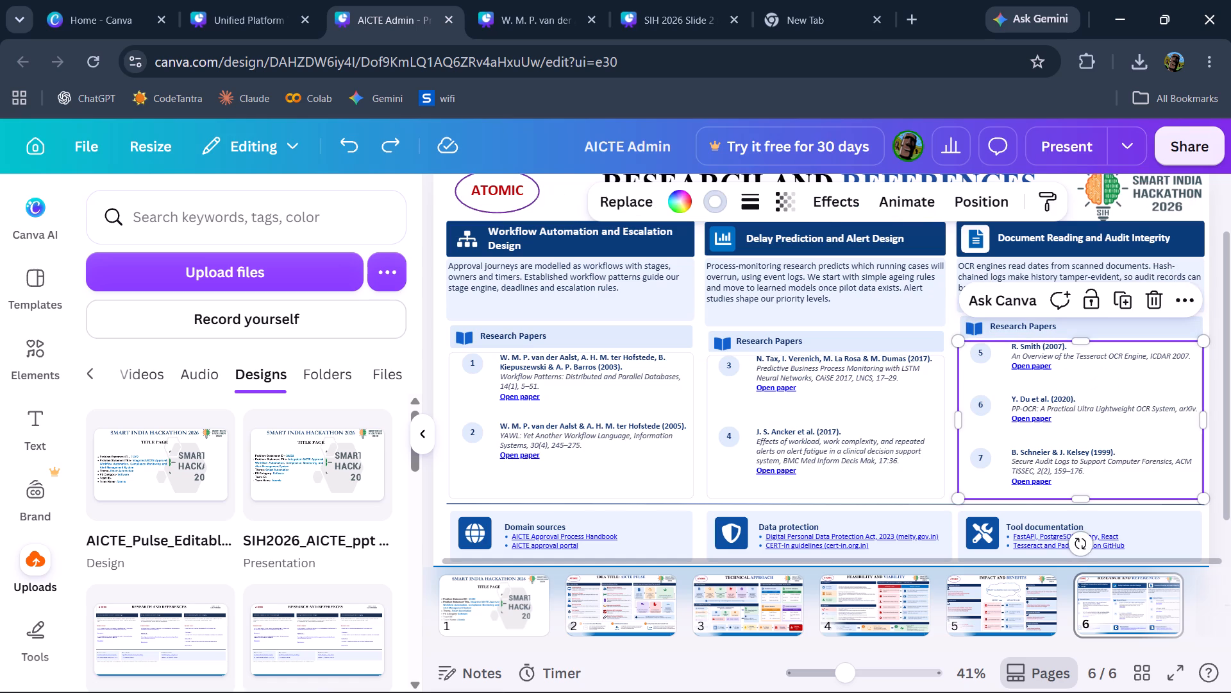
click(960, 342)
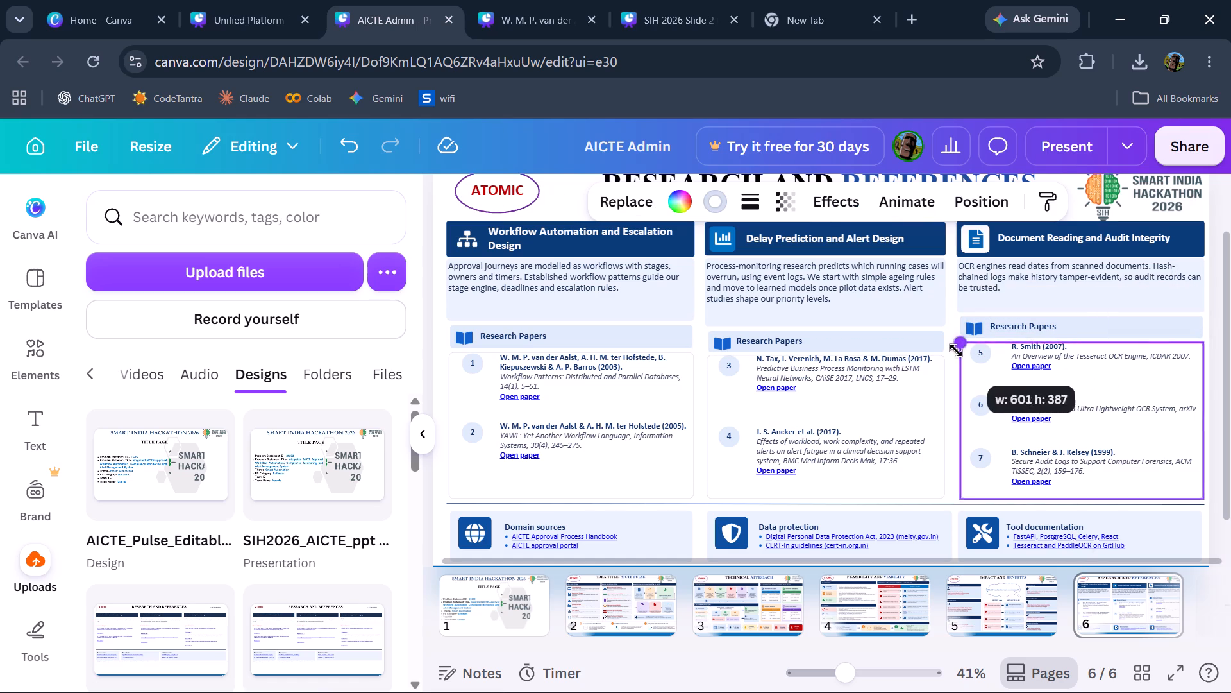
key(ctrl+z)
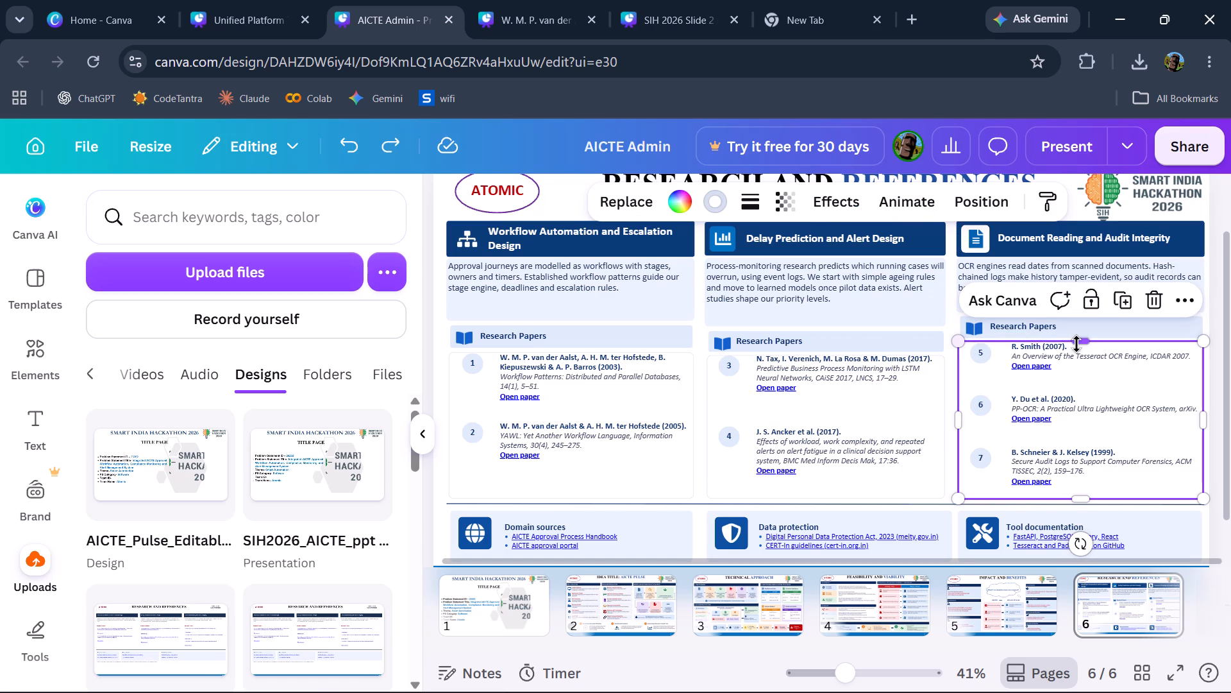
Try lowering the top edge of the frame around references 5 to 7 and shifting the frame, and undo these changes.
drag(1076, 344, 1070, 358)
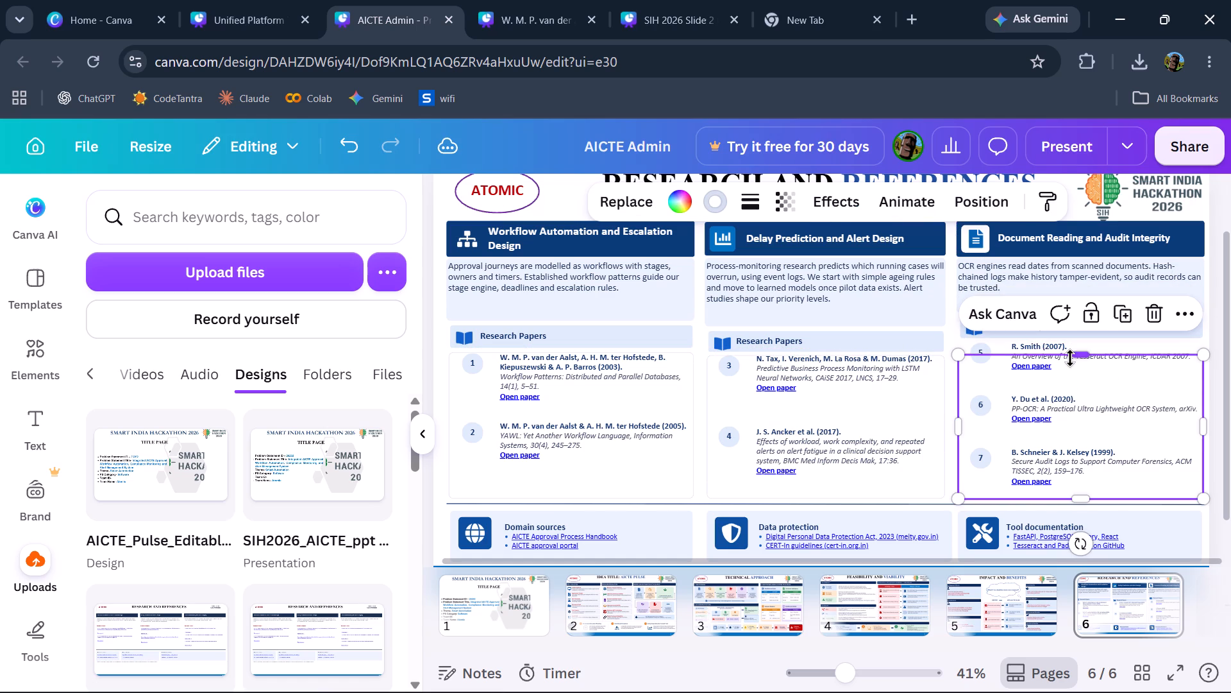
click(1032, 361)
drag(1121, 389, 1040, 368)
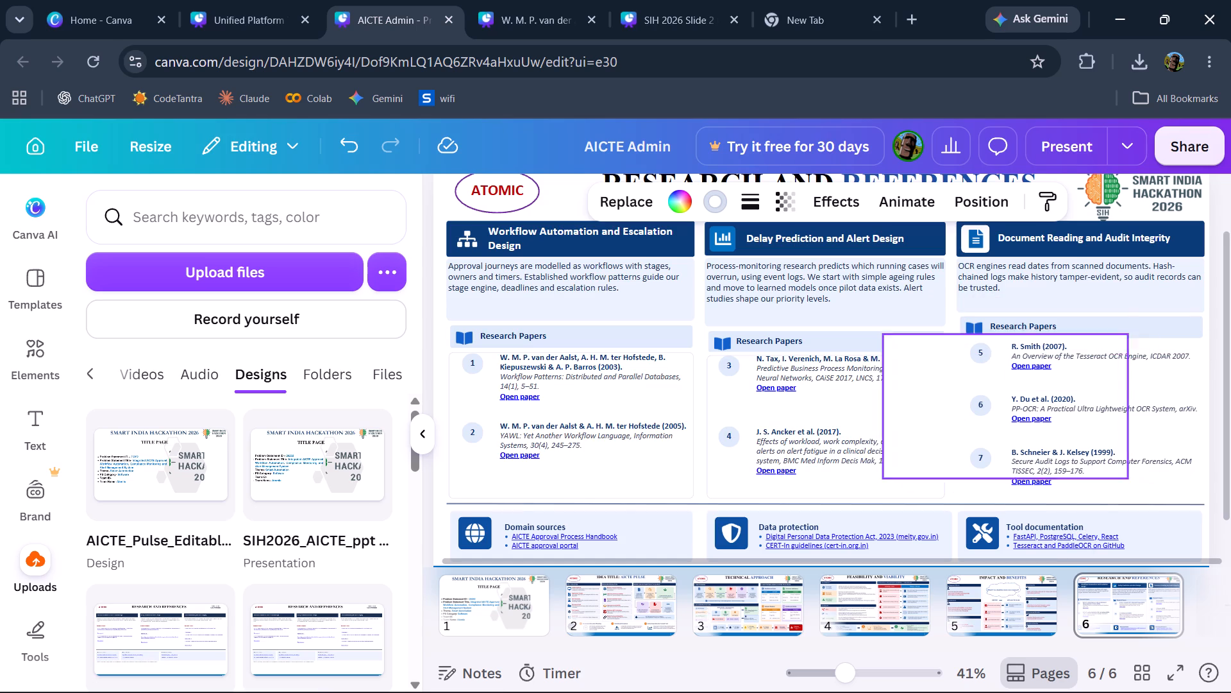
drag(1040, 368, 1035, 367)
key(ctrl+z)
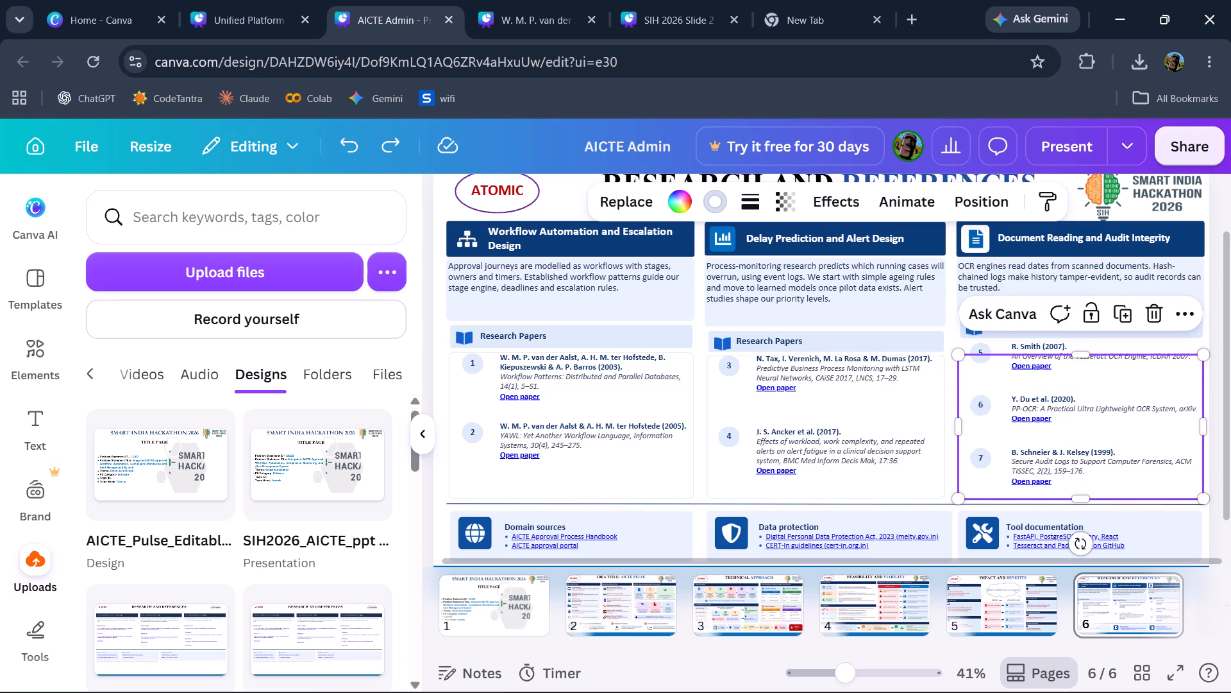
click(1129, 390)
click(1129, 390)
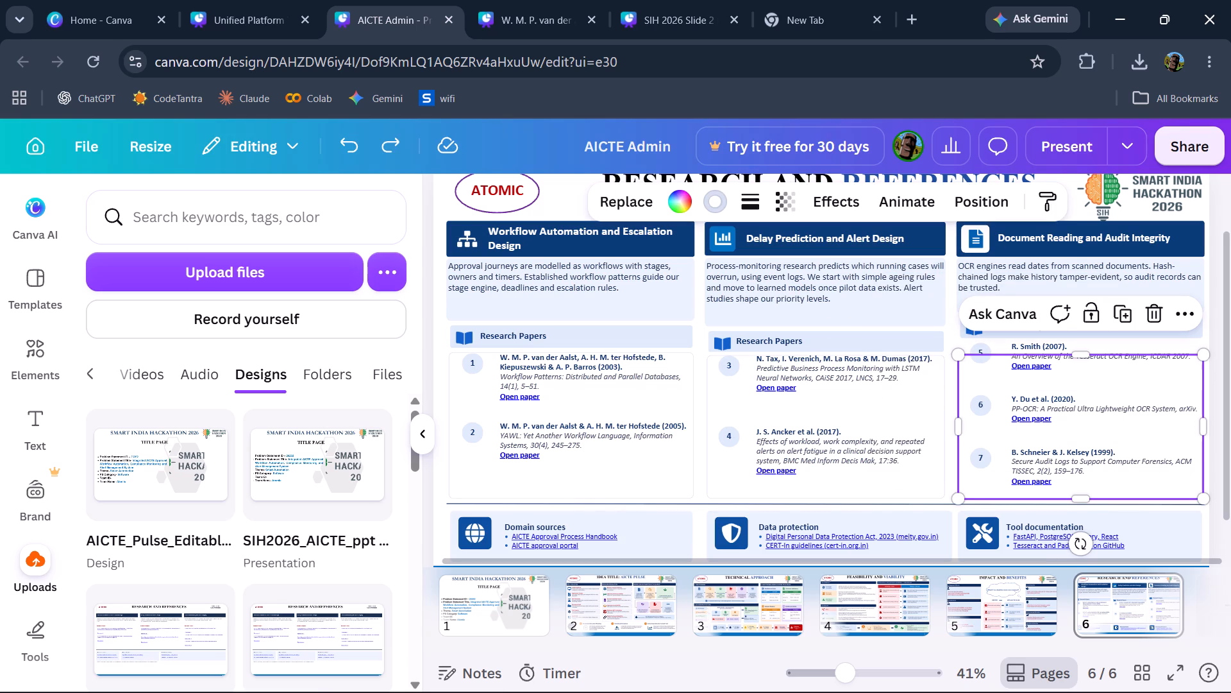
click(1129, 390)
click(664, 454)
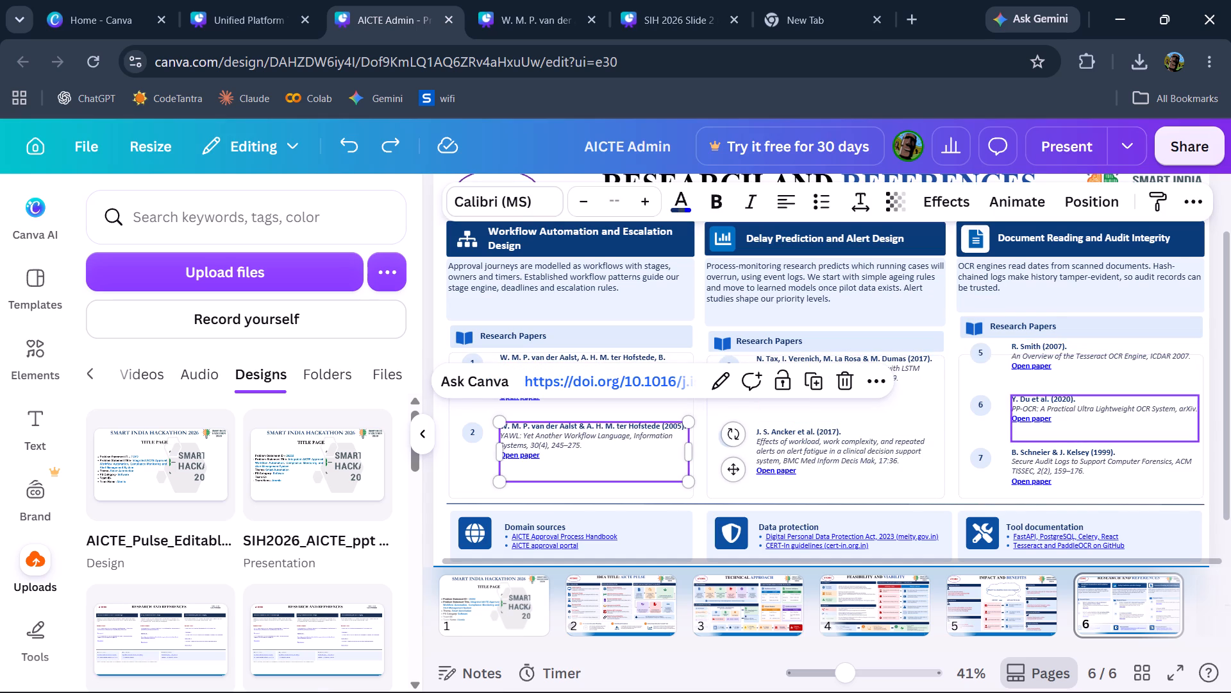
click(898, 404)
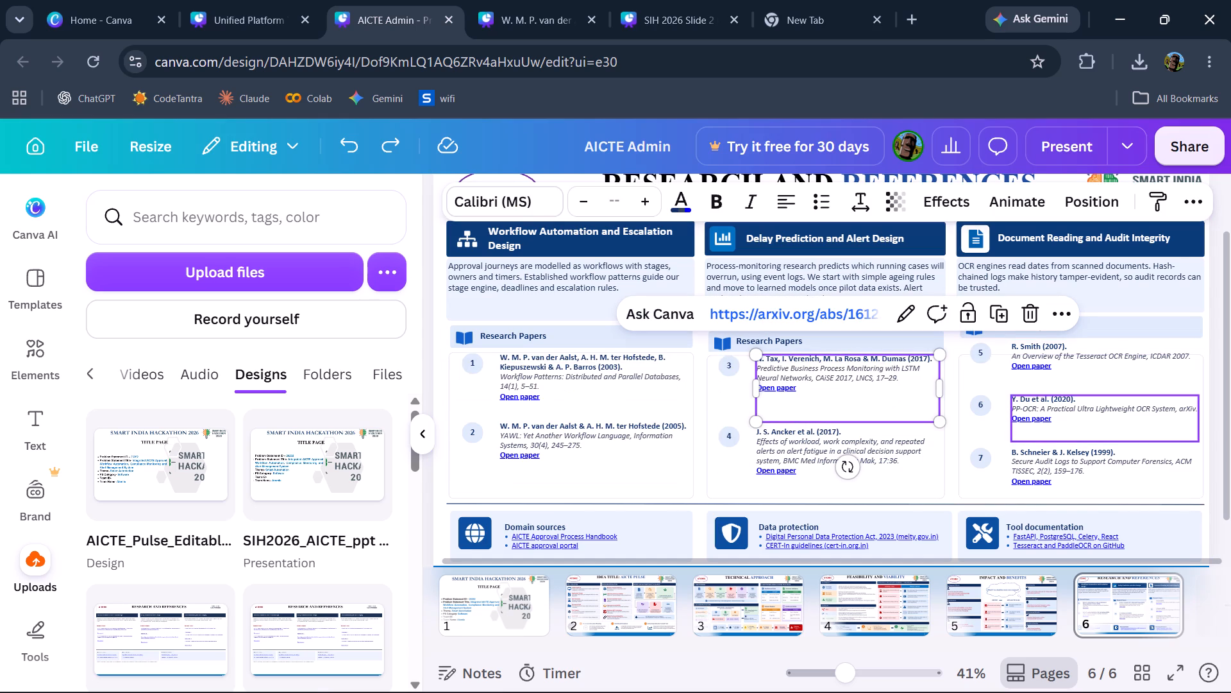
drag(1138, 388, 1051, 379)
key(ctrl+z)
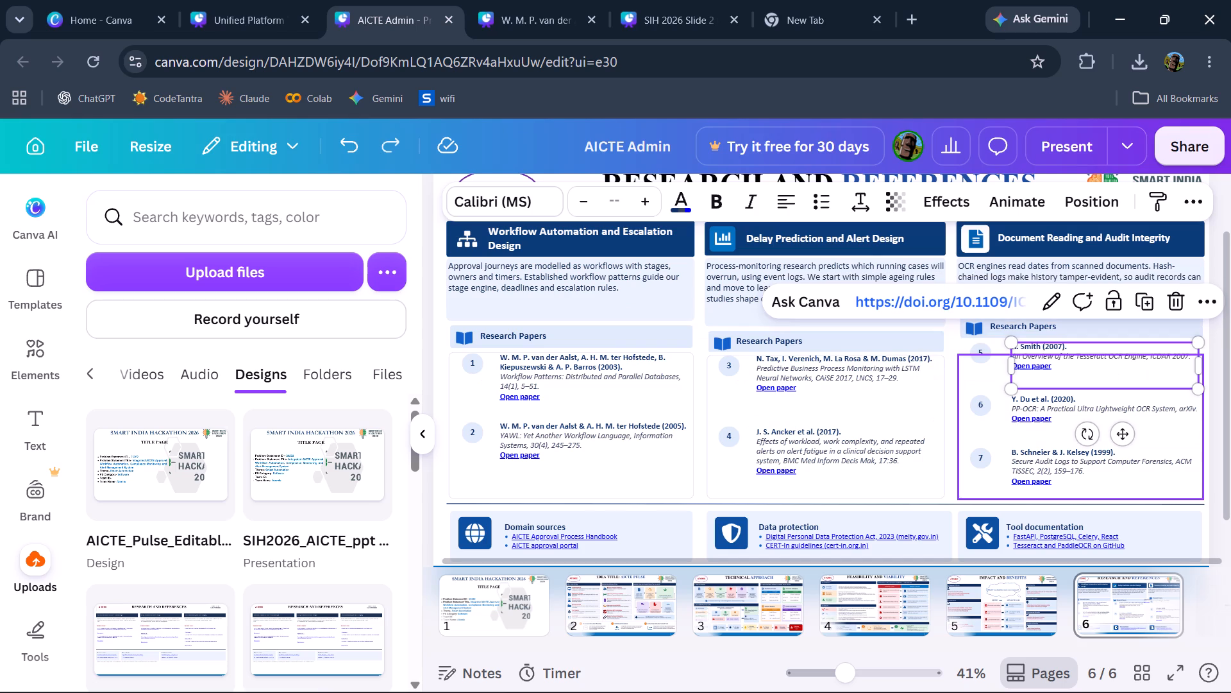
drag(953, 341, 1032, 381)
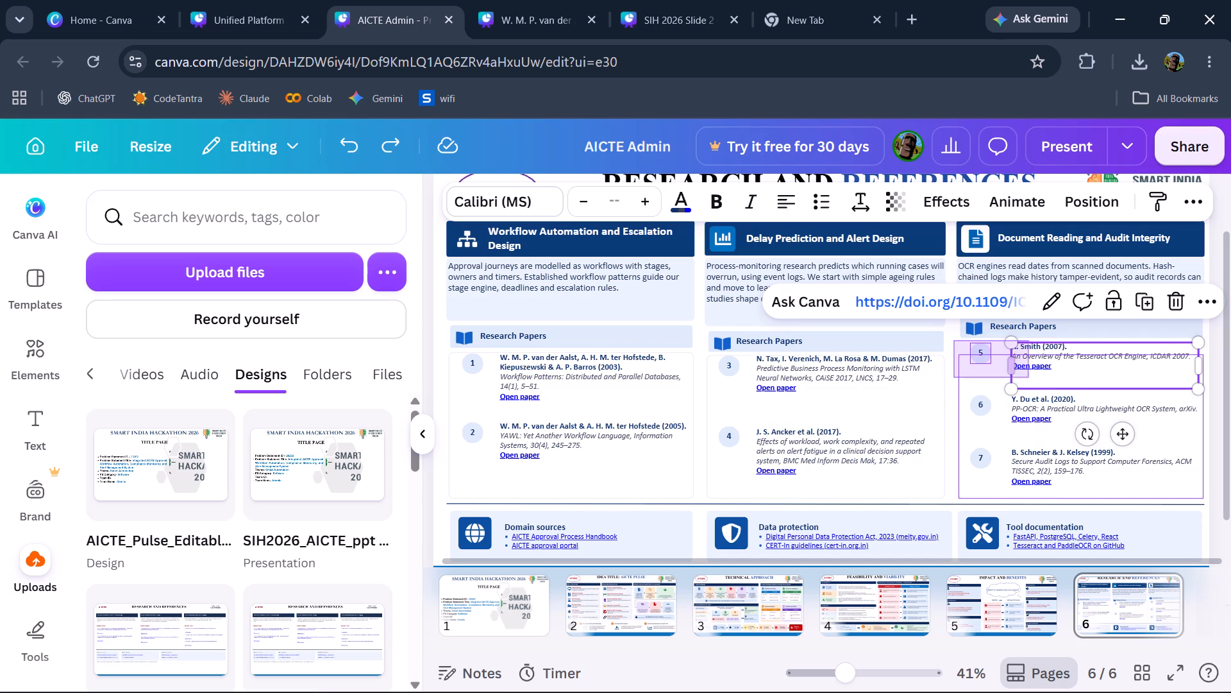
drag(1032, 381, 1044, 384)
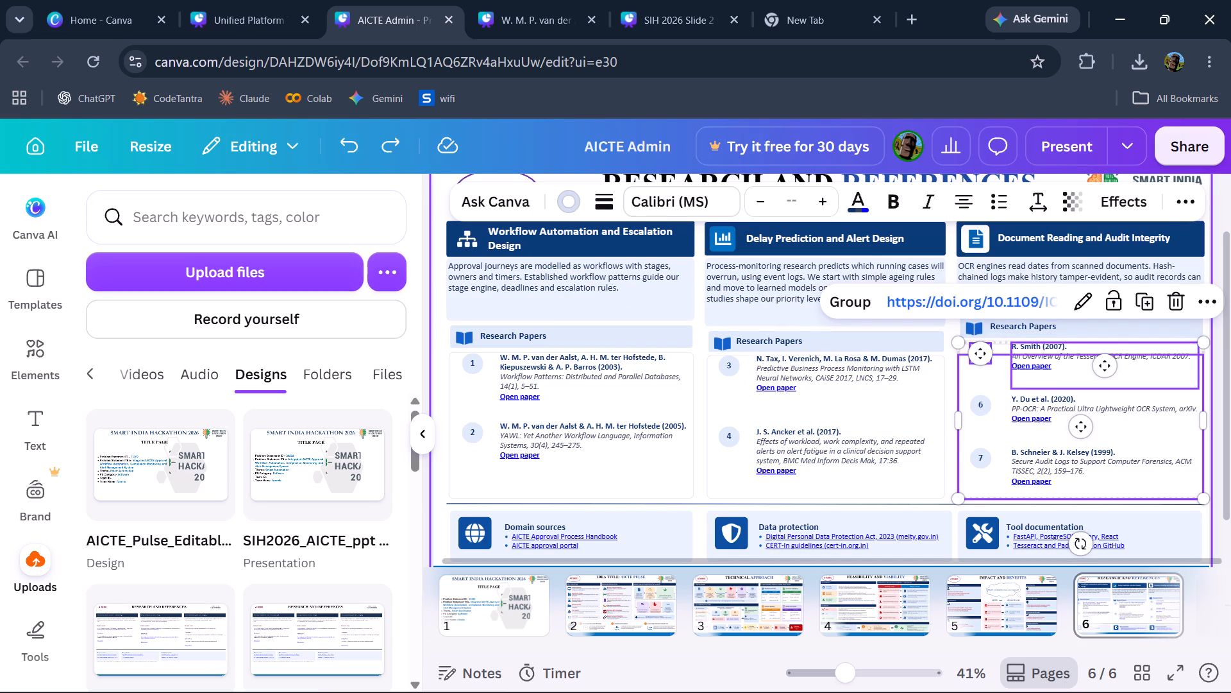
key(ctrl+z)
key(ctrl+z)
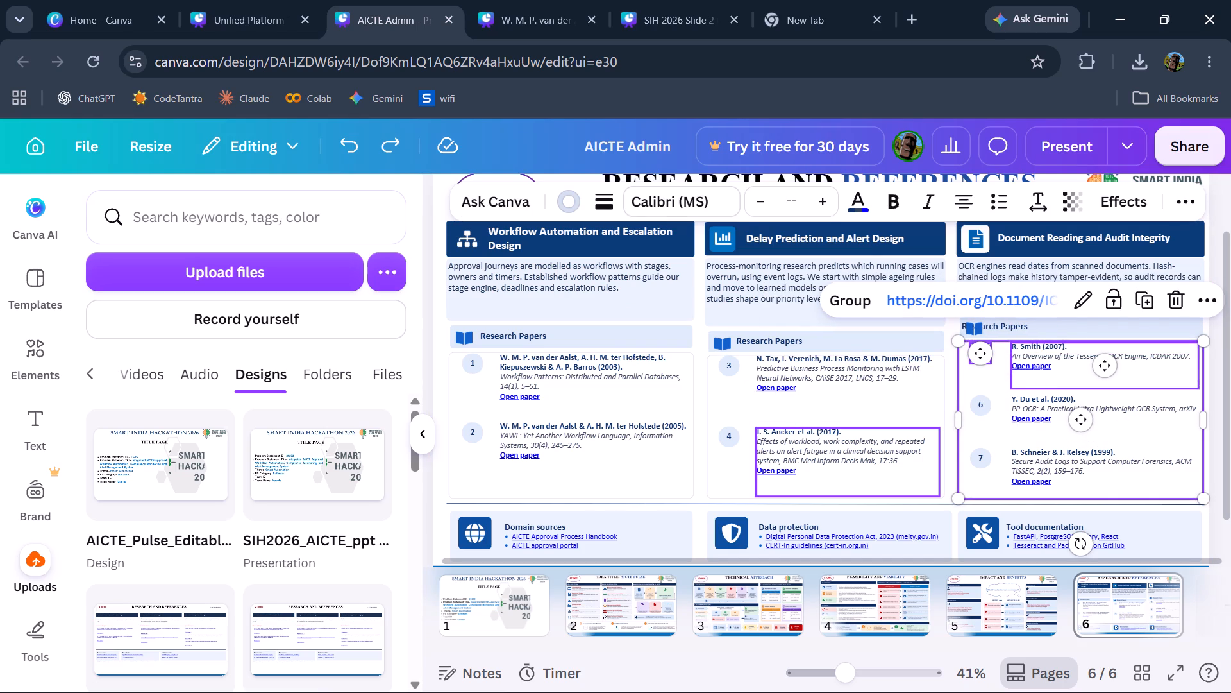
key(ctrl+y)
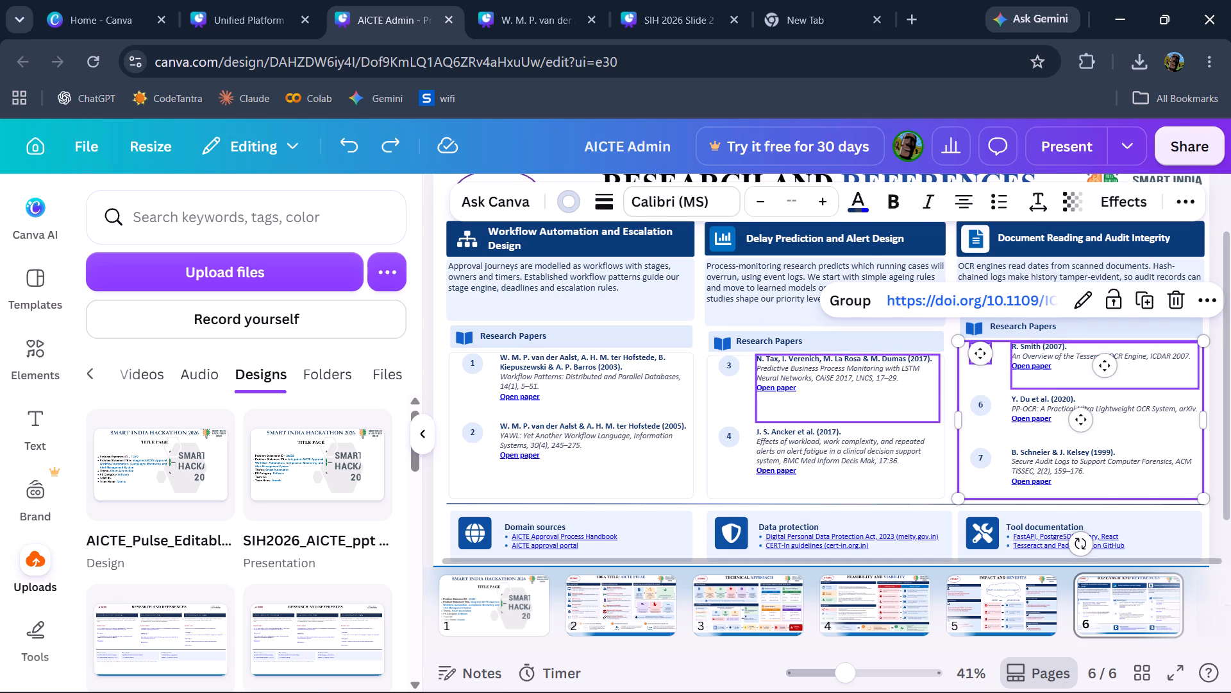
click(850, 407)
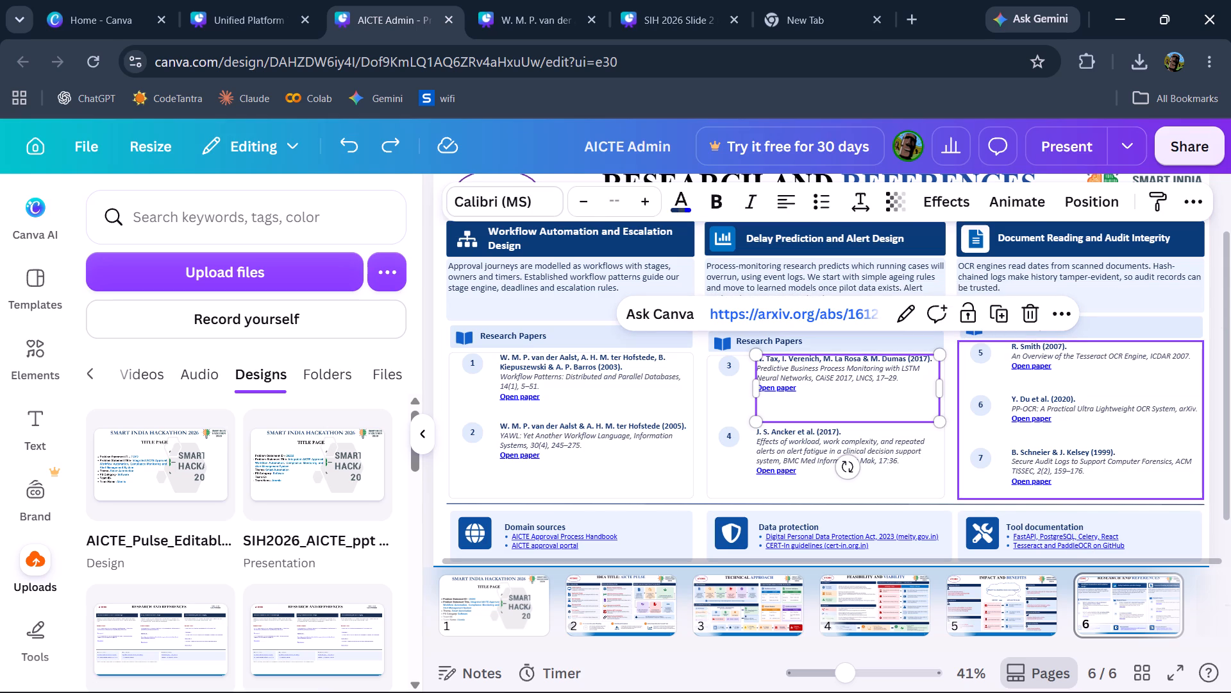
Move the reference 5 text and its number badge slightly down, away from the Research Papers heading.
click(986, 379)
drag(1035, 357, 1035, 368)
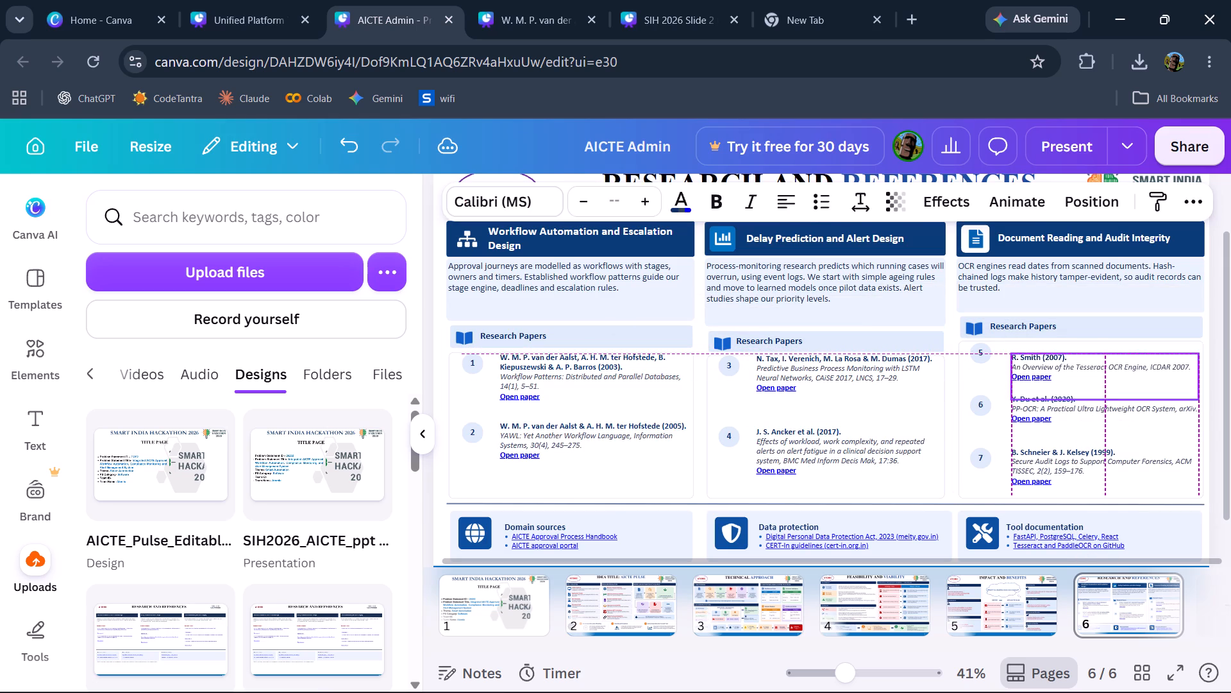
drag(1035, 368, 1034, 368)
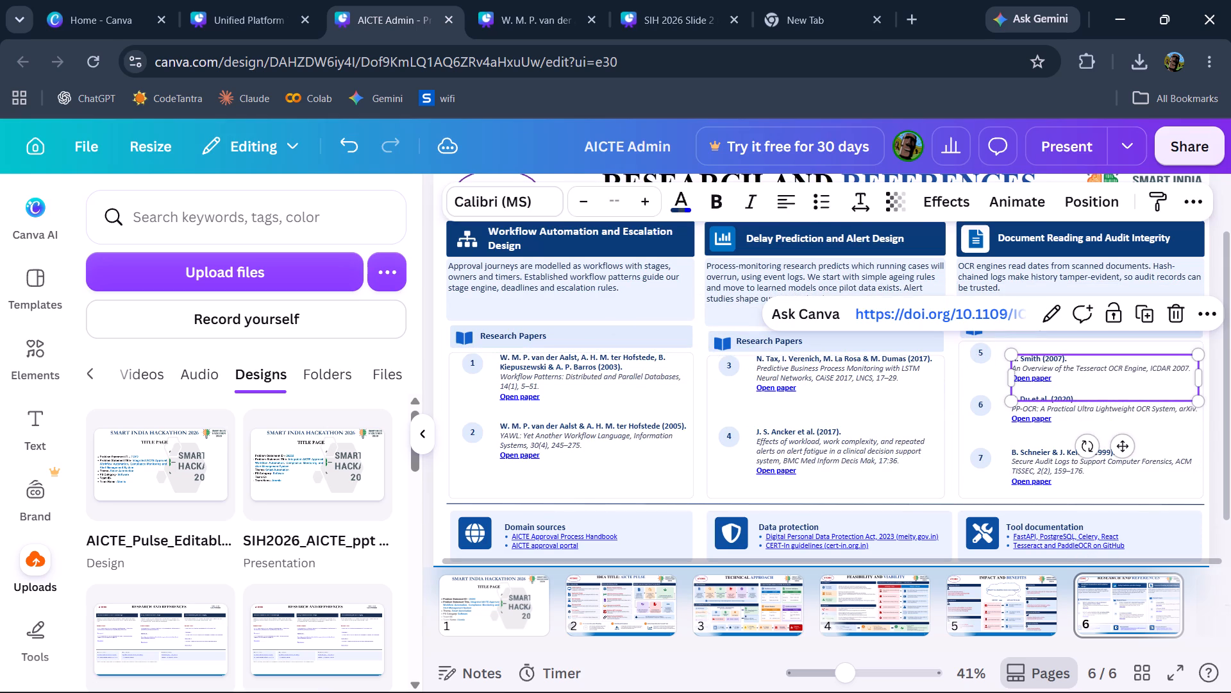
drag(978, 354, 980, 366)
Lower the top edge of the frame around references 5 to 7 to leave a gap below the heading bar.
click(1035, 343)
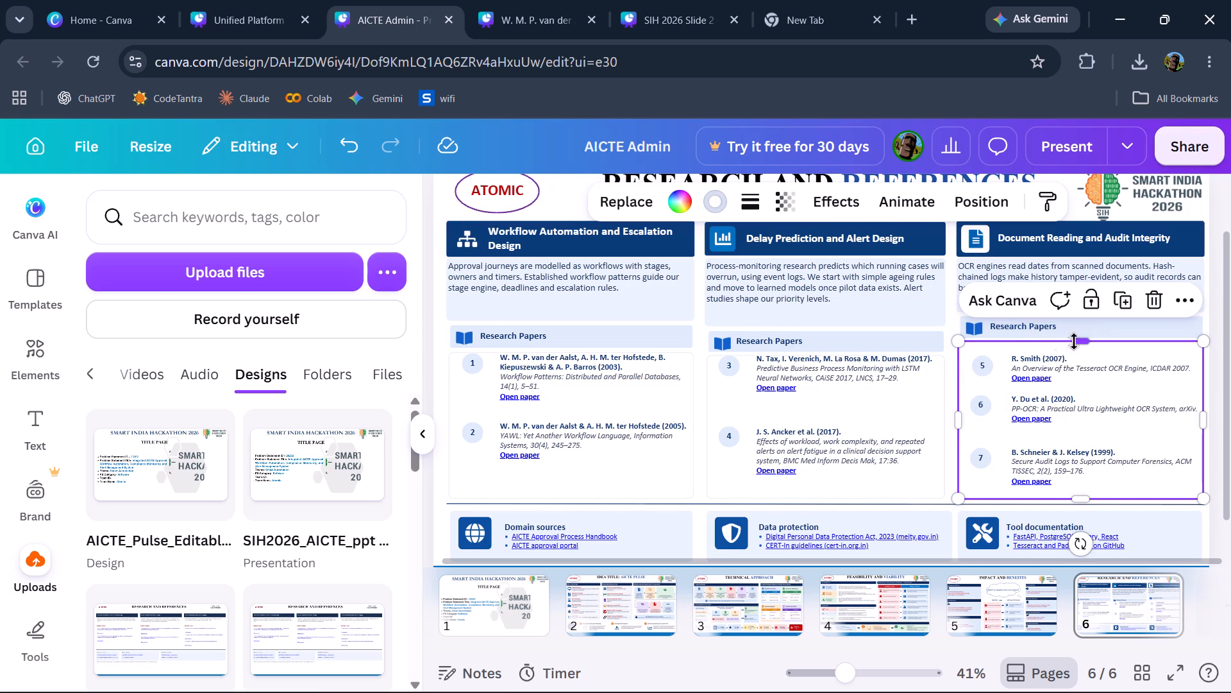
drag(1084, 340, 1080, 357)
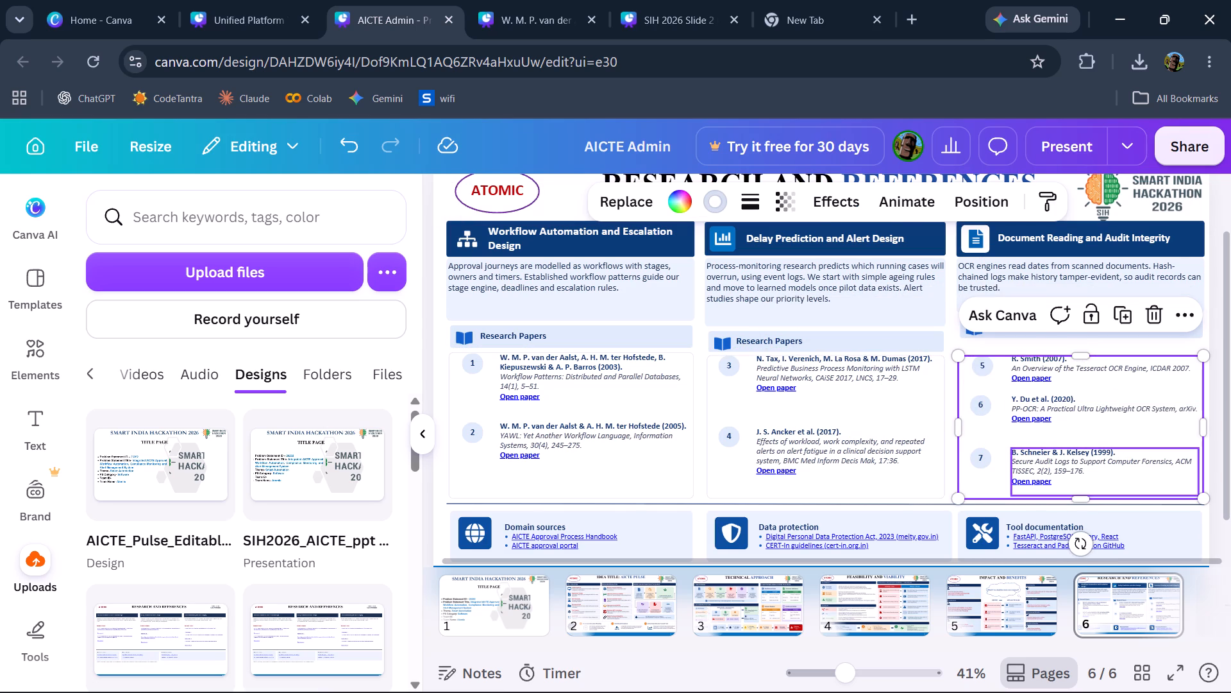
Move the reference 6 text and its number badge slightly down to even out spacing in the third column.
drag(1047, 407, 1050, 416)
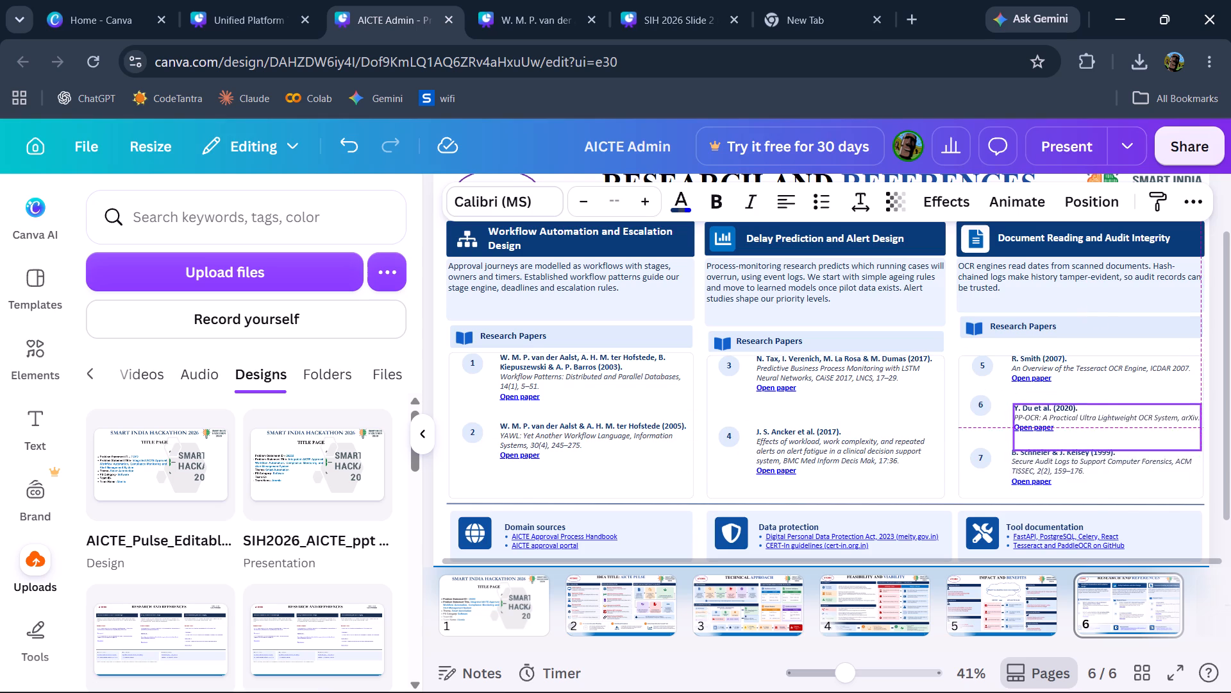
drag(1050, 416, 1049, 417)
drag(987, 406, 994, 422)
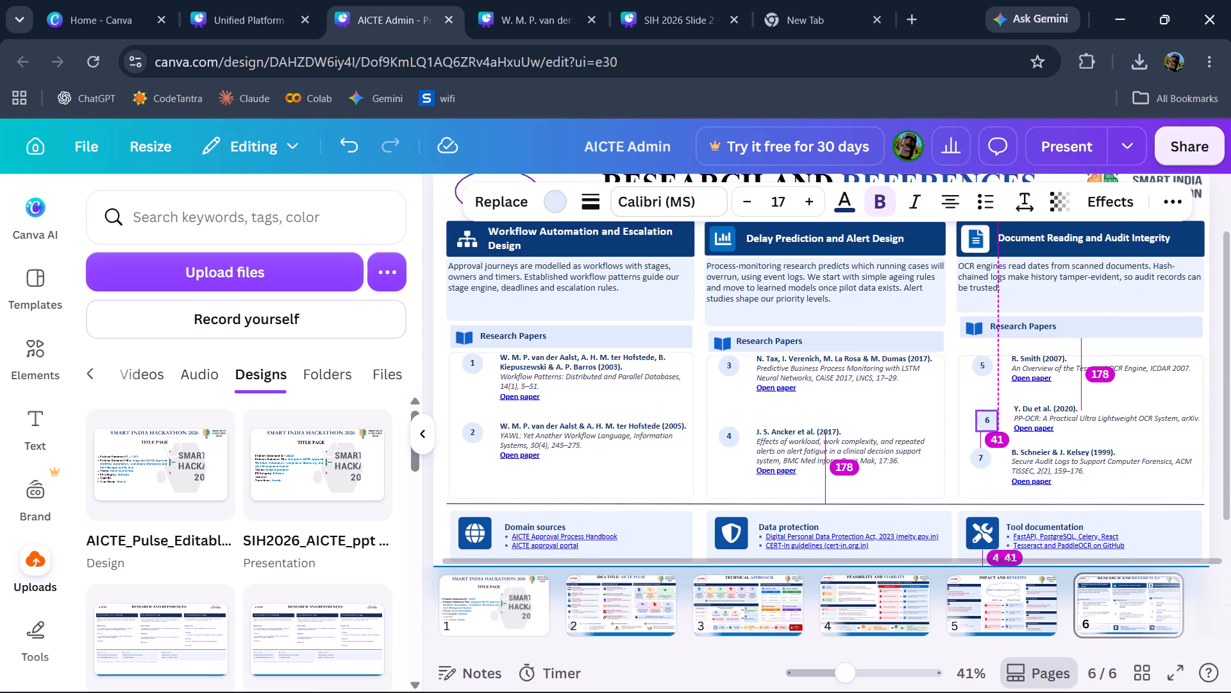
drag(994, 422, 988, 418)
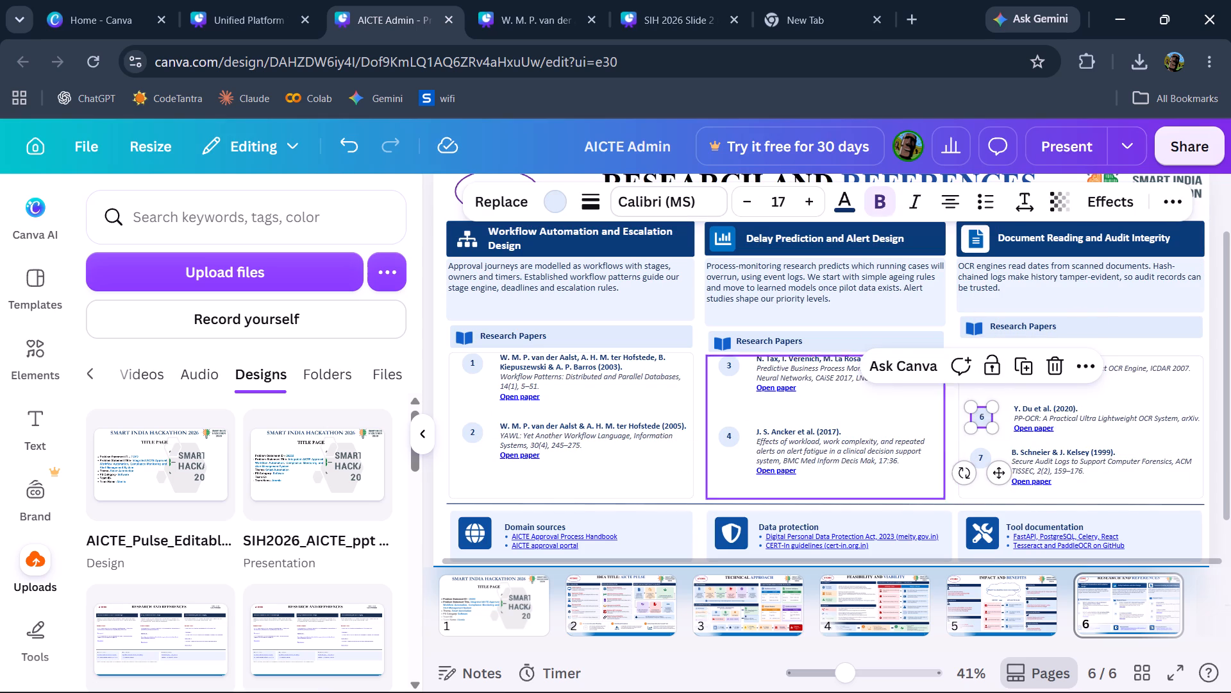
Move the reference 5 number badge and text slightly further down inside the frame.
click(864, 395)
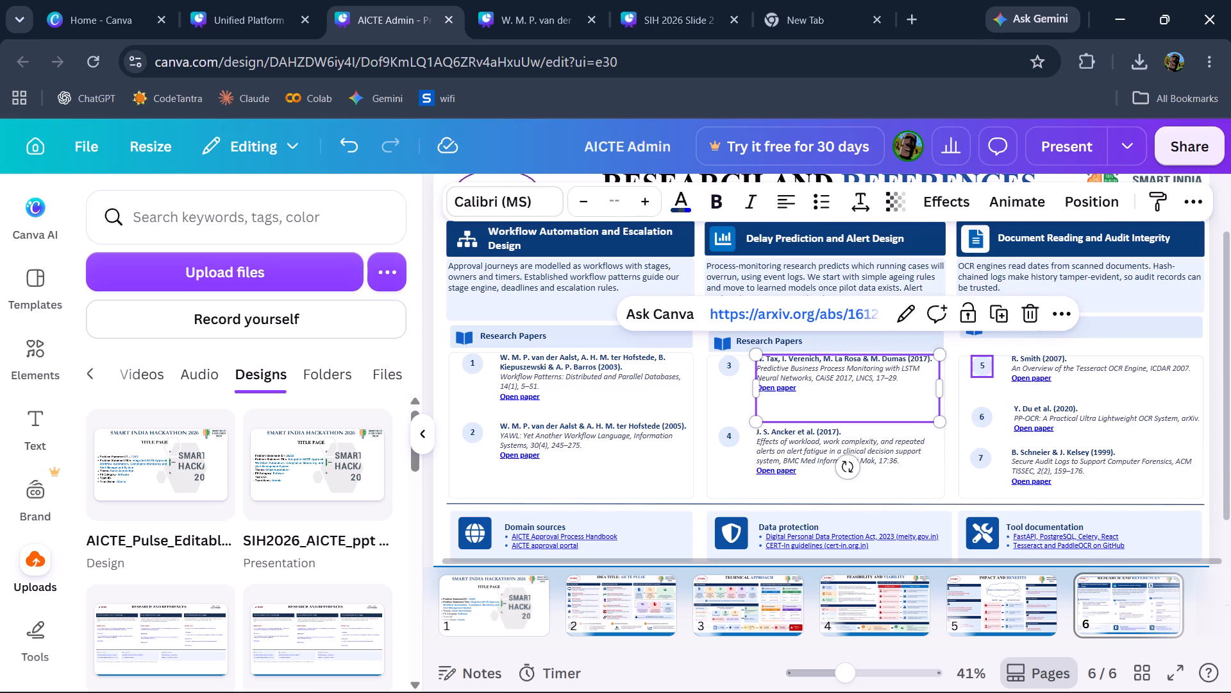
drag(977, 364, 976, 381)
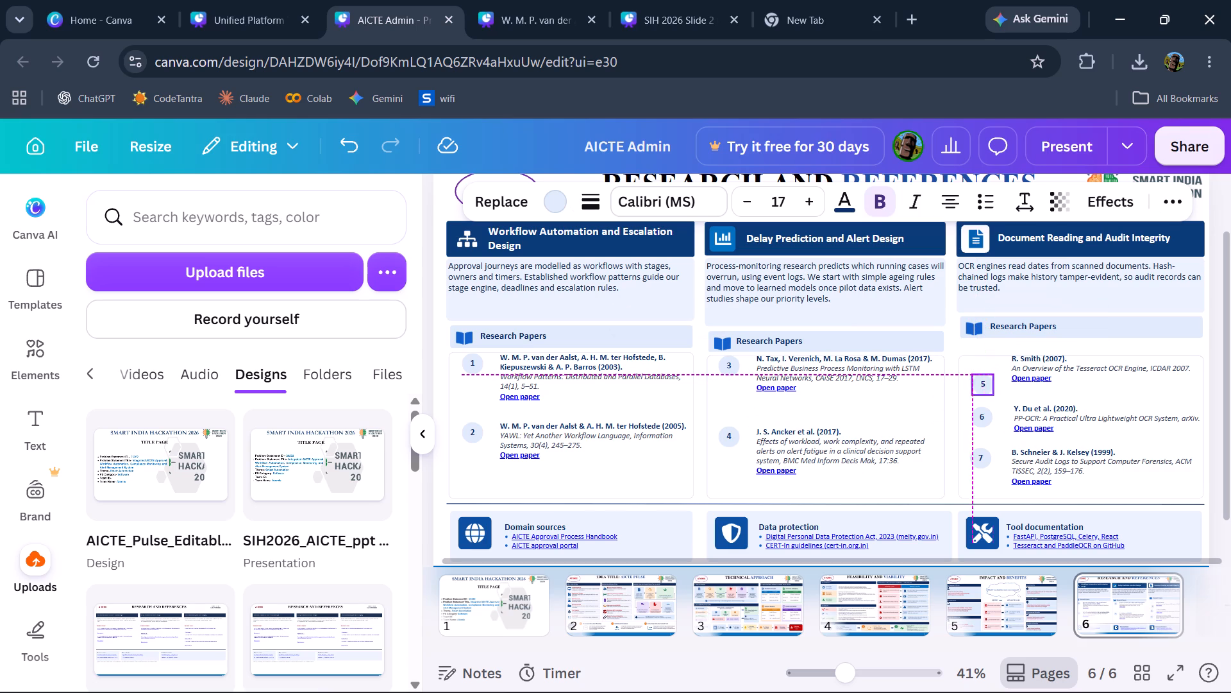
drag(976, 381, 977, 373)
drag(1030, 367, 1028, 377)
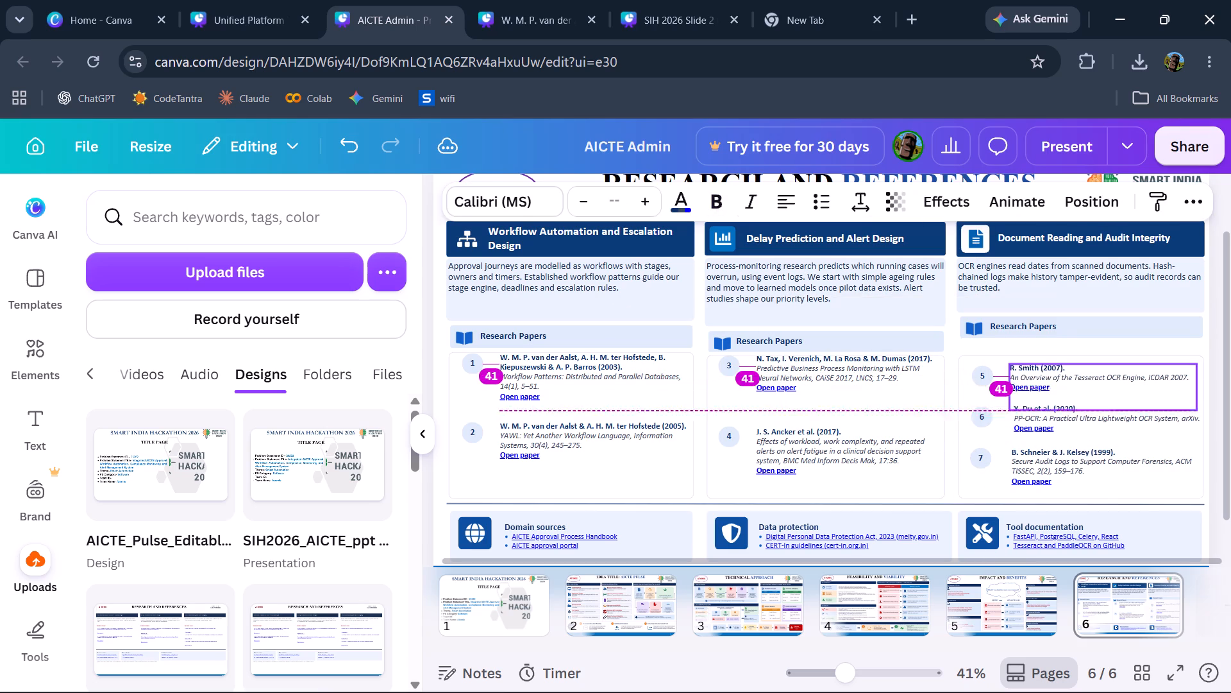
drag(1028, 377, 1027, 377)
Move the reference 3 text and its number badge slightly down within the Delay Prediction and Alert Design column.
drag(833, 377, 833, 377)
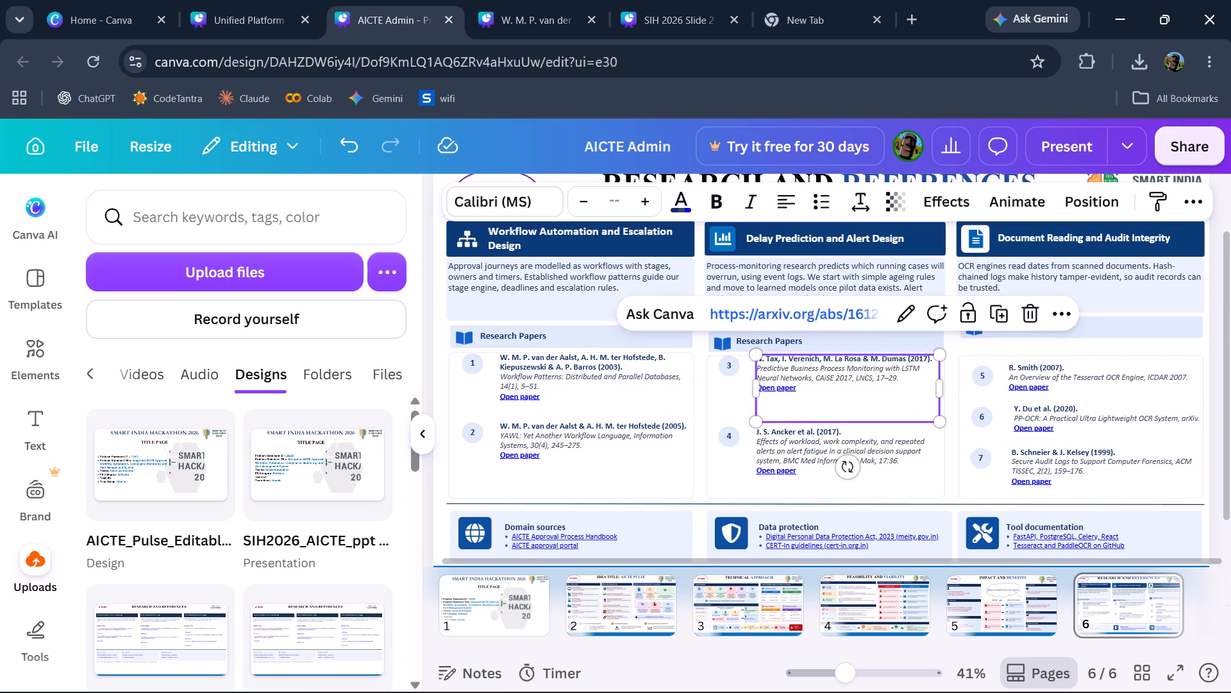
drag(833, 377, 834, 386)
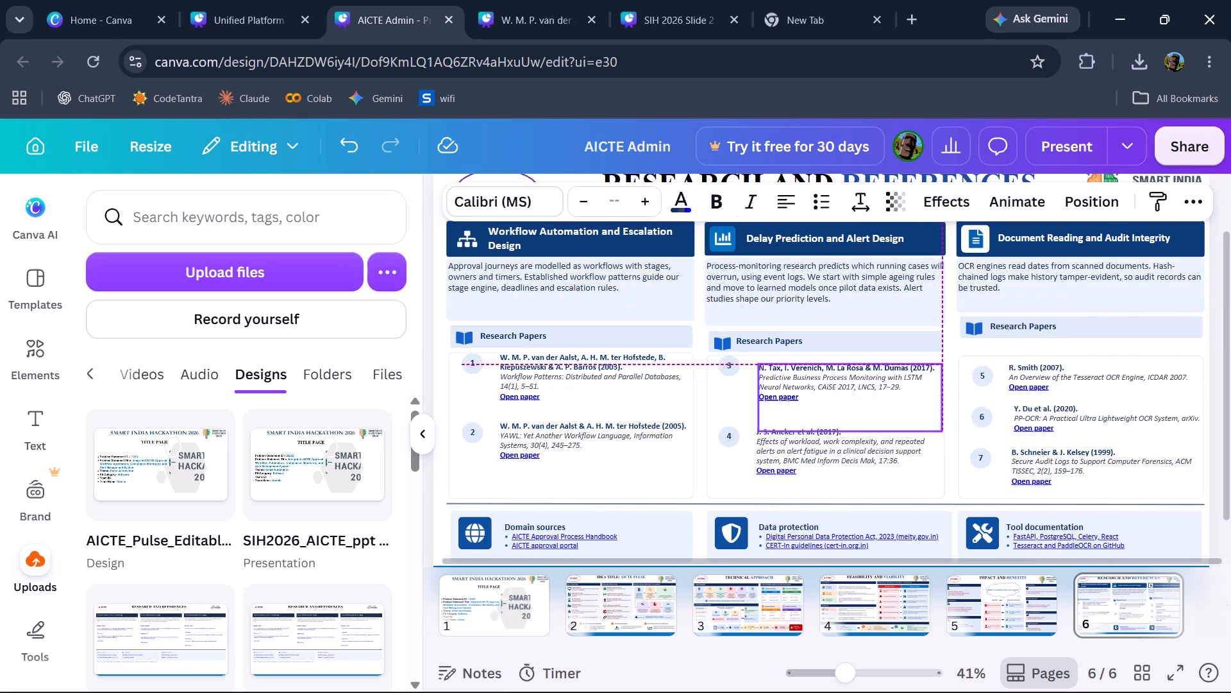
drag(834, 386, 832, 391)
drag(724, 366, 728, 377)
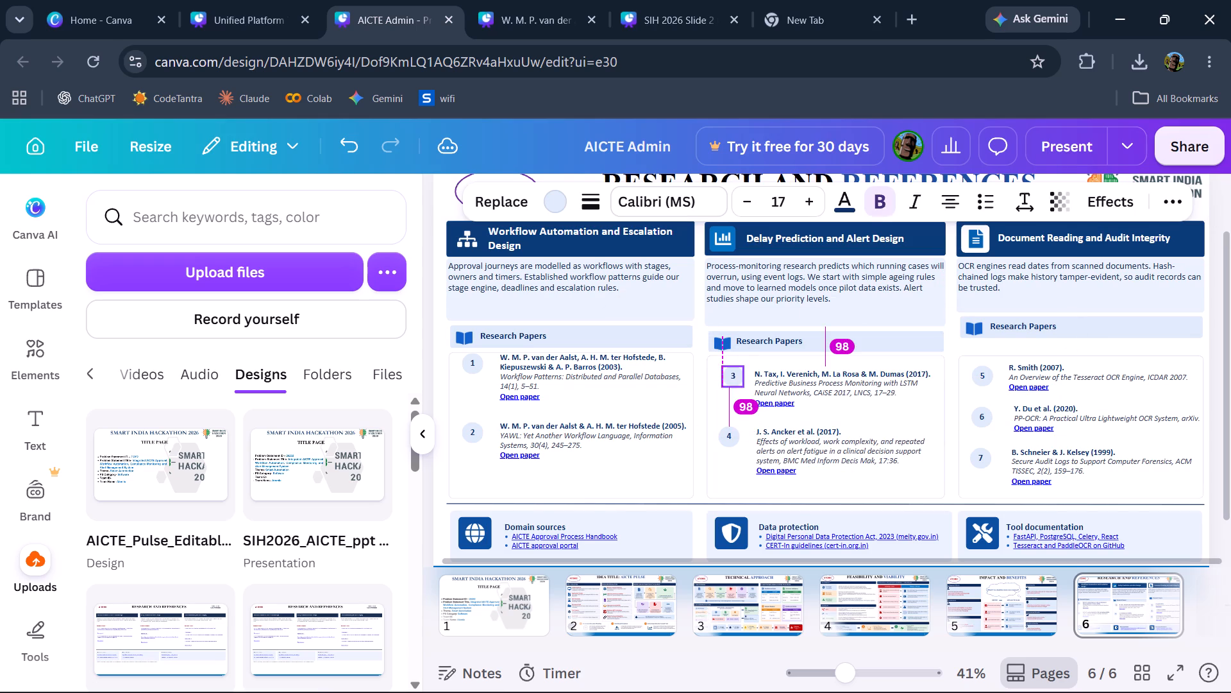
drag(728, 377, 729, 382)
click(599, 407)
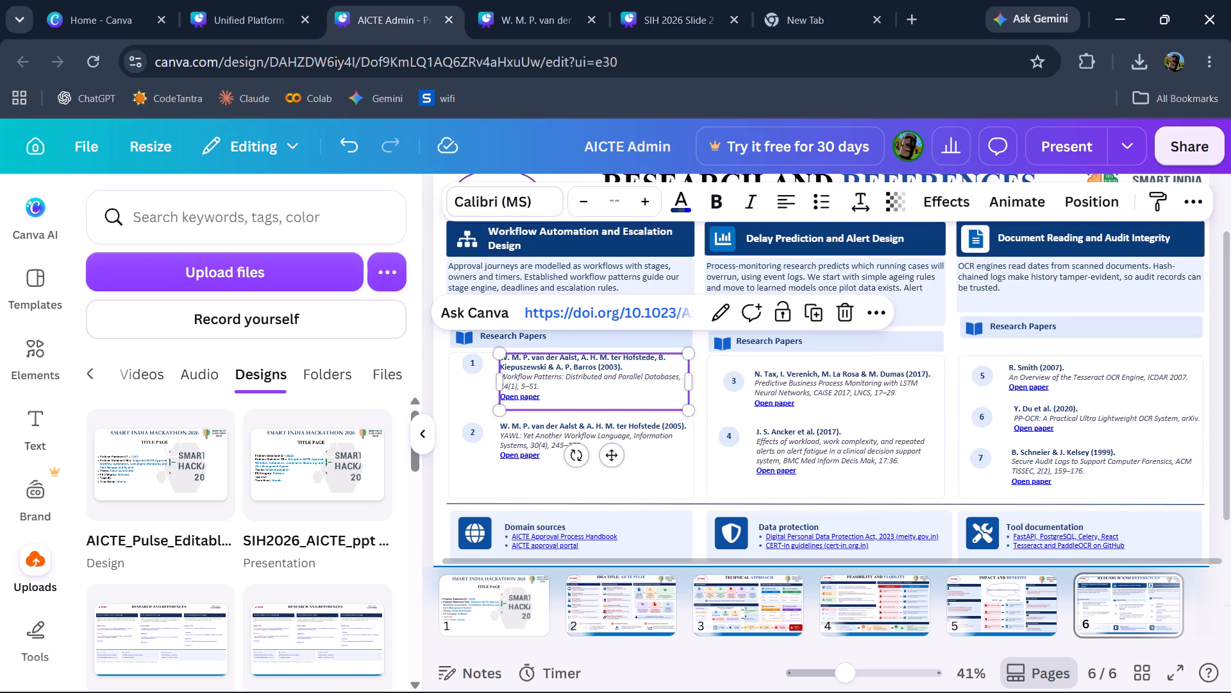
Preview the Research and References slide in full screen to check the reference spacing.
click(1059, 151)
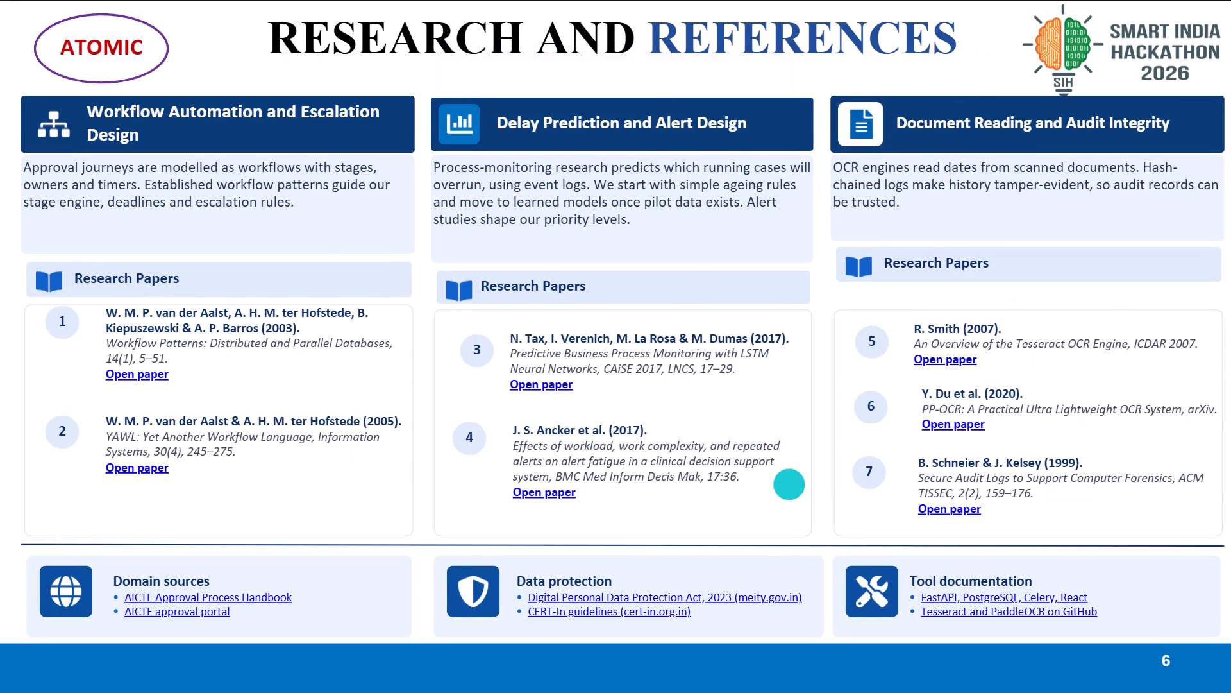
key(Escape)
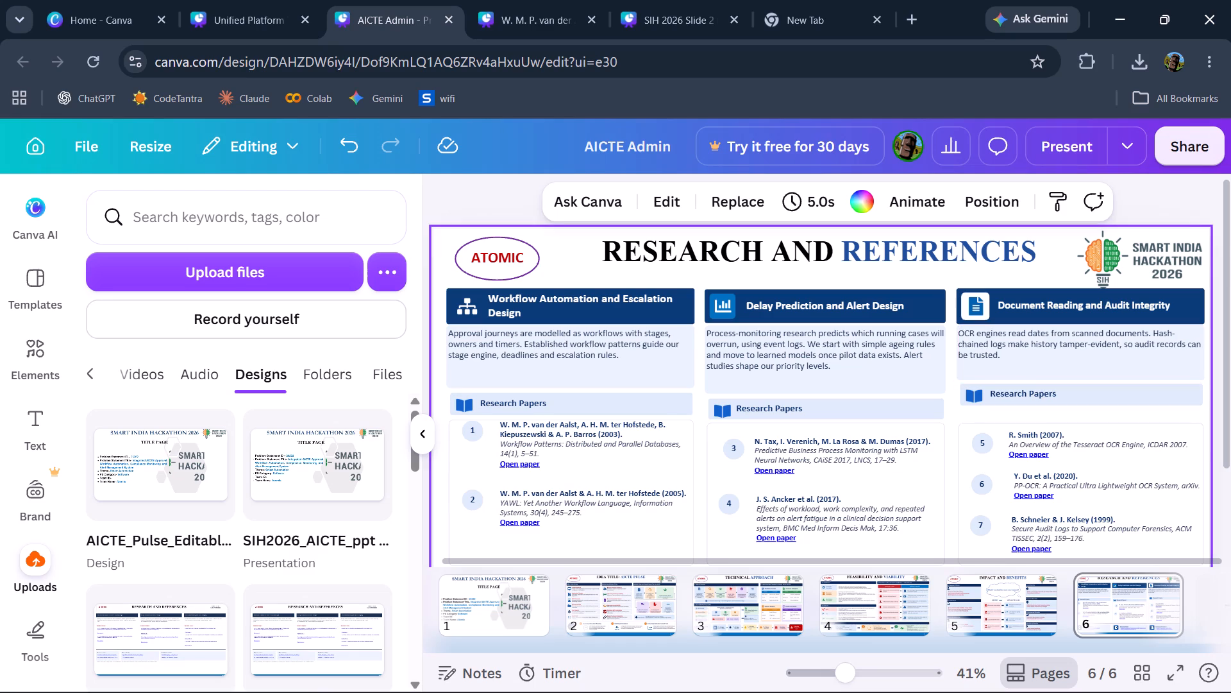
Move the Research Papers bar and its book icon slightly down in the Document Reading and Audit Integrity column.
drag(1007, 389, 1006, 400)
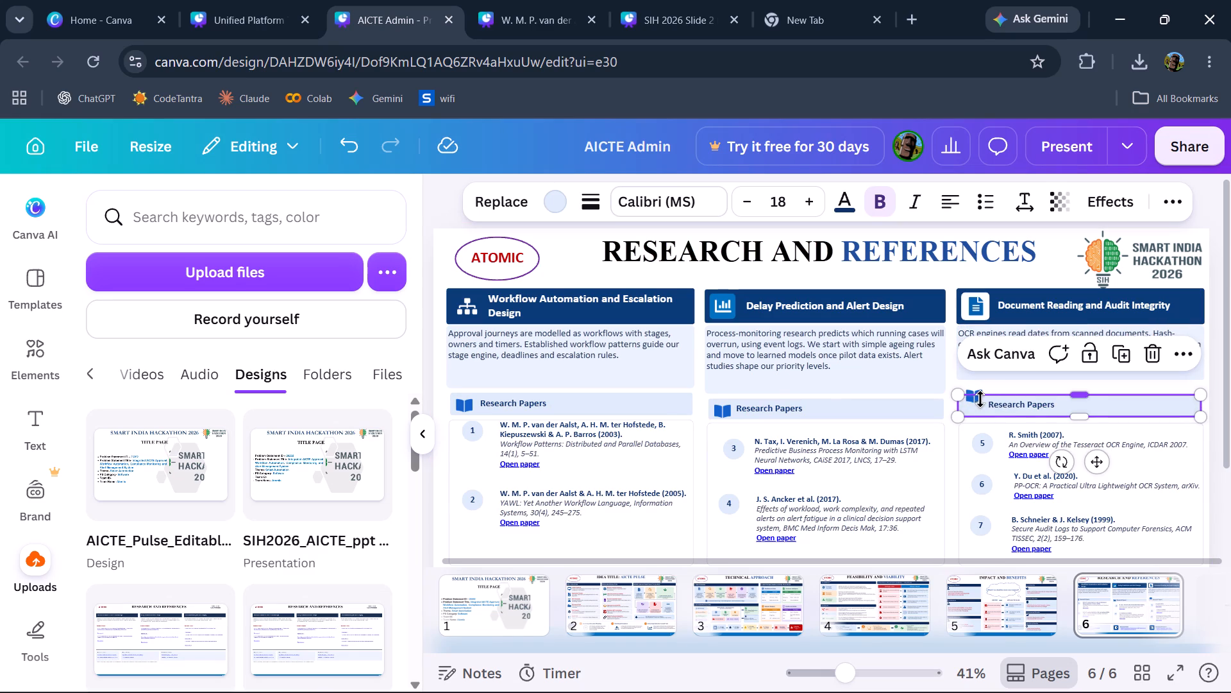
click(896, 407)
drag(978, 398, 974, 410)
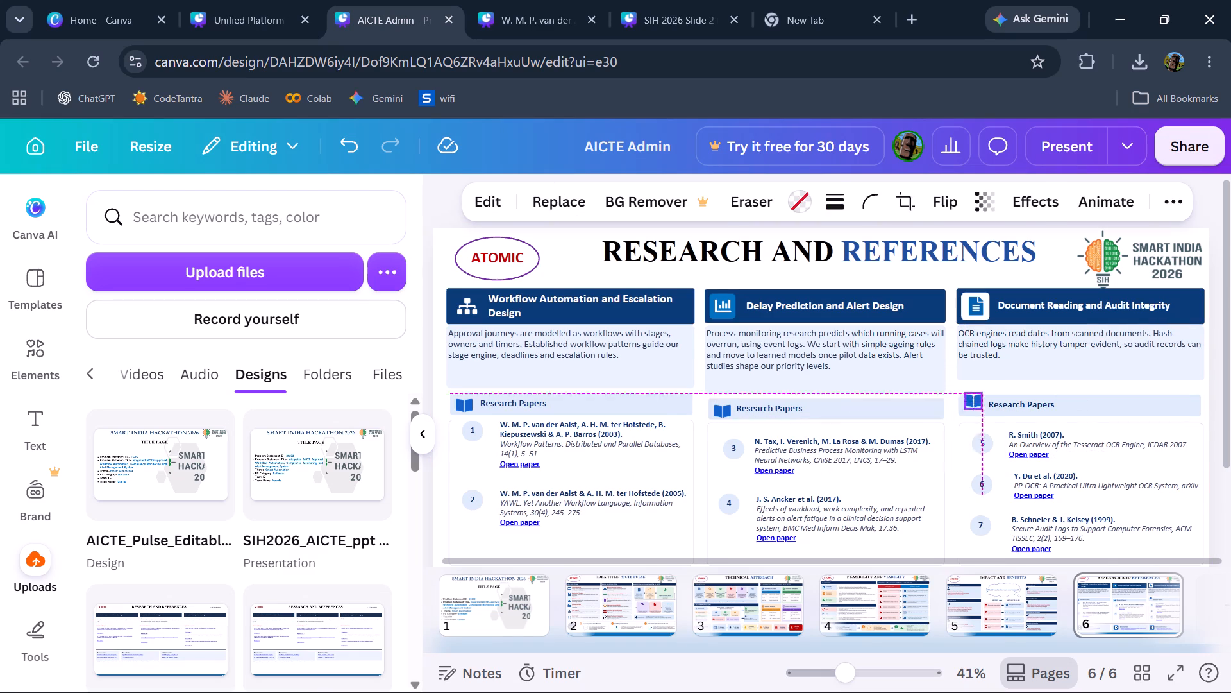
drag(974, 410, 976, 408)
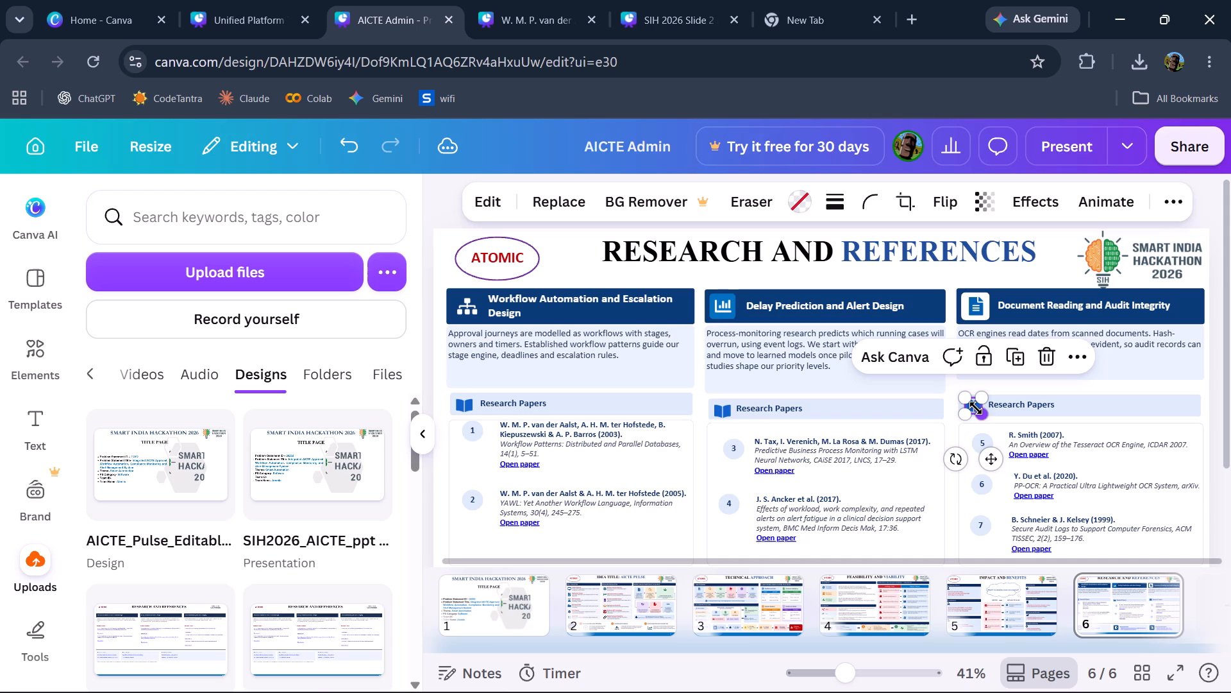
click(862, 387)
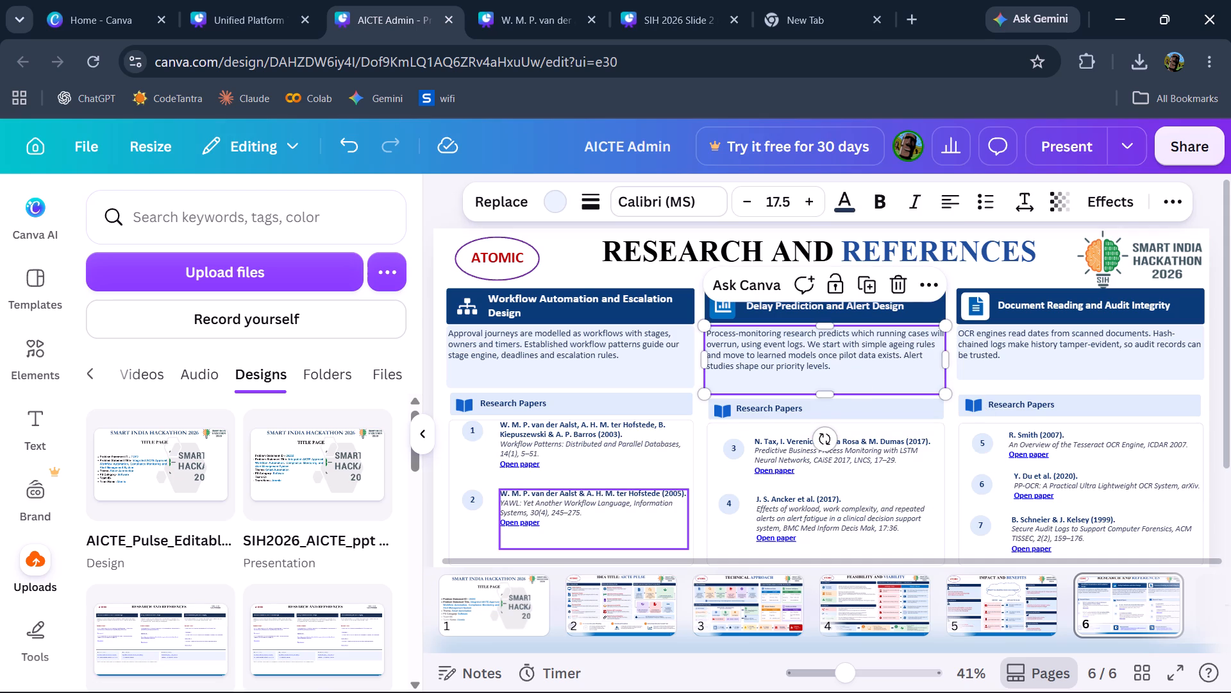
click(657, 519)
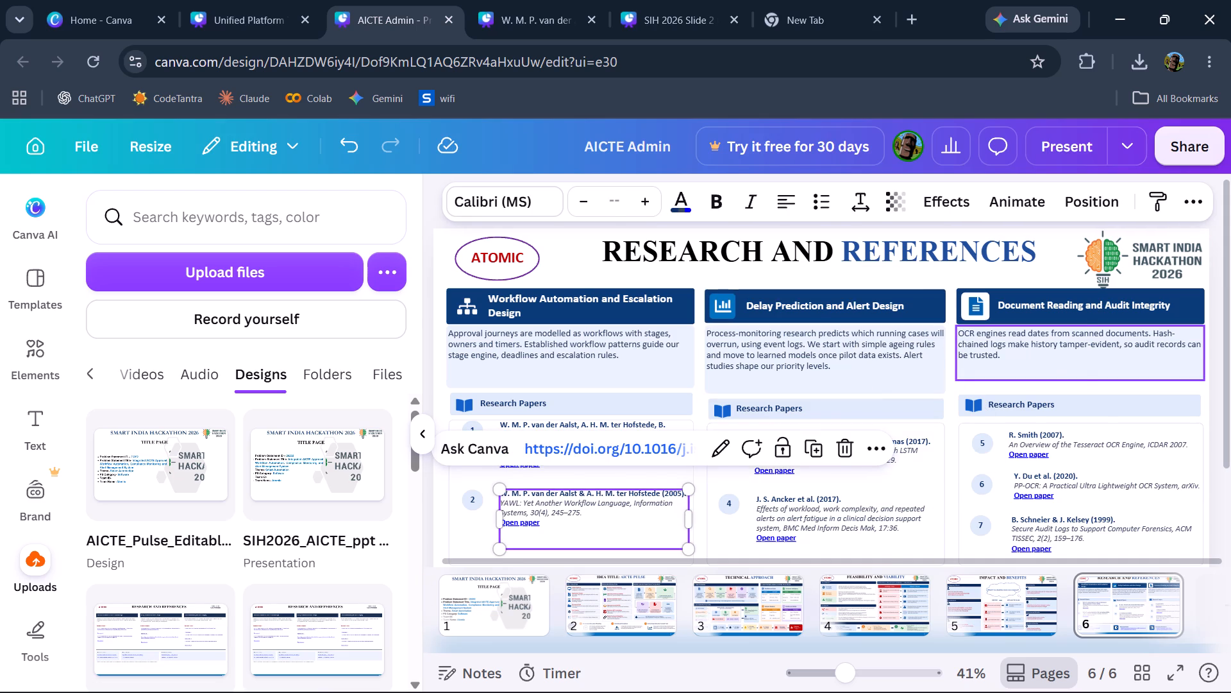
Extend the bottom edge of the Document Reading and Audit Integrity description box slightly down towards its Research Papers bar.
click(1026, 356)
drag(1077, 379, 1074, 389)
click(856, 389)
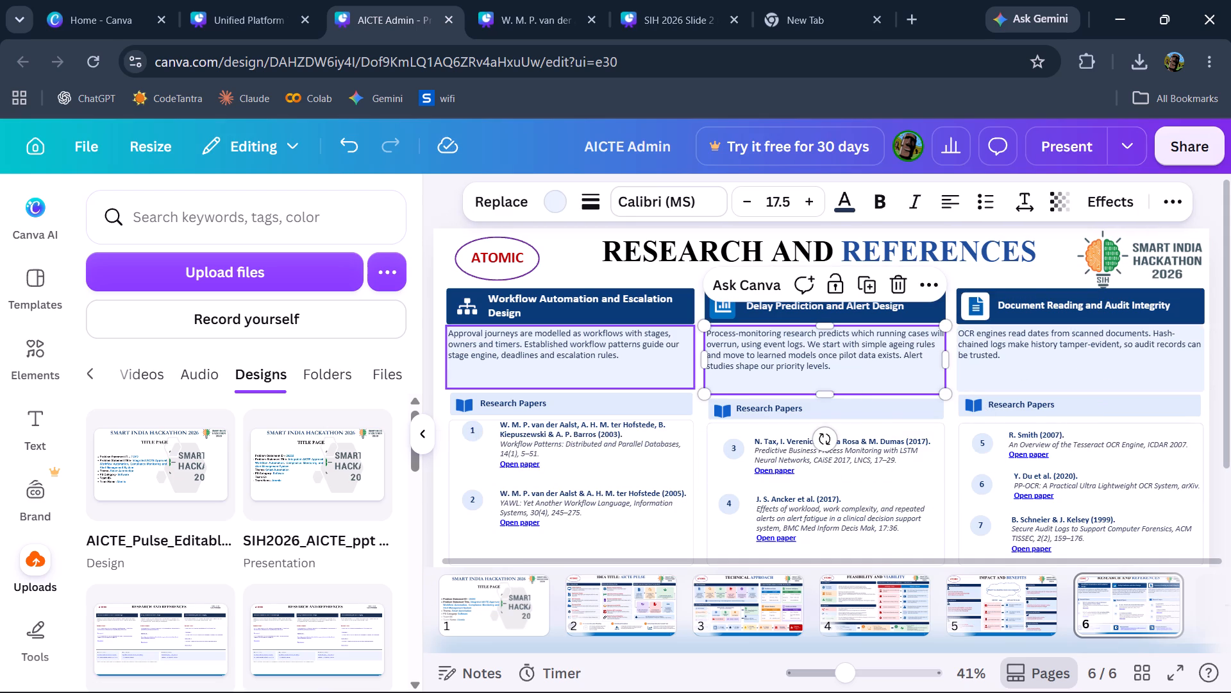
click(636, 384)
Preview the Research and References slide in full screen to check the third column's alignment.
click(1053, 150)
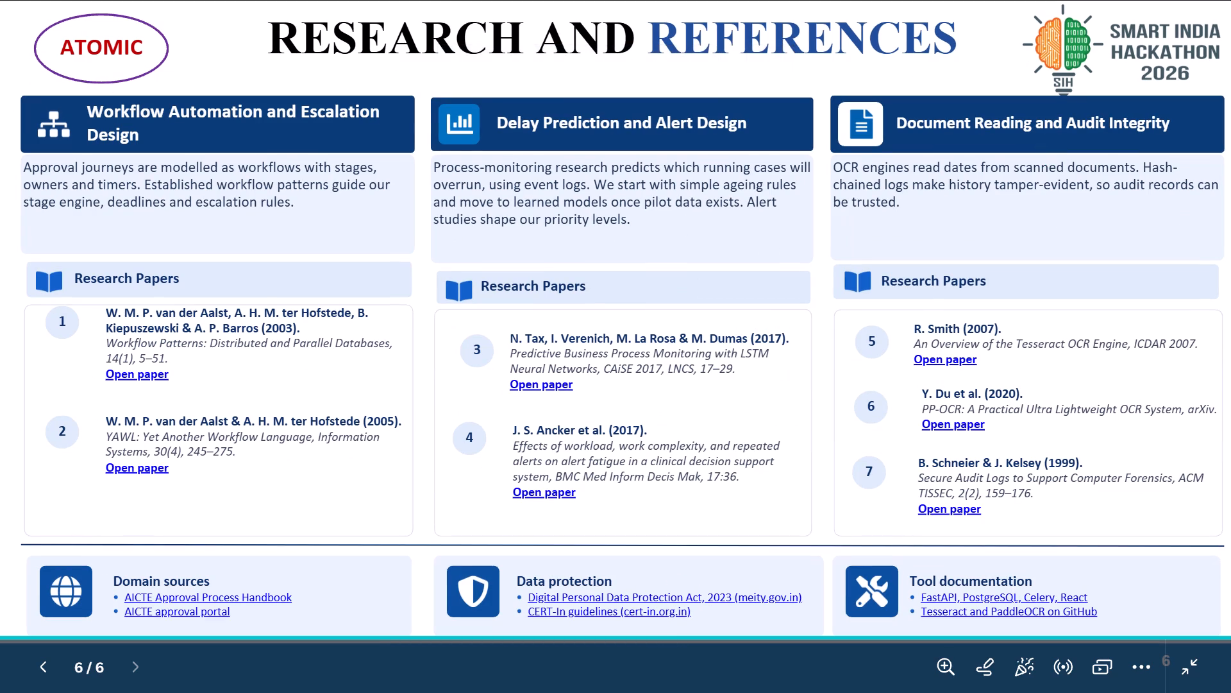
key(Escape)
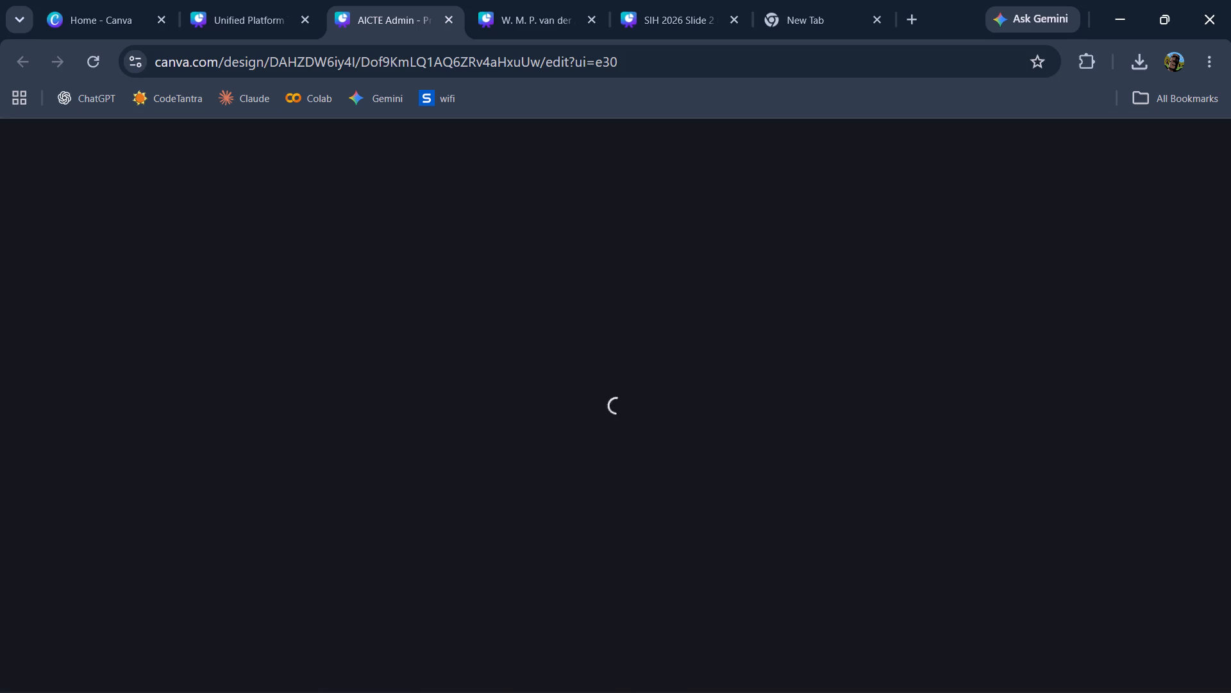
Present the deck in full screen and review the slides from 6 back to 1 and forward again to 6.
click(1125, 148)
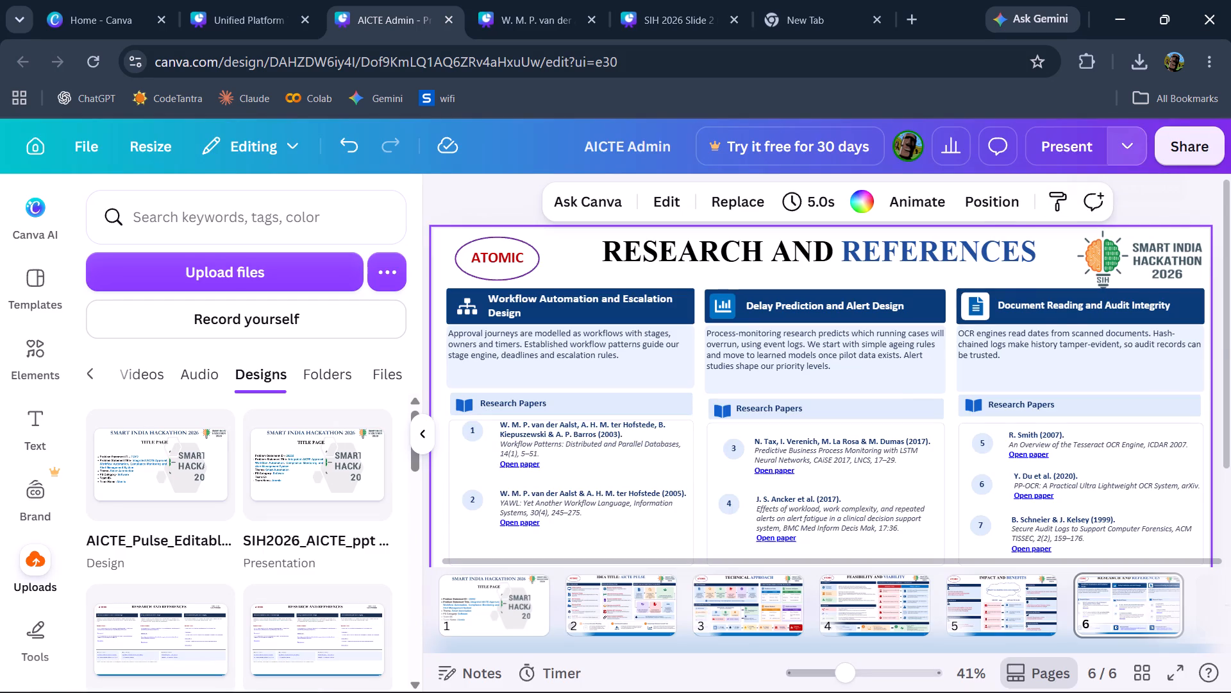
click(1182, 151)
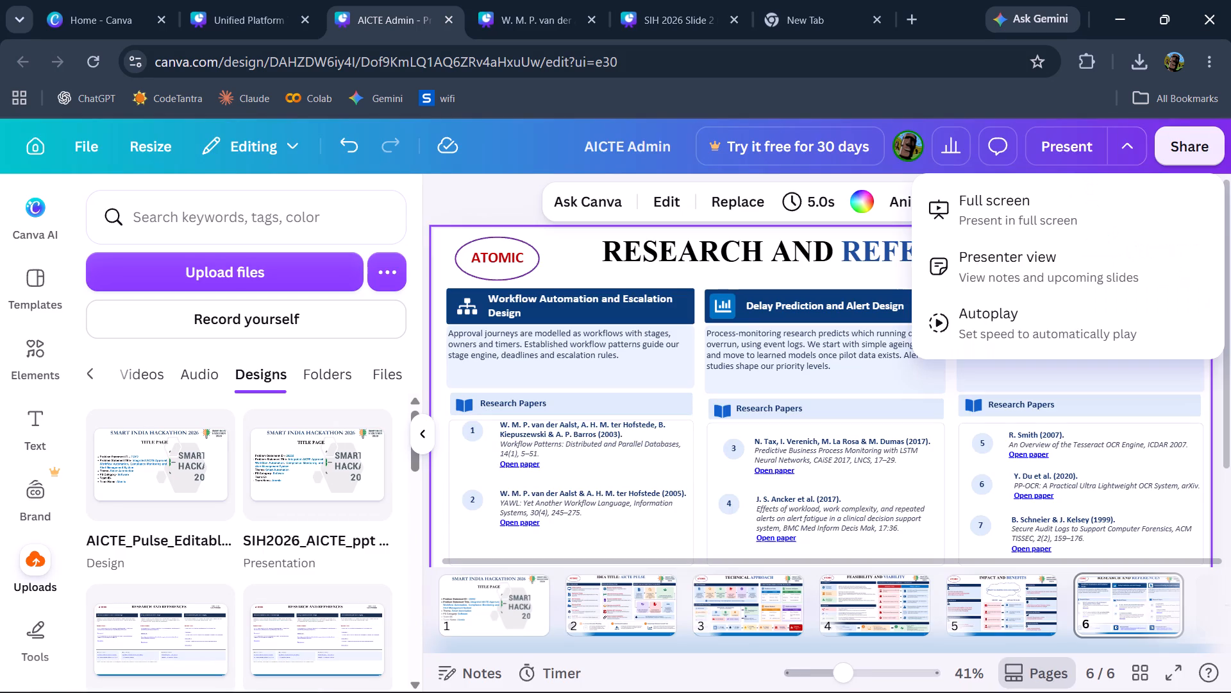
click(1119, 128)
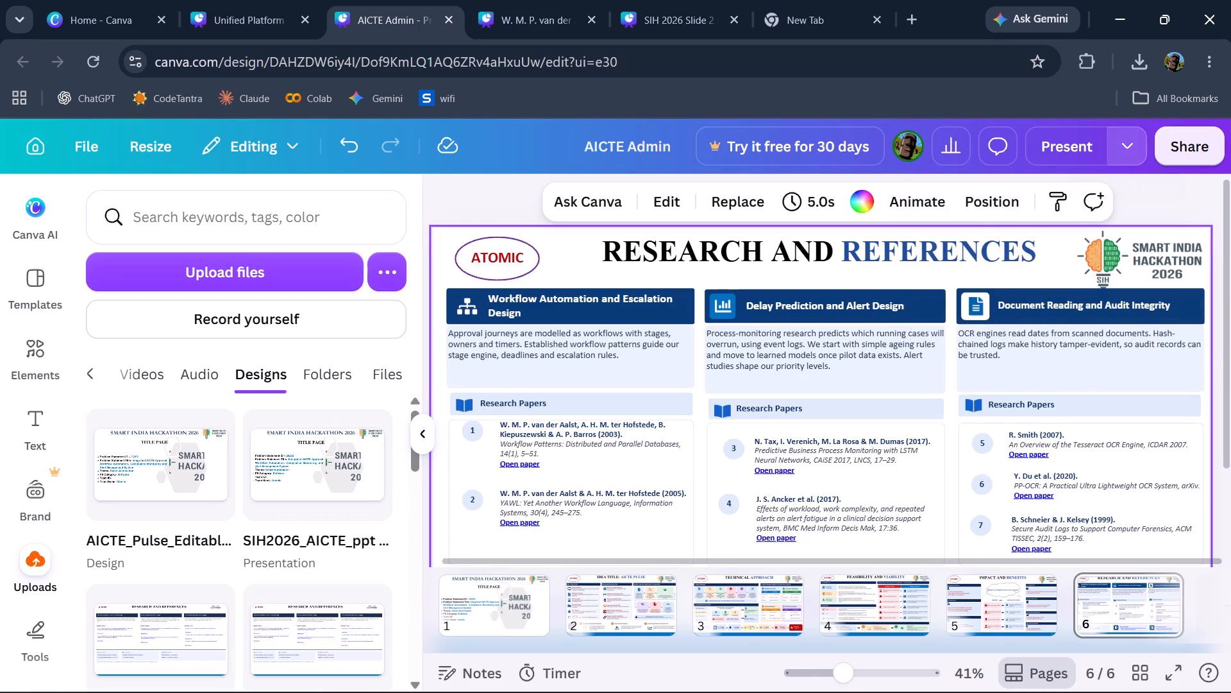
click(1016, 211)
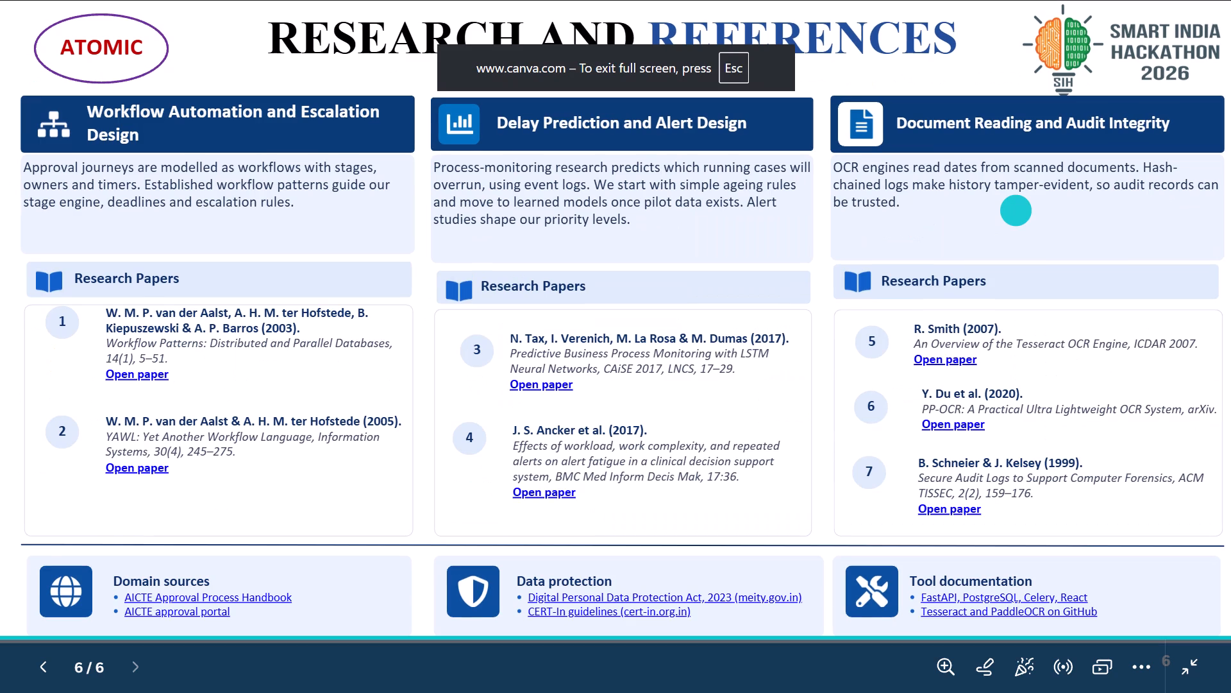
key(Left)
key(Left)
key(Left)
key(Left)
key(Left)
key(Left)
key(Left)
key(Left)
key(Left)
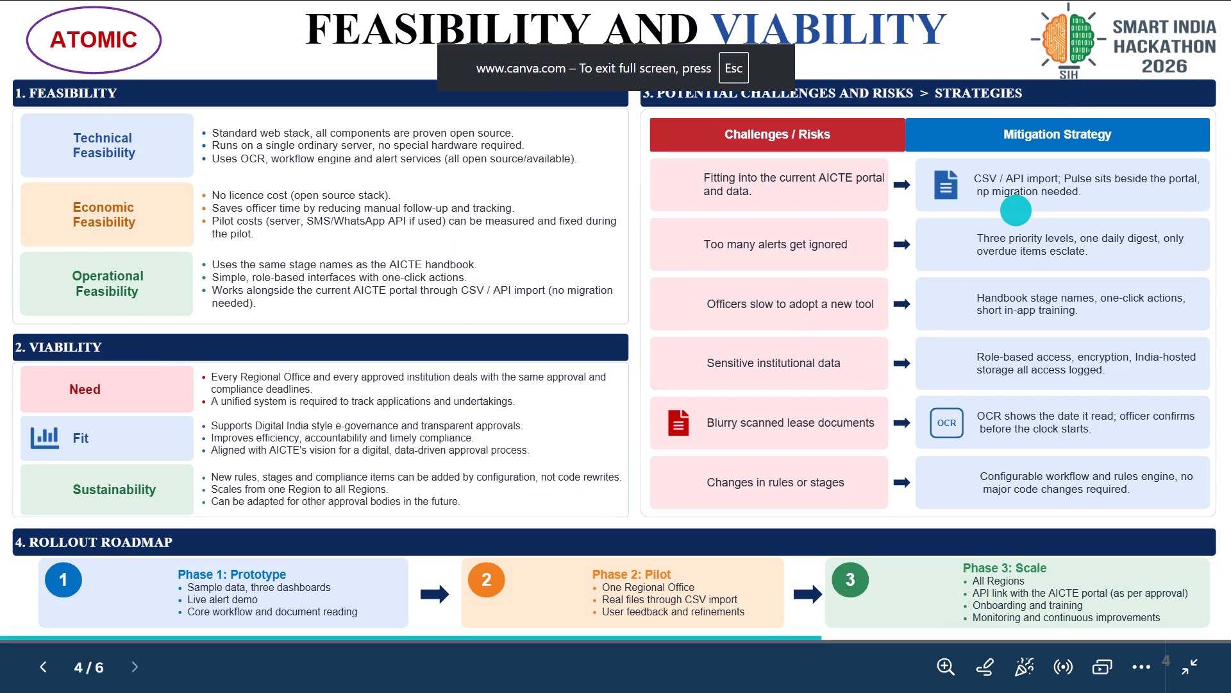
key(Left)
key(Left)
key(Left)
key(Left)
key(Left)
key(Right)
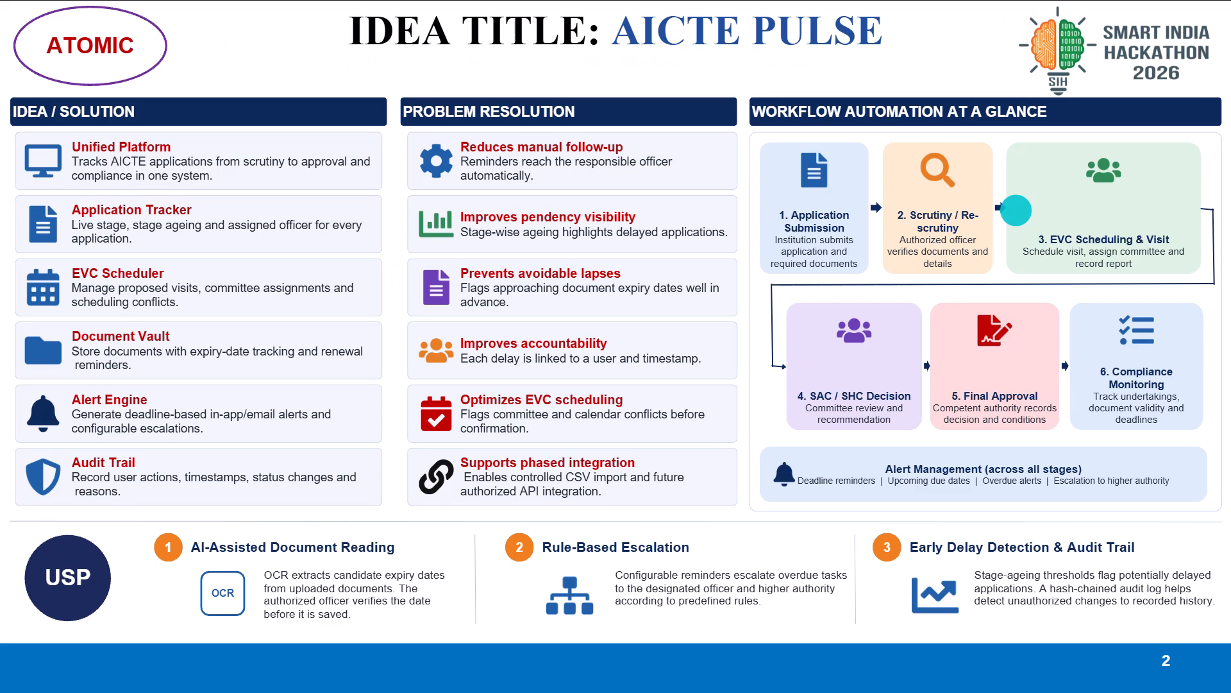
key(Right)
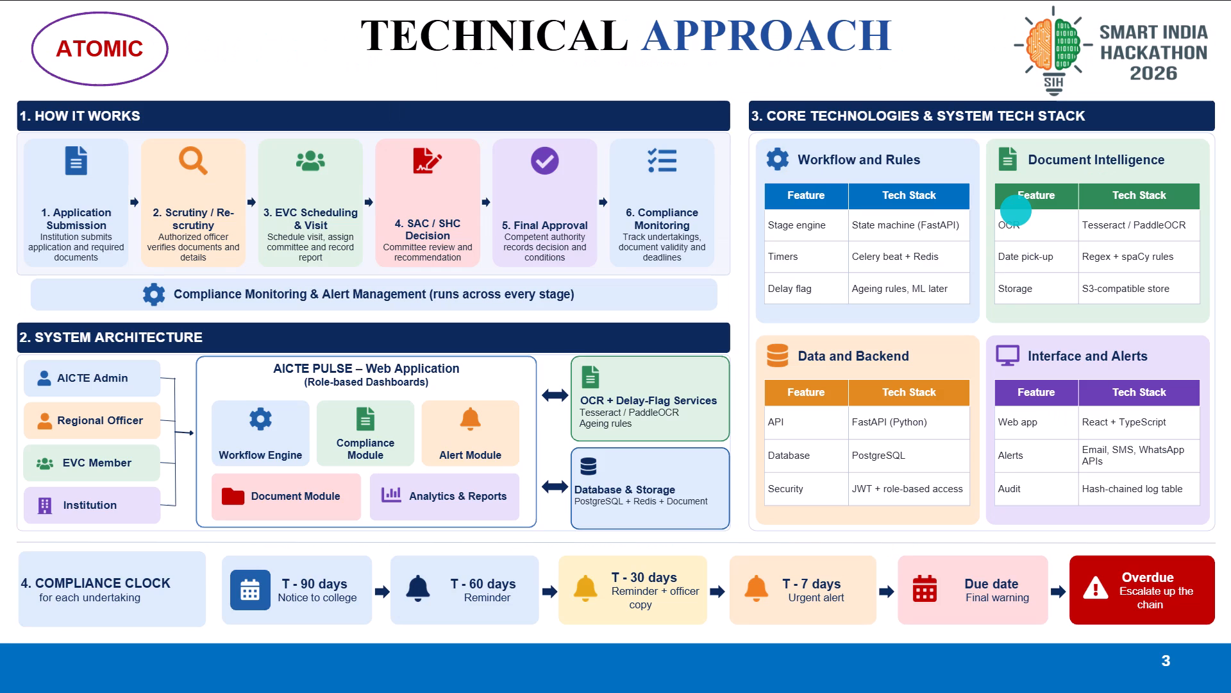
key(Right)
key(Right)
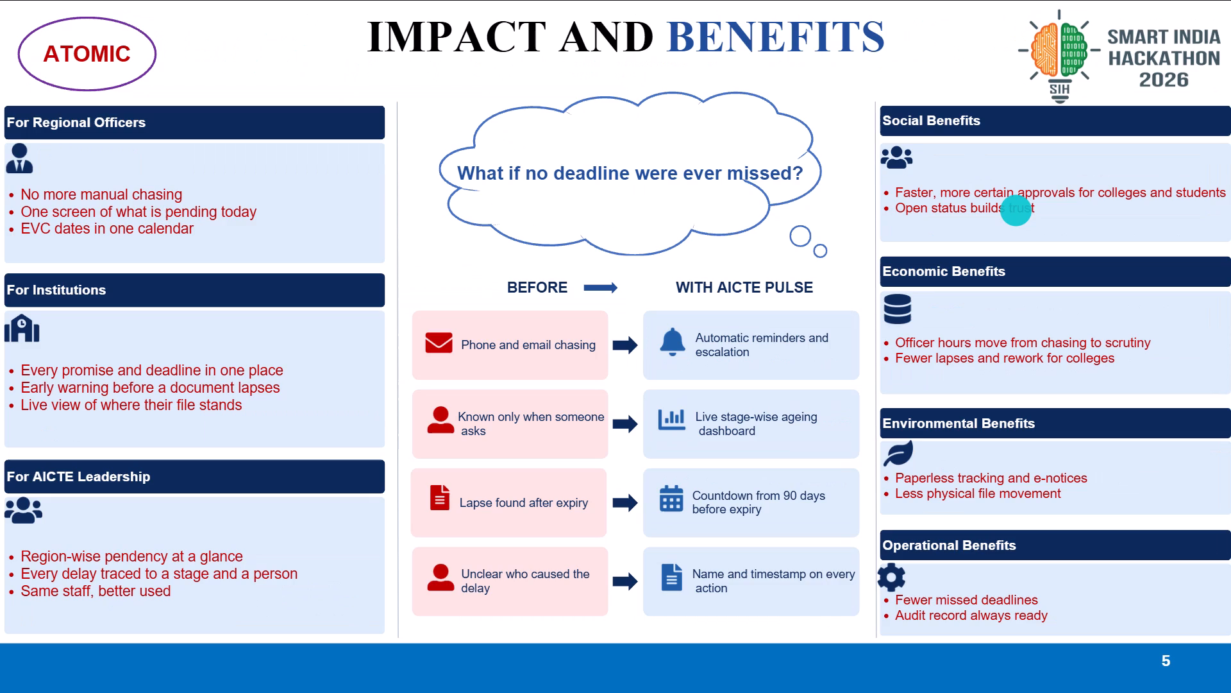
key(Right)
key(Left)
key(Left)
key(Right)
key(Right)
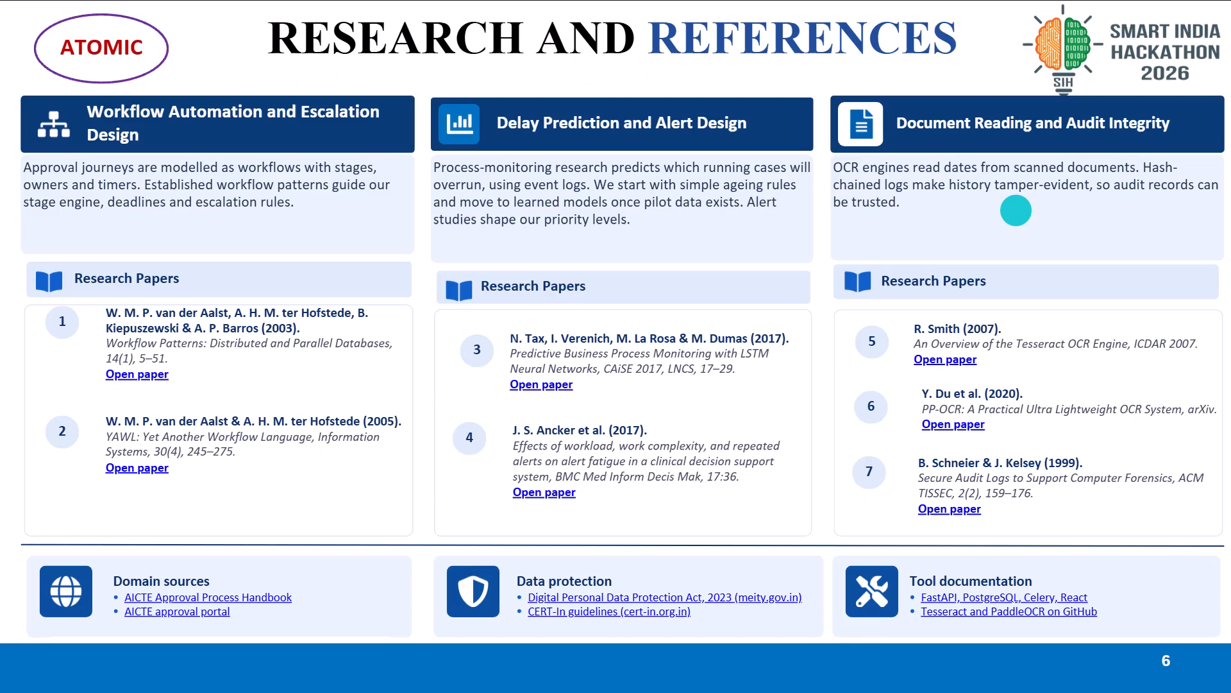
key(Right)
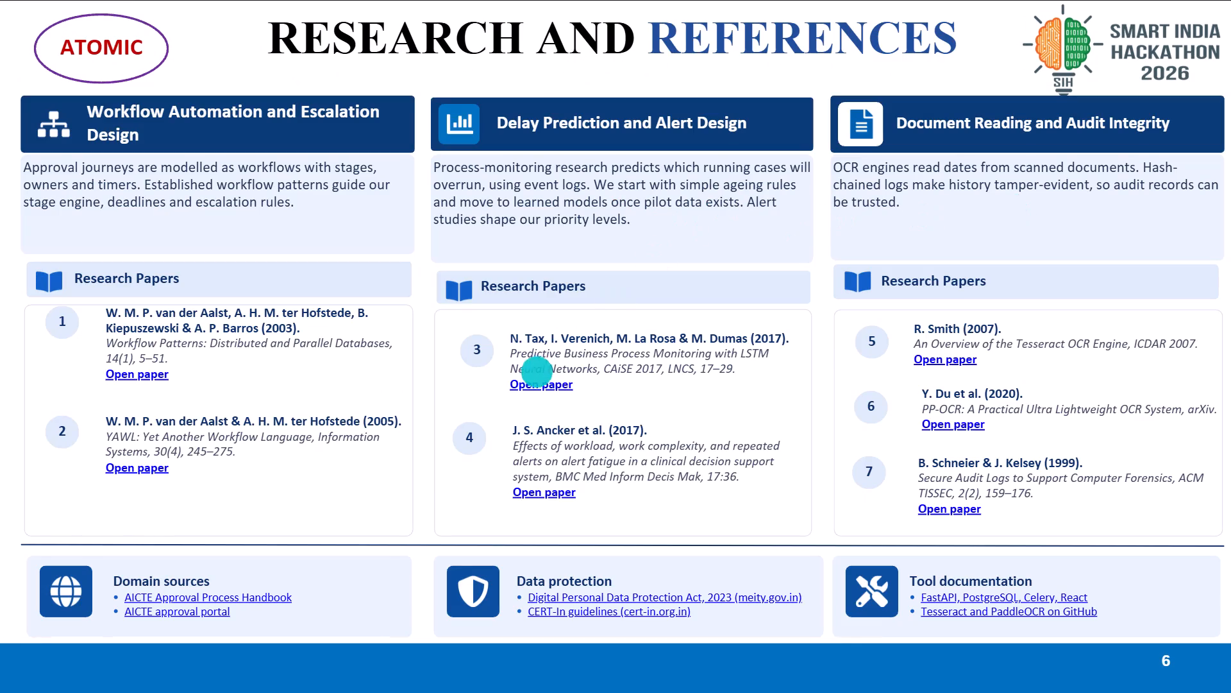
Test the Open paper links of references 3 and 4, close the opened pages and leave the presentation.
click(539, 386)
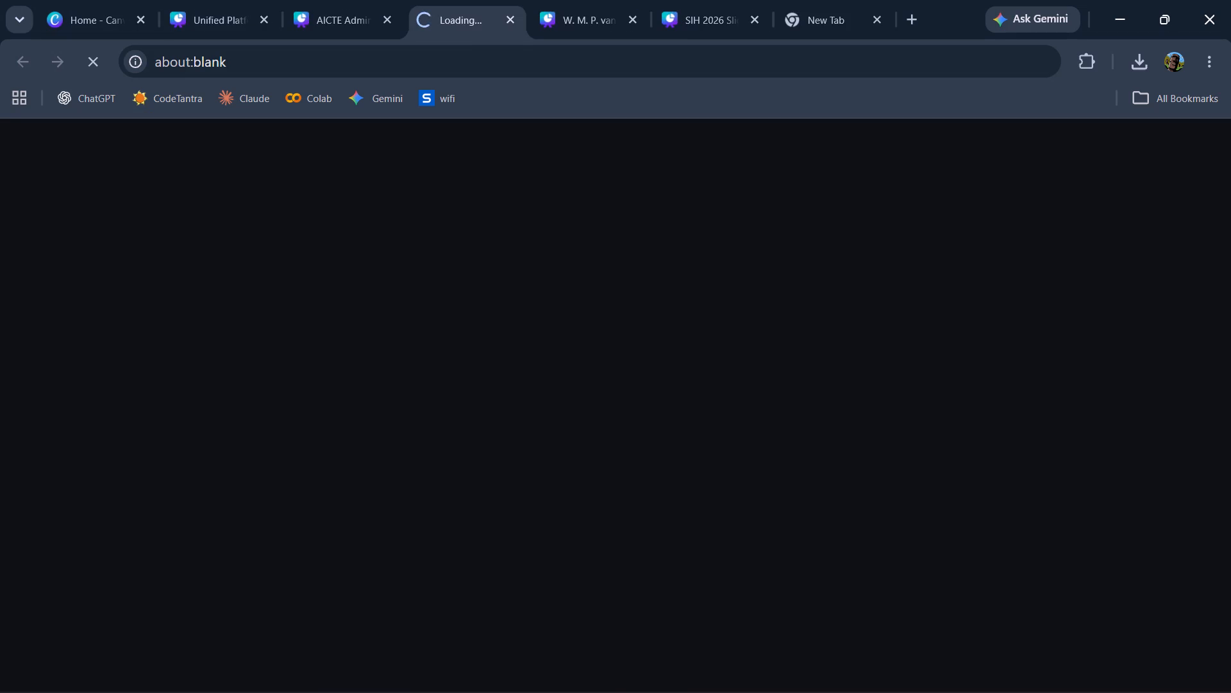
click(342, 10)
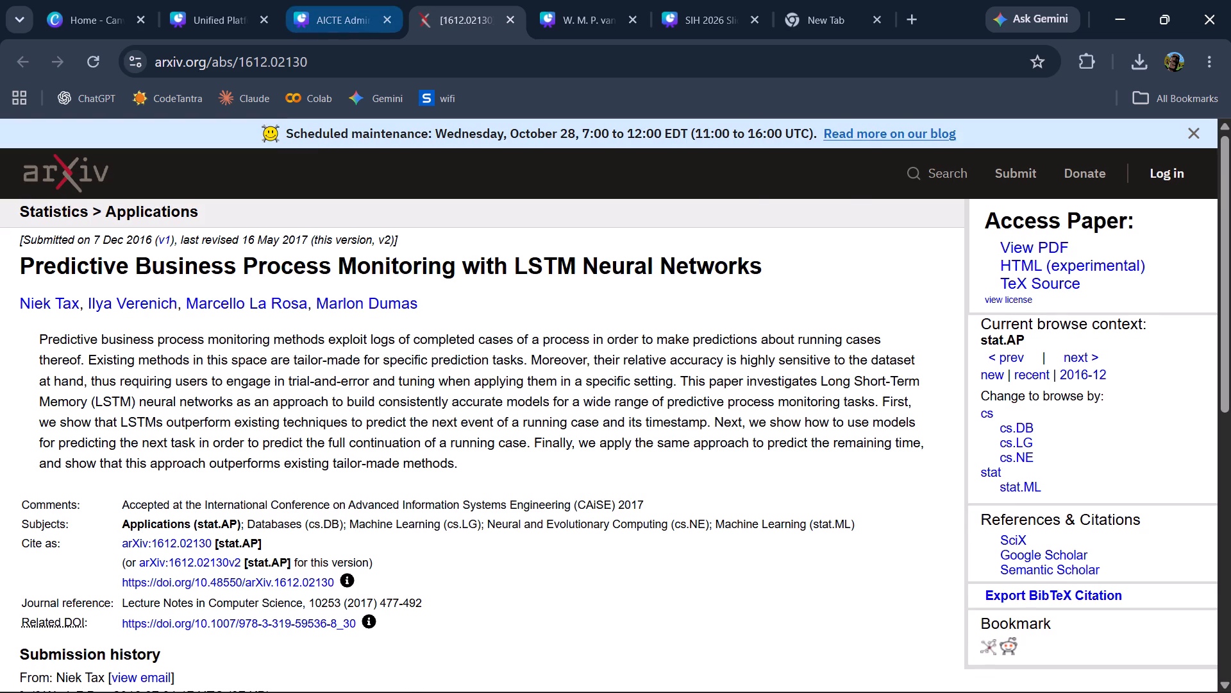
click(220, 424)
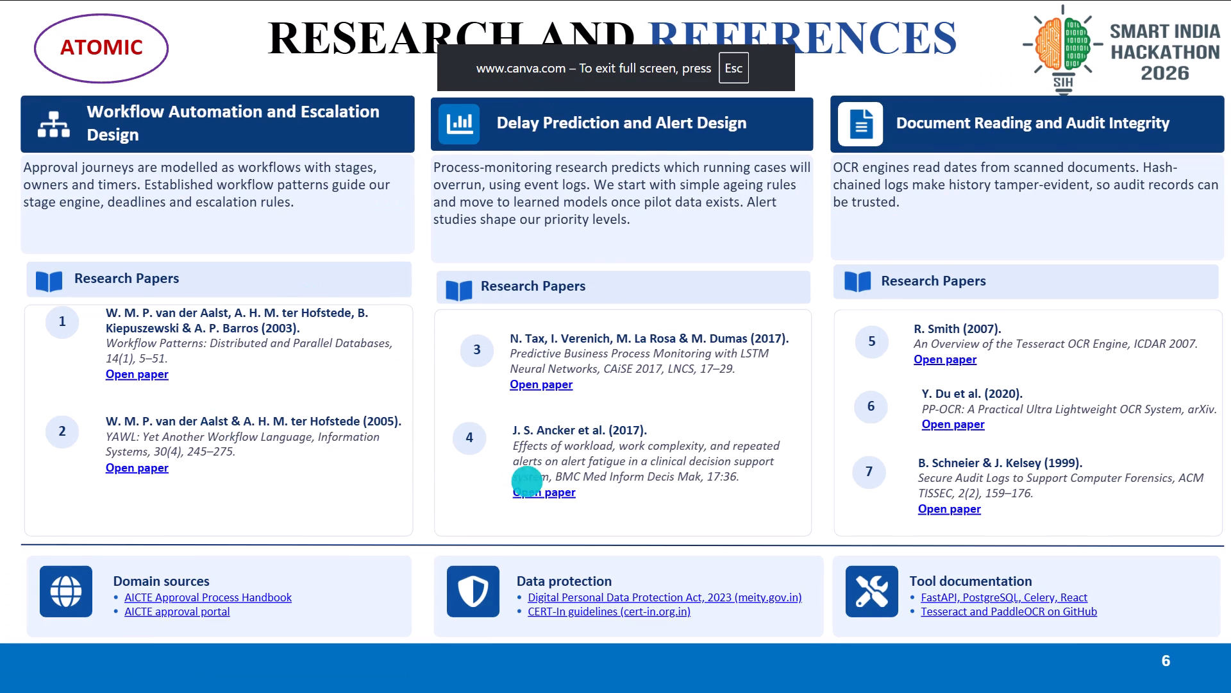
click(553, 495)
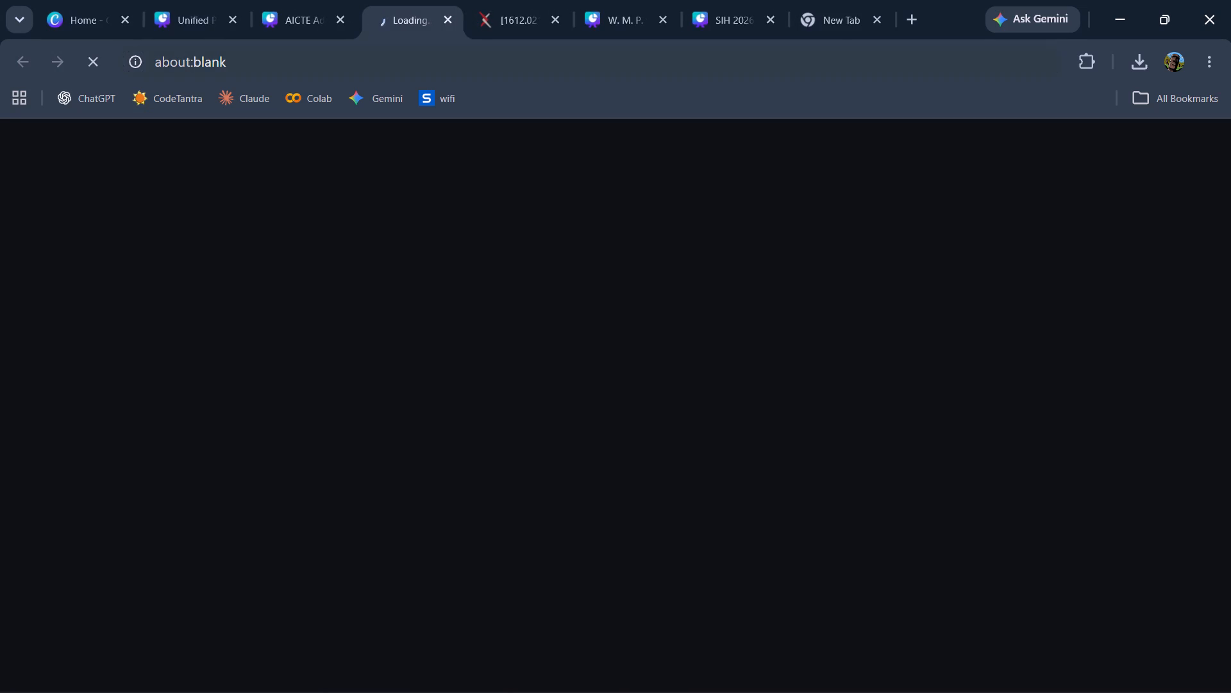
click(557, 24)
click(446, 20)
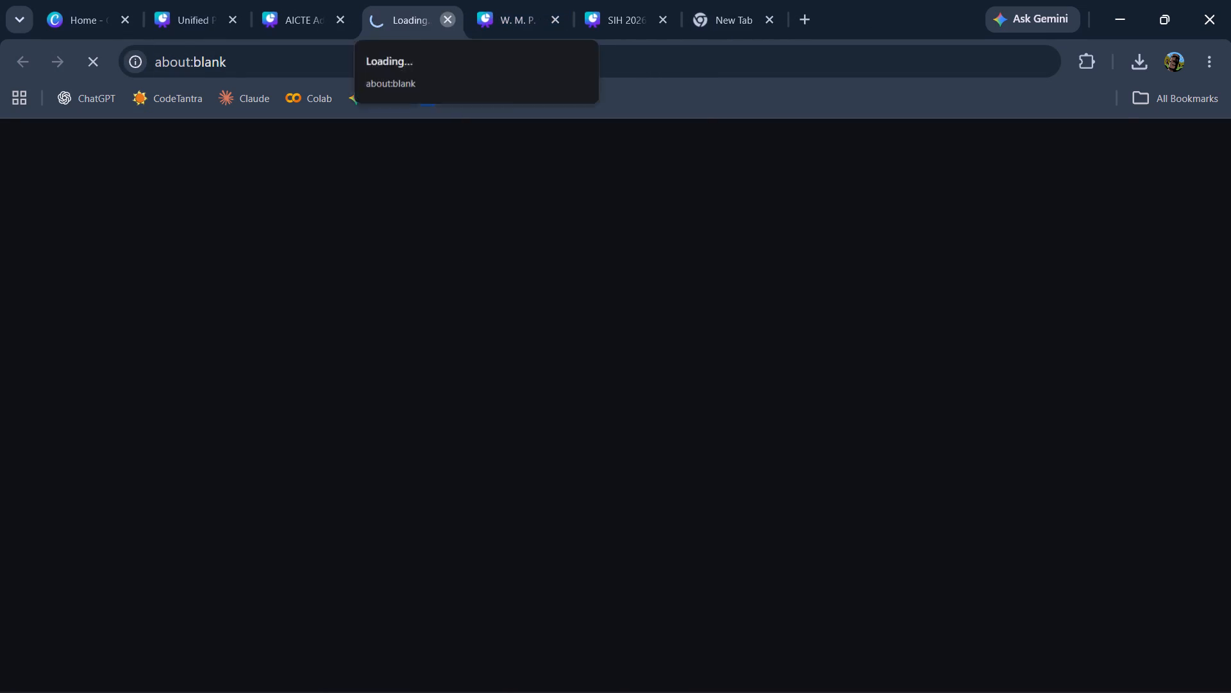
key(Escape)
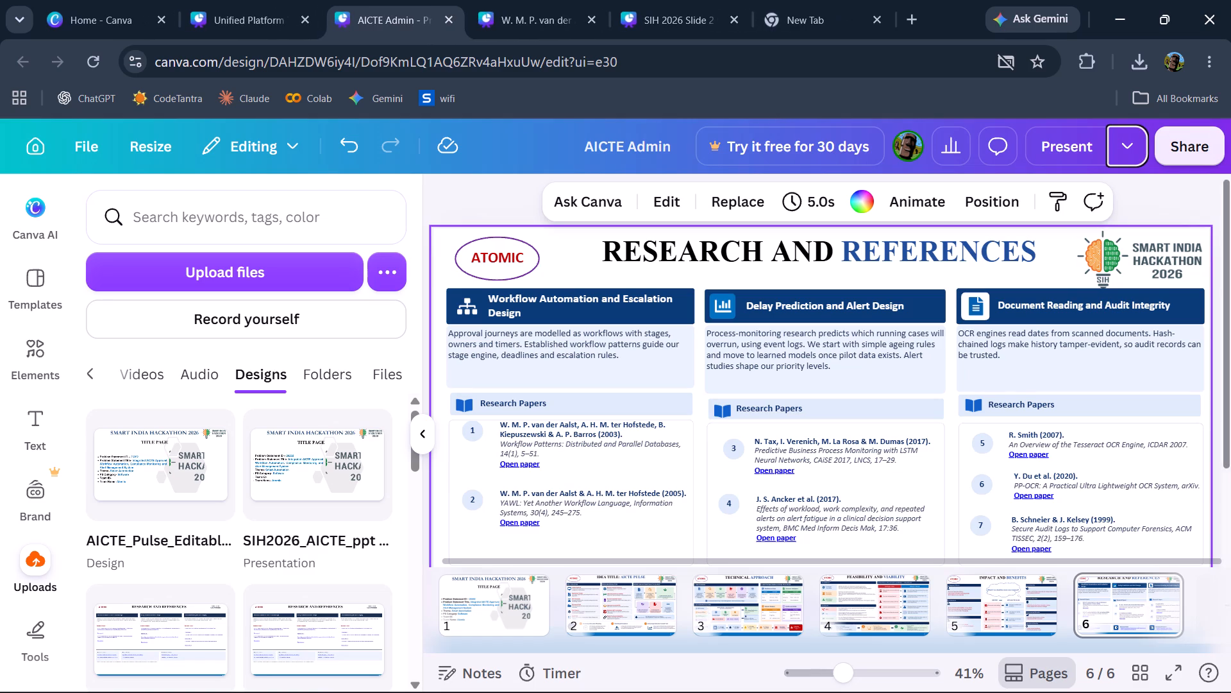
Choose PPTX as the download file type for the presentation.
click(1180, 157)
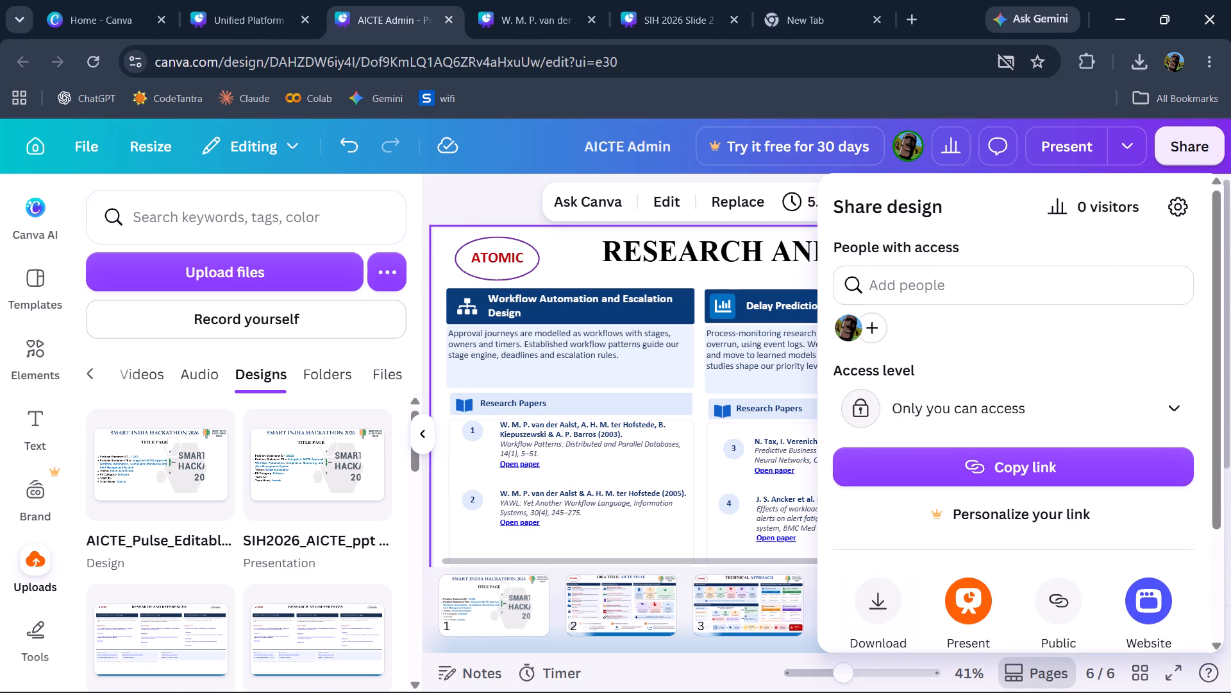
click(866, 608)
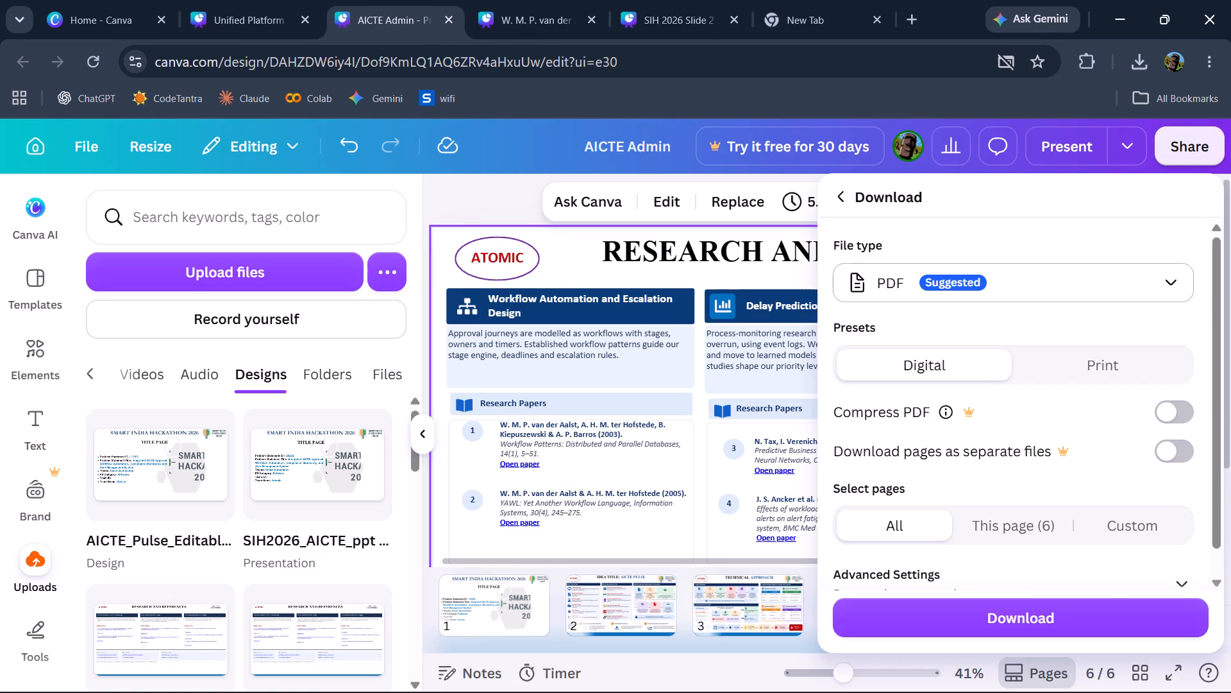
click(1107, 277)
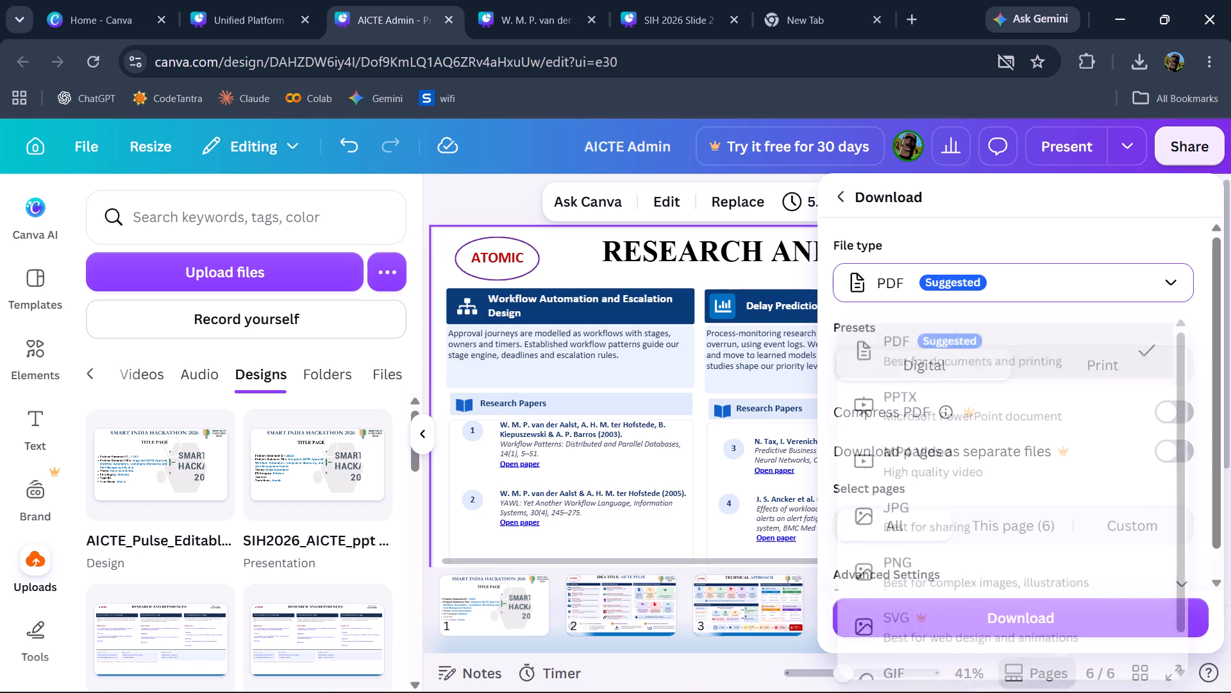
click(953, 391)
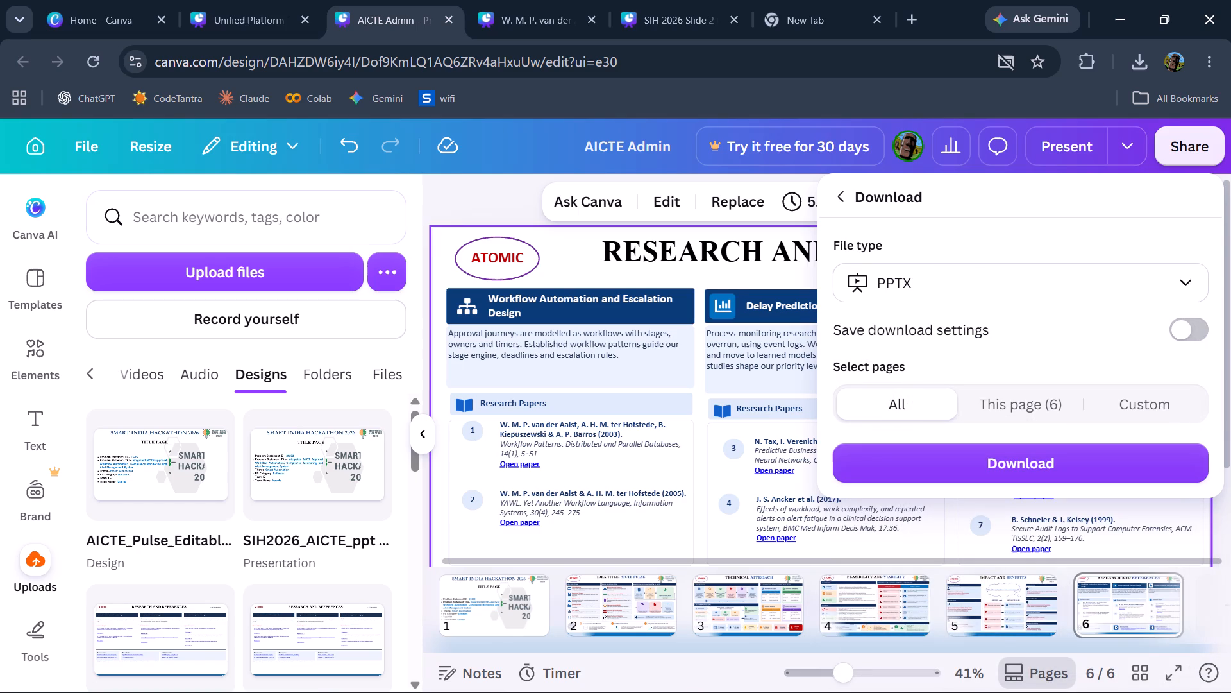
Rename the design as SIH_PRESENTATION.
click(646, 146)
click(646, 146)
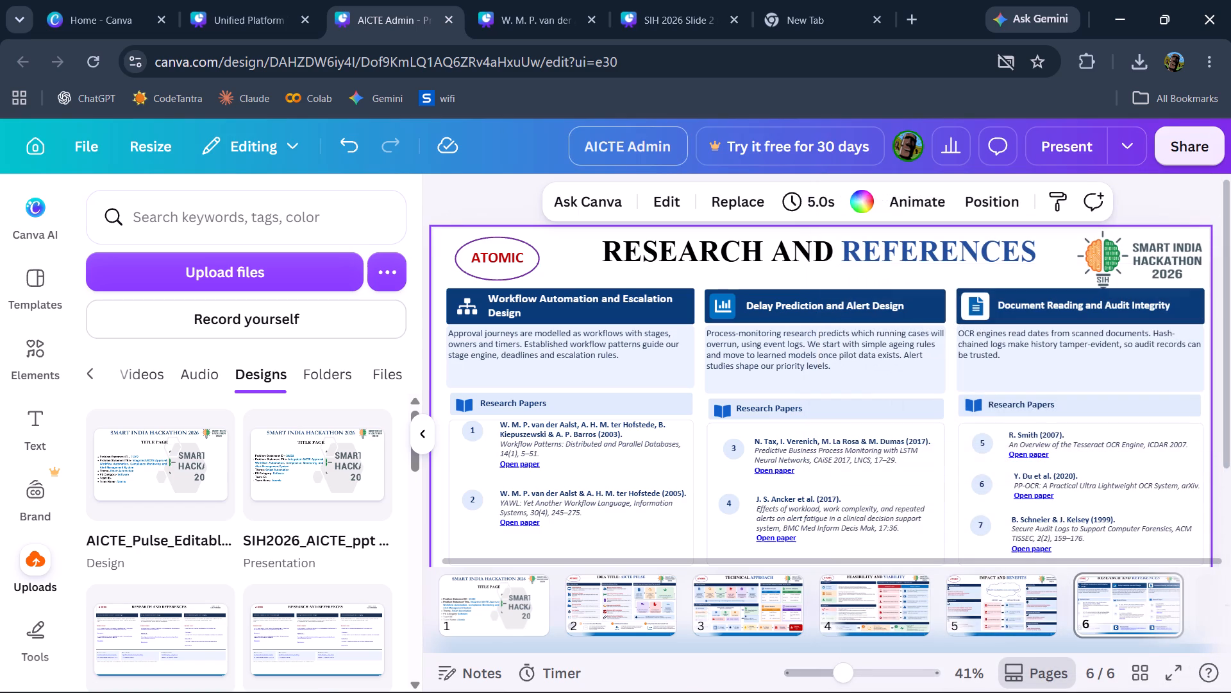
drag(677, 145, 579, 150)
text(SIH)
text(_POWER)
key(shift+BackSpace)
key(shift+BackSpace)
key(shift+BackSpace)
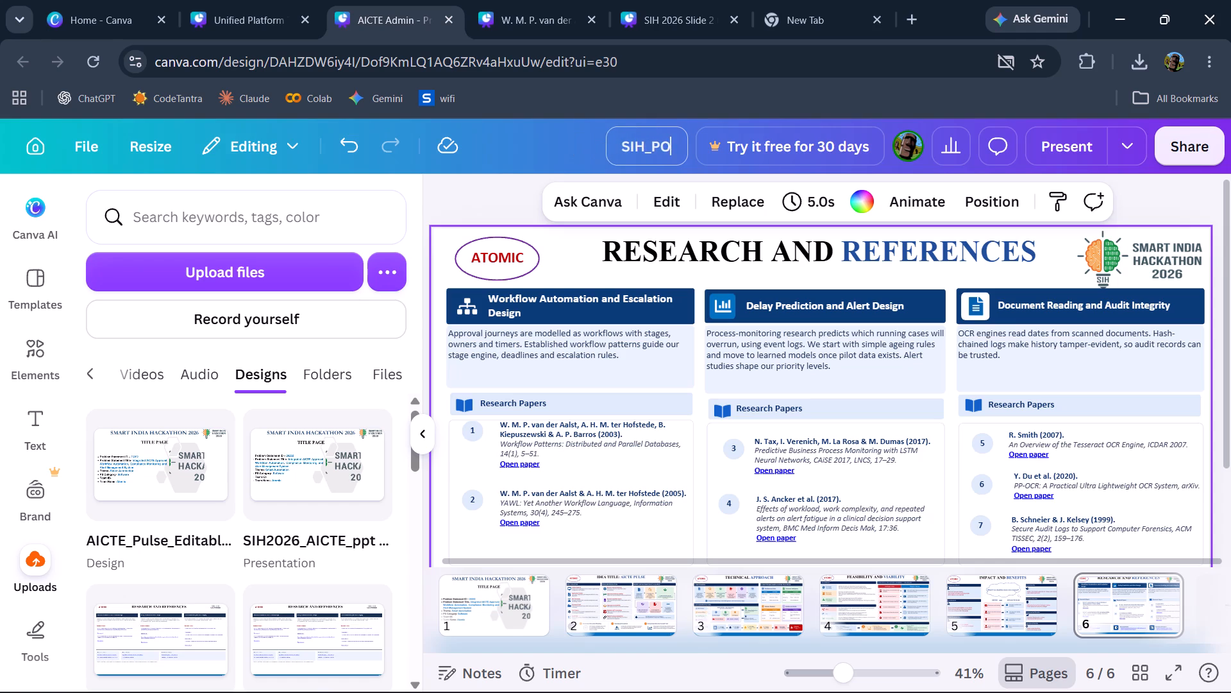
key(shift+BackSpace)
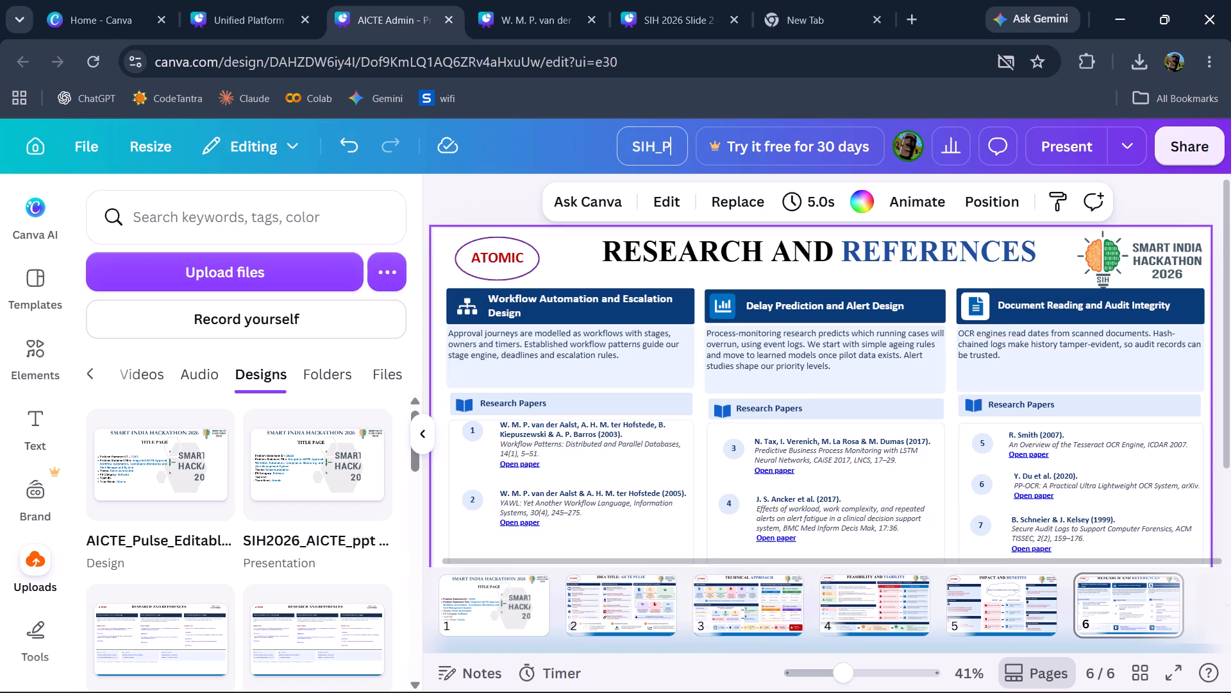
text(RESENTATION)
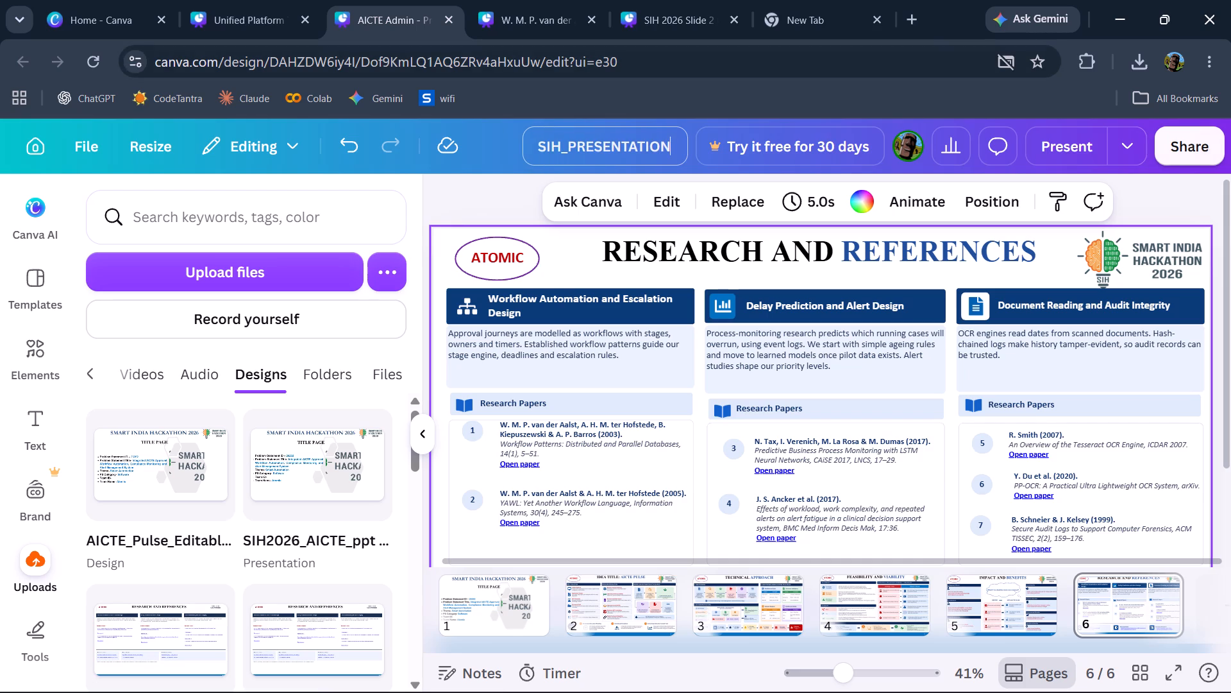
Download all pages of SIH_PRESENTATION as a PPTX file.
click(1181, 155)
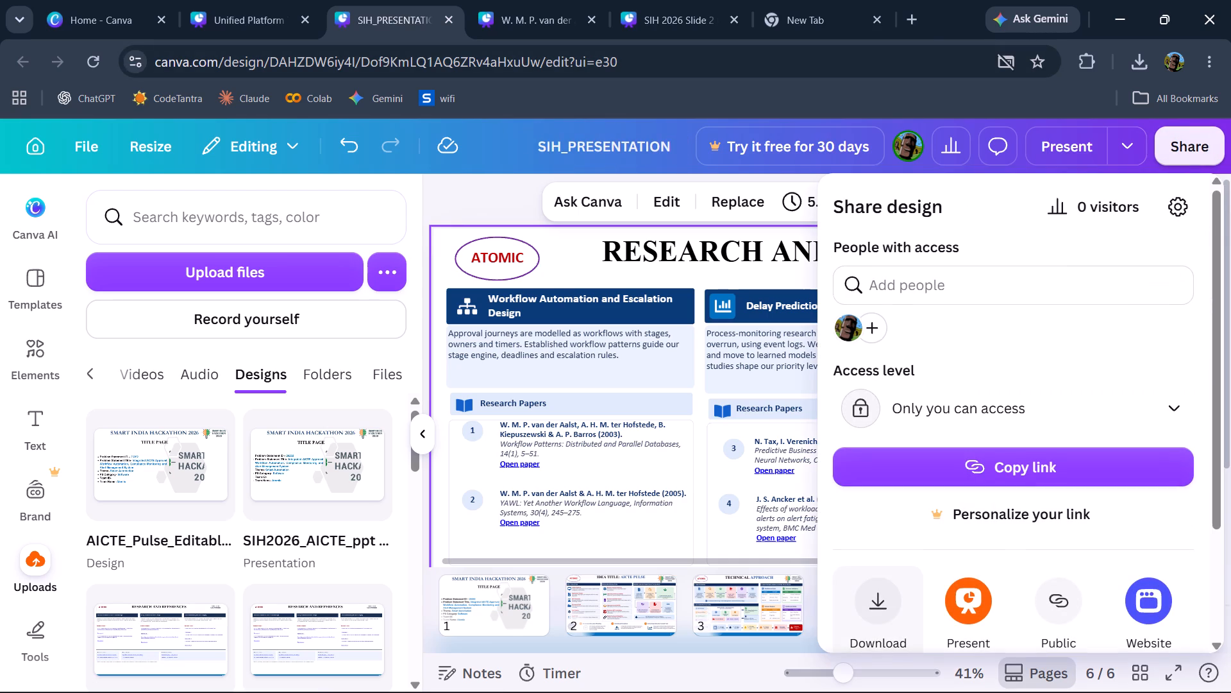
click(880, 595)
click(1007, 290)
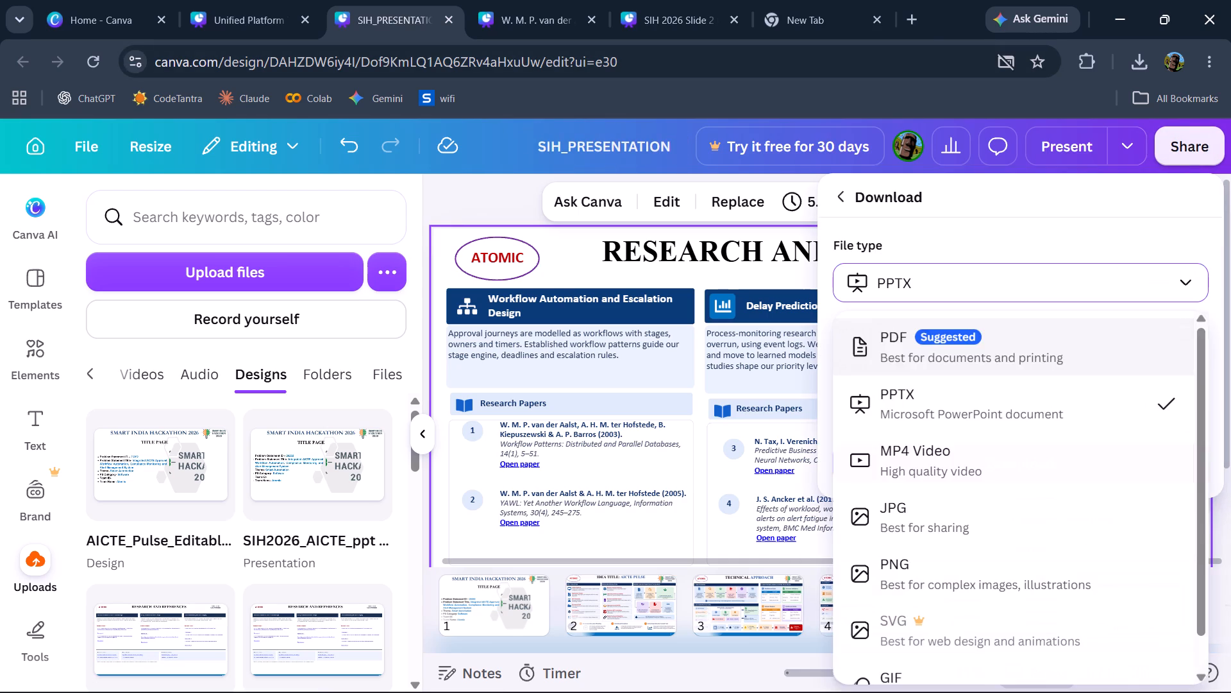
click(1007, 290)
click(921, 474)
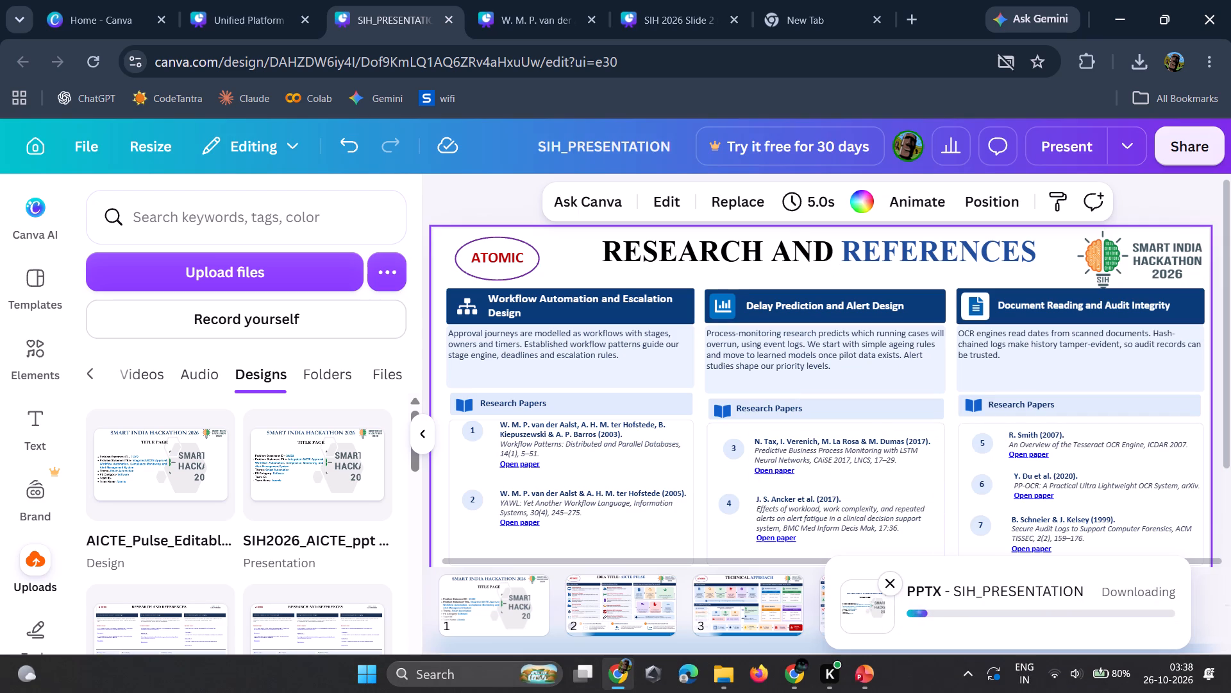
click(612, 554)
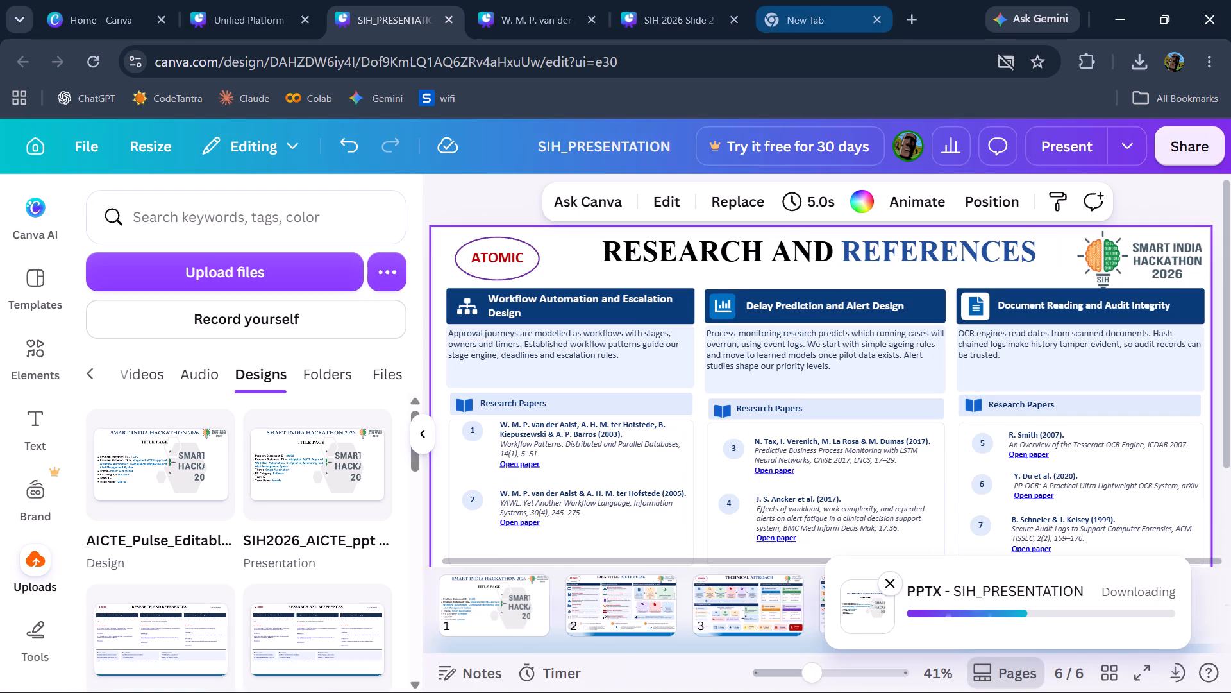